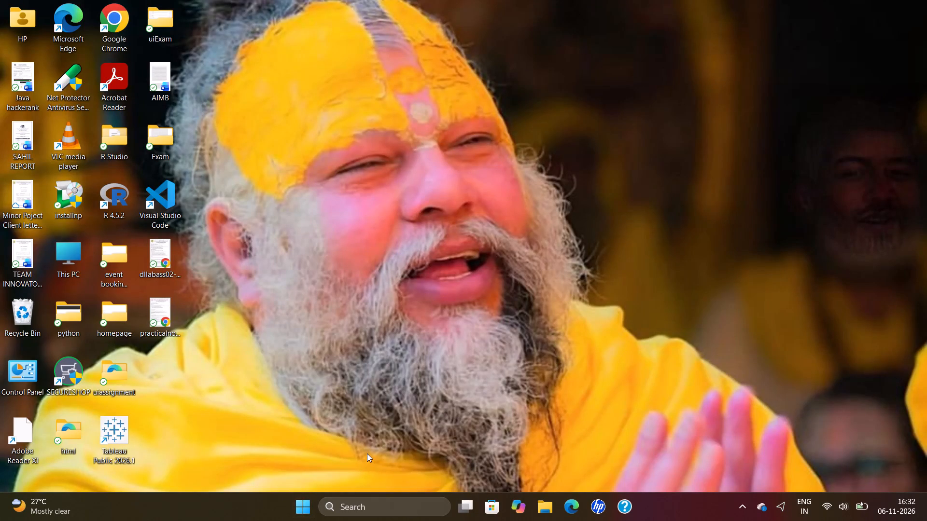
# Launch WhatsApp from the list of installed apps.
pyautogui.click(301, 495)
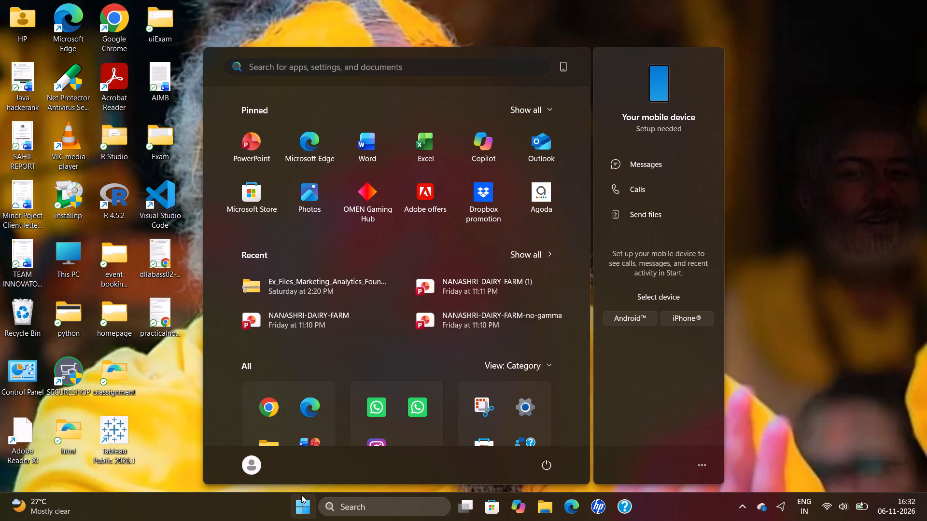
pyautogui.click(377, 410)
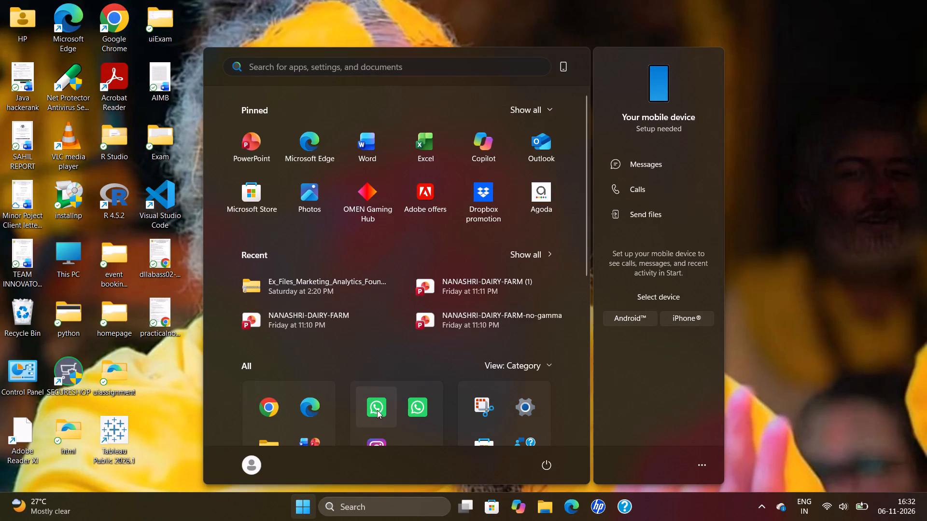
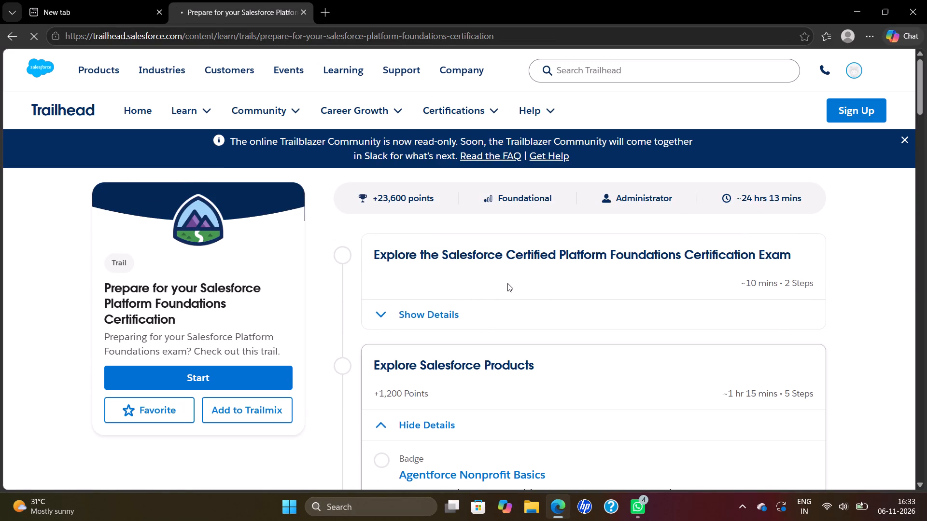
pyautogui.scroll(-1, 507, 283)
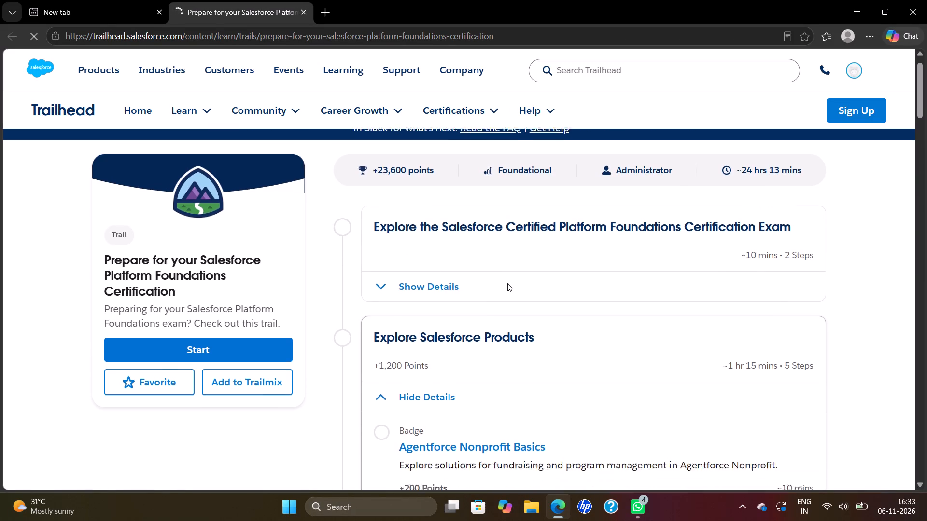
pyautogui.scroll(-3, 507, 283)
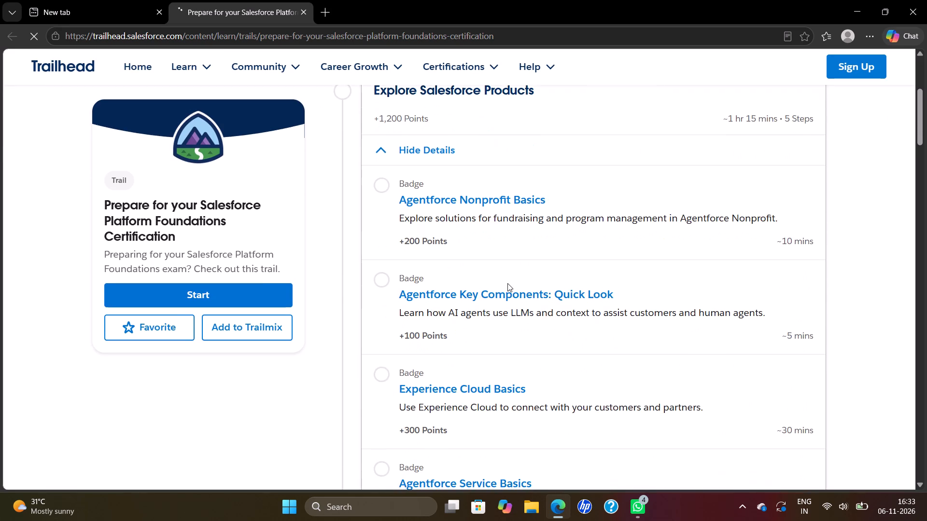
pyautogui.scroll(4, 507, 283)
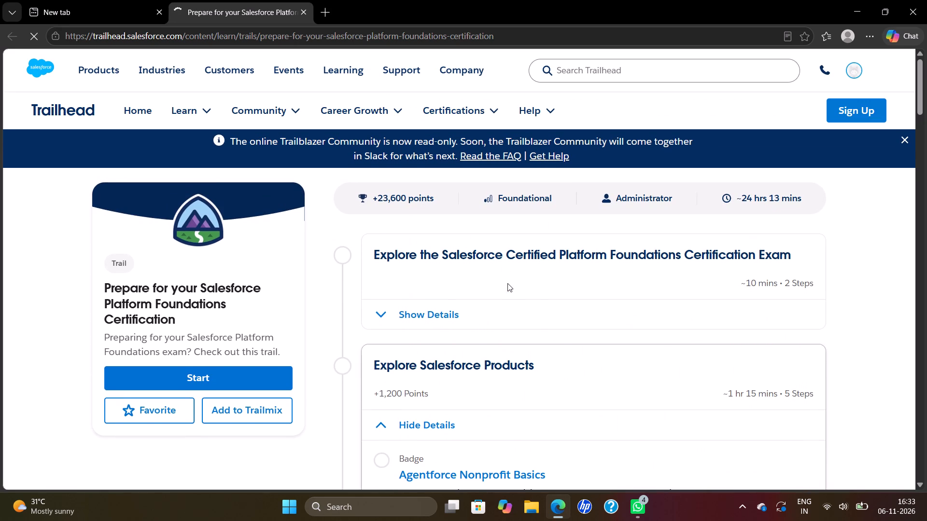
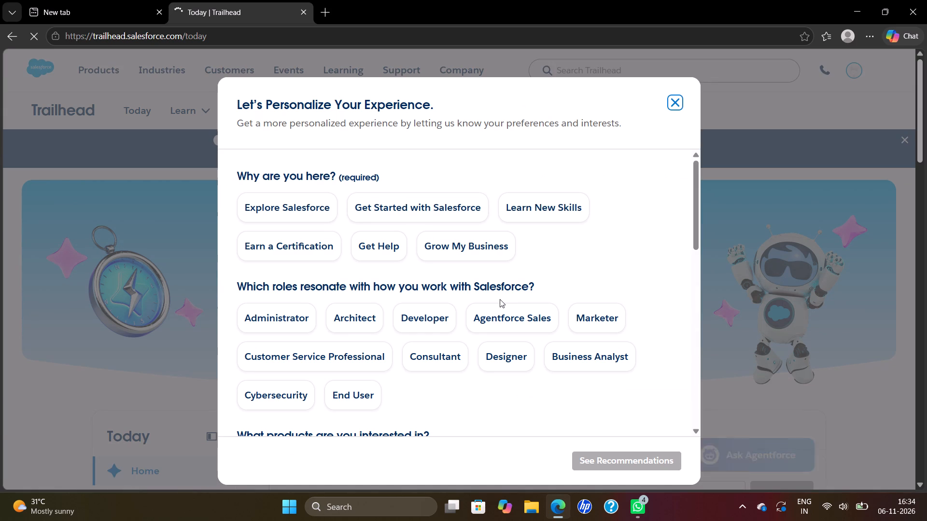
# Dismiss the "Let's Personalize Your Experience" dialog without choosing any preferences.
pyautogui.click(675, 103)
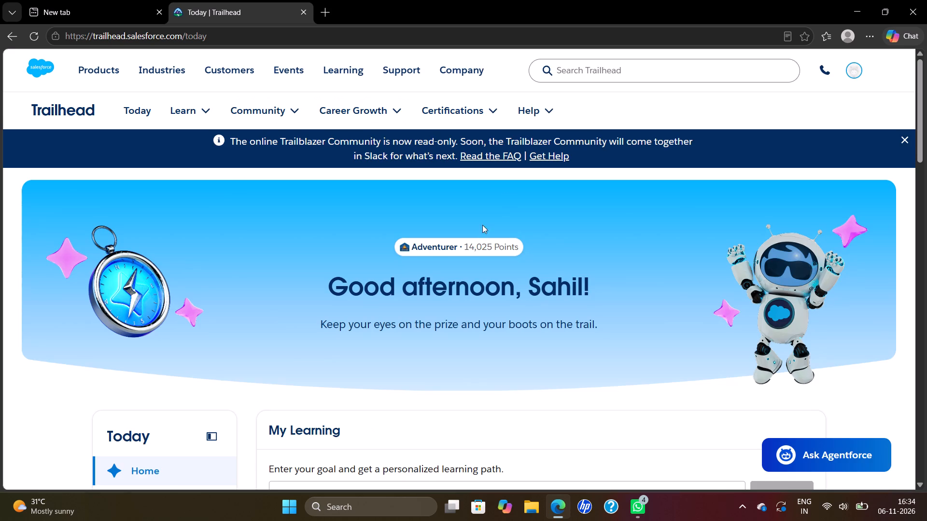
# Look through the Trailhead Today page, including the My Learning, My Progress and Recommended to Me sections.
pyautogui.scroll(-4, 481, 240)
pyautogui.scroll(3, 481, 240)
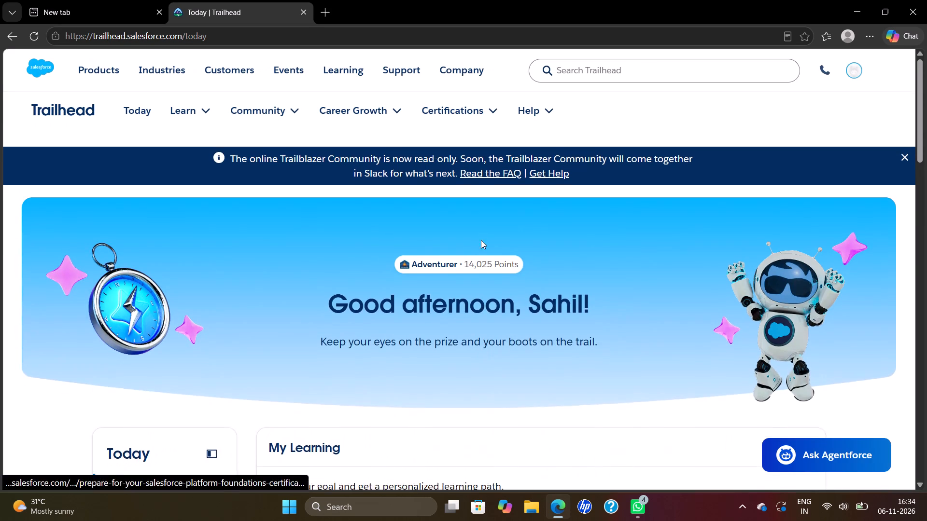
pyautogui.scroll(-2, 328, 293)
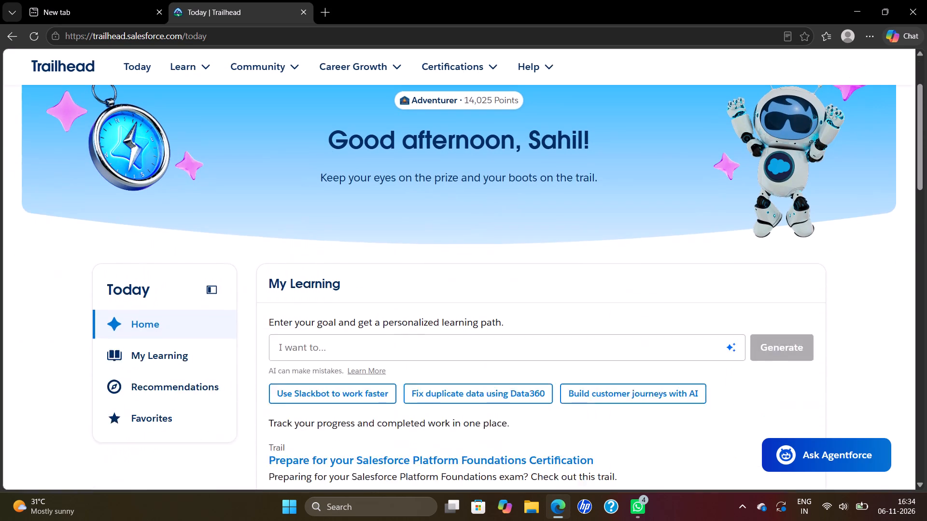
pyautogui.scroll(-8, 328, 293)
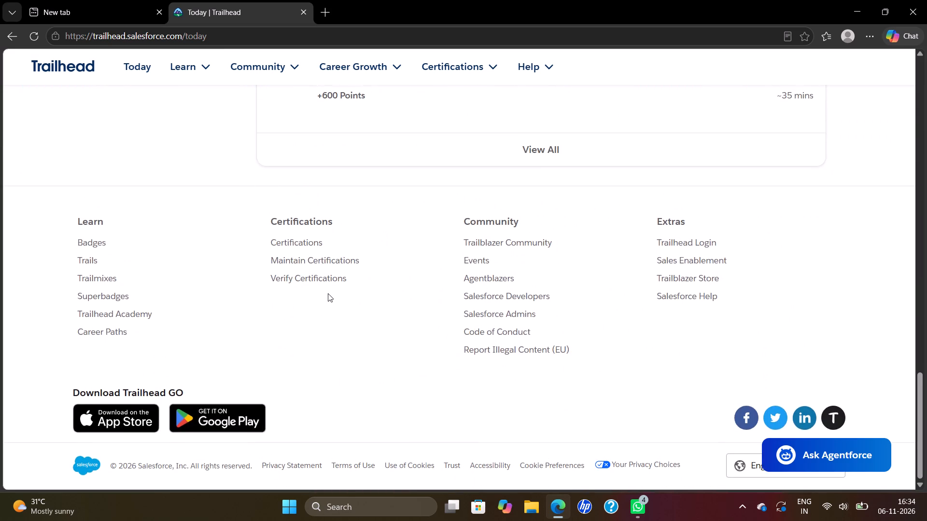
pyautogui.scroll(3, 328, 293)
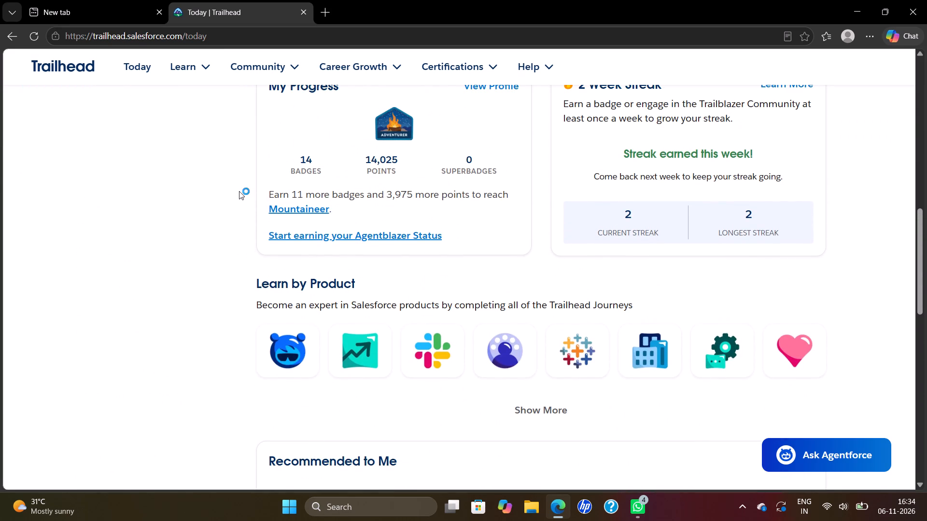
pyautogui.scroll(5, 287, 214)
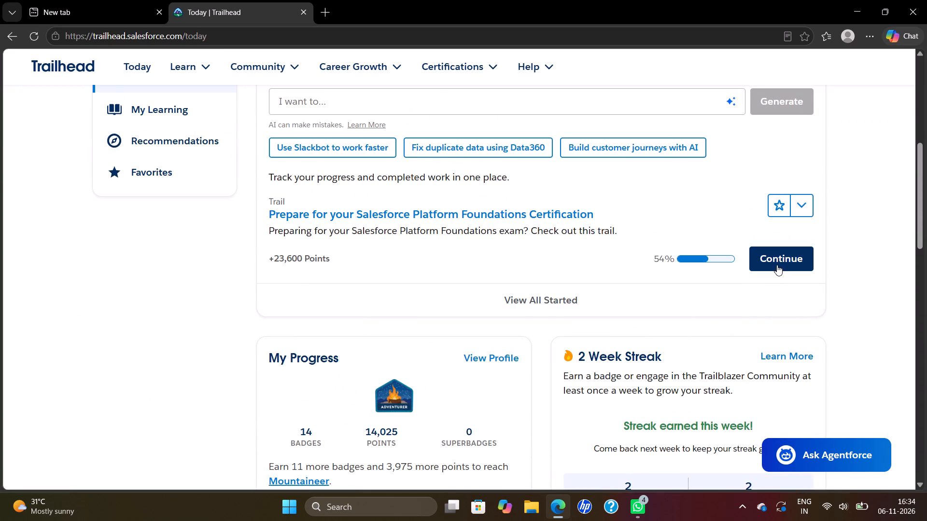
pyautogui.scroll(1, 776, 265)
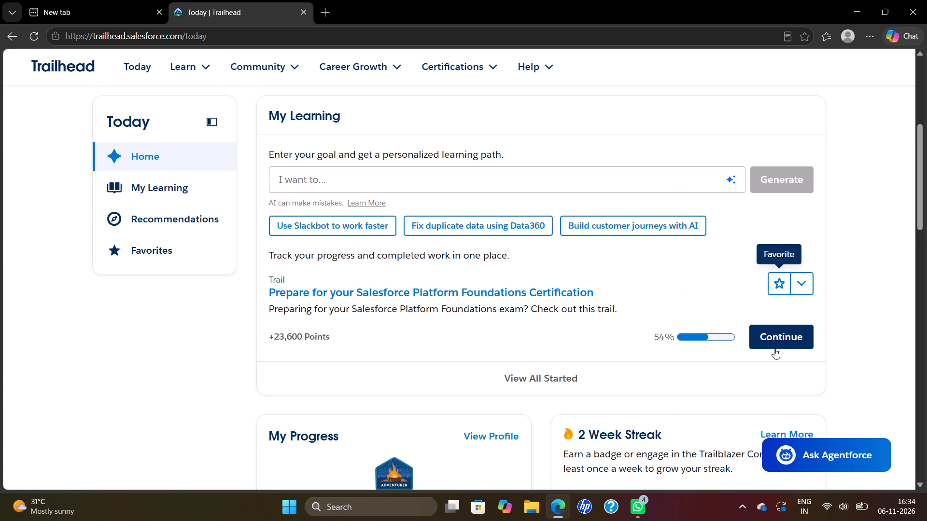
pyautogui.scroll(7, 558, 245)
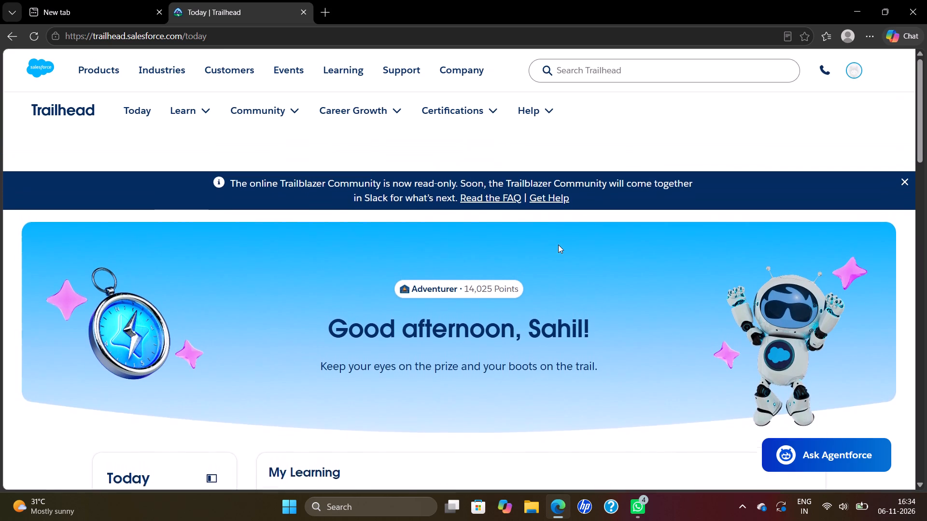
# Continue the started trail "Prepare for your Salesforce Platform Foundations Certification" from My Learning.
pyautogui.scroll(-4, 558, 245)
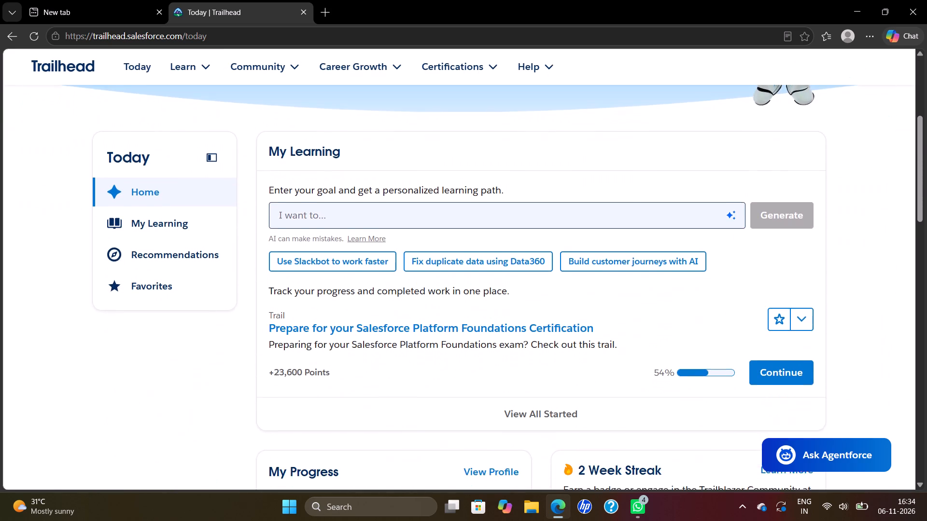
pyautogui.scroll(-1, 558, 245)
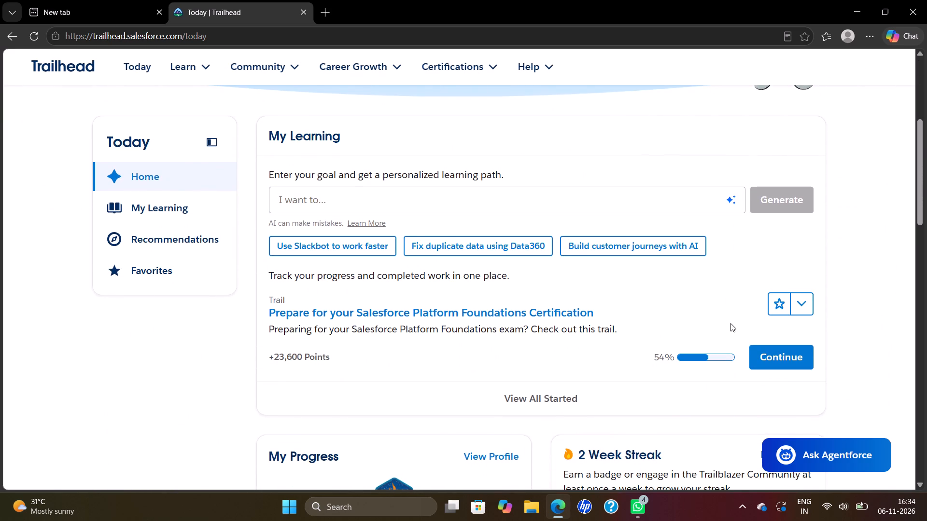
pyautogui.click(790, 363)
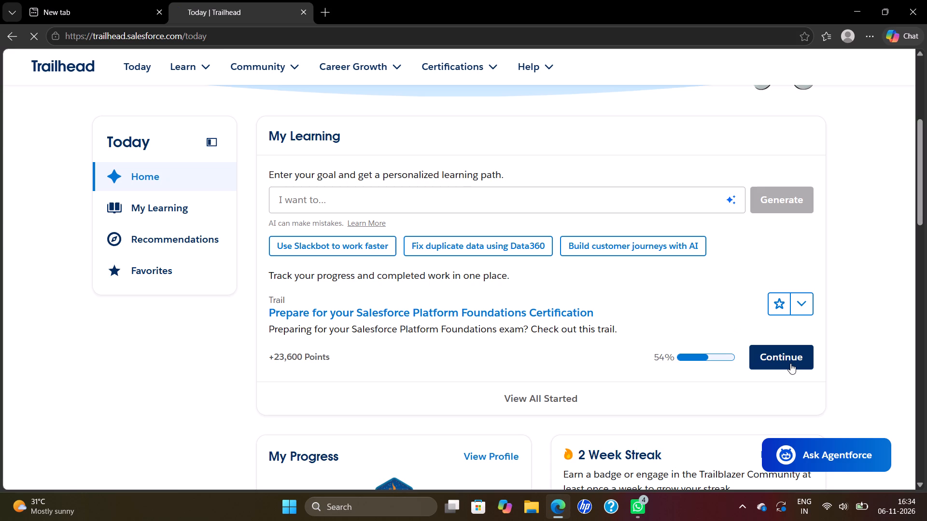
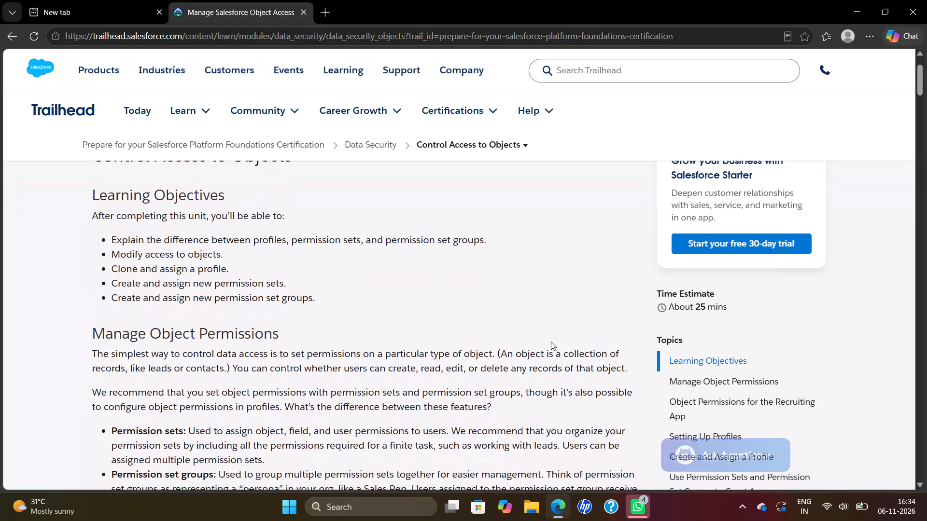
# Look through the "Control Access to Objects" unit, from its learning objectives through profiles and permission sets towards the Resources section.
pyautogui.scroll(-5, 551, 342)
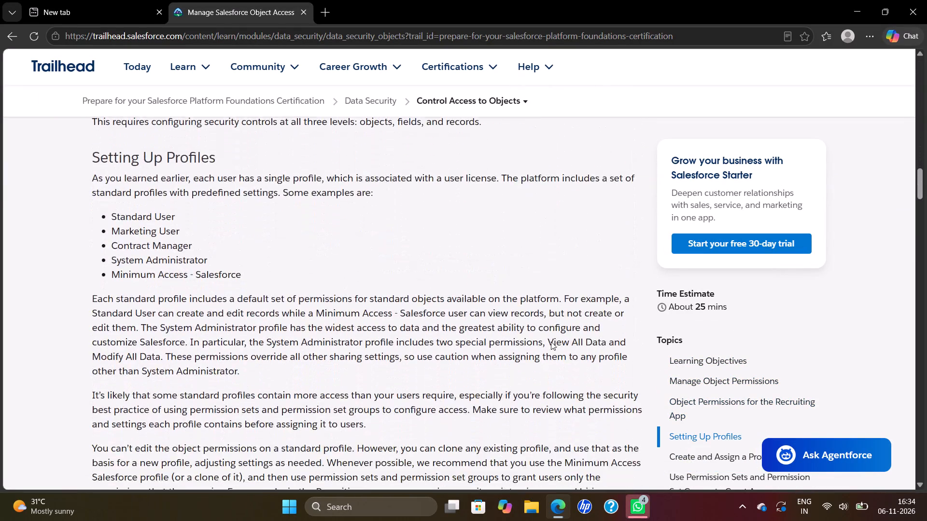
pyautogui.scroll(-12, 551, 342)
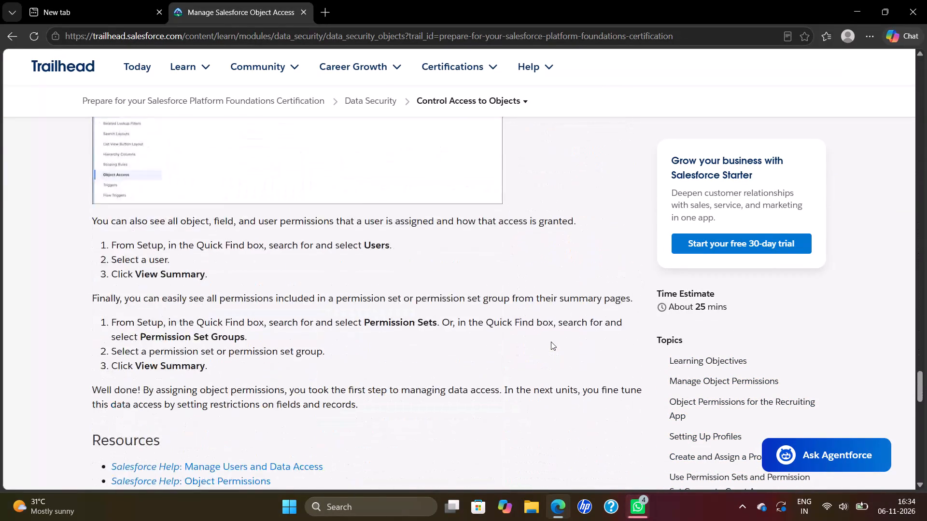
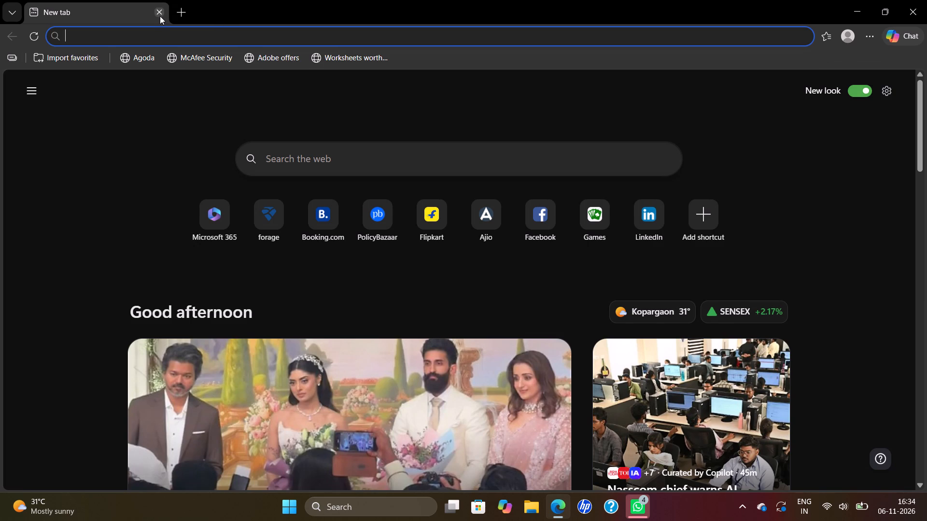
# Close the blank New tab page in the browser.
pyautogui.click(161, 15)
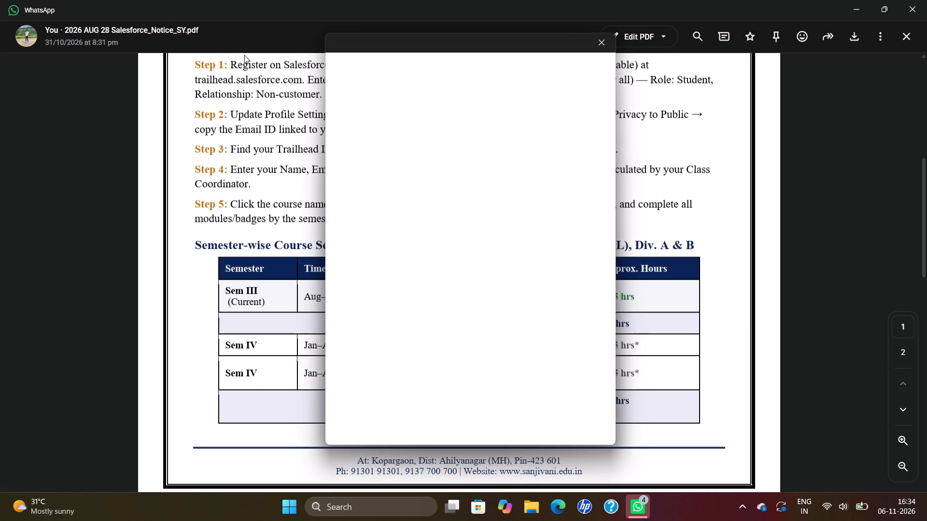
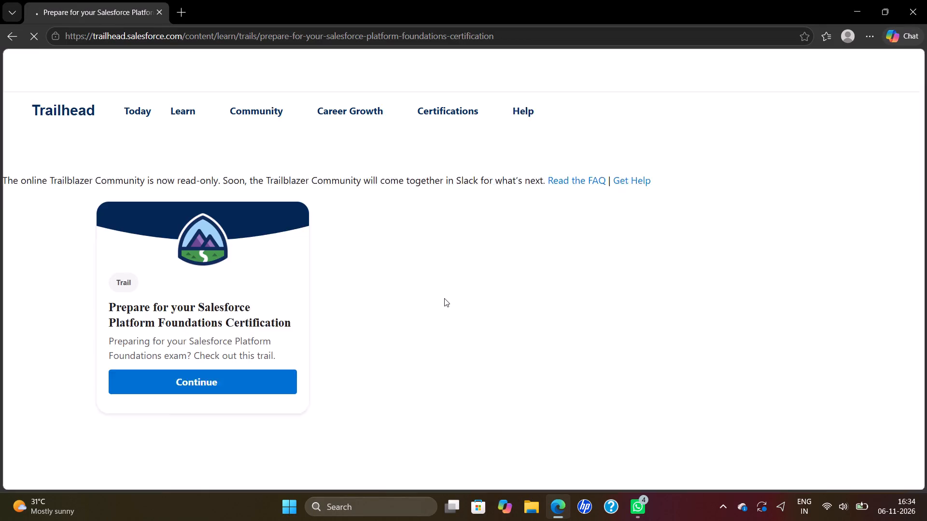
# Examine the badges under Customize the Data Model, collapsing and re-expanding that section's details to view the trail's other sections.
pyautogui.scroll(-3, 444, 298)
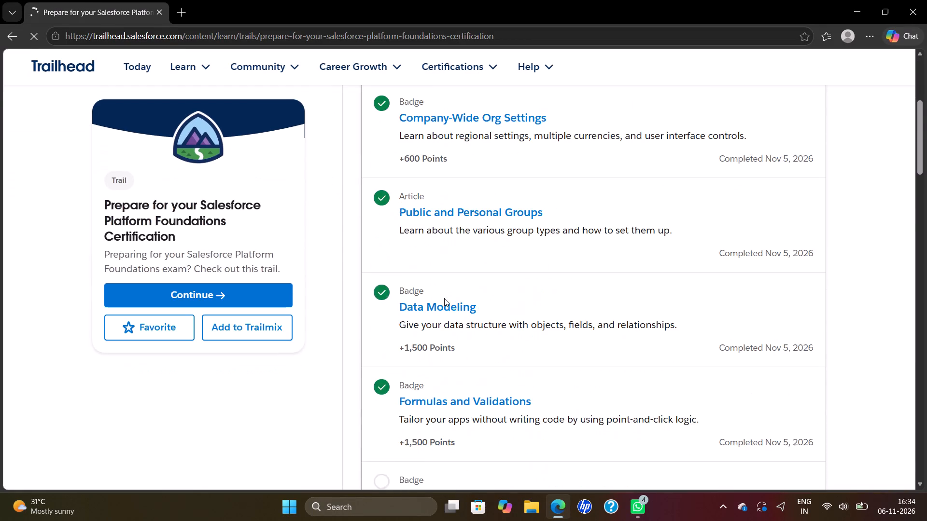
pyautogui.scroll(-2, 444, 298)
pyautogui.scroll(3, 444, 298)
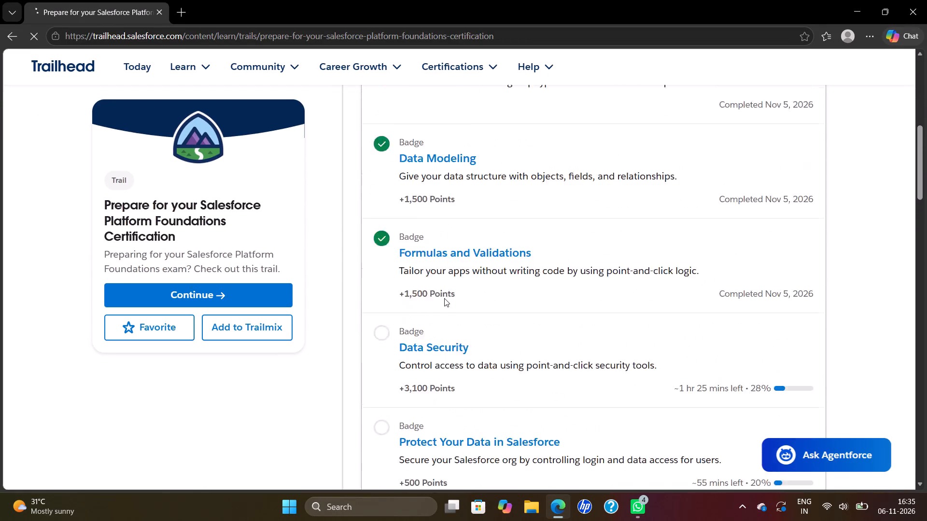
pyautogui.scroll(3, 444, 298)
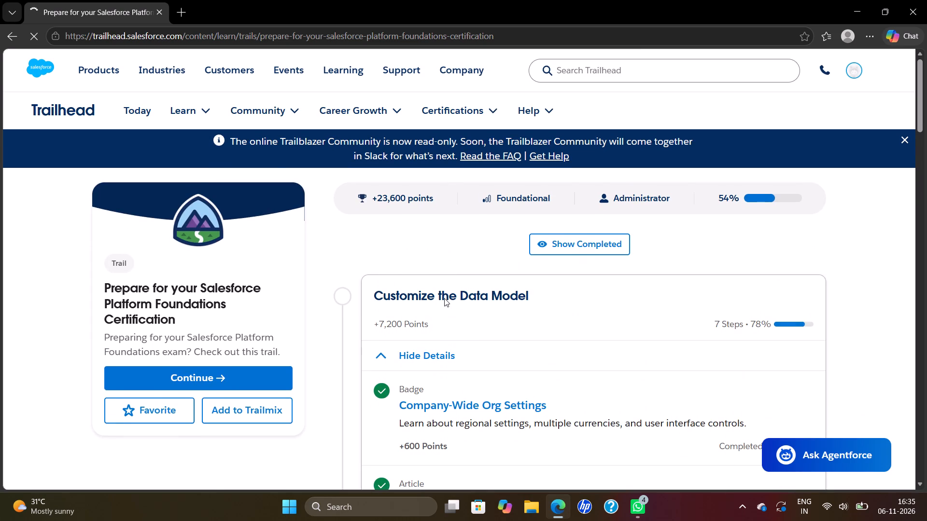
pyautogui.click(401, 356)
pyautogui.scroll(-2, 401, 356)
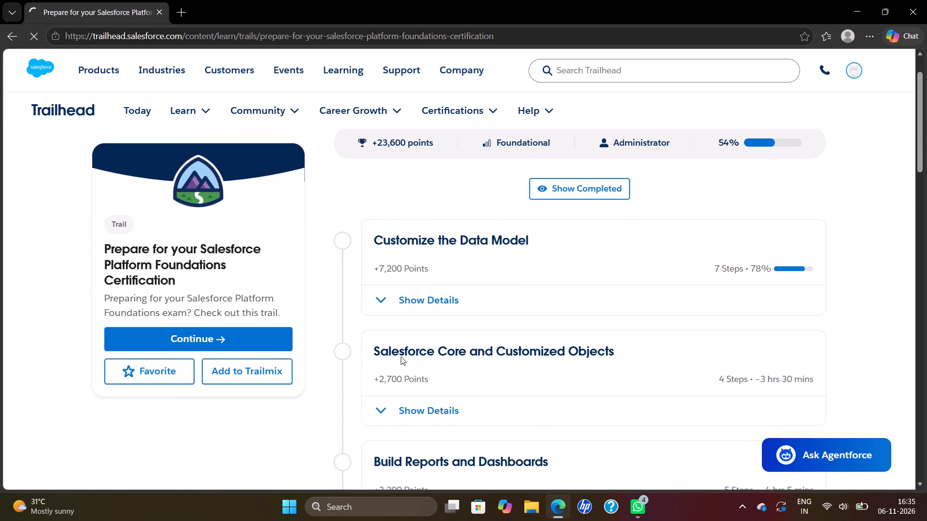
pyautogui.scroll(-3, 401, 356)
pyautogui.scroll(3, 401, 356)
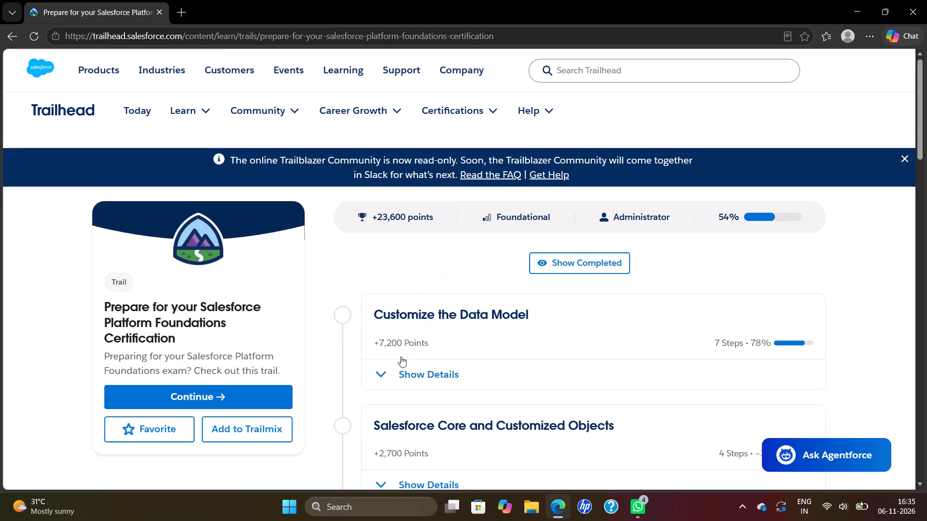
pyautogui.scroll(2, 401, 356)
pyautogui.click(401, 356)
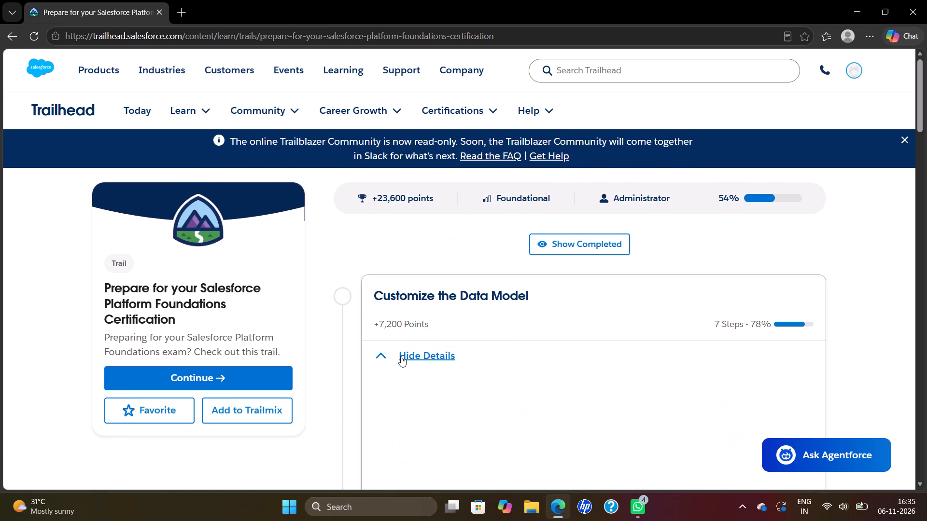
pyautogui.scroll(1, 528, 292)
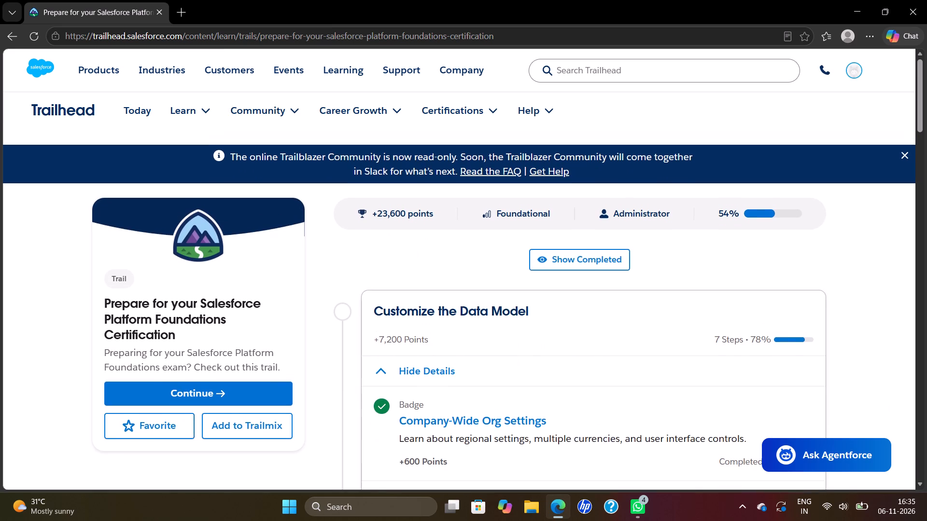
# Review the completion status of the Customize the Data Model badges and look through the trail's remaining sections.
pyautogui.scroll(-2, 534, 280)
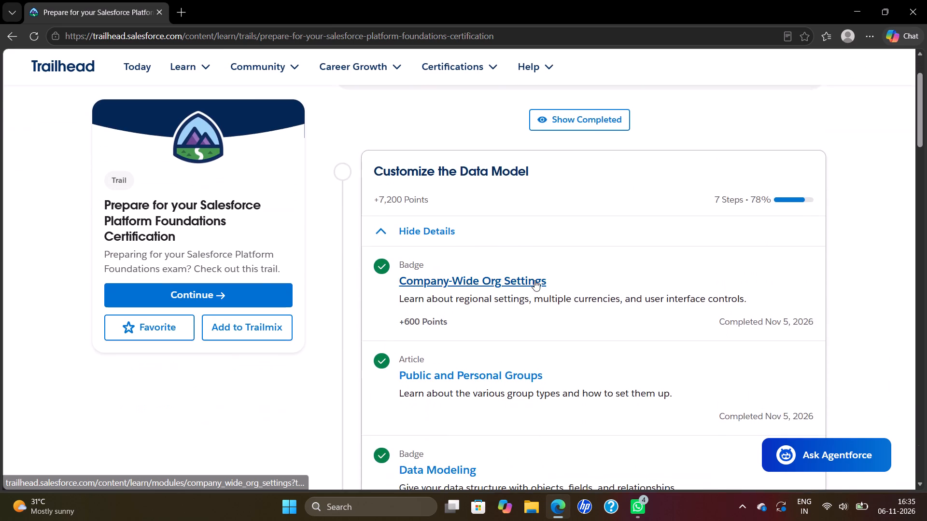
pyautogui.scroll(-4, 534, 280)
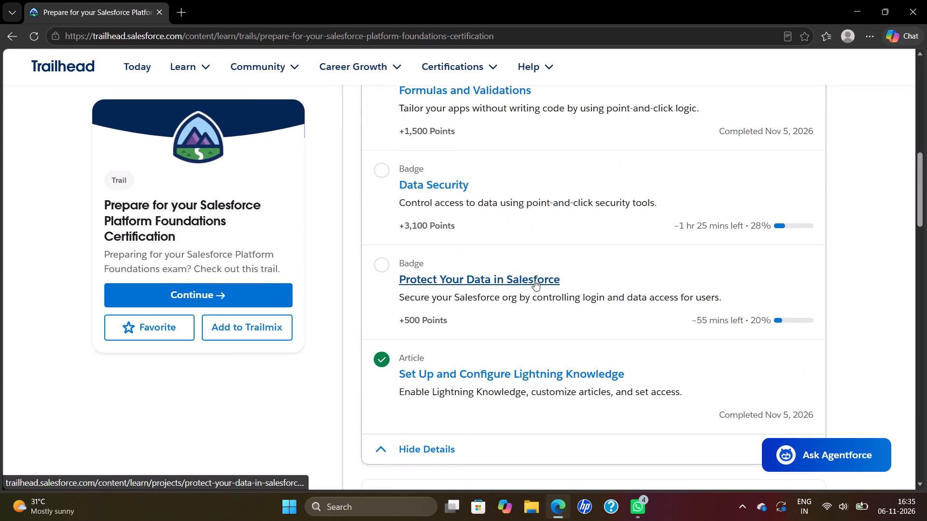
pyautogui.scroll(-6, 427, 376)
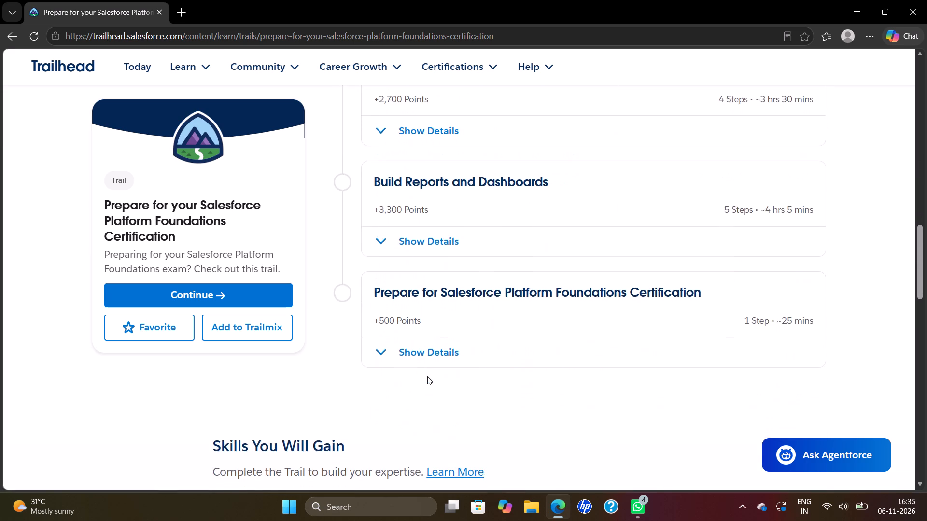
pyautogui.scroll(-1, 427, 376)
pyautogui.scroll(11, 427, 376)
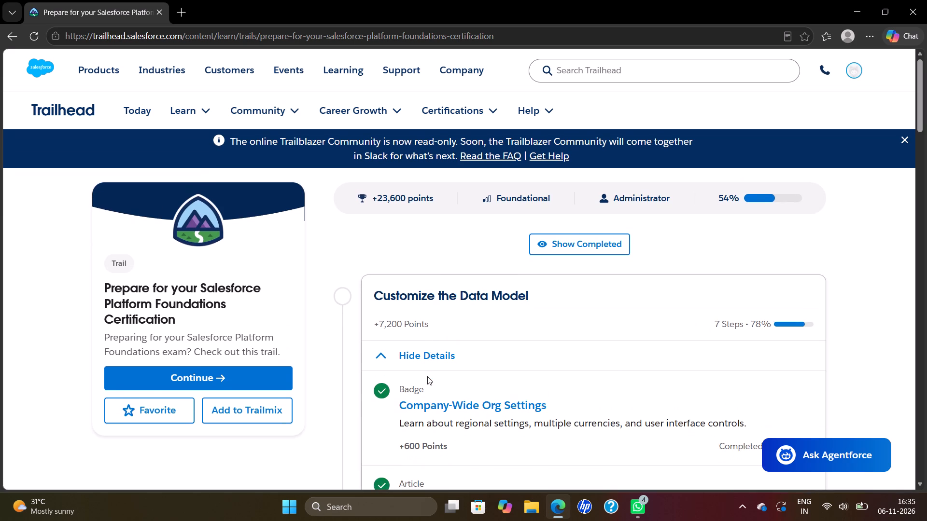
# Open the Data Security badge in the Customize the Data Model section.
pyautogui.scroll(-6, 427, 376)
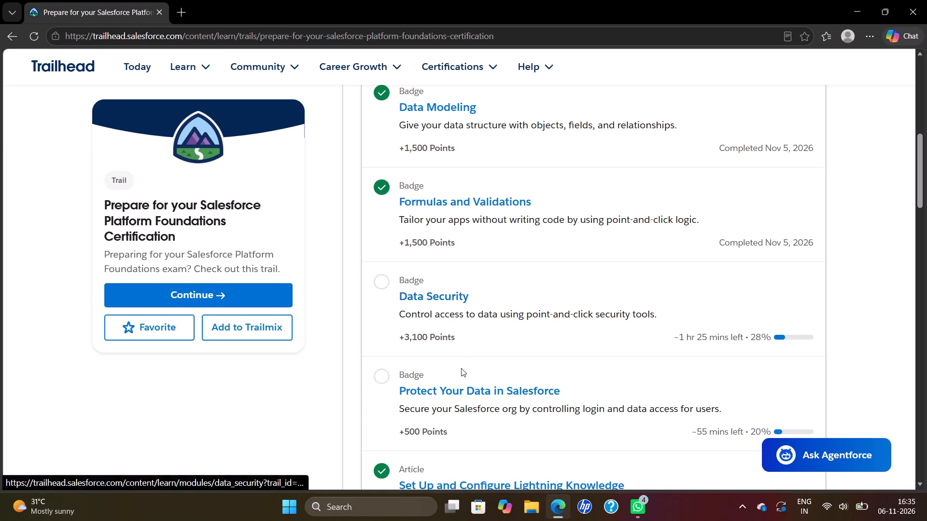
pyautogui.click(440, 298)
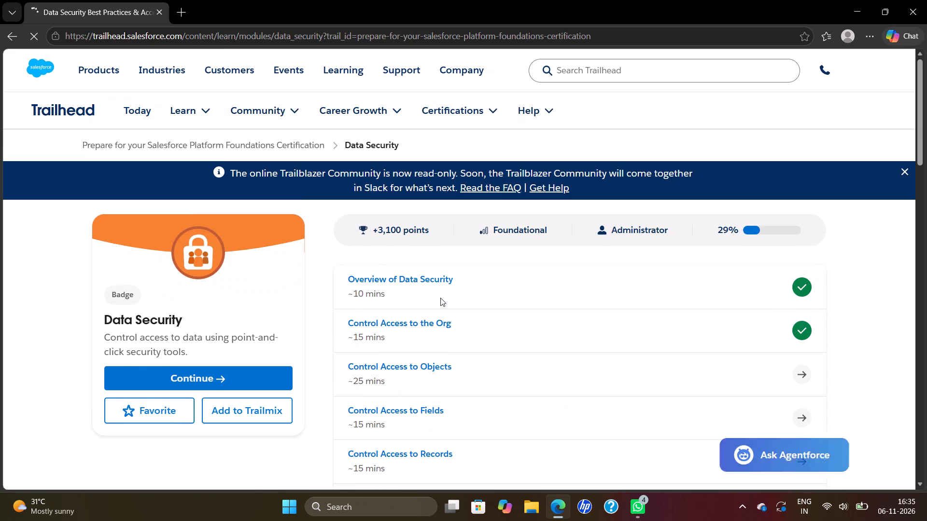
# Look through the Data Security badge's unit list for the unit to continue with.
pyautogui.scroll(-2, 440, 298)
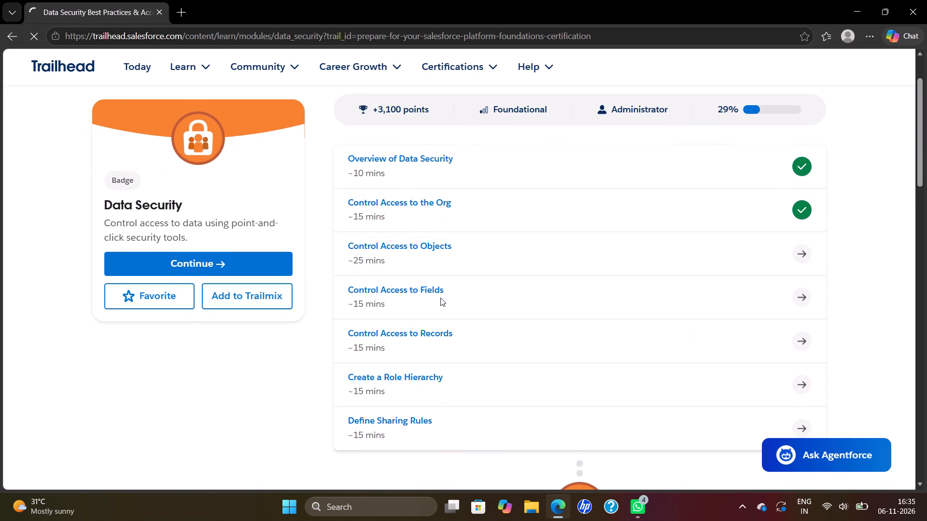
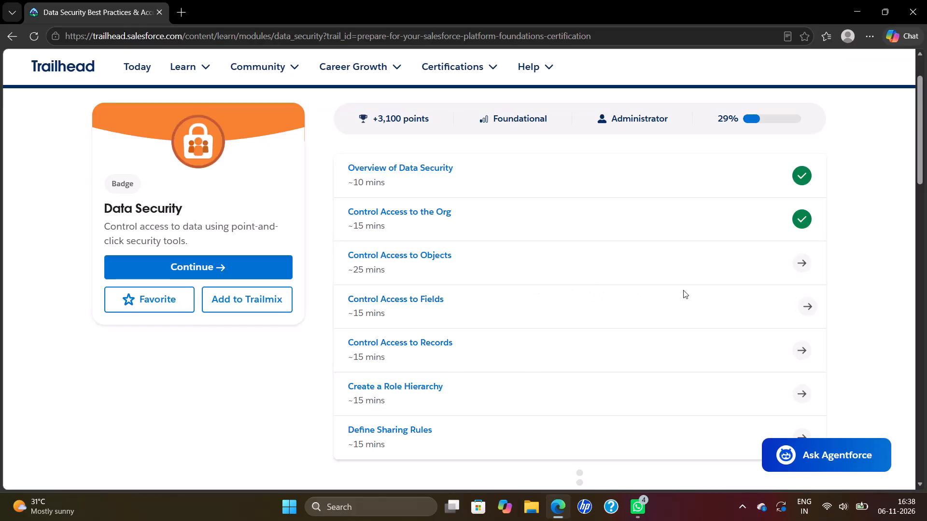
# Open the Control Access to Objects unit of the Data Security badge.
pyautogui.click(814, 263)
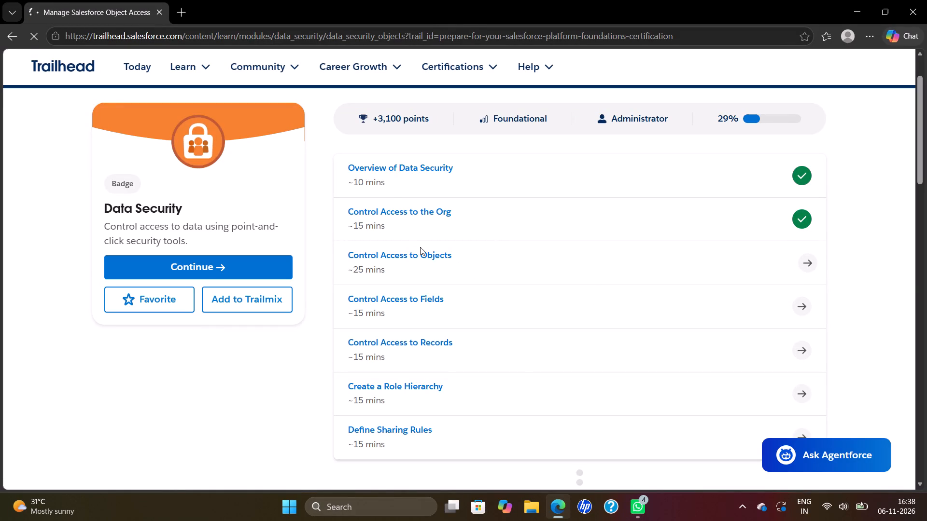
pyautogui.click(407, 257)
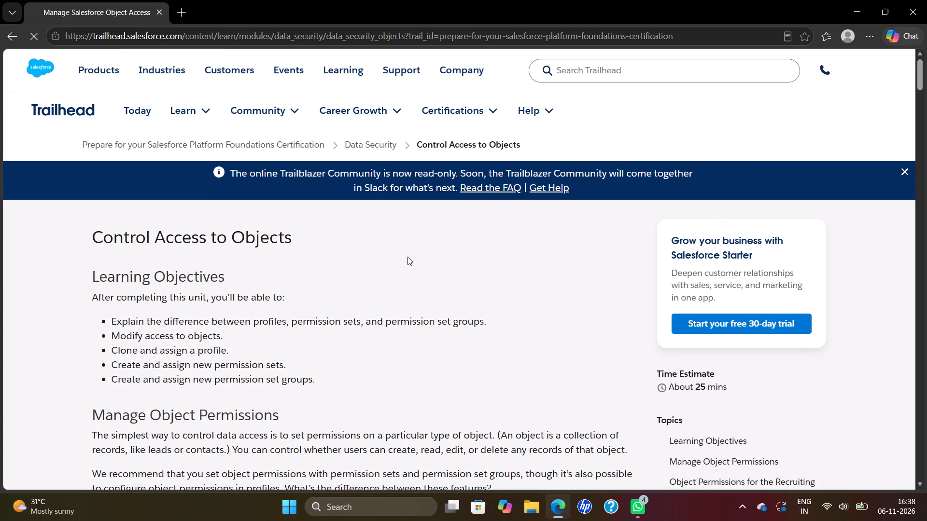
# Find the unit's hands-on challenge and copy the required permission set label "Manage Positions" from its instructions.
pyautogui.scroll(-2, 407, 257)
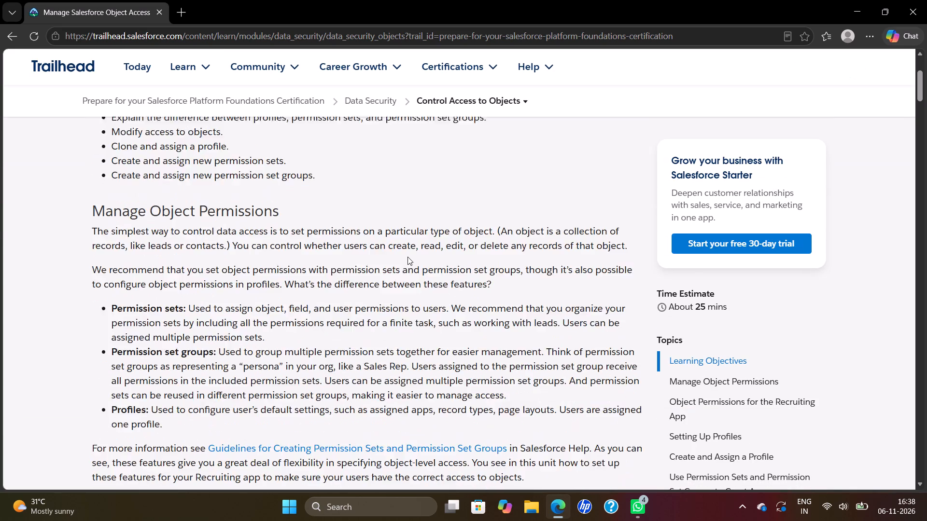
pyautogui.scroll(-9, 407, 257)
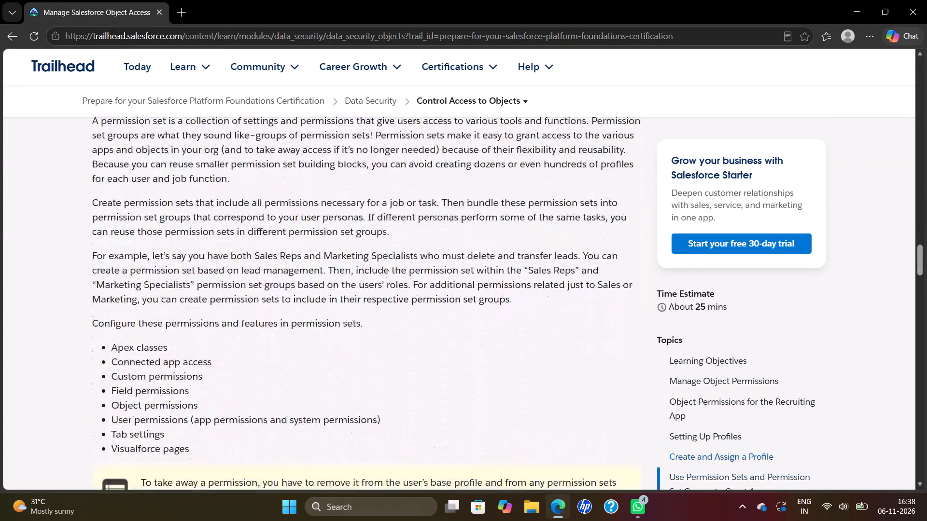
pyautogui.scroll(-10, 407, 257)
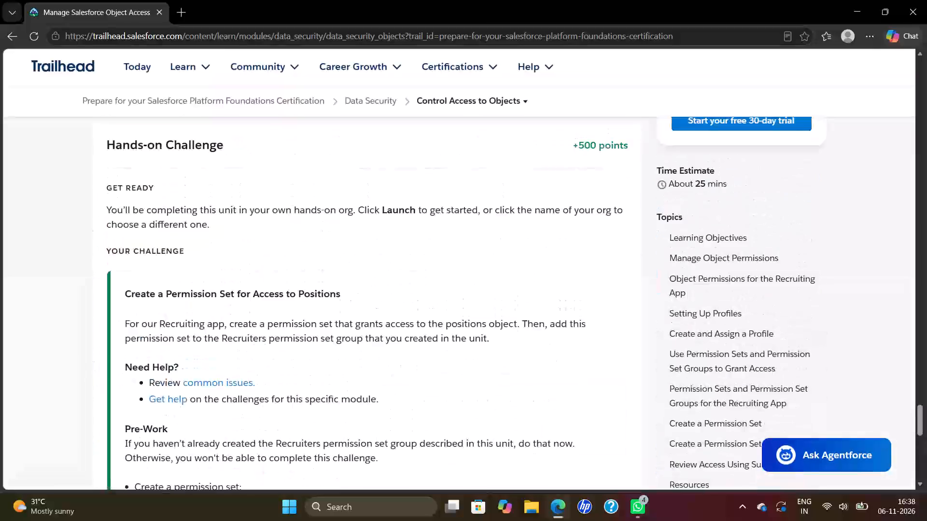
pyautogui.scroll(1, 407, 257)
pyautogui.scroll(-2, 407, 257)
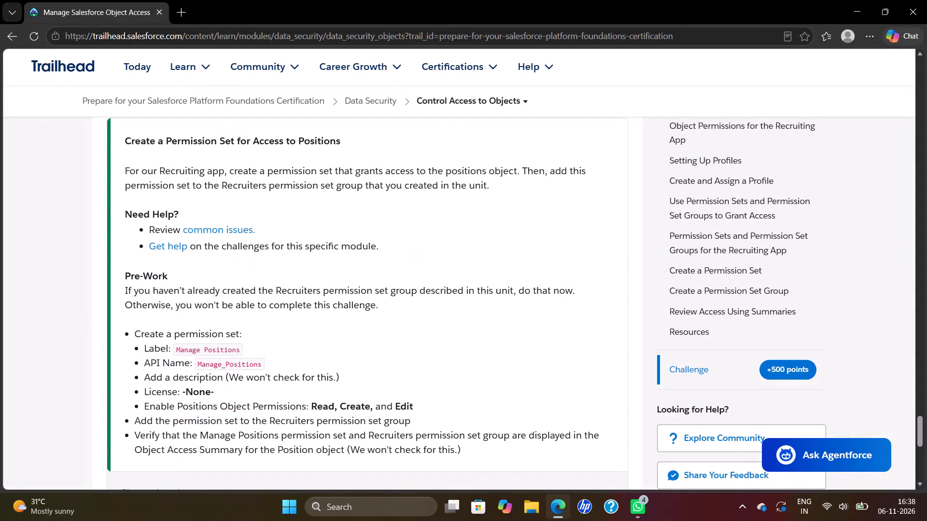
pyautogui.moveTo(175, 348); pyautogui.dragTo(243, 354)
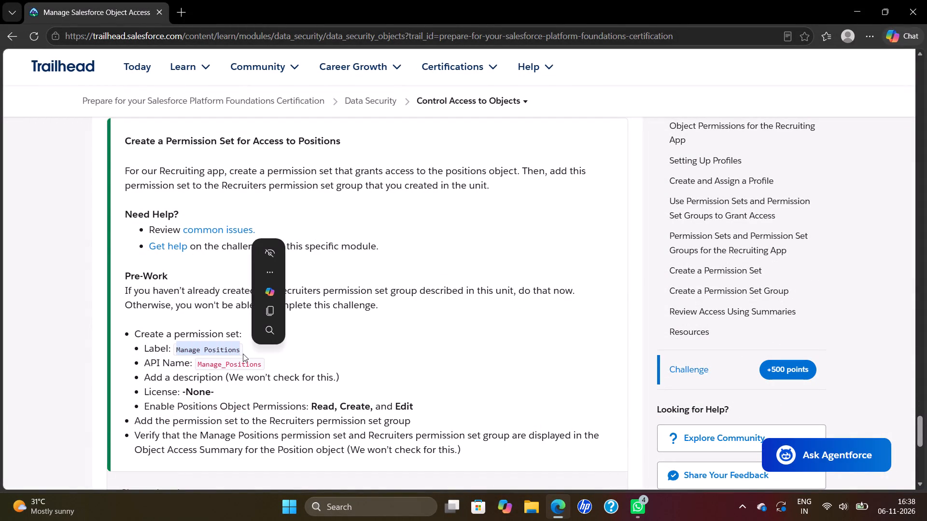
pyautogui.hotkey('ctrl', 'c')
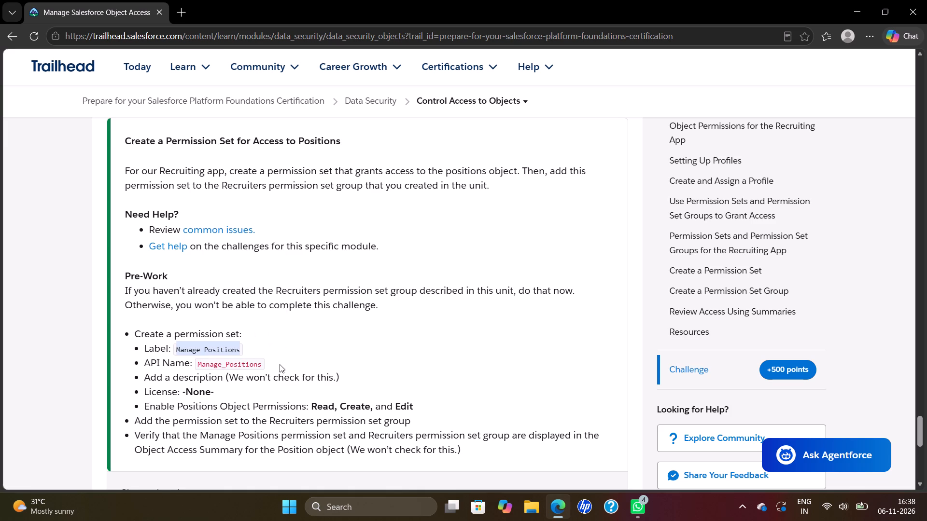
# Launch the hands-on org for the challenge and dismiss the Guidance Center introduction and panel.
pyautogui.scroll(-2, 280, 364)
pyautogui.click(592, 405)
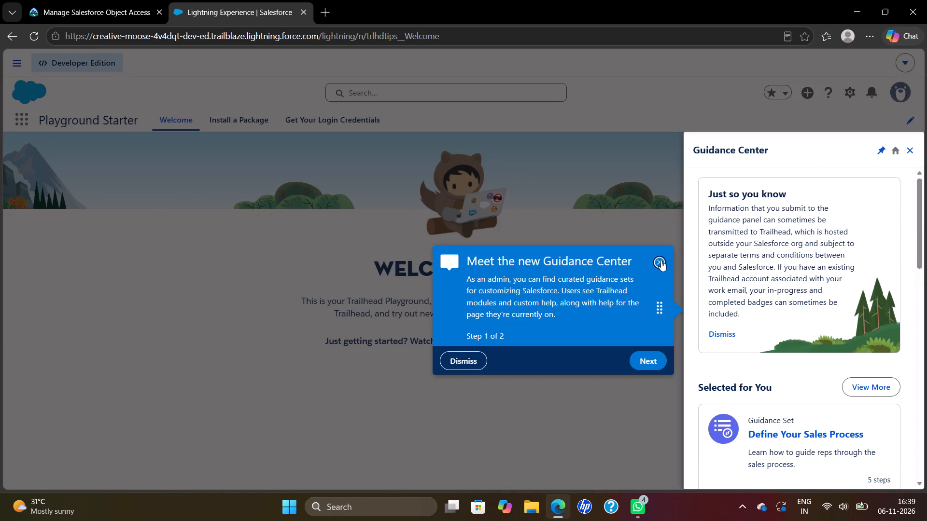
pyautogui.click(663, 260)
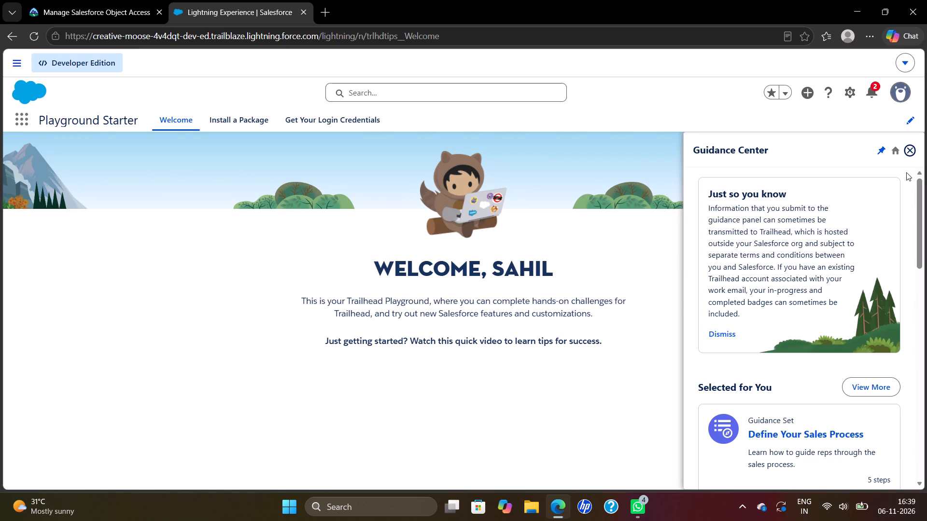
pyautogui.click(910, 146)
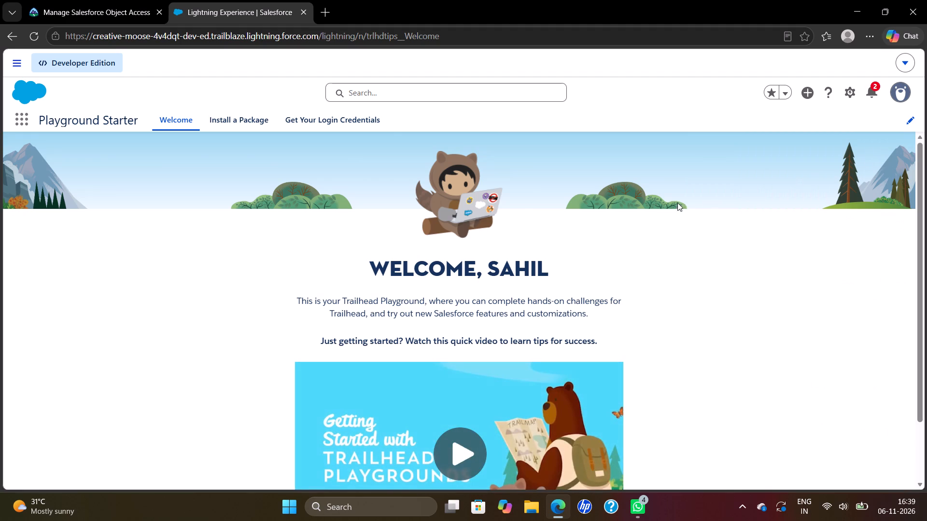
# Open Setup, find the Permission Sets page by searching for "permission", and dismiss the My Service Journey window.
pyautogui.click(846, 90)
pyautogui.click(779, 141)
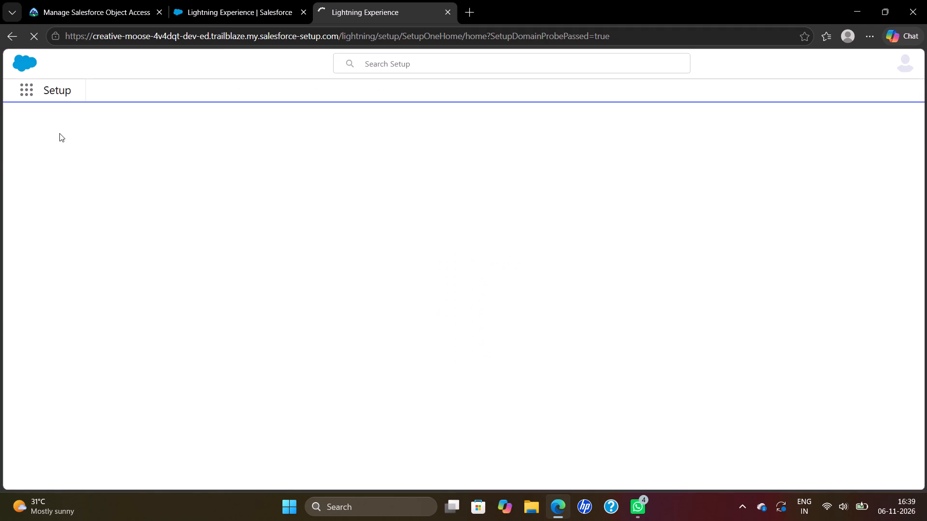
pyautogui.click(60, 123)
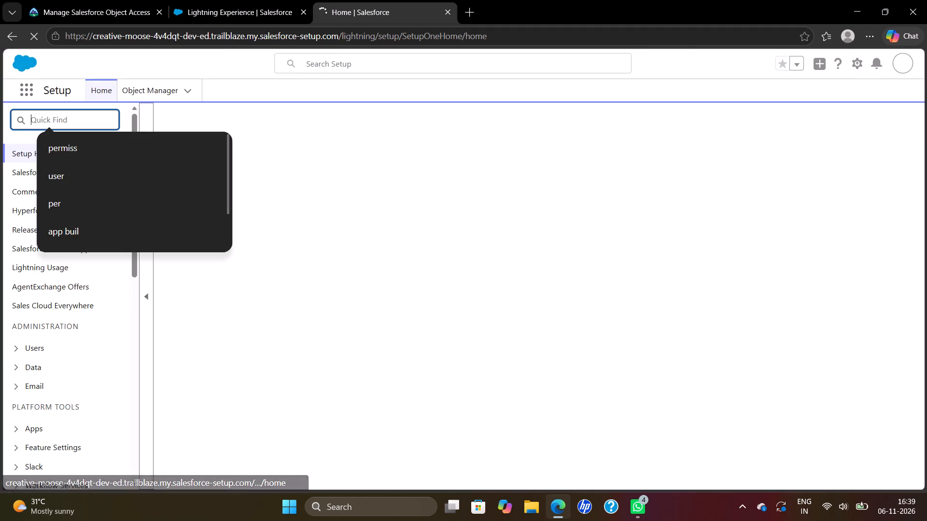
pyautogui.write('permission')
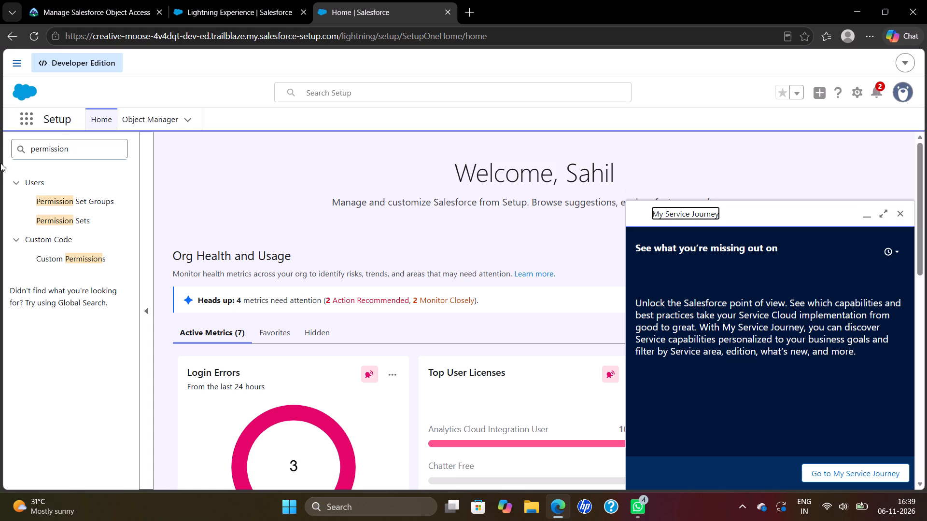
pyautogui.click(61, 215)
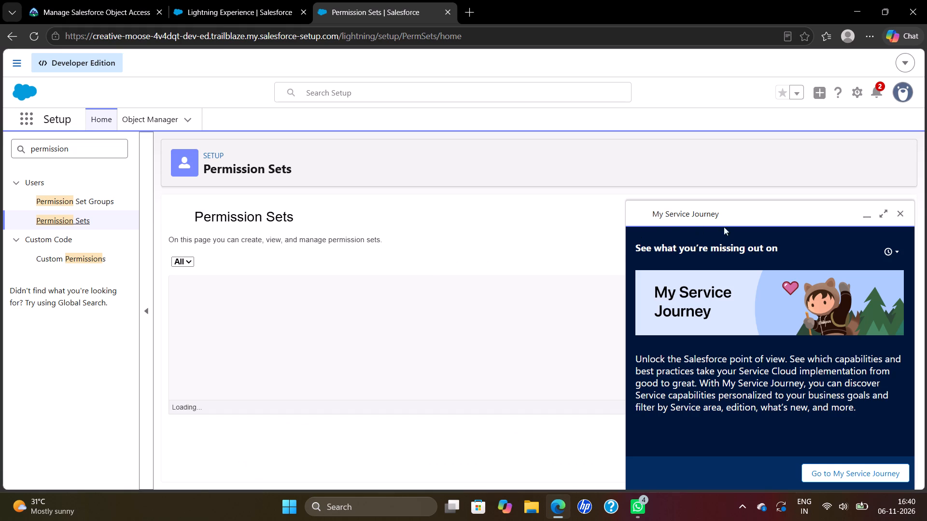
pyautogui.click(901, 213)
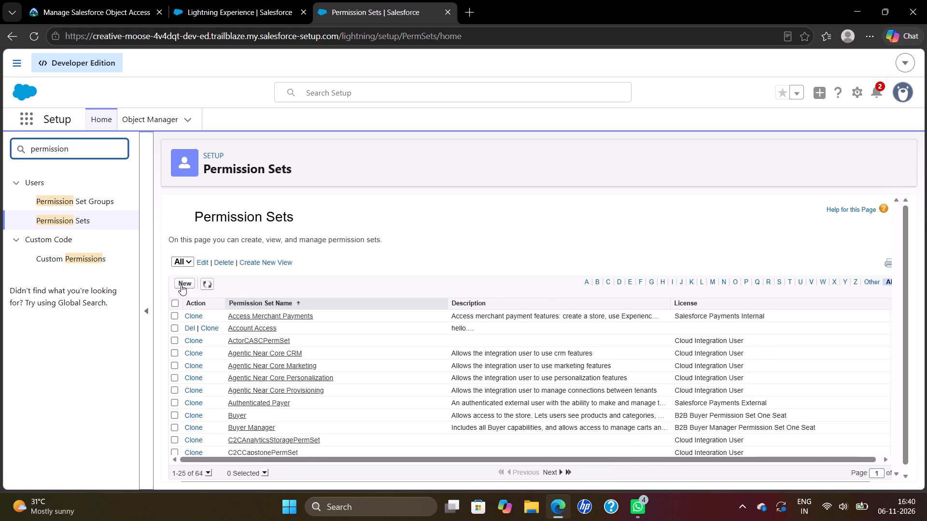
# Try to create and save a new permission set with the copied label Manage Positions and API name Manage_Positions.
pyautogui.click(186, 282)
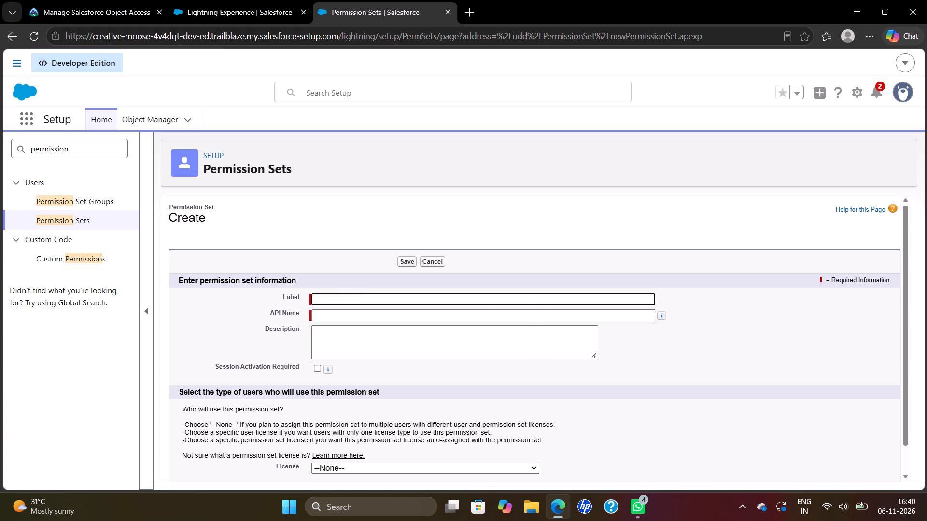
pyautogui.click(351, 298)
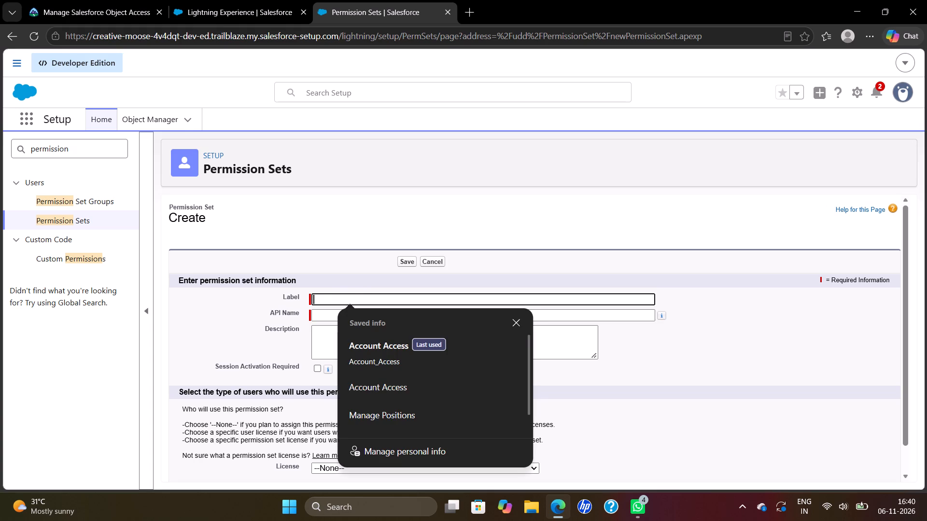
pyautogui.hotkey('ctrl', 'v')
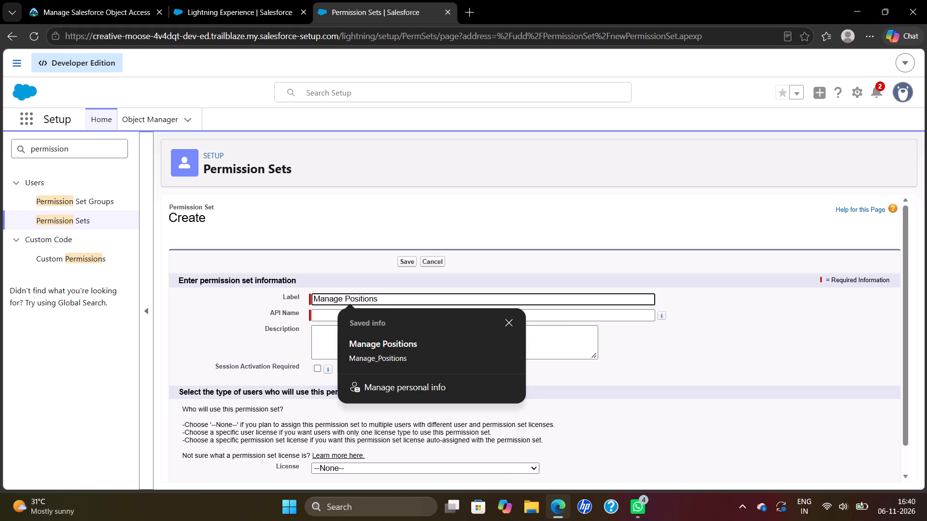
pyautogui.click(226, 340)
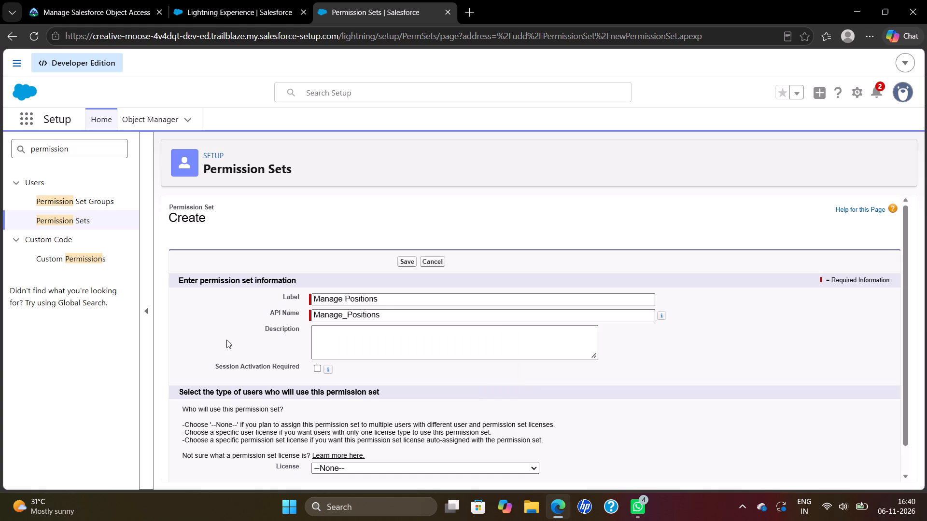
pyautogui.click(407, 260)
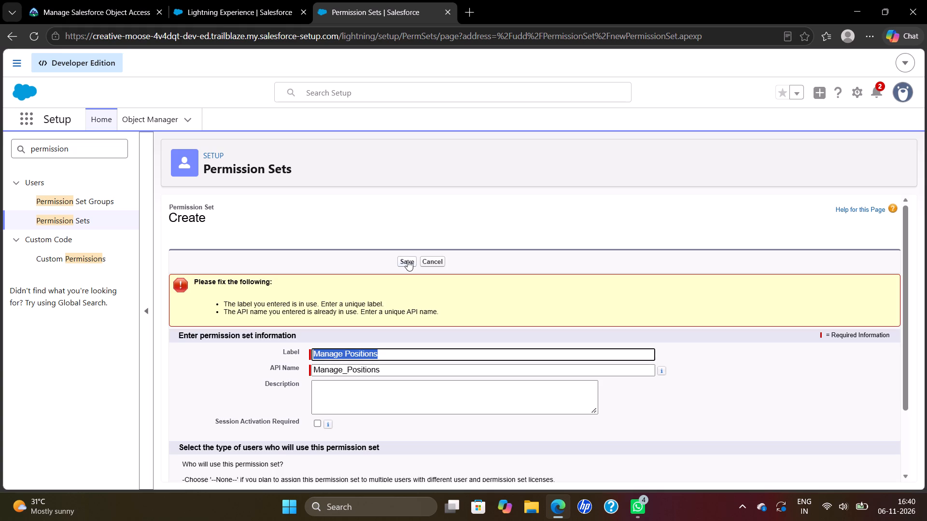
pyautogui.click(407, 256)
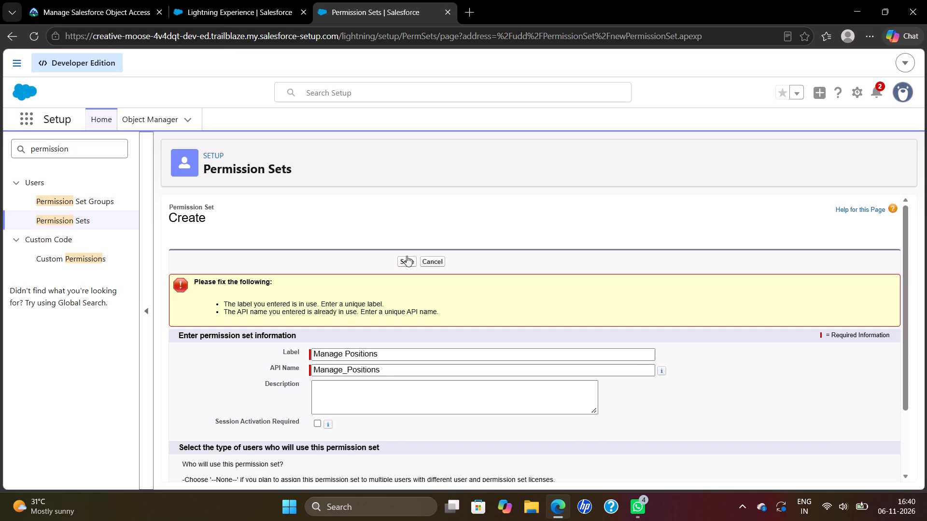
pyautogui.click(403, 259)
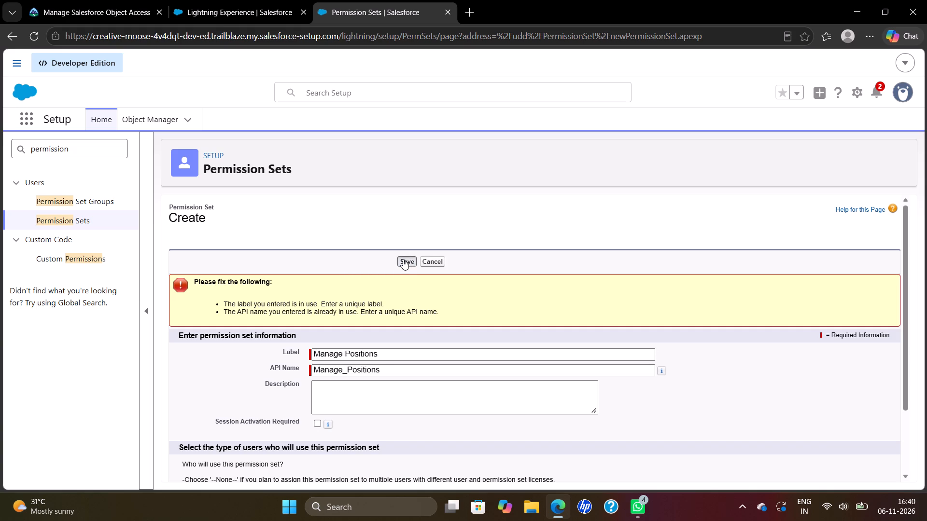
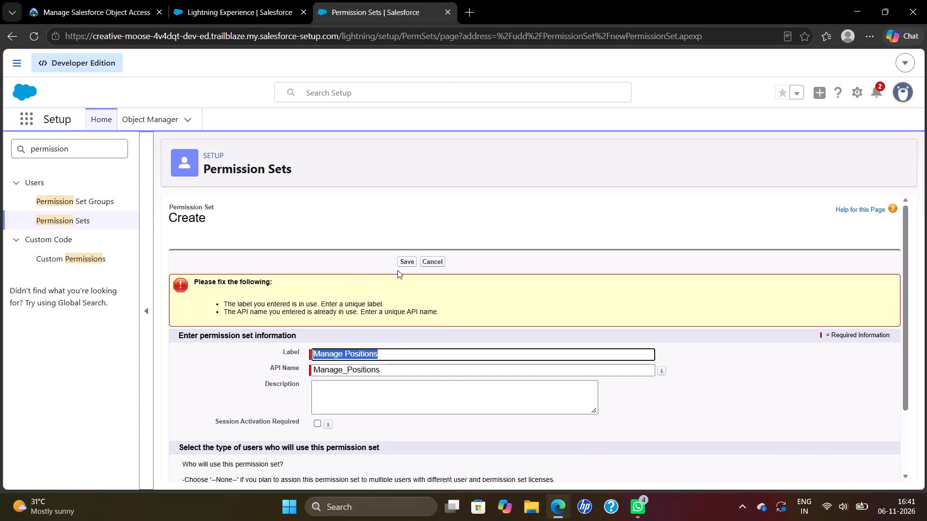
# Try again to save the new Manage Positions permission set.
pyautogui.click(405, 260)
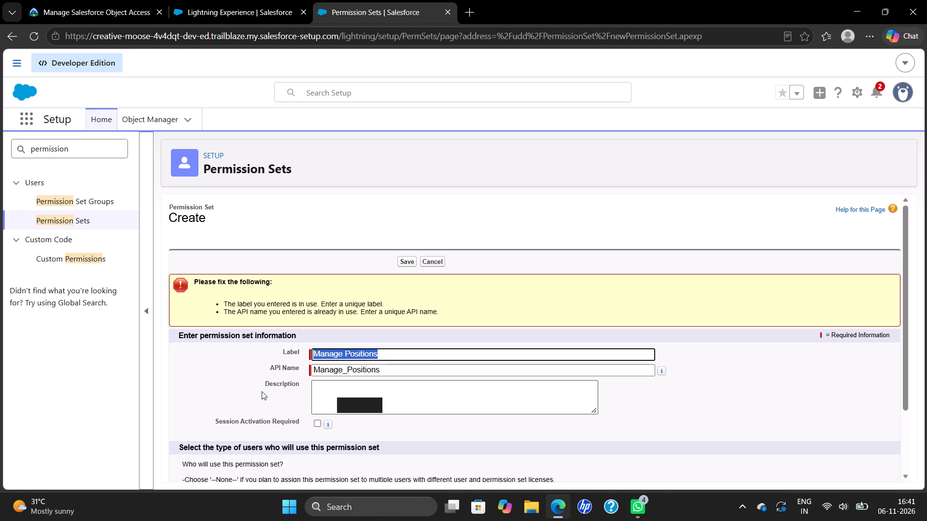
# Return to the Permission Sets list and look through its first page for an existing Manage Positions set.
pyautogui.click(55, 220)
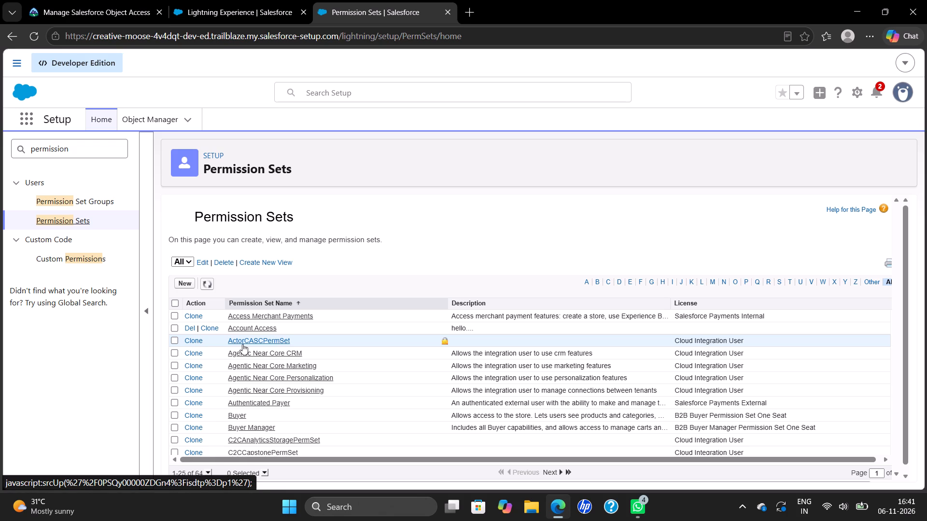
pyautogui.scroll(-1, 266, 365)
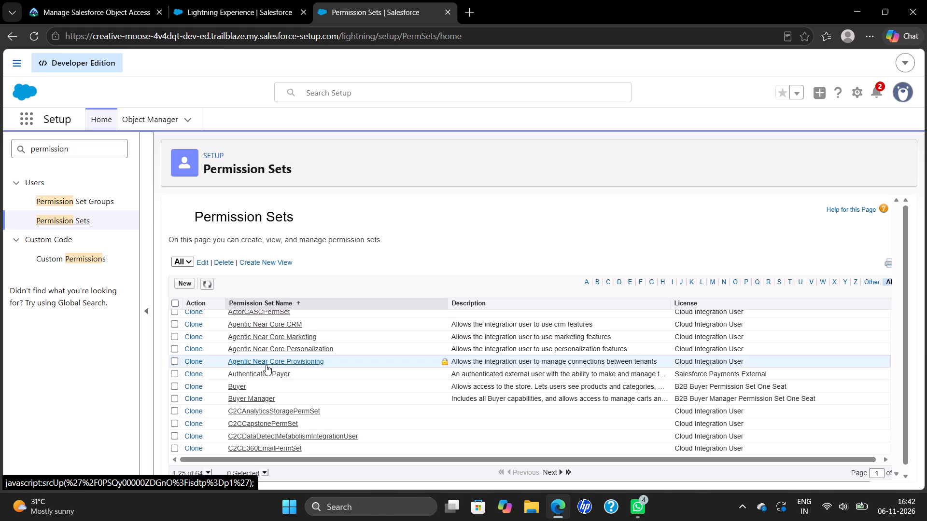
pyautogui.scroll(-2, 266, 365)
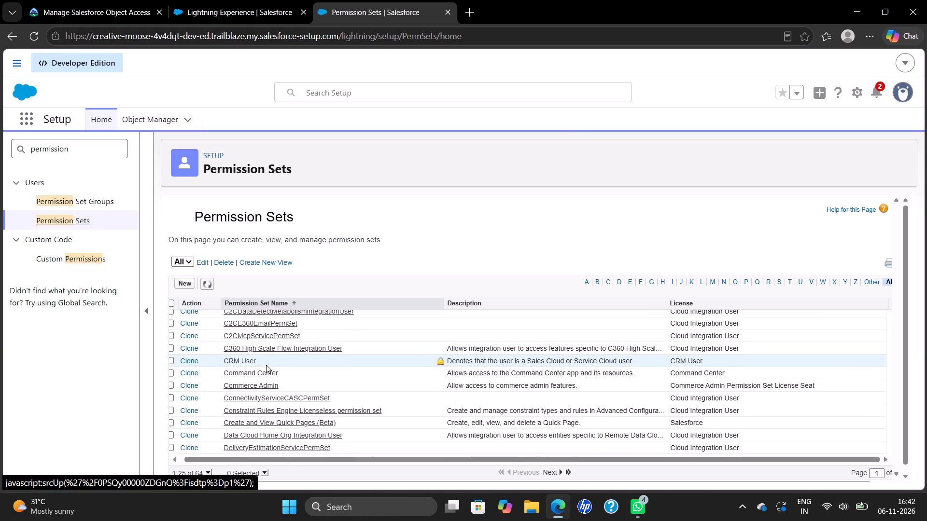
pyautogui.scroll(-2, 266, 365)
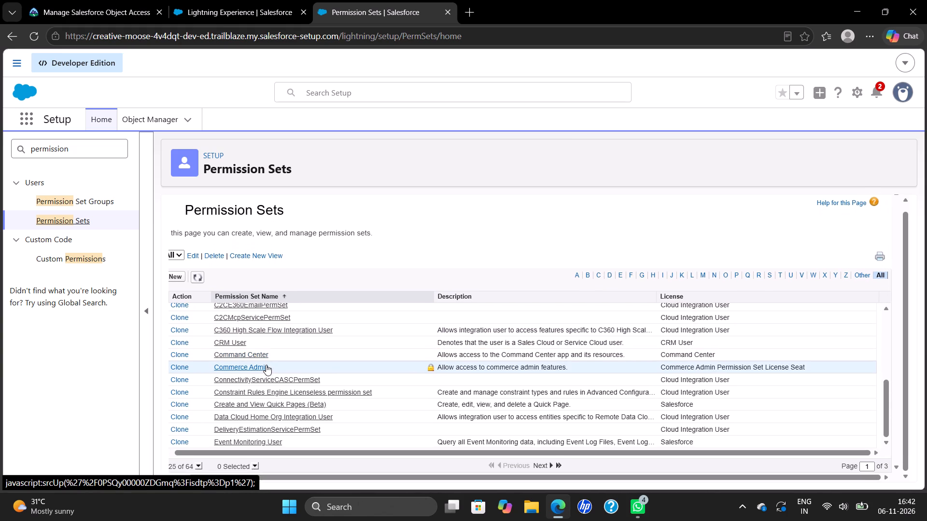
pyautogui.scroll(-1, 250, 346)
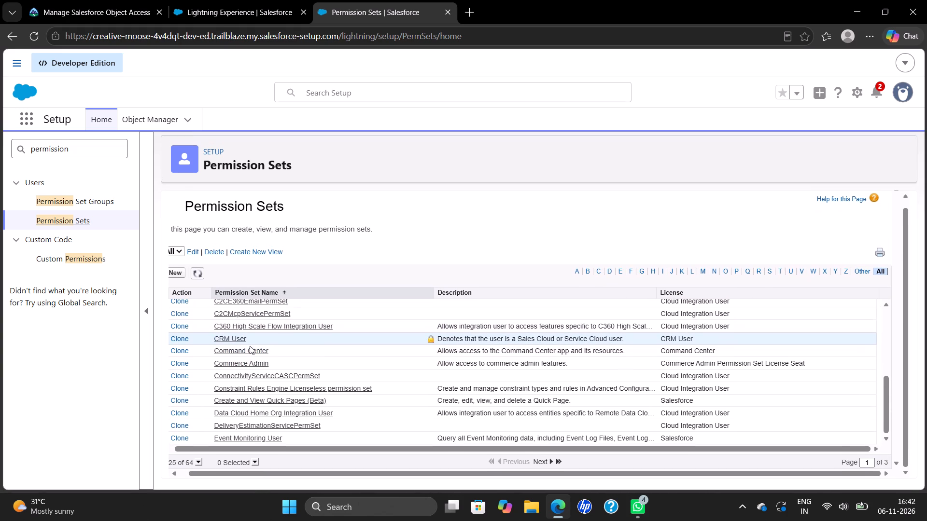
pyautogui.scroll(1, 269, 399)
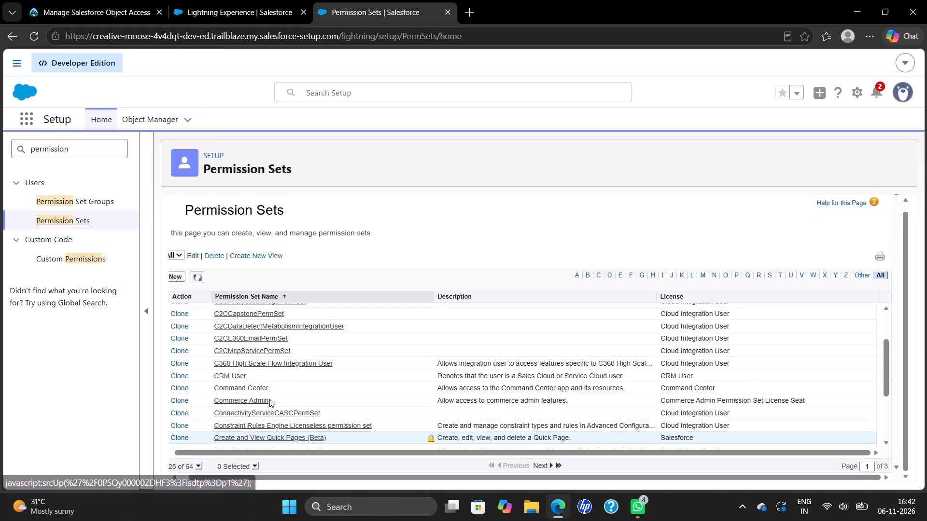
pyautogui.scroll(2, 269, 399)
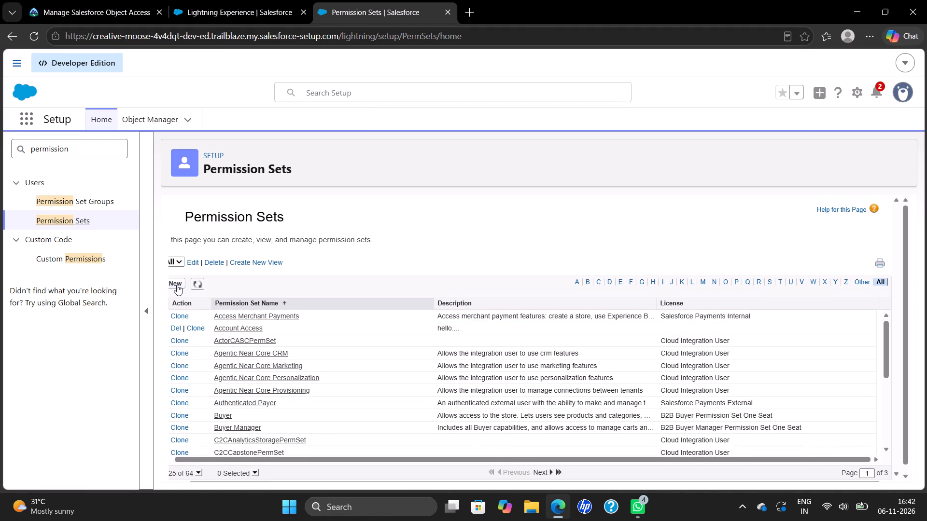
pyautogui.scroll(-1, 253, 410)
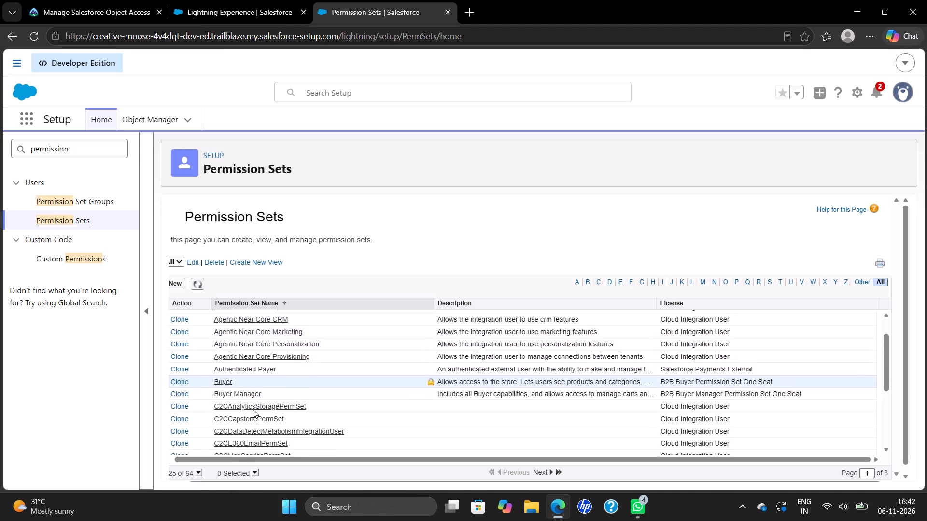
pyautogui.scroll(-2, 253, 410)
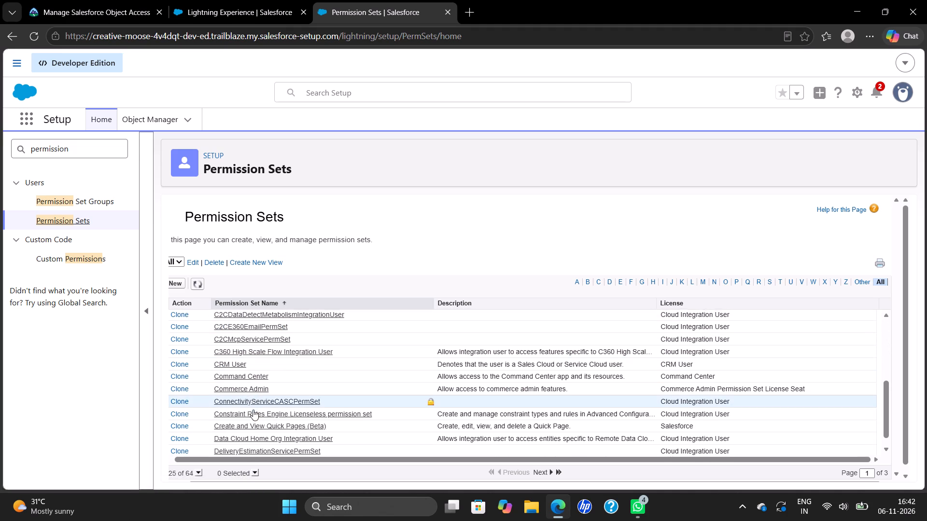
pyautogui.scroll(-2, 253, 410)
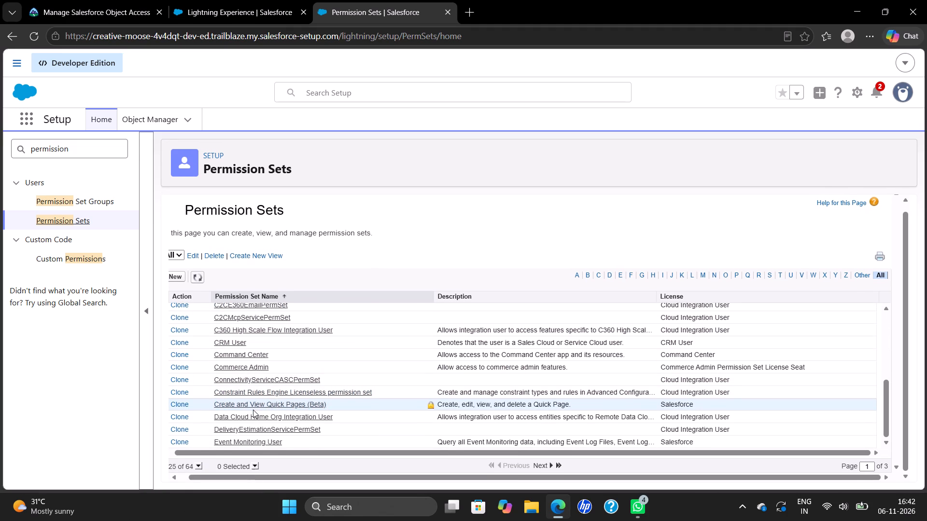
pyautogui.scroll(4, 253, 410)
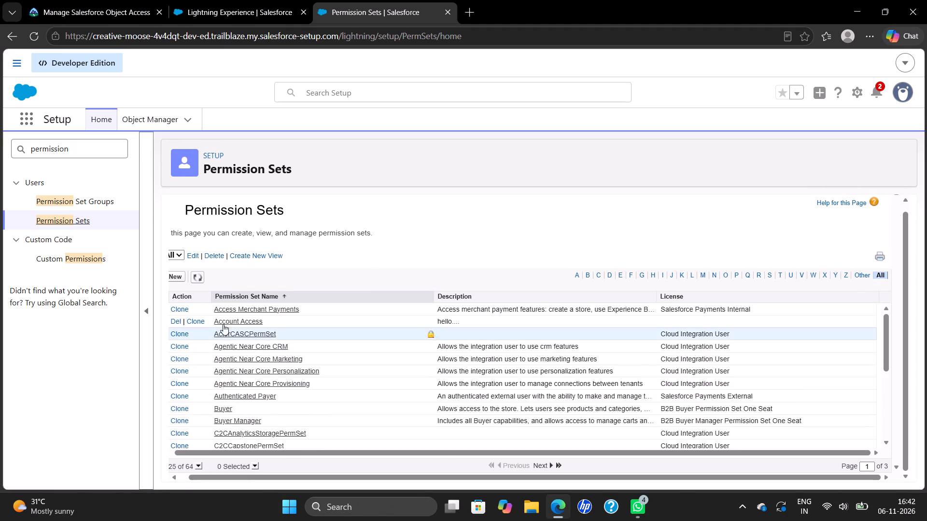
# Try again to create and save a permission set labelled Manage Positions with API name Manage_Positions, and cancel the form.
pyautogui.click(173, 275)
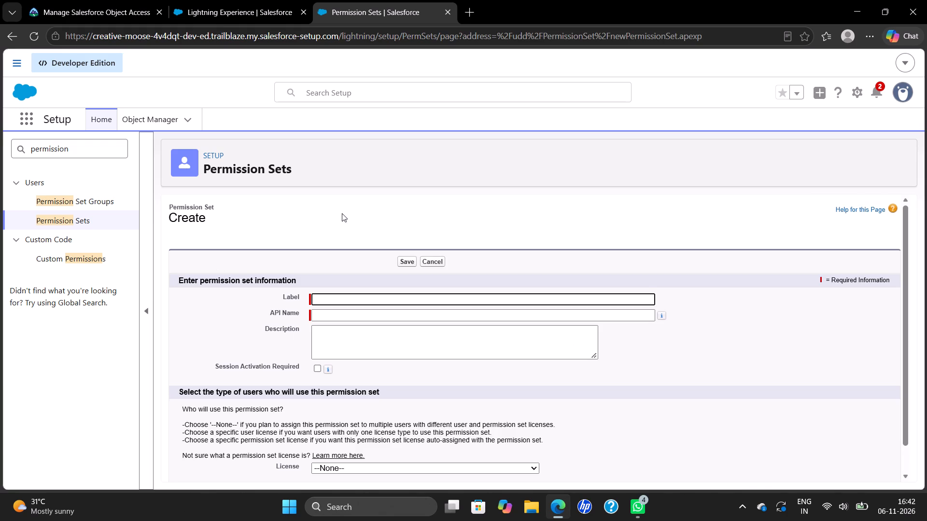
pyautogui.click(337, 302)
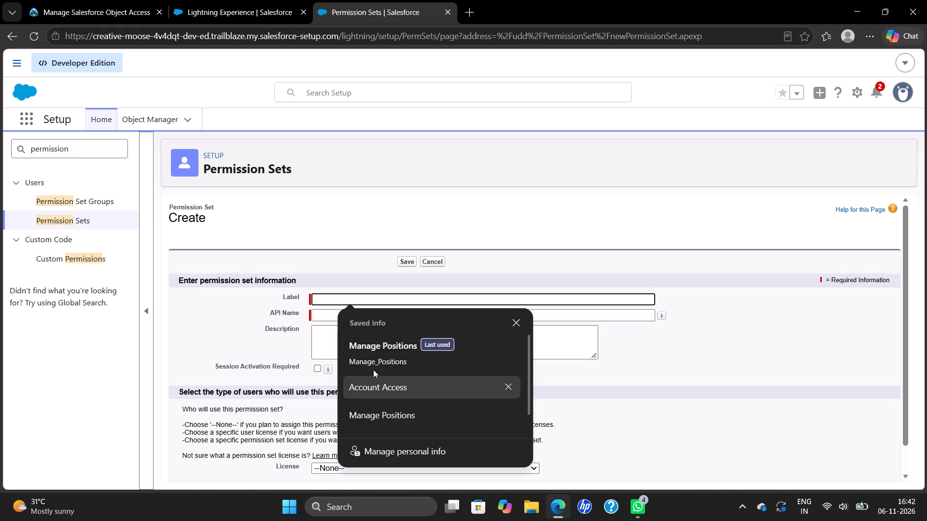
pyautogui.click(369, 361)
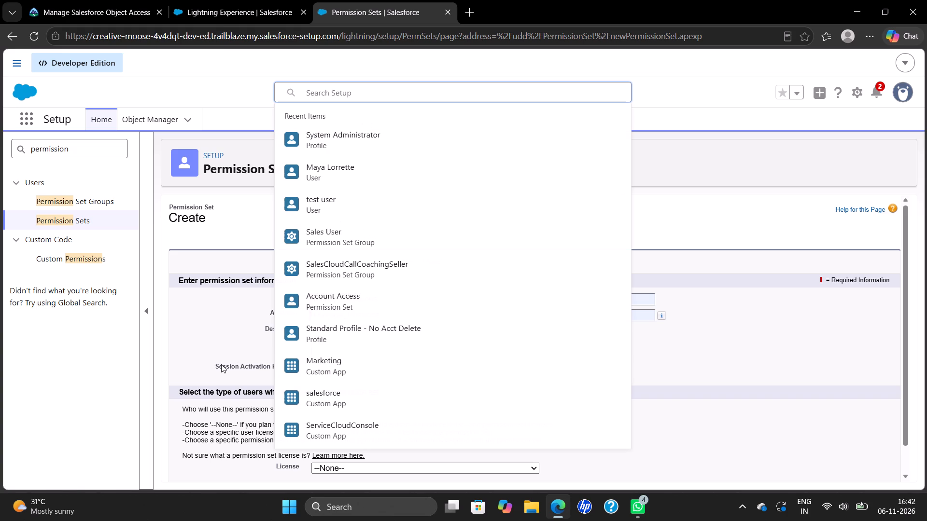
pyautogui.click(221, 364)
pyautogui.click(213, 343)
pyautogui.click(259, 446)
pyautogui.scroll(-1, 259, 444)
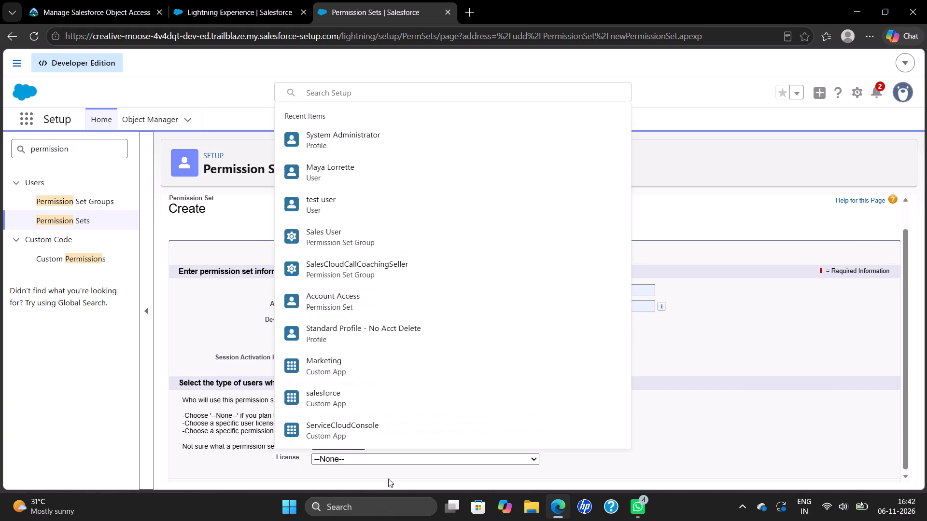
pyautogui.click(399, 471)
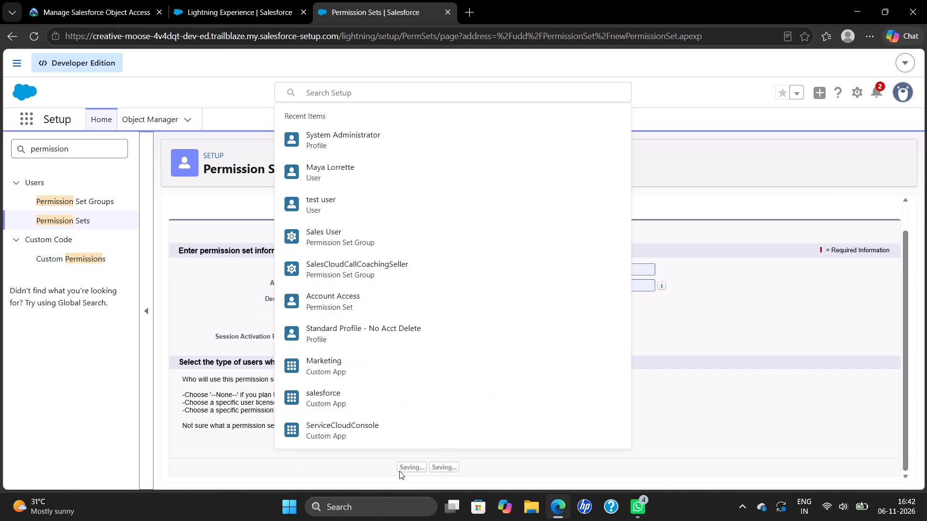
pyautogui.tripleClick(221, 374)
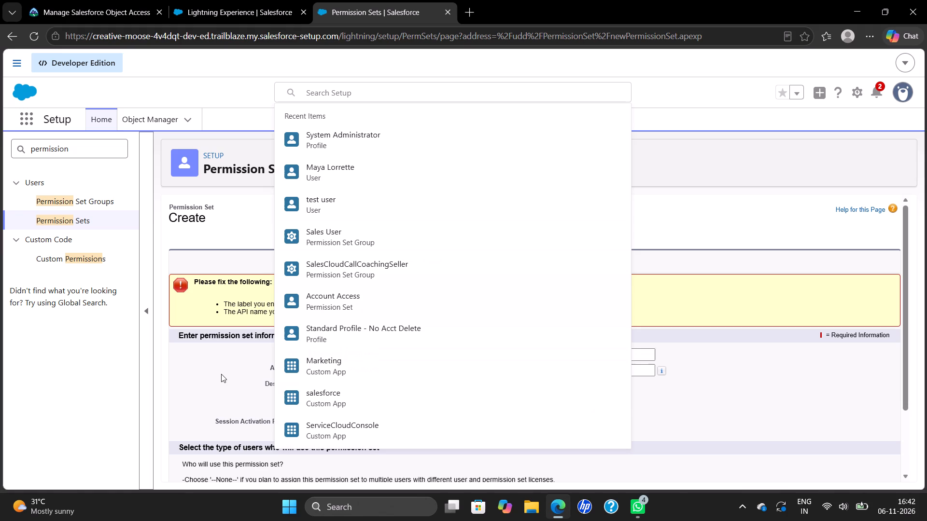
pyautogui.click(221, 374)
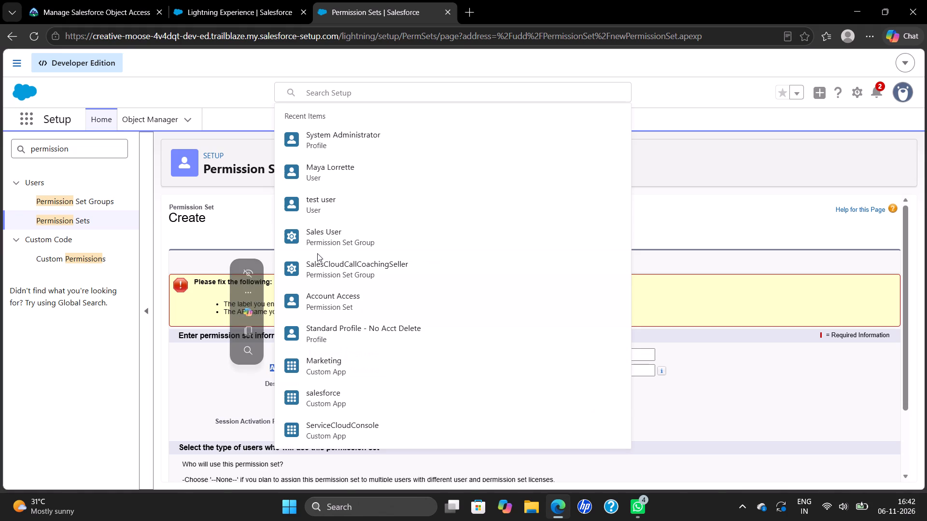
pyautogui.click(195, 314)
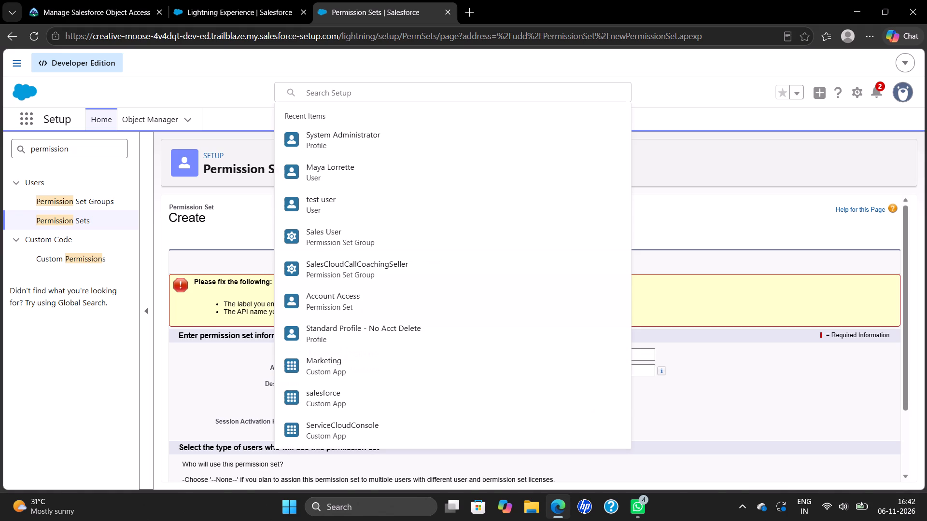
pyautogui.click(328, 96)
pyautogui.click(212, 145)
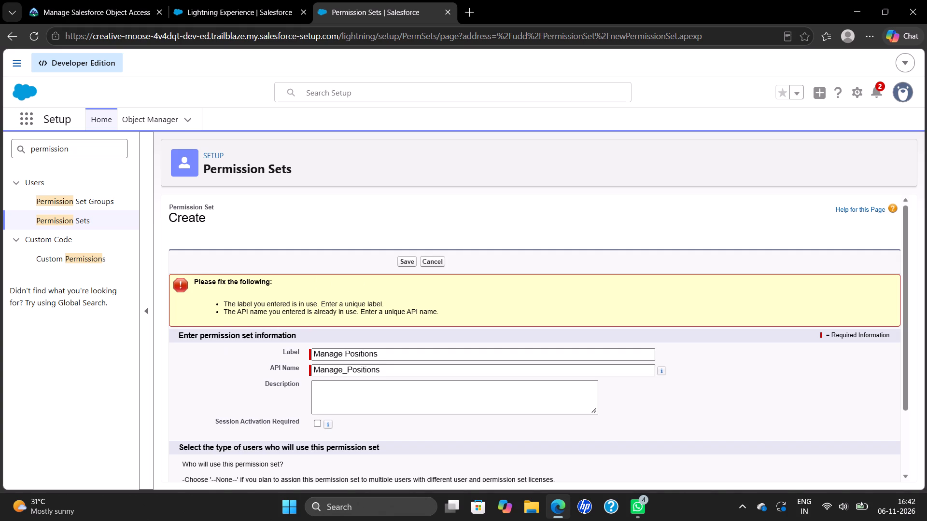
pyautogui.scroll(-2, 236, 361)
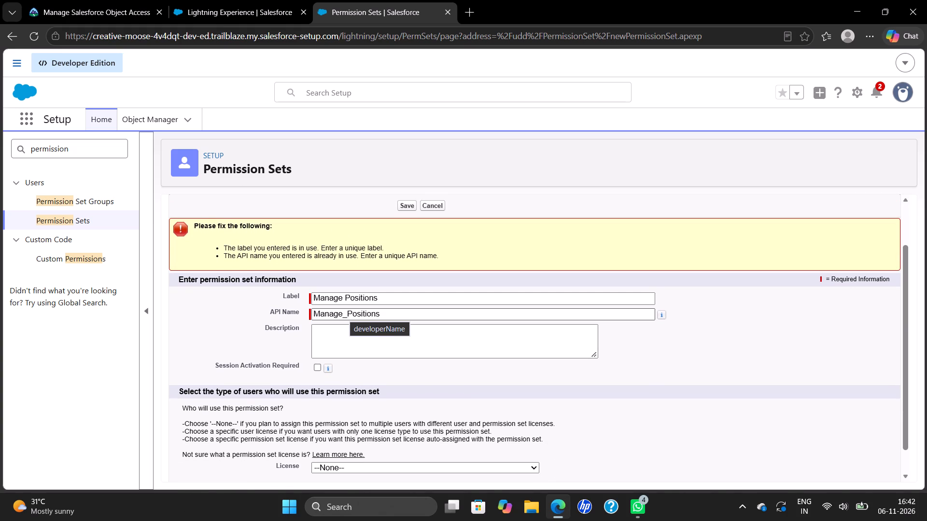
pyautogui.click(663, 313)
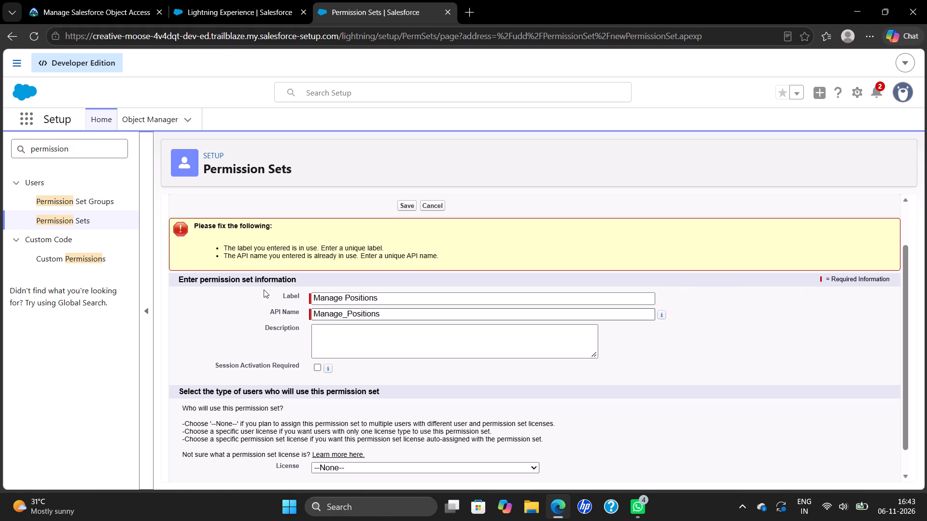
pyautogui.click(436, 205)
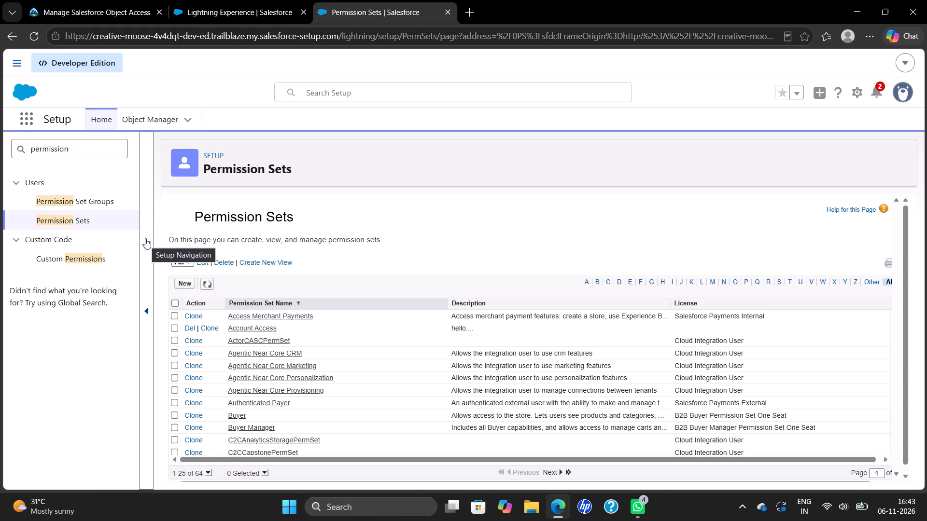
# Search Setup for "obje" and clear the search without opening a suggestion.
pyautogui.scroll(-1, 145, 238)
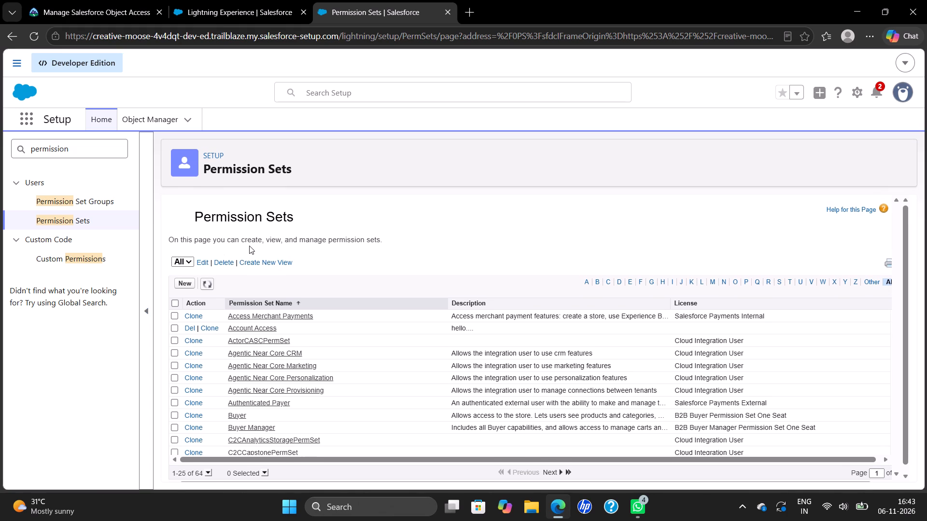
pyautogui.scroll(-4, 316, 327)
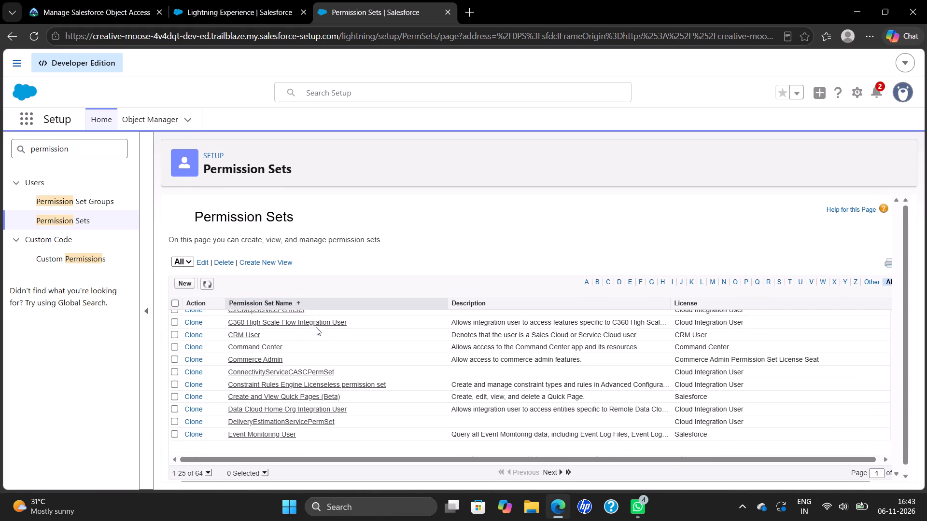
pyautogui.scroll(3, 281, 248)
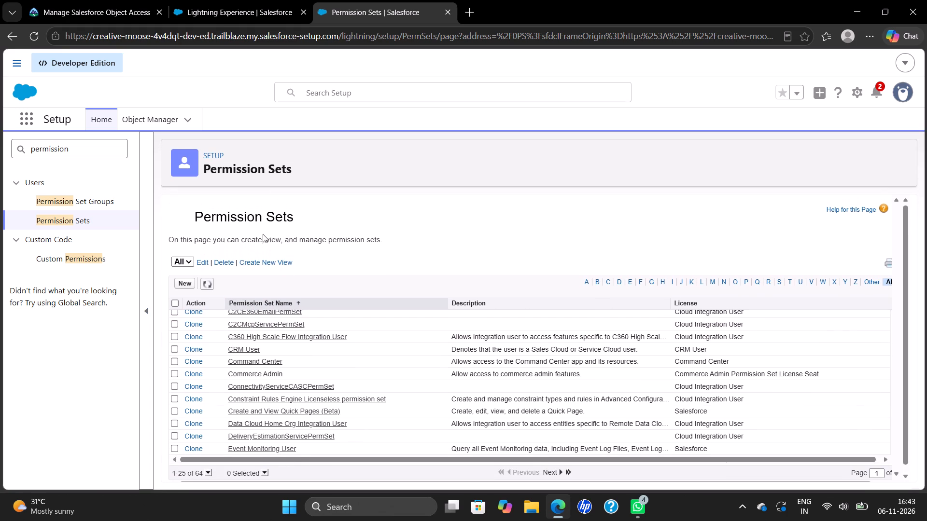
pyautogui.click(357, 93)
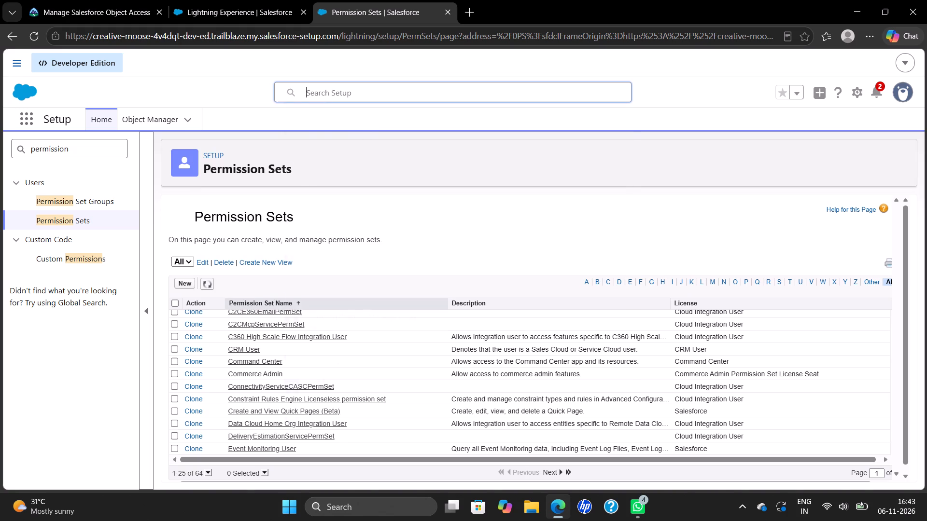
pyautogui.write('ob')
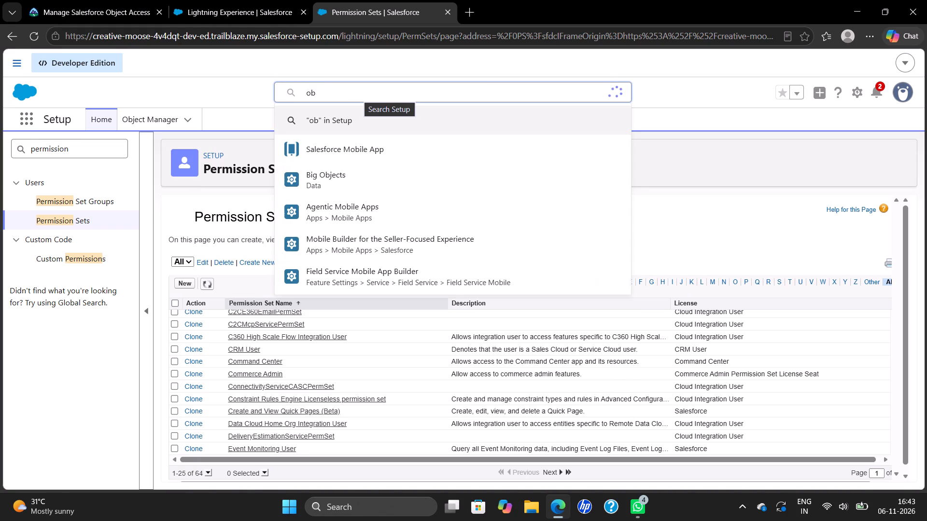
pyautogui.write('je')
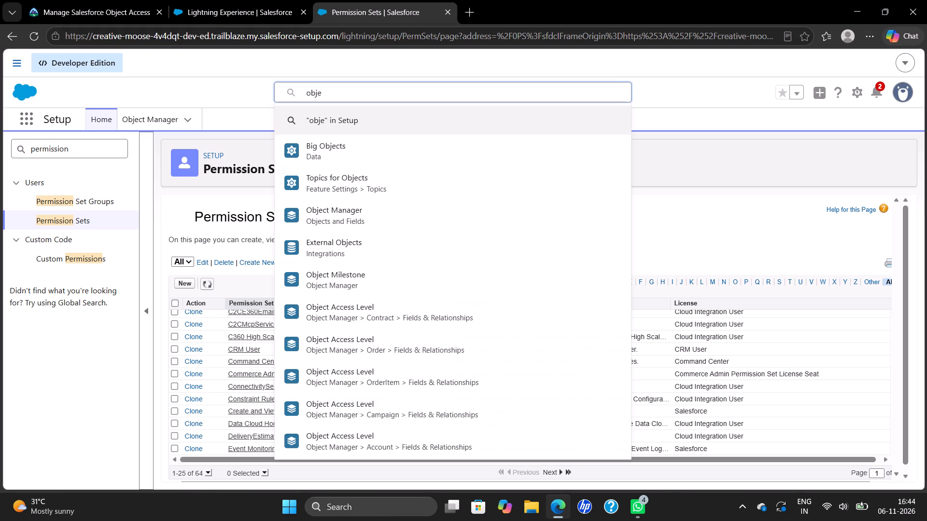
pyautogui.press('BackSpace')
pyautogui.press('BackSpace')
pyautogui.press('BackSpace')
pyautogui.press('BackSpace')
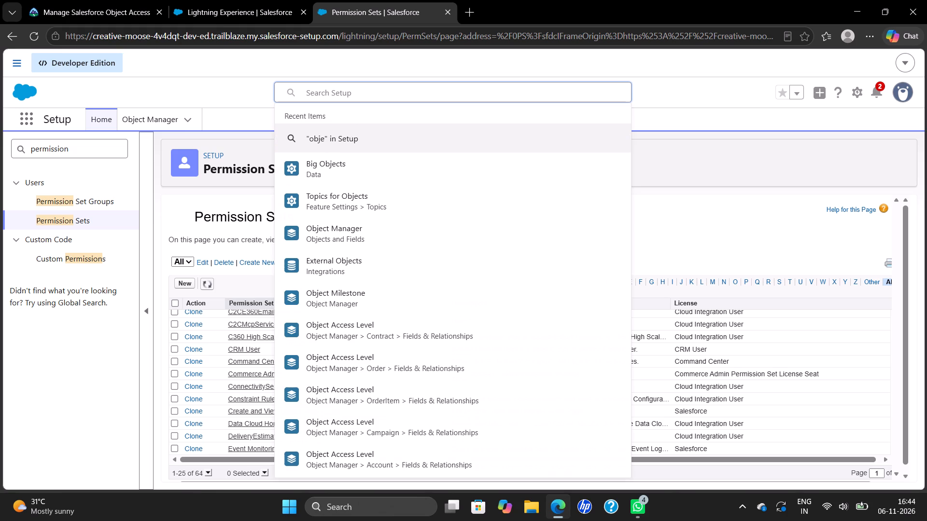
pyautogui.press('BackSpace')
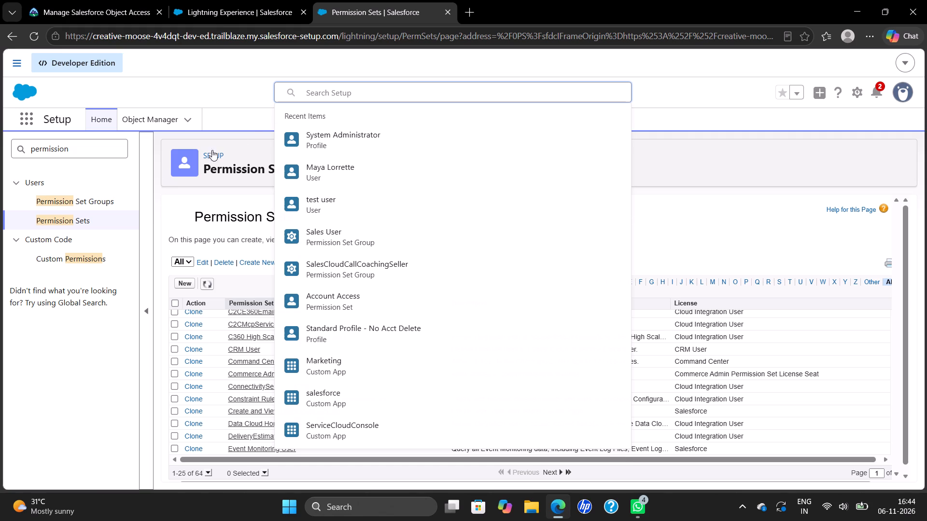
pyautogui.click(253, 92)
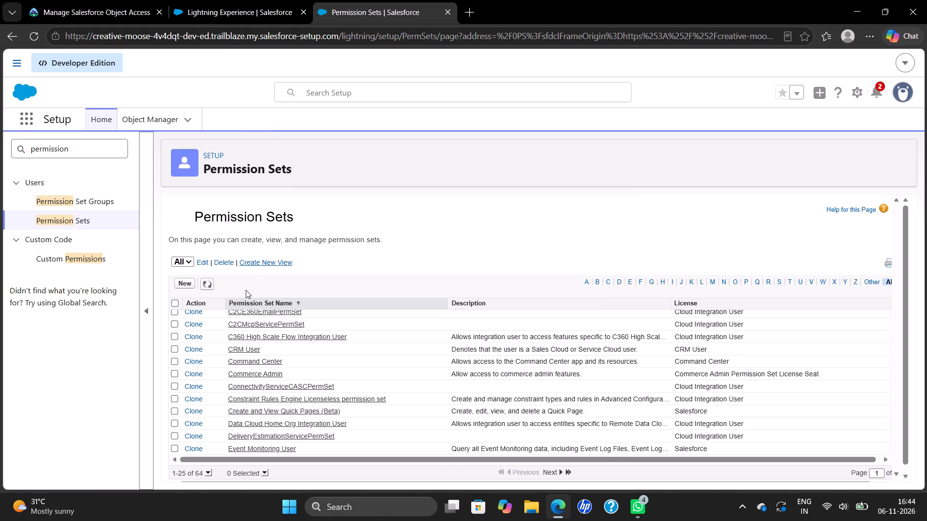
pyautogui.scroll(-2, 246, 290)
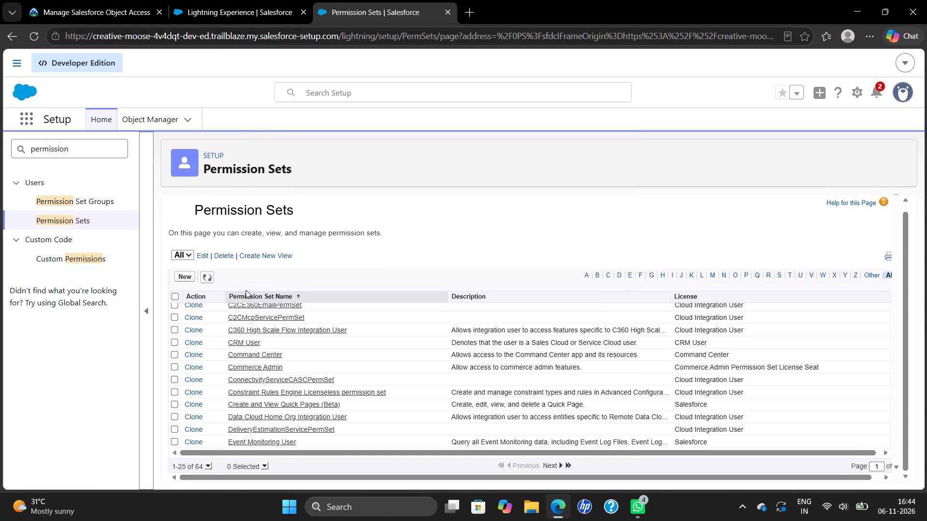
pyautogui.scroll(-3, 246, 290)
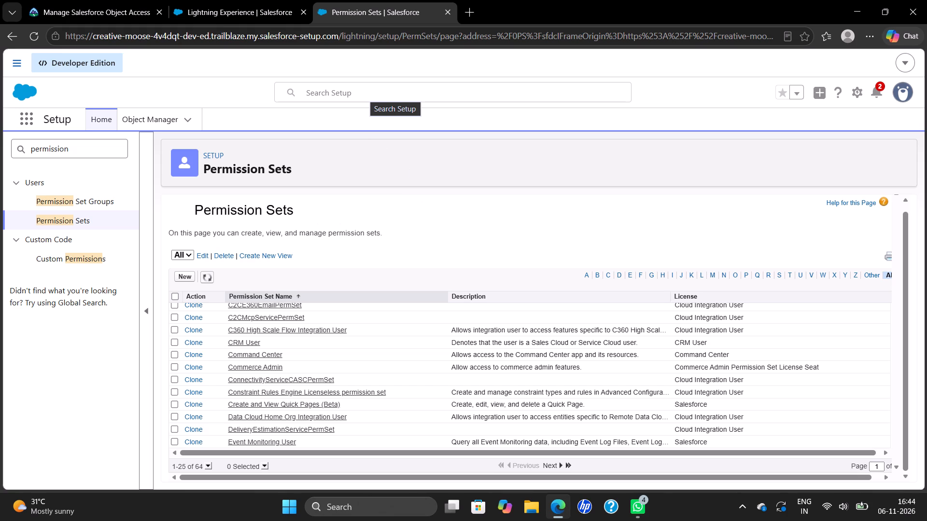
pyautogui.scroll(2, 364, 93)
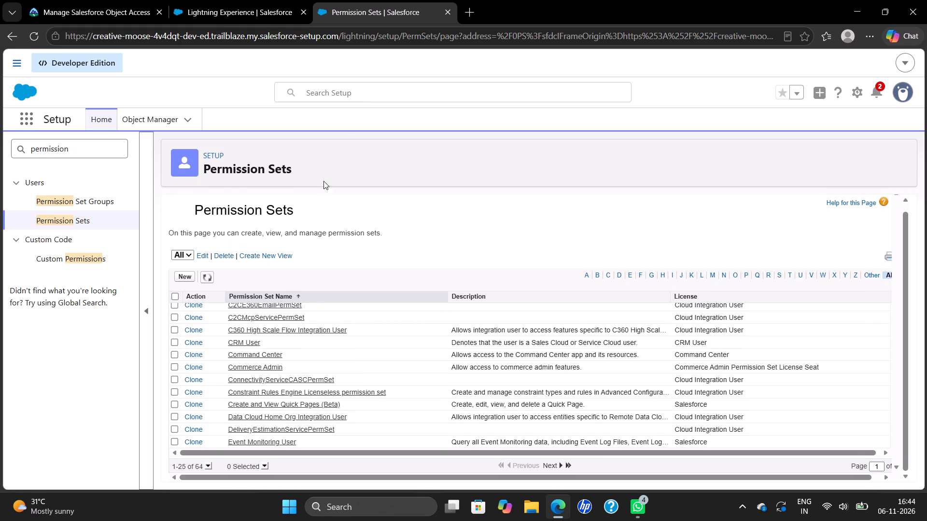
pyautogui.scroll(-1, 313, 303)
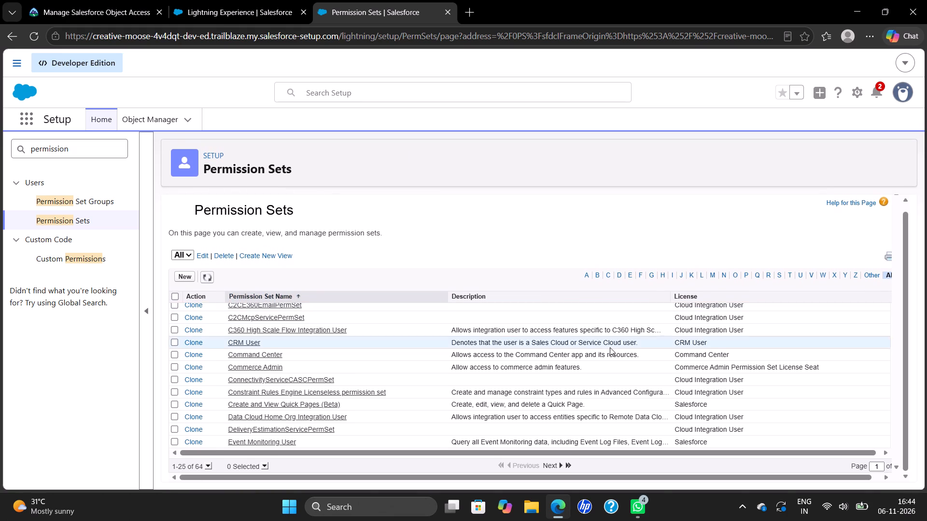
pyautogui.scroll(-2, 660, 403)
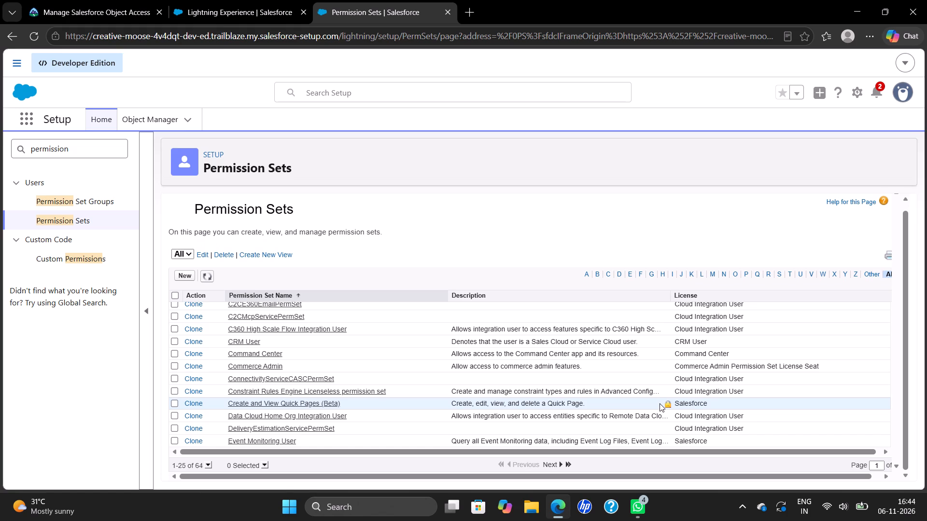
# Search all of Setup for "object setting", check the search results, and clear the search text.
pyautogui.click(569, 92)
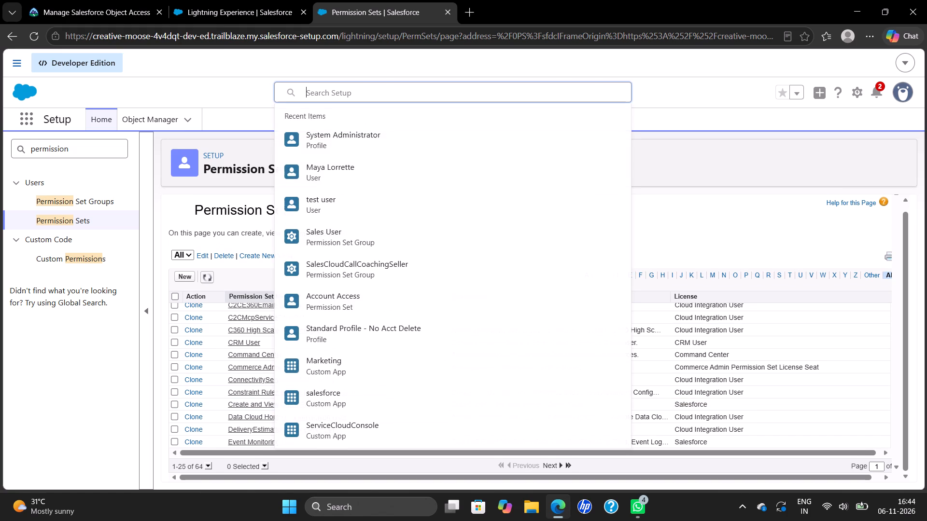
pyautogui.write('object')
pyautogui.press('space')
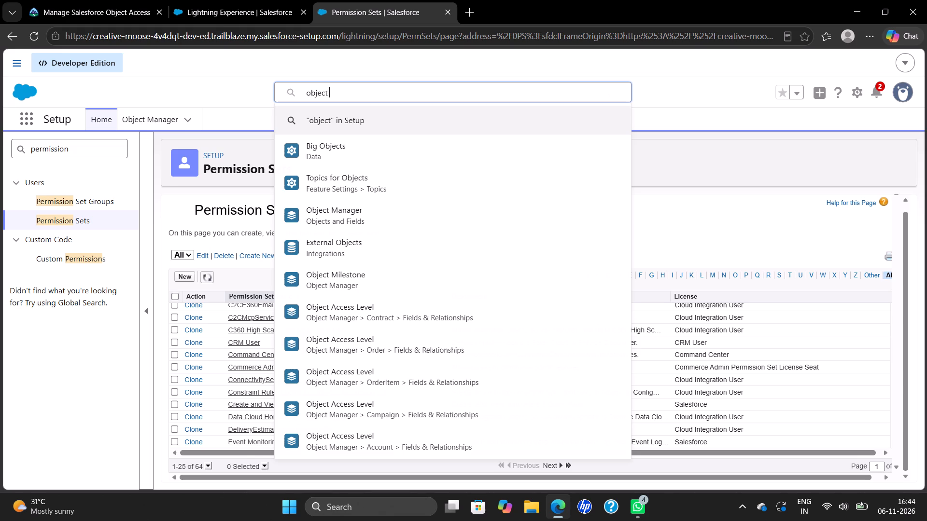
pyautogui.write('se')
pyautogui.write('tt')
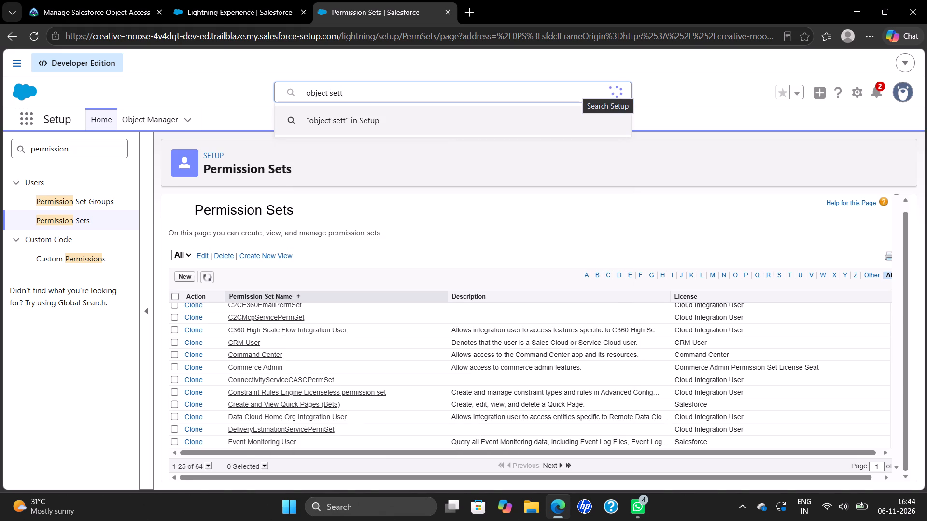
pyautogui.write('ing')
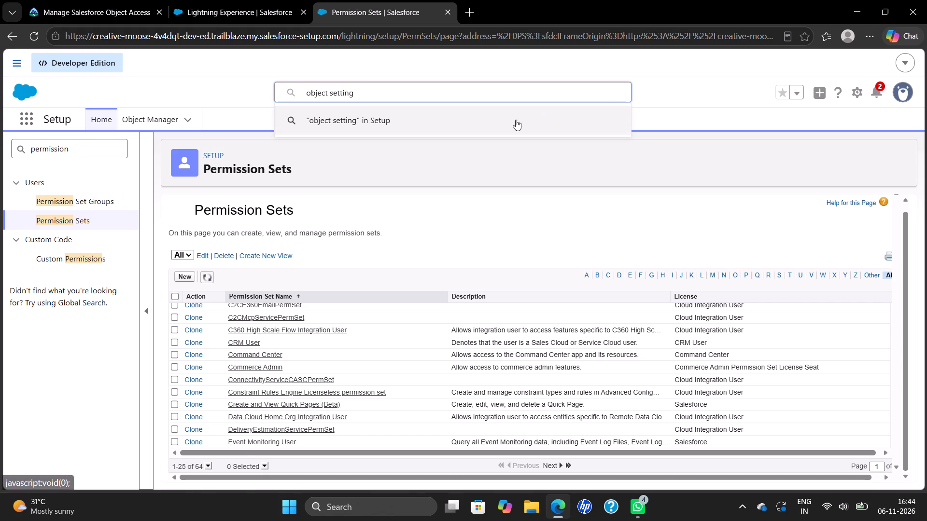
pyautogui.click(357, 120)
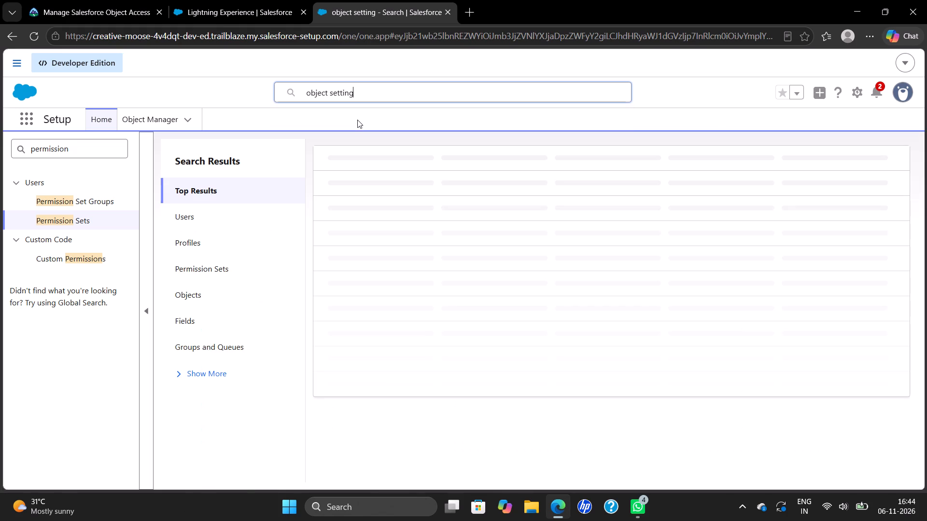
pyautogui.press('BackSpace')
pyautogui.press('BackSpace')
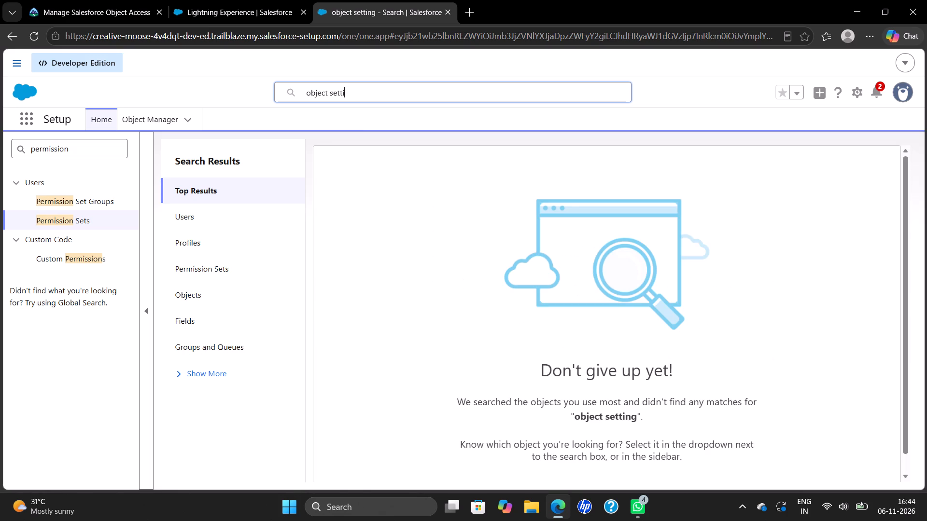
pyautogui.press('BackSpace')
pyautogui.press('BackSpace')
pyautogui.press('BackSpace')
pyautogui.press('BackSpace')
pyautogui.press('BackSpace')
pyautogui.press('BackSpace')
pyautogui.press('BackSpace')
pyautogui.press('BackSpace')
pyautogui.press('BackSpace')
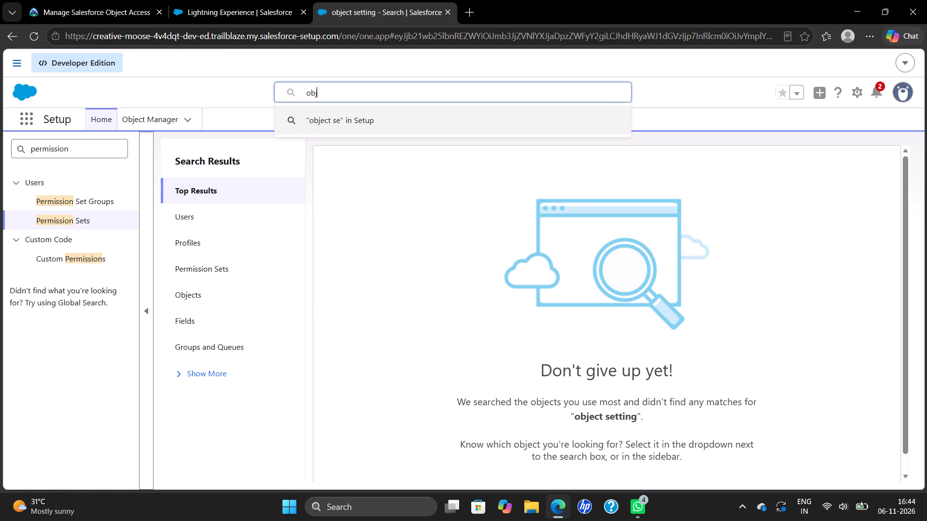
pyautogui.press('BackSpace')
pyautogui.press('BackSpace')
pyautogui.press('BackSpace')
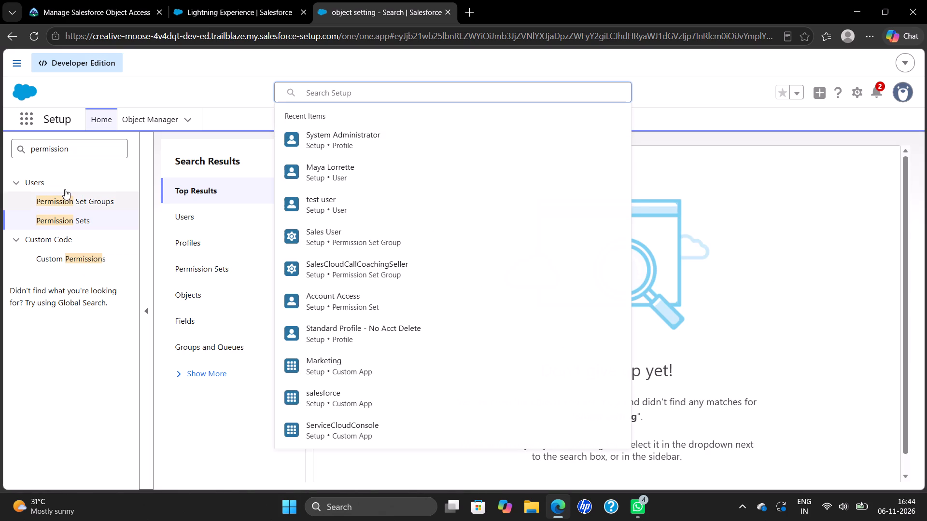
# Check the Permission Set Groups list, then reopen Permission Sets and look through its first page for Manage Positions.
pyautogui.click(62, 202)
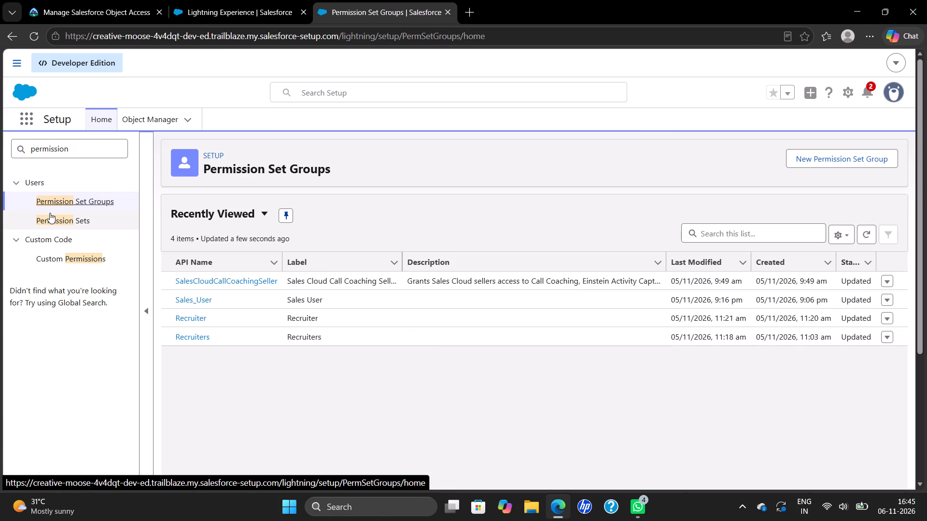
pyautogui.click(49, 215)
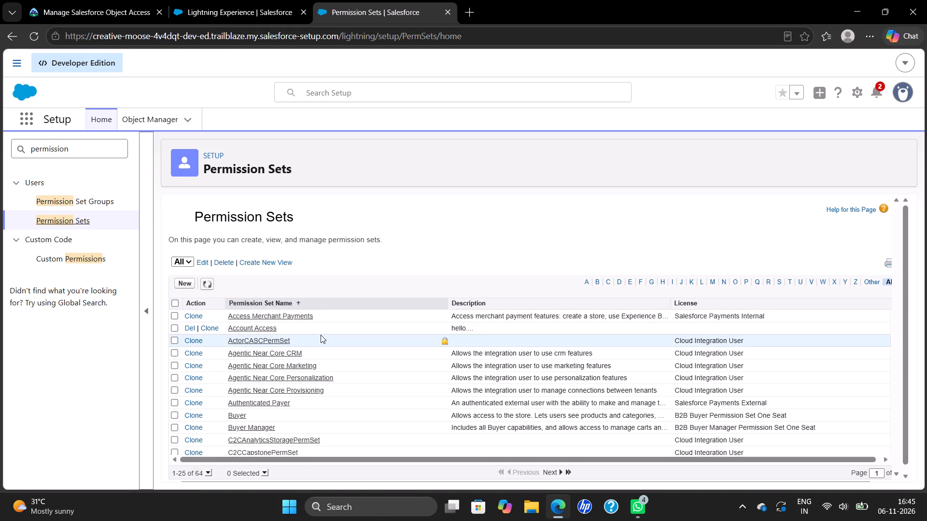
pyautogui.scroll(-2, 321, 335)
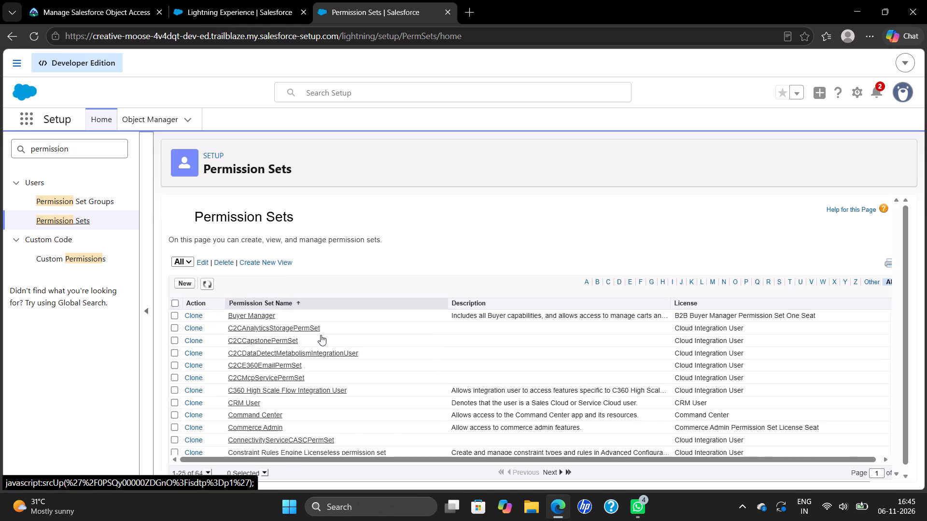
pyautogui.scroll(-3, 321, 335)
pyautogui.scroll(4, 321, 335)
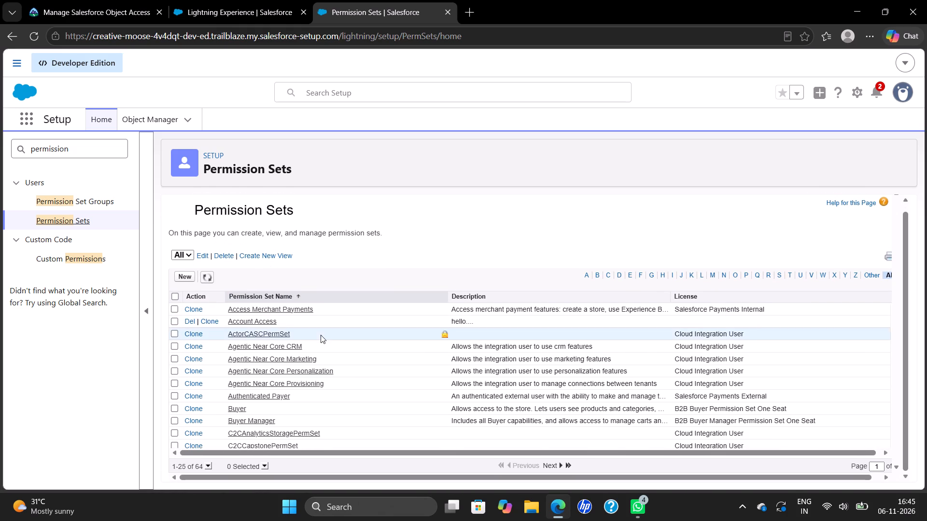
# Try again to create and save a permission set labelled Manage Positions with API name Manage_Positions and License --None--.
pyautogui.click(185, 272)
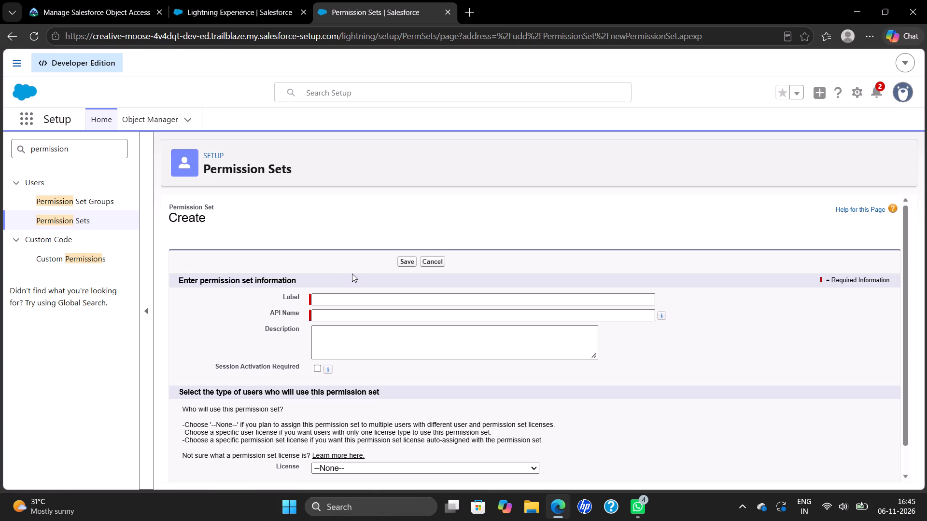
pyautogui.click(340, 300)
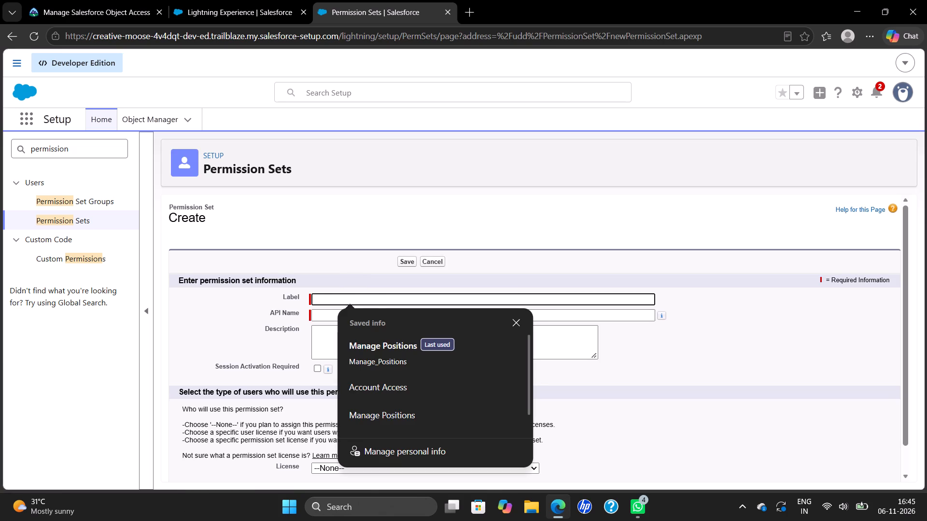
pyautogui.hotkey('ctrl', 'v')
pyautogui.click(340, 300)
pyautogui.click(191, 321)
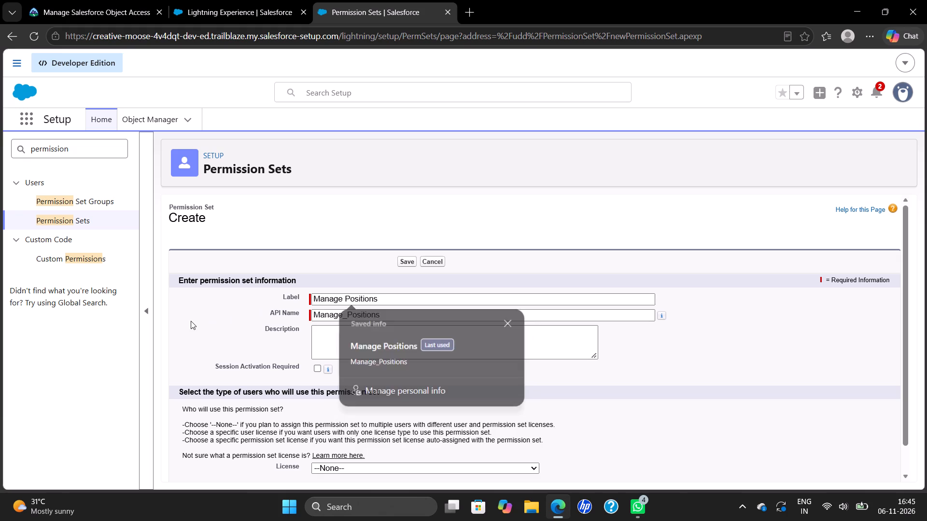
pyautogui.click(404, 262)
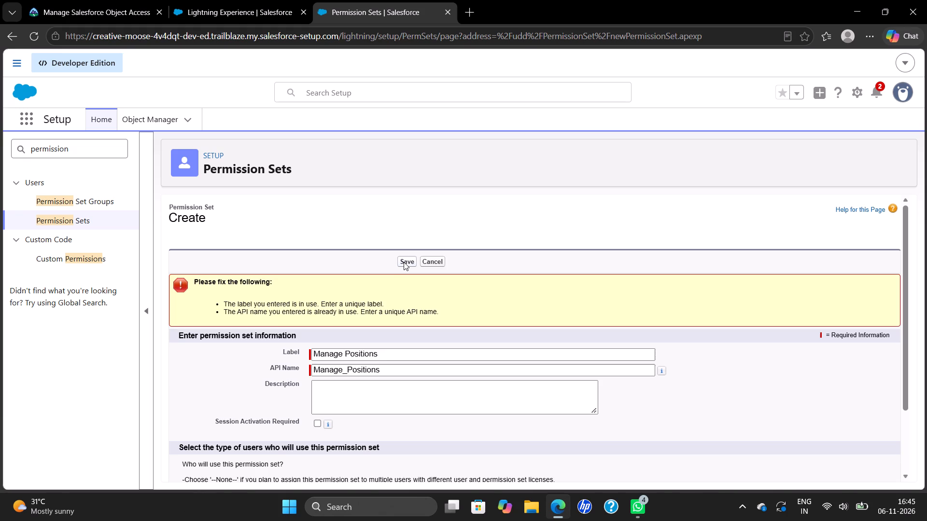
pyautogui.scroll(-2, 404, 262)
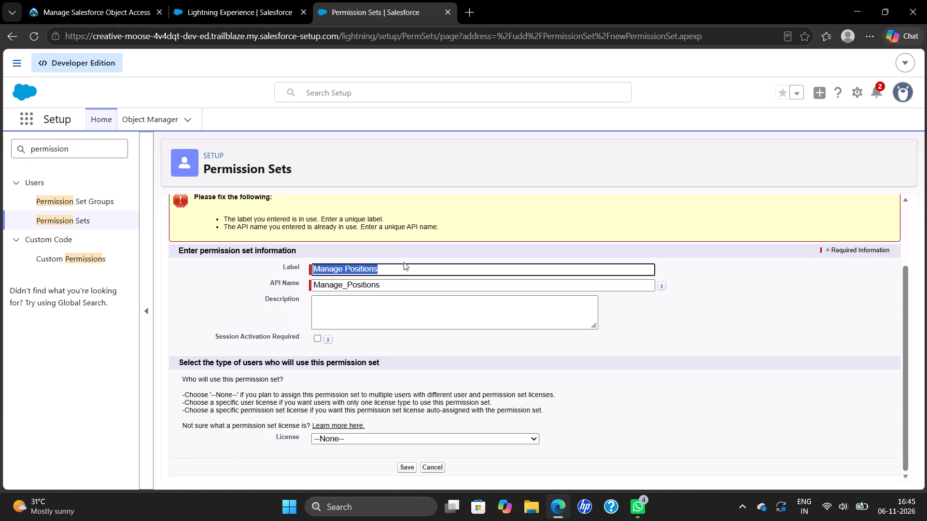
pyautogui.scroll(-1, 404, 262)
pyautogui.click(407, 466)
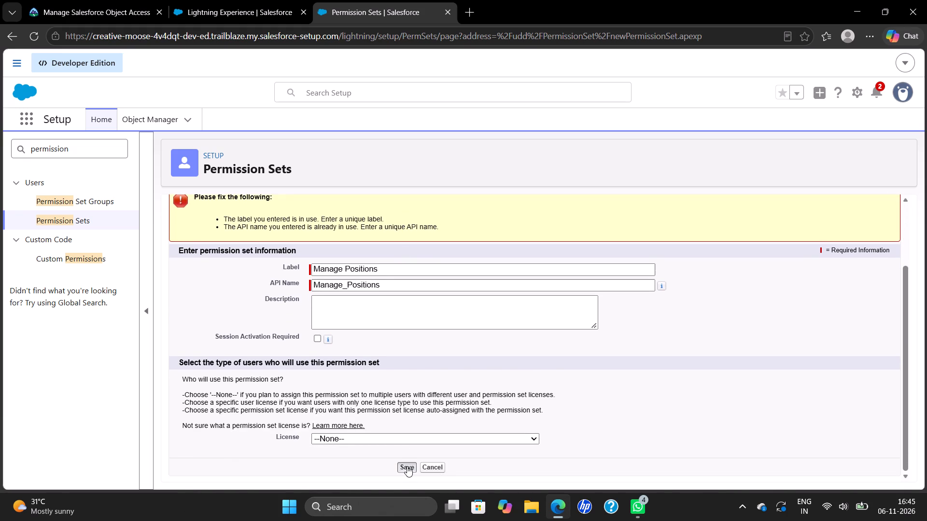
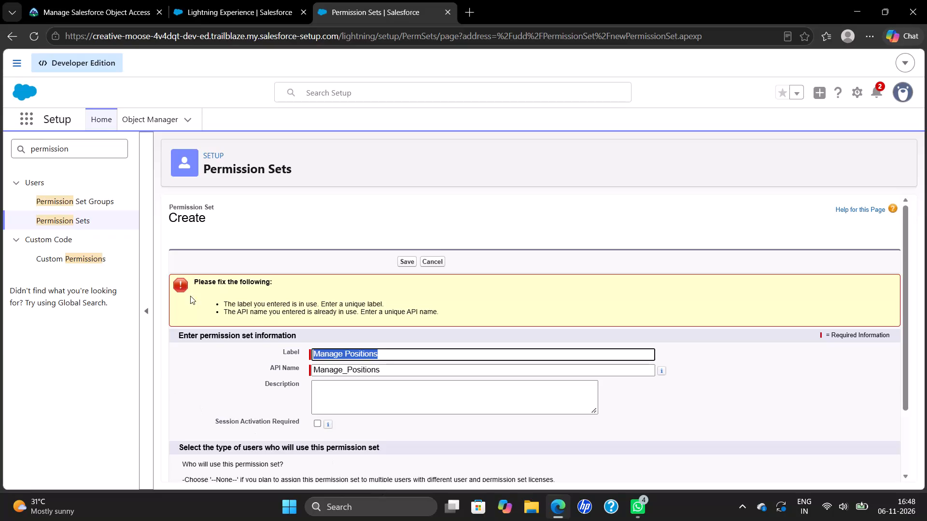
# Close the Permission Sets setup tab and the playground welcome tab to return to the Trailhead unit.
pyautogui.click(448, 8)
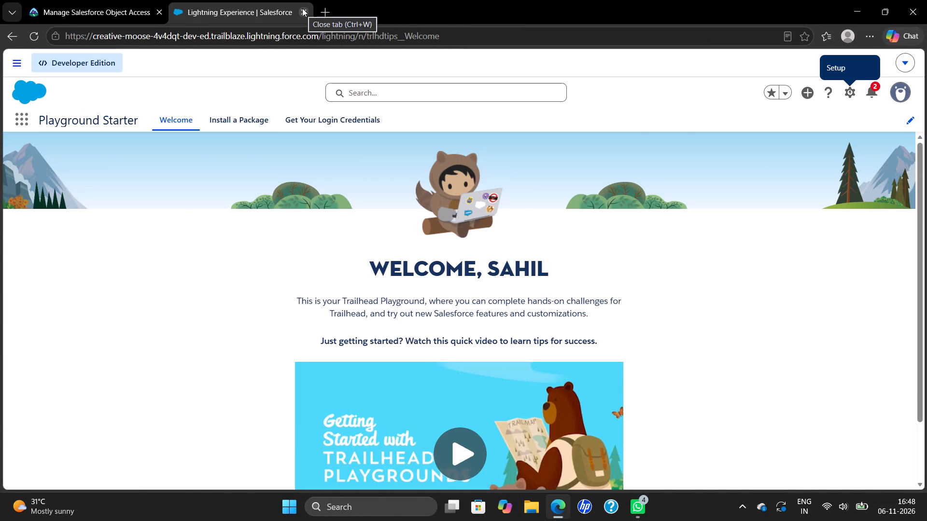
pyautogui.click(302, 8)
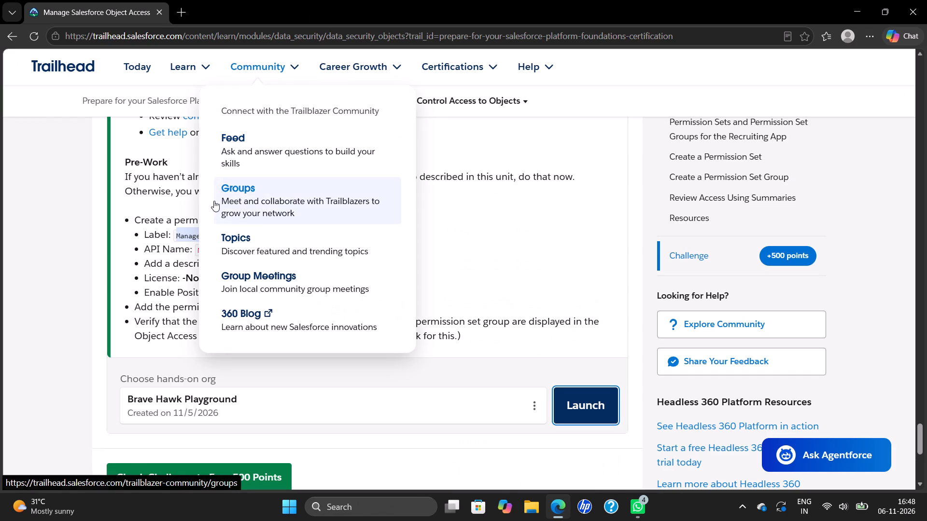
# Go back from the Control Access to Objects unit to the previously visited page.
pyautogui.click(3, 31)
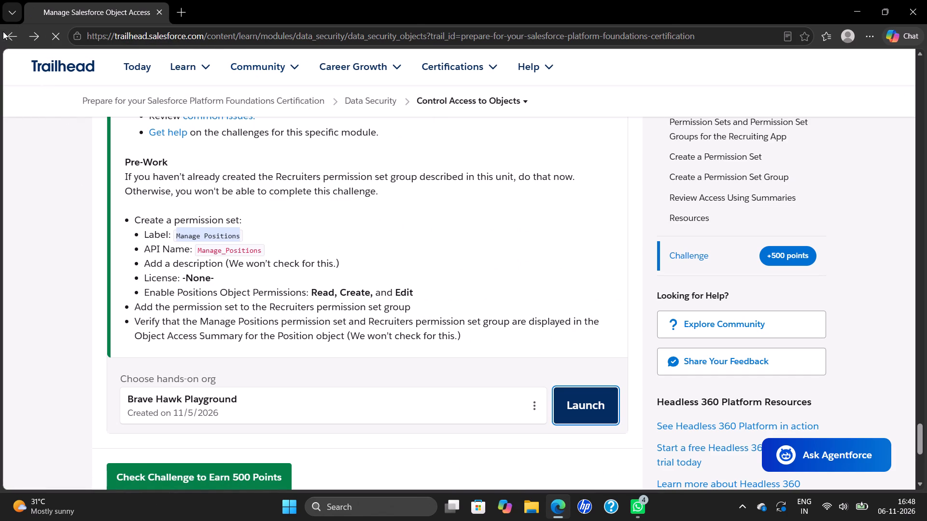
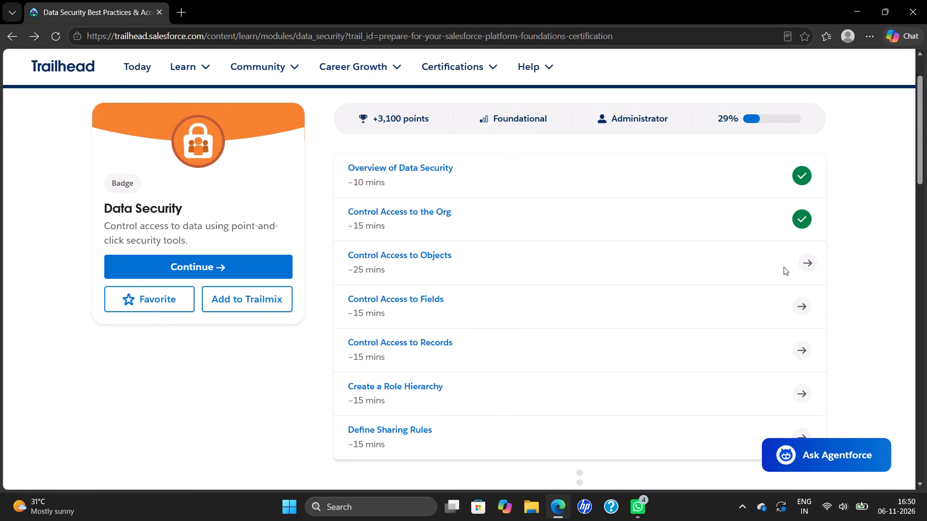
# Open the Control Access to Objects unit and launch the Brave Hawk Playground from its hands-on challenge.
pyautogui.click(810, 268)
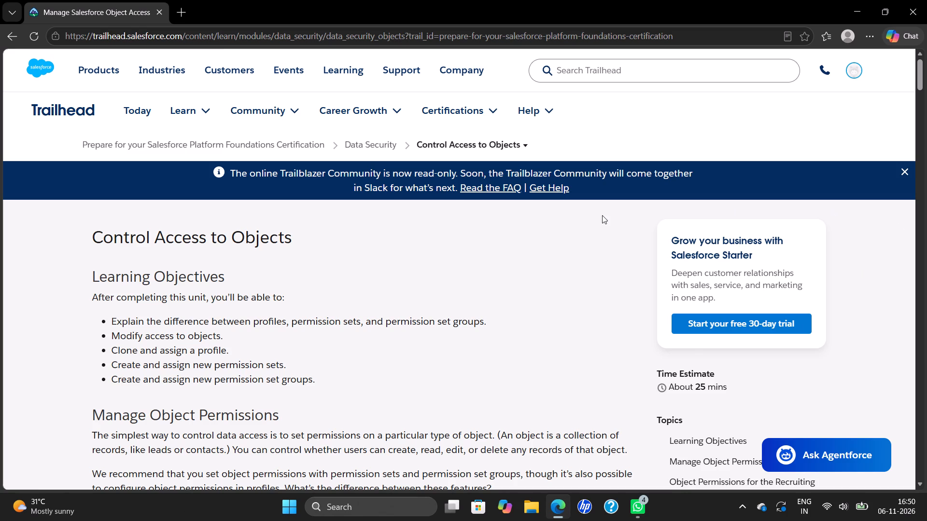
pyautogui.scroll(-18, 602, 215)
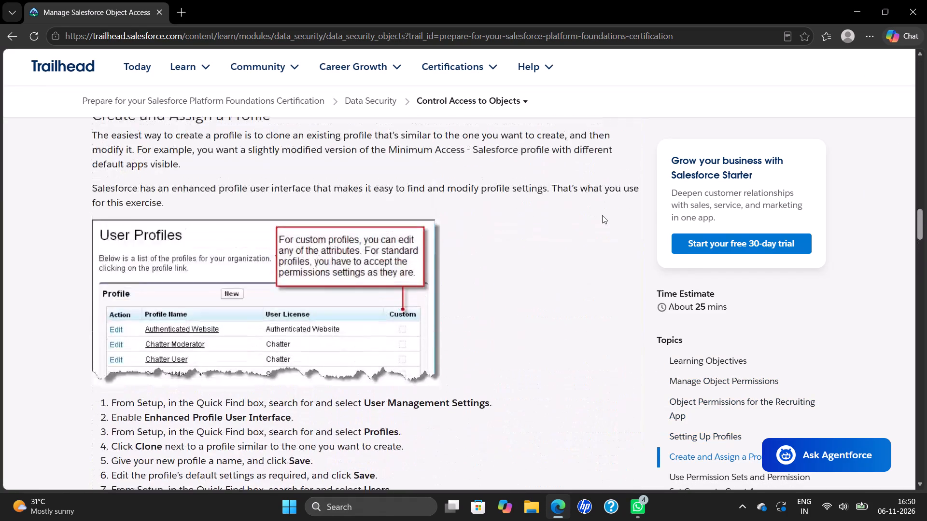
pyautogui.scroll(-10, 602, 215)
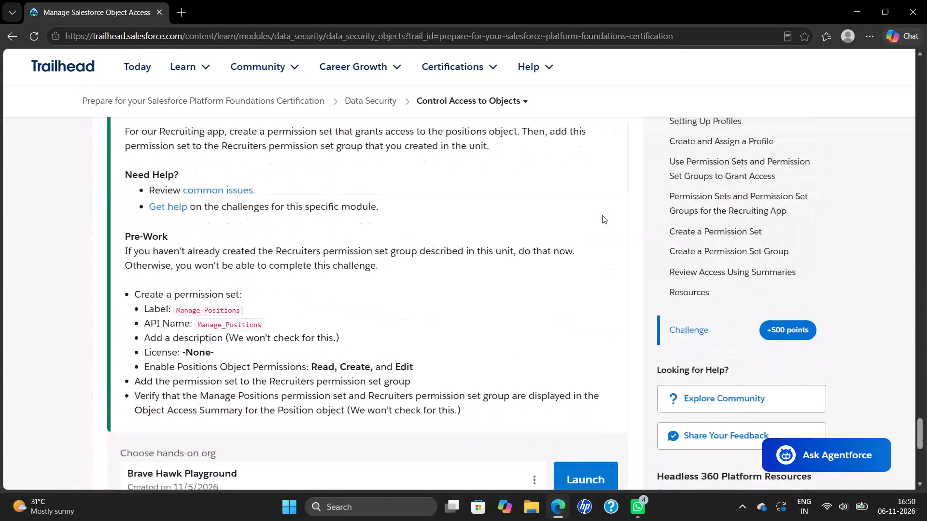
pyautogui.scroll(-1, 602, 215)
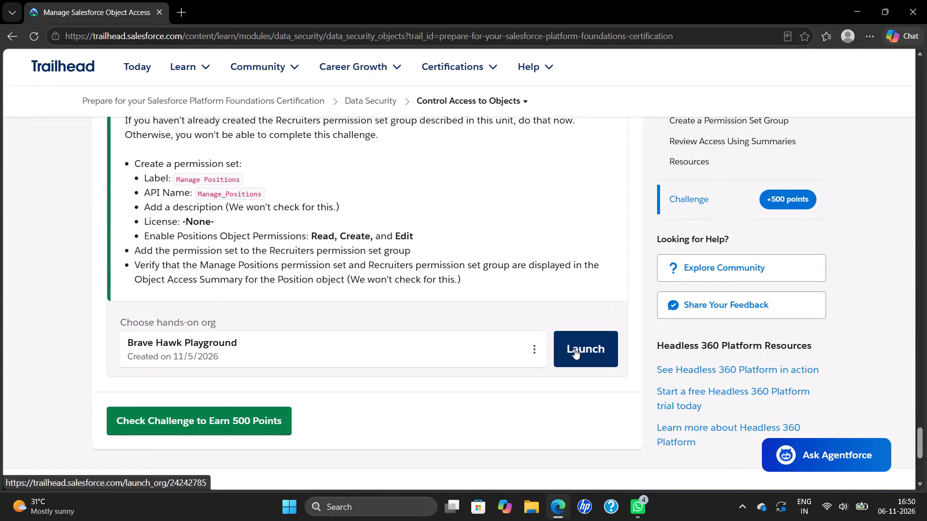
pyautogui.click(575, 349)
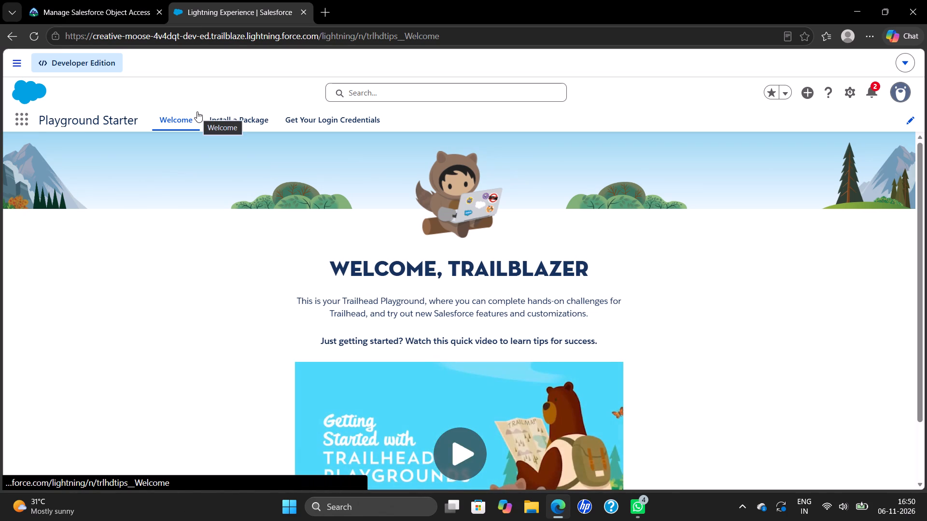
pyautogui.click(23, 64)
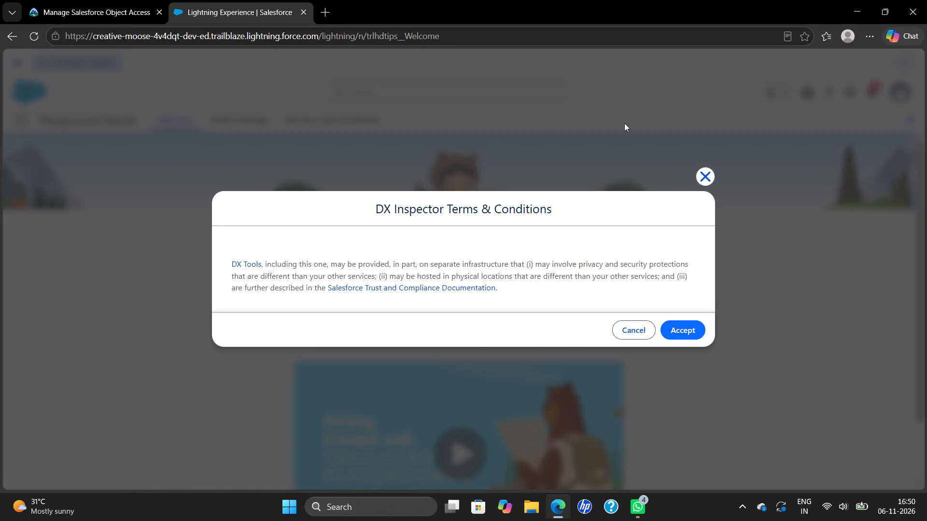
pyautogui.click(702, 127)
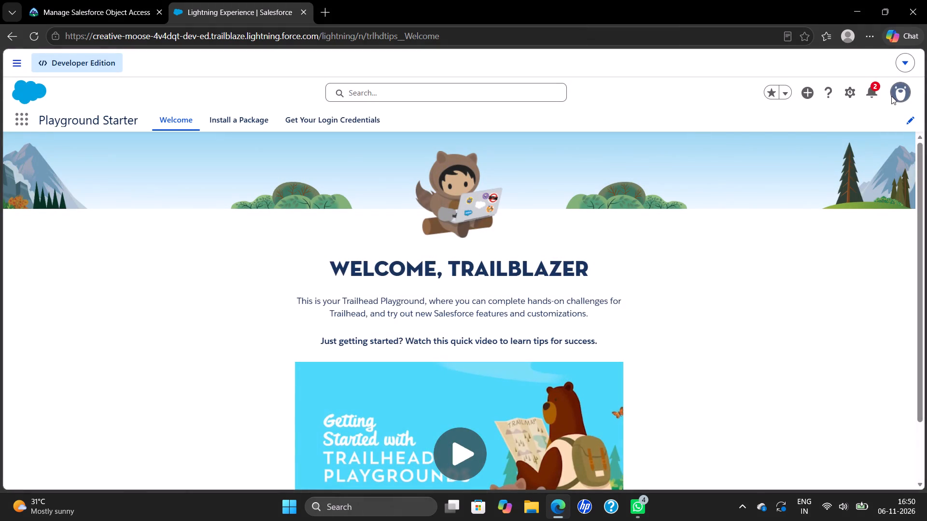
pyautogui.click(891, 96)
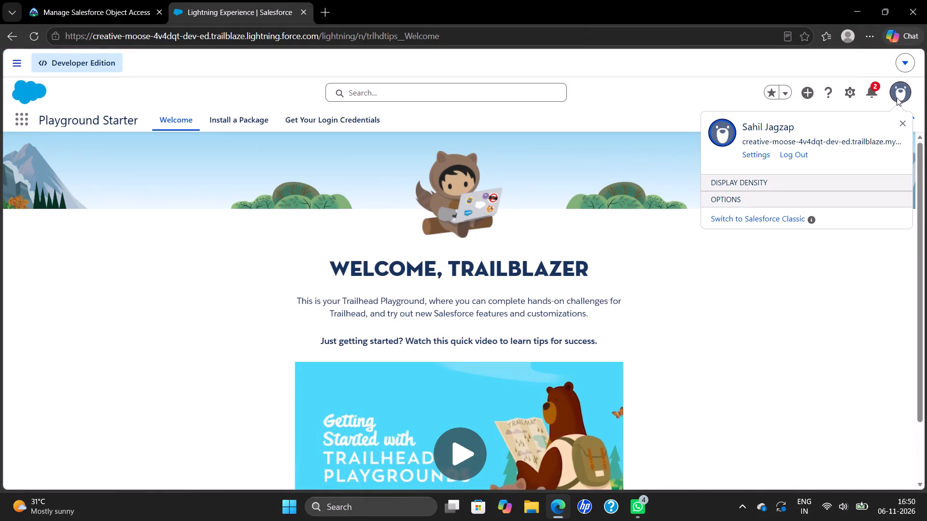
# Open the playground's Setup, search it for "permission", and open the Permission Sets page.
pyautogui.click(844, 93)
pyautogui.click(776, 146)
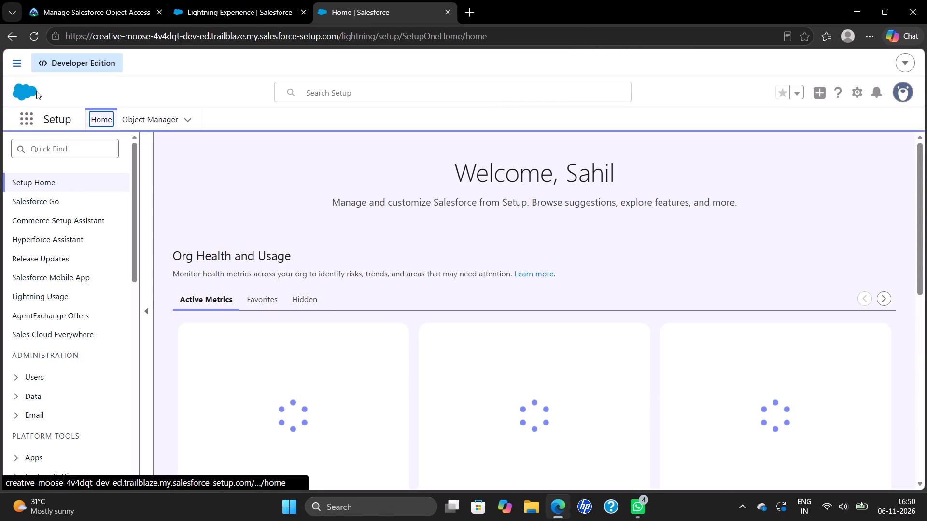
pyautogui.click(31, 147)
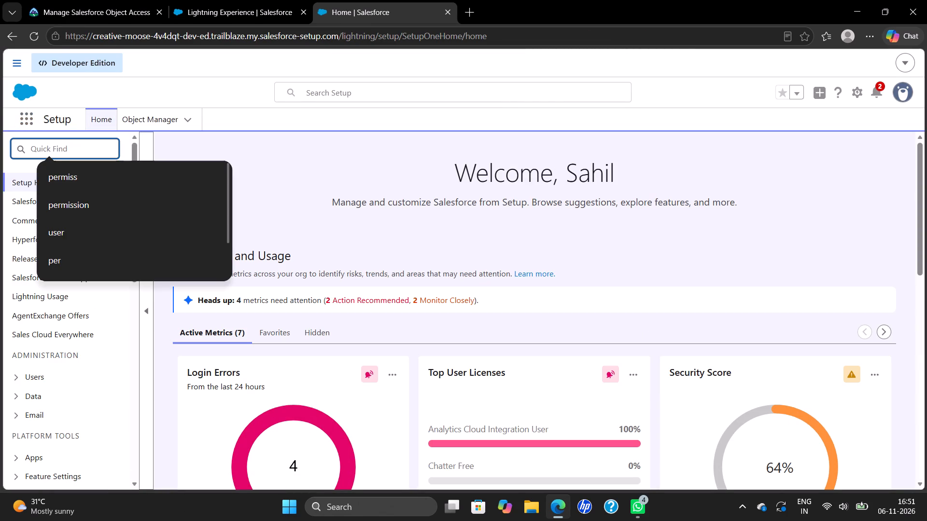
pyautogui.press('Down')
pyautogui.press('Down')
pyautogui.press('Return')
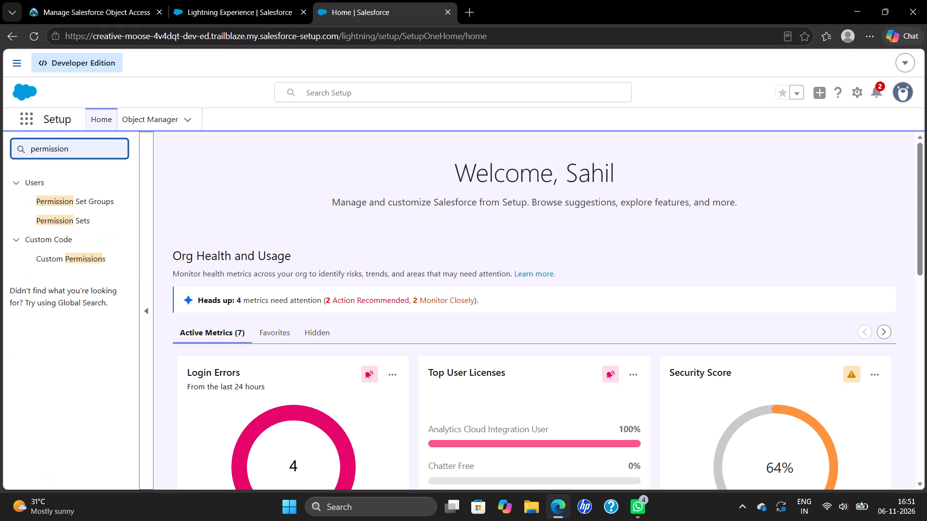
pyautogui.click(58, 220)
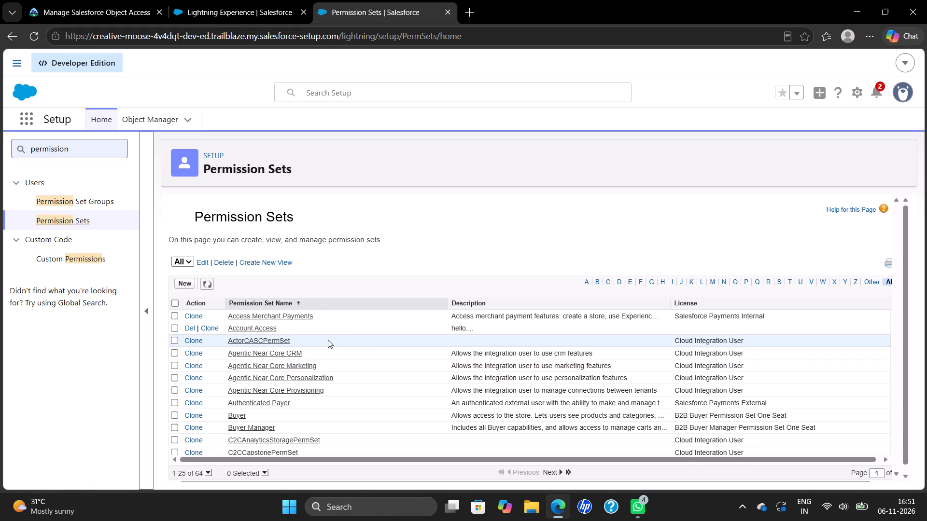
# Look through the list of existing permission sets, keeping the All view.
pyautogui.scroll(-5, 328, 340)
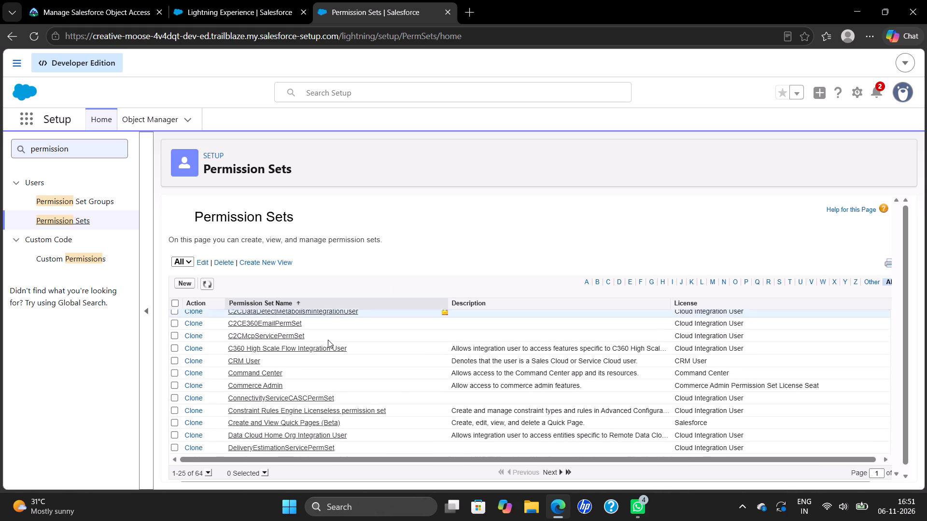
pyautogui.scroll(-2, 328, 340)
pyautogui.scroll(7, 328, 340)
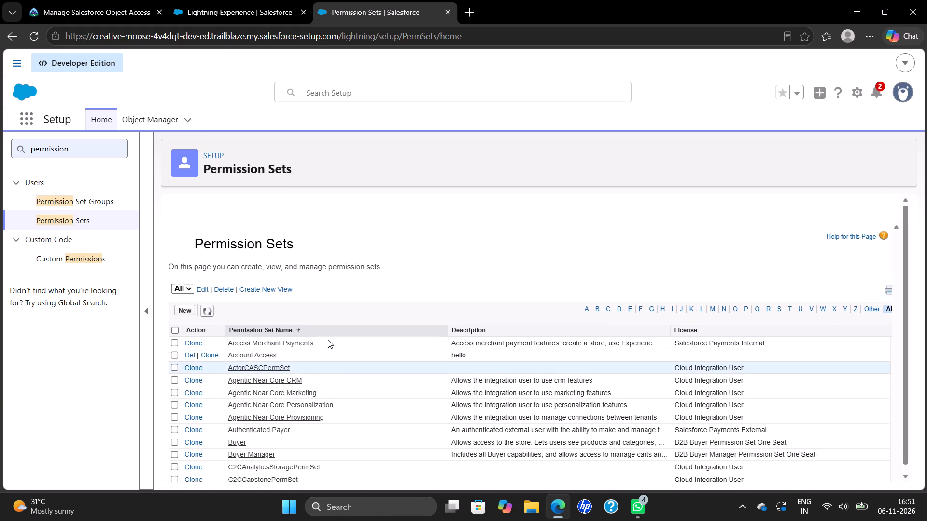
pyautogui.click(224, 260)
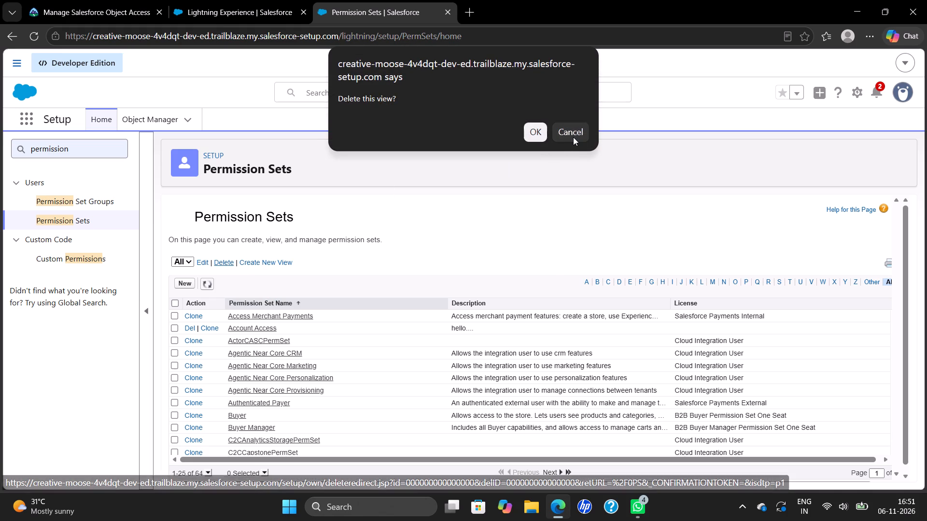
pyautogui.click(573, 137)
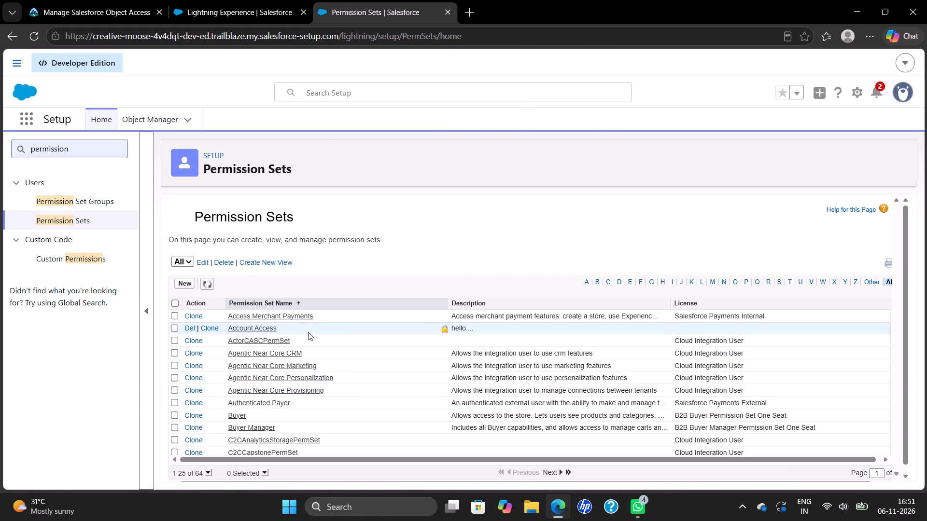
pyautogui.scroll(-4, 414, 362)
pyautogui.scroll(2, 414, 362)
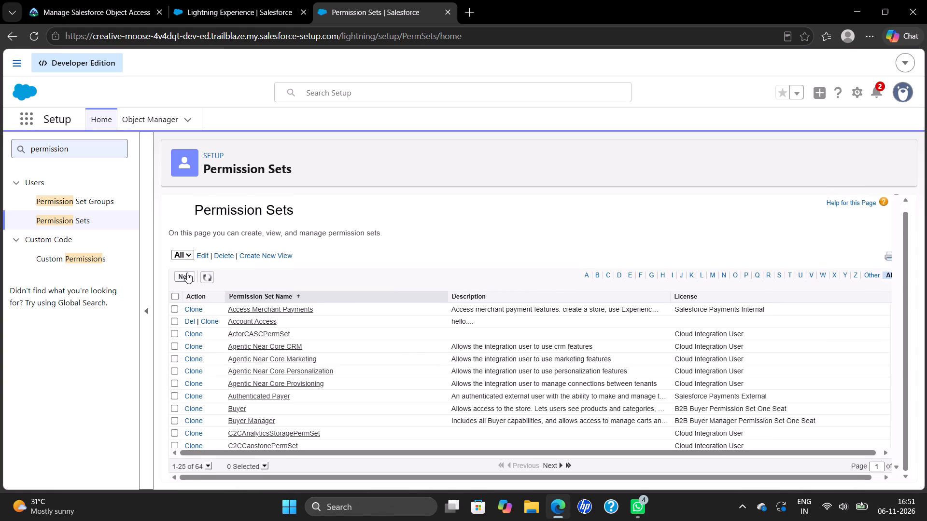
# Create and save a permission set with the challenge's label Manage Positions and API name Manage_Positions.
pyautogui.click(187, 273)
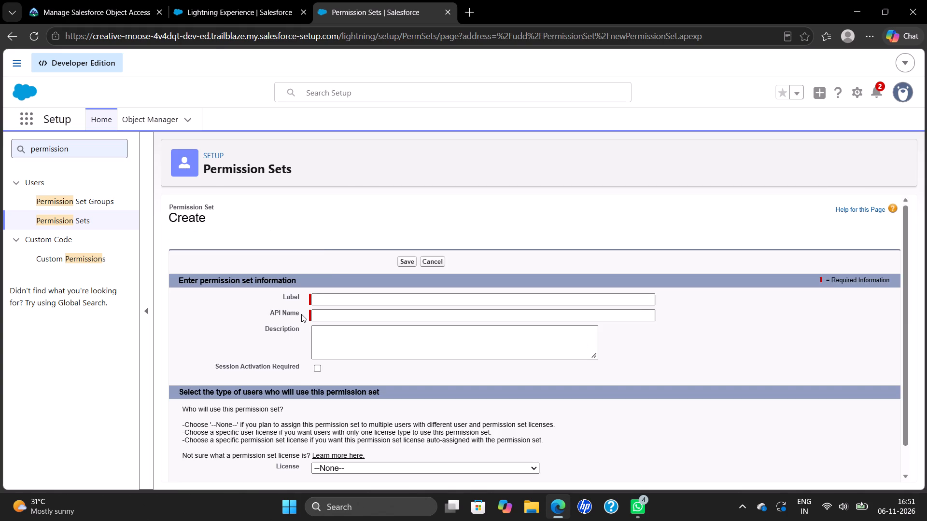
pyautogui.click(119, 0)
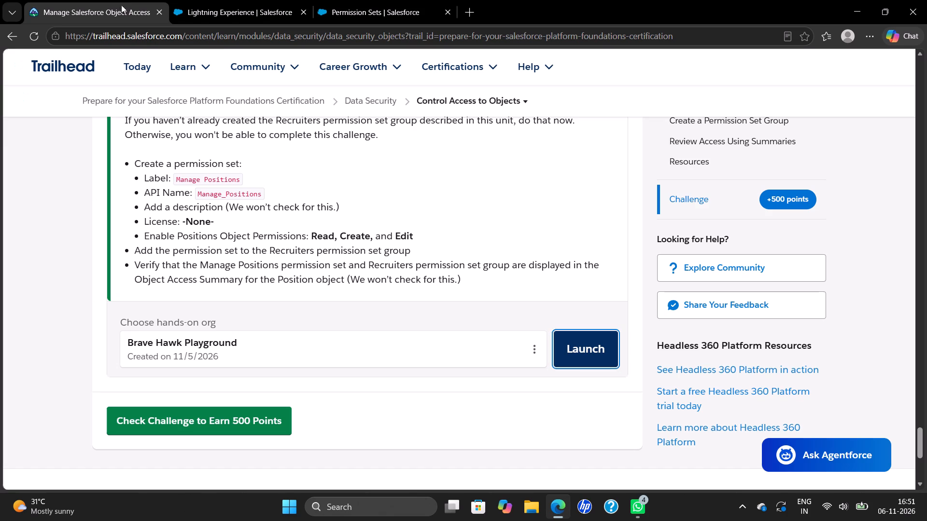
pyautogui.moveTo(176, 177); pyautogui.dragTo(242, 182)
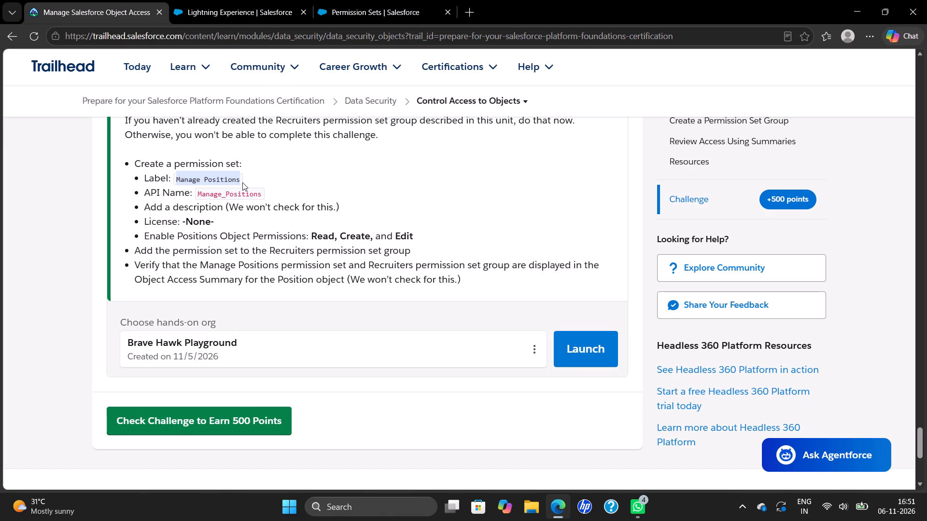
pyautogui.hotkey('ctrl', 'c')
pyautogui.click(397, 0)
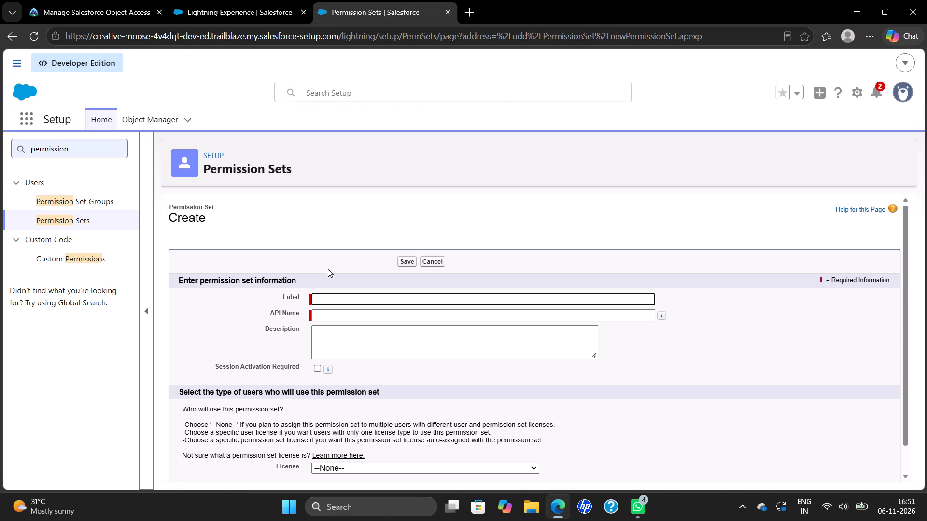
pyautogui.click(322, 297)
pyautogui.hotkey('ctrl', 'v')
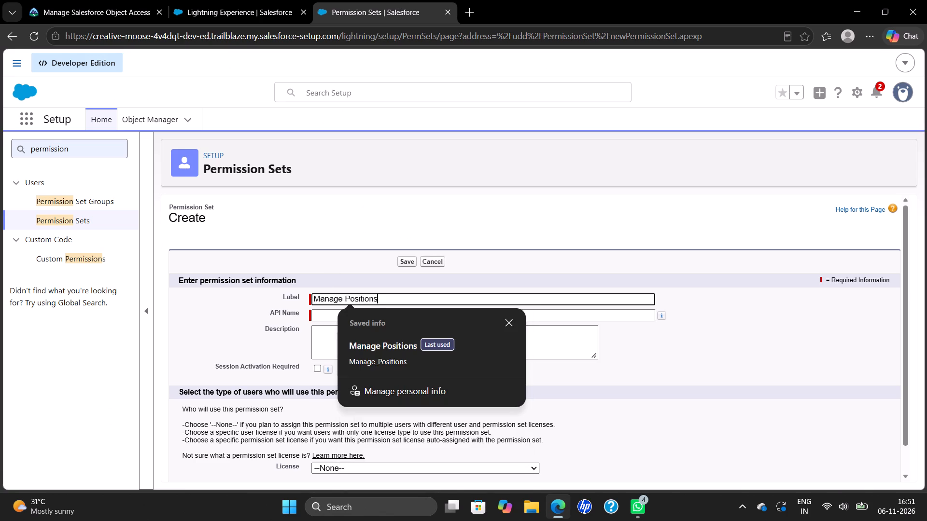
pyautogui.click(330, 312)
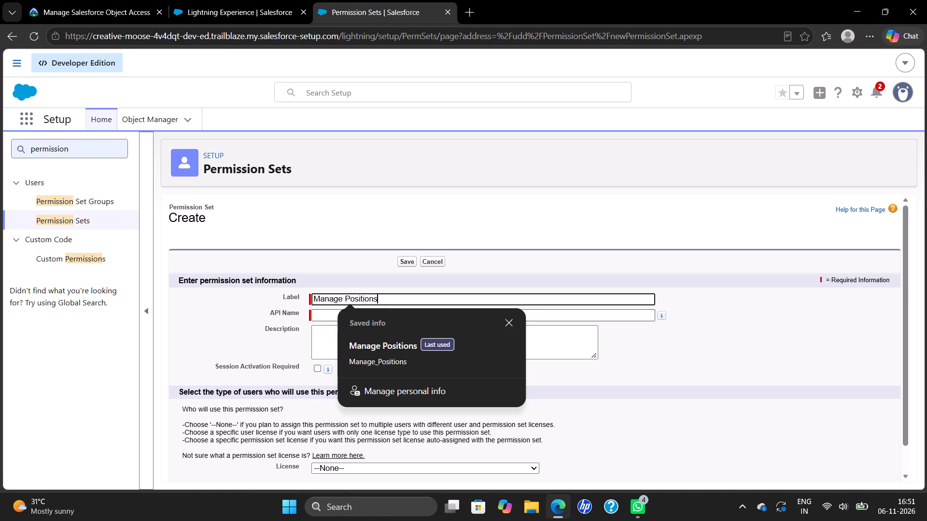
pyautogui.click(329, 313)
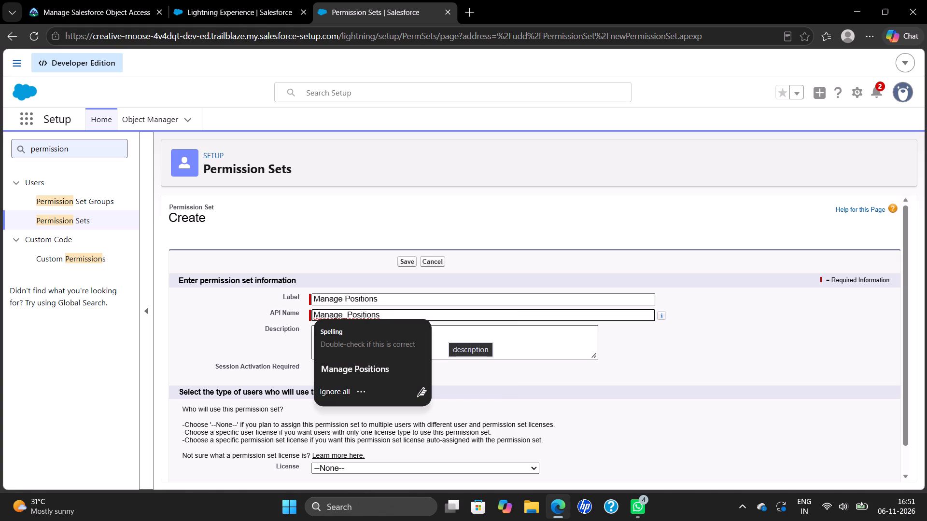
pyautogui.click(406, 263)
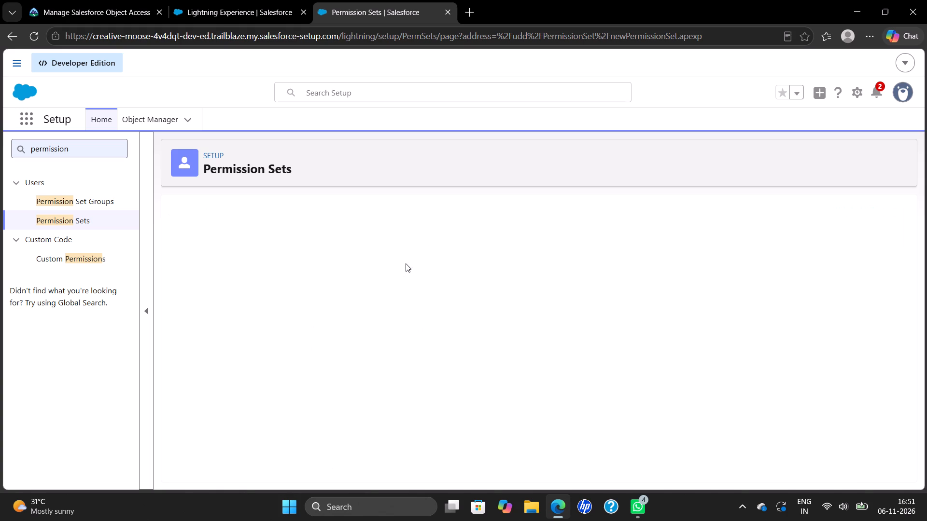
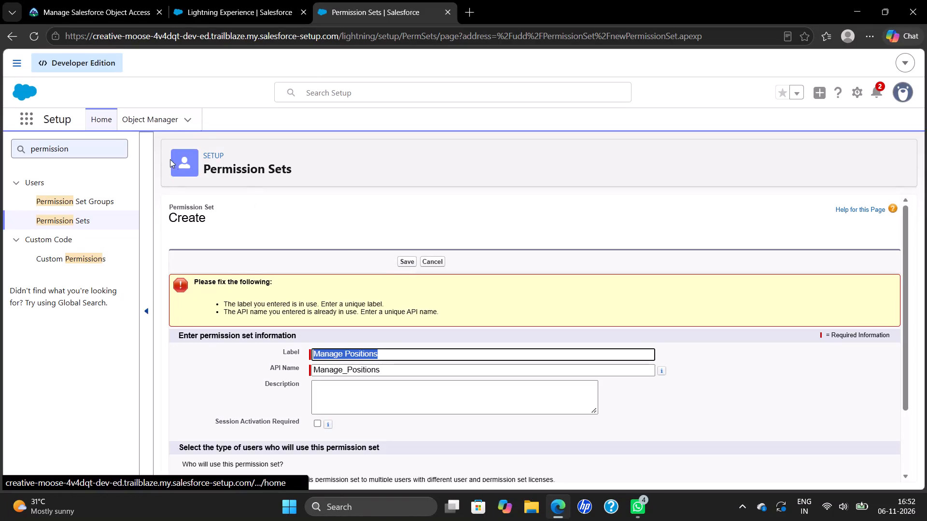
# Leave the creation form, reopen the Permission Sets list, and look through its first page.
pyautogui.click(77, 221)
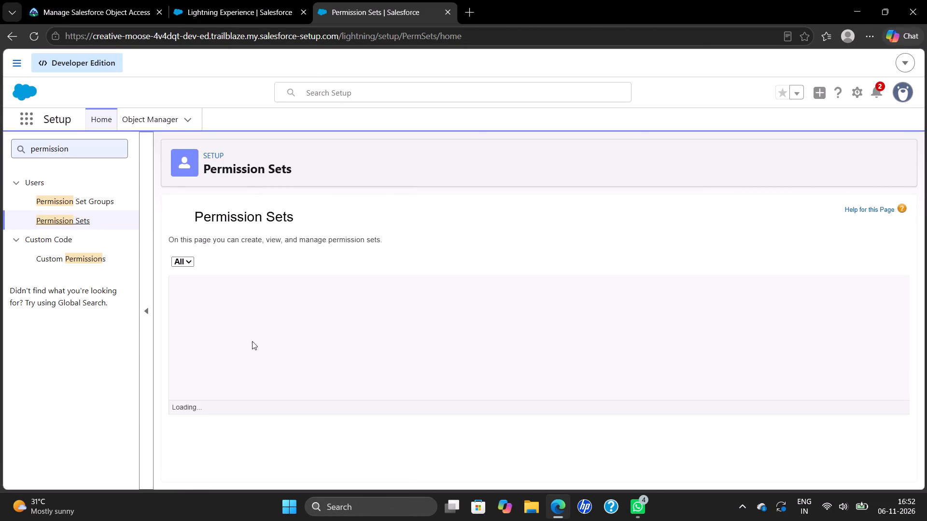
pyautogui.scroll(-2, 240, 356)
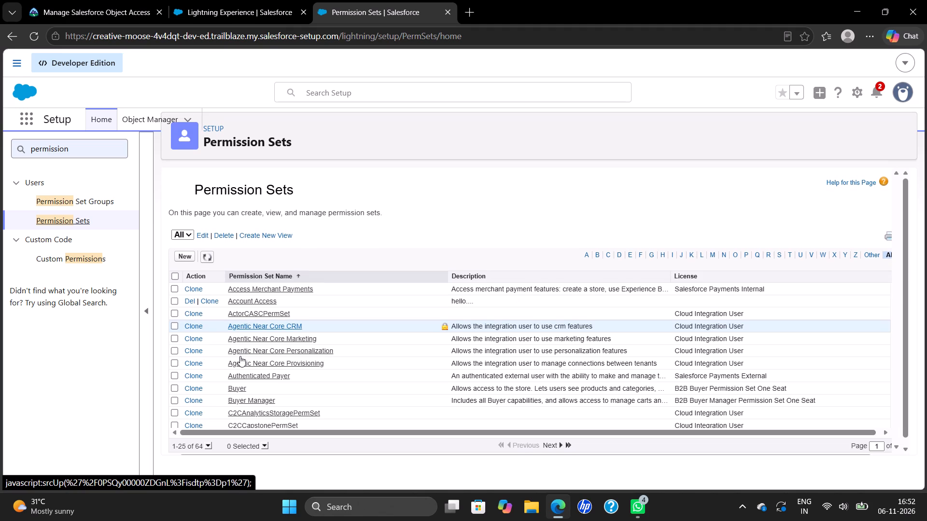
pyautogui.scroll(-7, 240, 356)
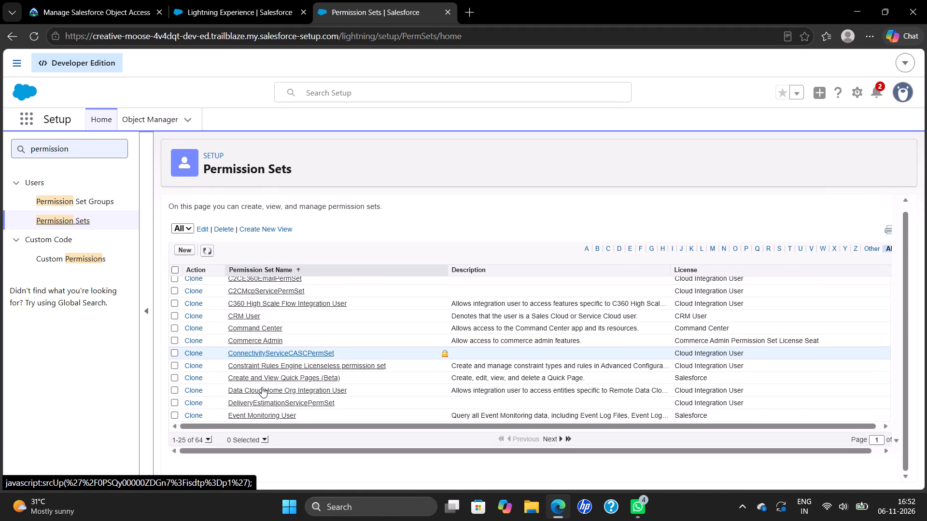
pyautogui.scroll(4, 262, 387)
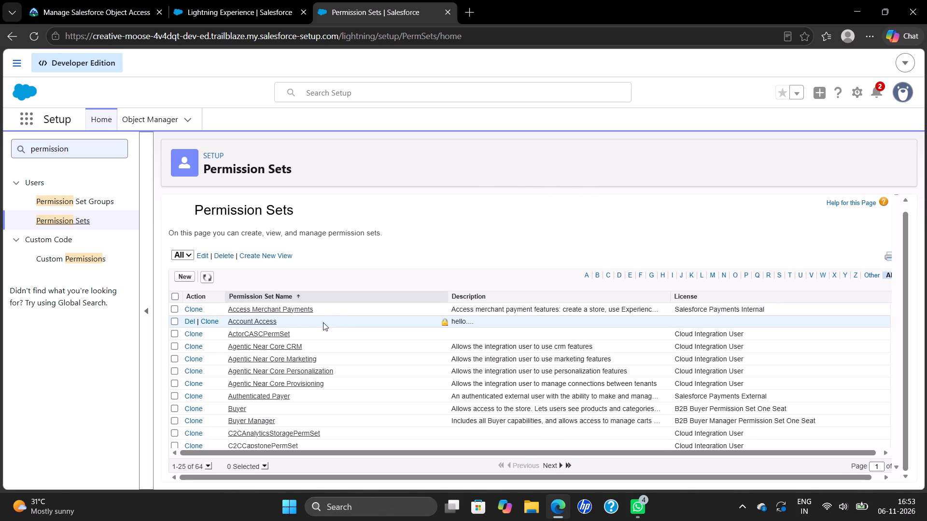
pyautogui.scroll(1, 298, 322)
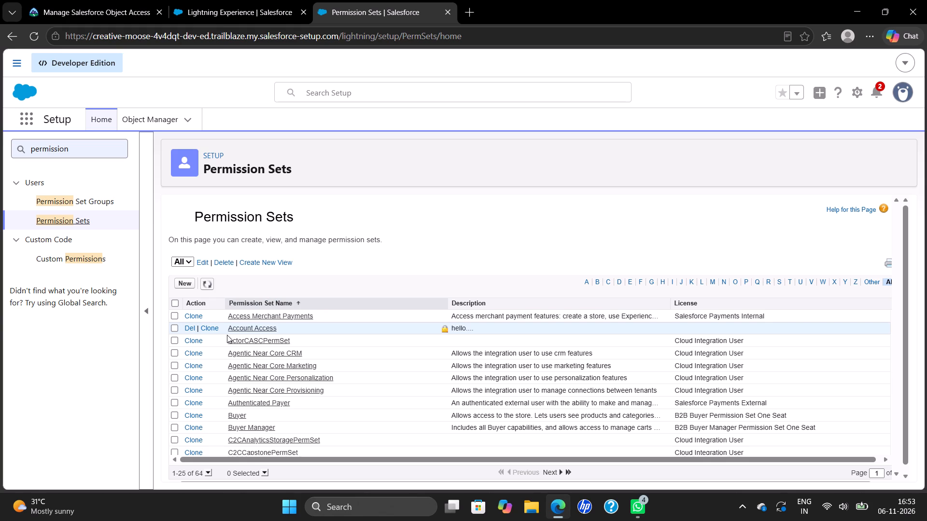
# Open the Account Access permission set and examine its overview and app settings.
pyautogui.click(256, 329)
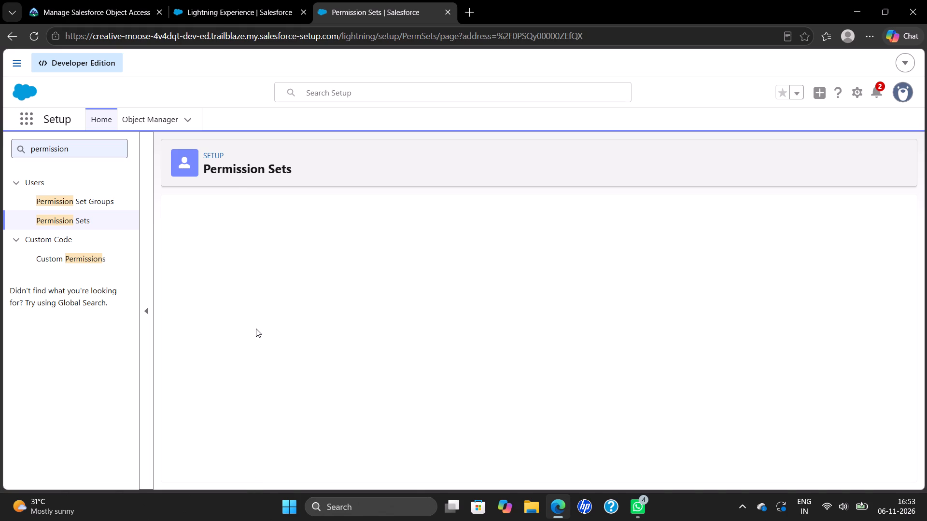
pyautogui.scroll(-1, 373, 381)
pyautogui.scroll(1, 373, 381)
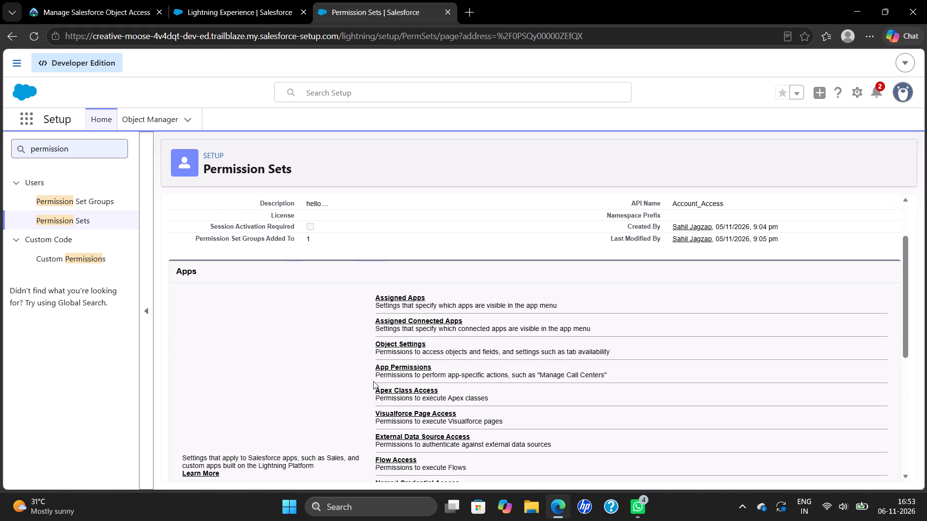
pyautogui.scroll(1, 373, 381)
pyautogui.scroll(-1, 412, 403)
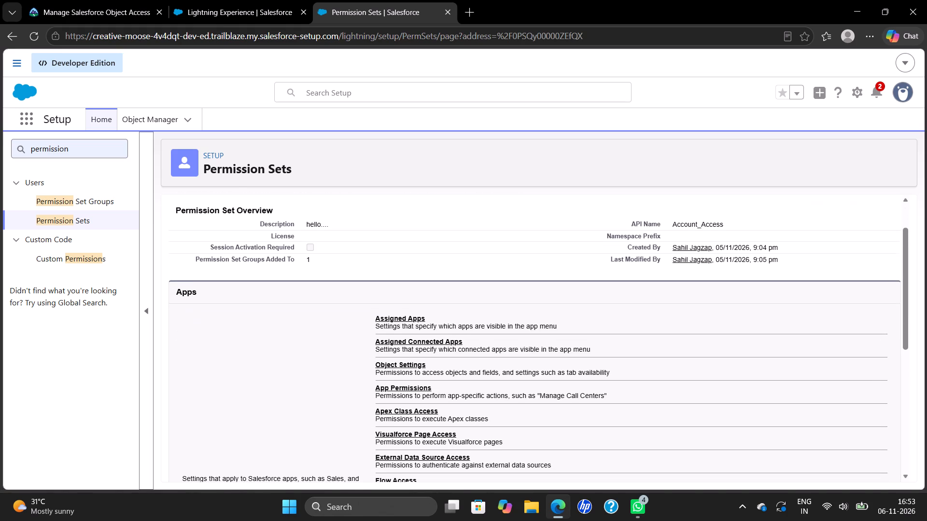
pyautogui.scroll(-1, 412, 403)
pyautogui.scroll(1, 408, 367)
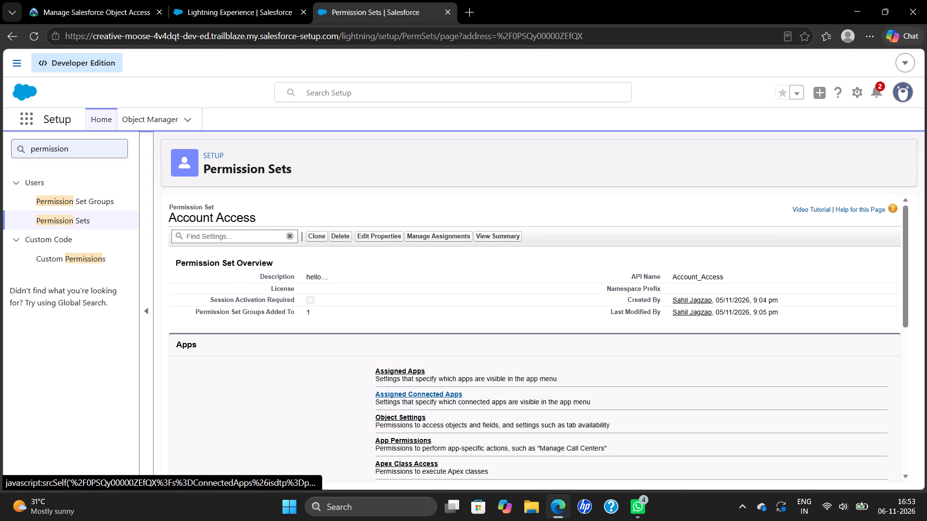
# Open Account Access's Object Settings, search the permission set for "positions", and check the help article on searching permission sets.
pyautogui.click(401, 419)
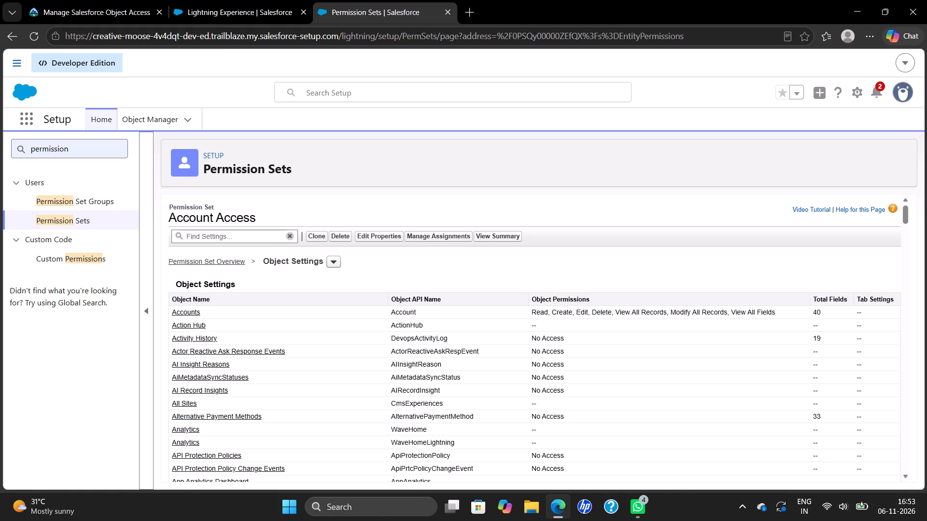
pyautogui.click(401, 419)
pyautogui.click(233, 233)
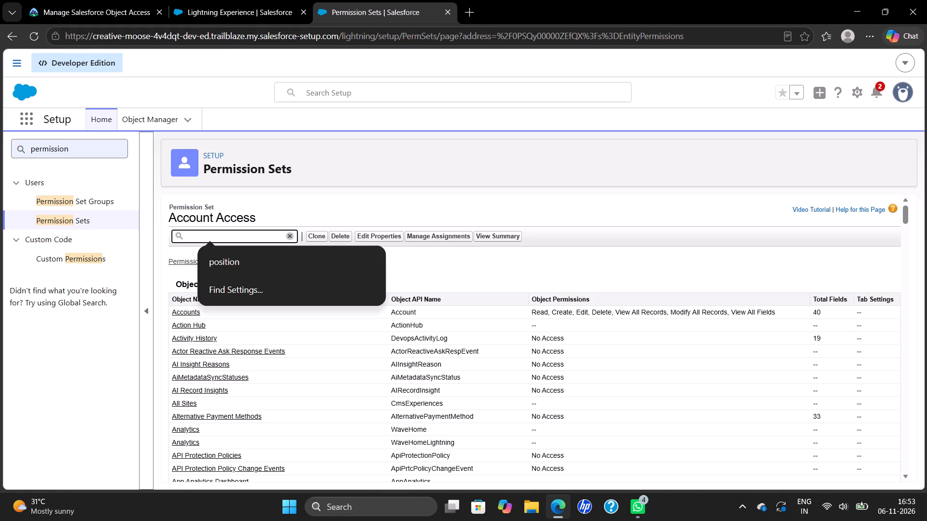
pyautogui.click(233, 261)
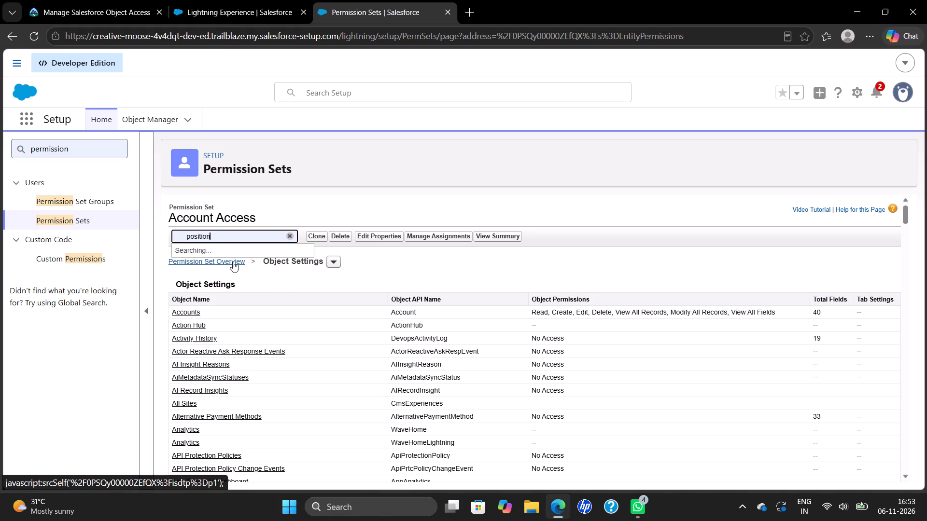
pyautogui.press('s')
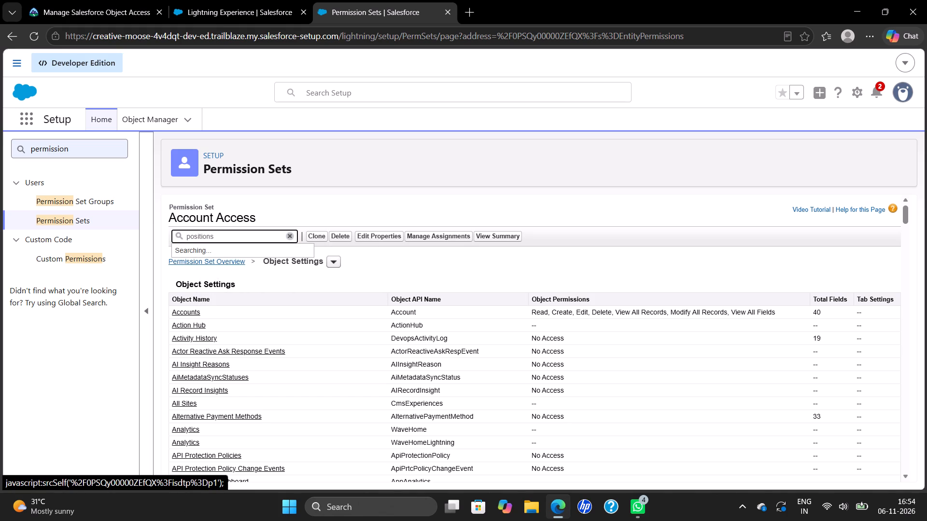
pyautogui.press('Return')
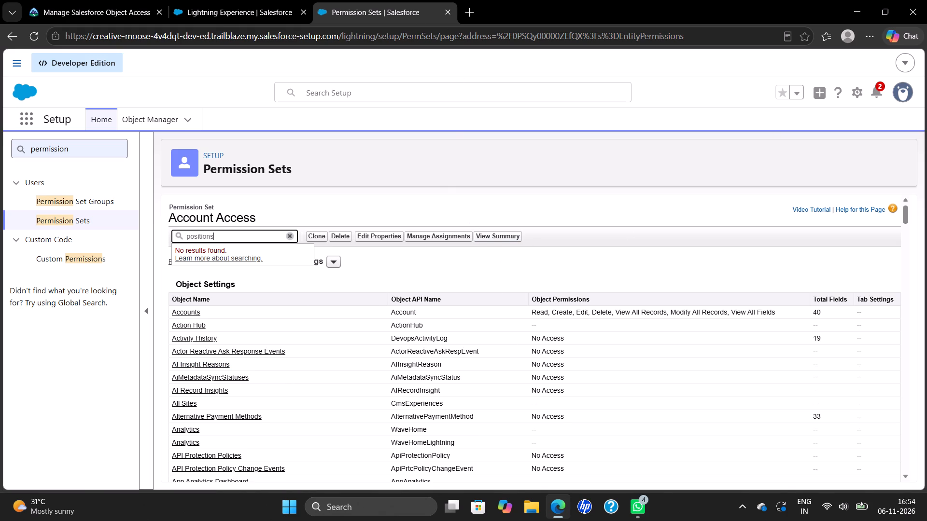
pyautogui.click(244, 256)
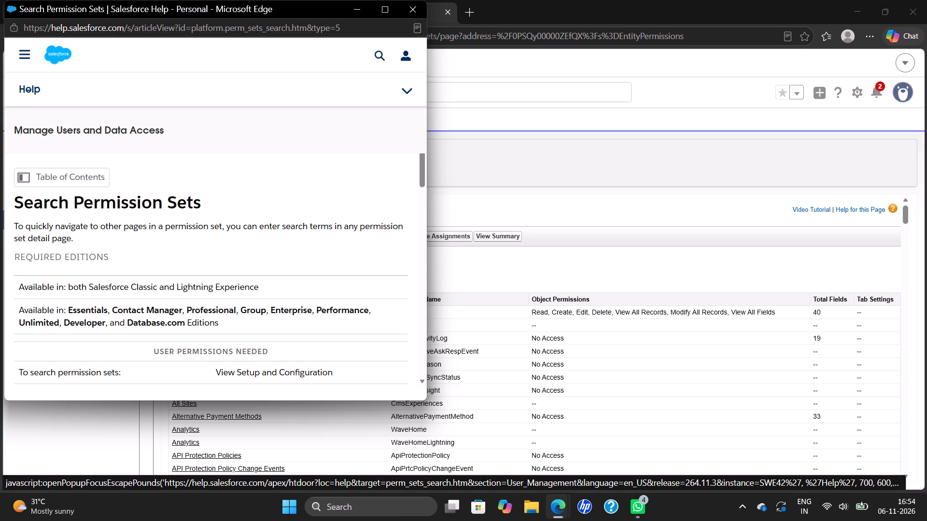
pyautogui.click(412, 10)
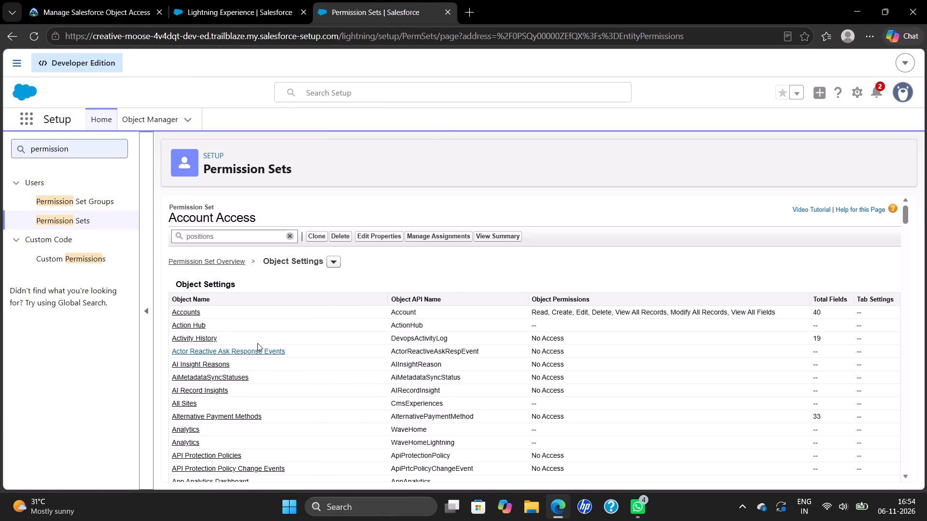
# Open the Accounts object settings in Account Access and examine its tab settings and object permissions.
pyautogui.scroll(-1, 209, 393)
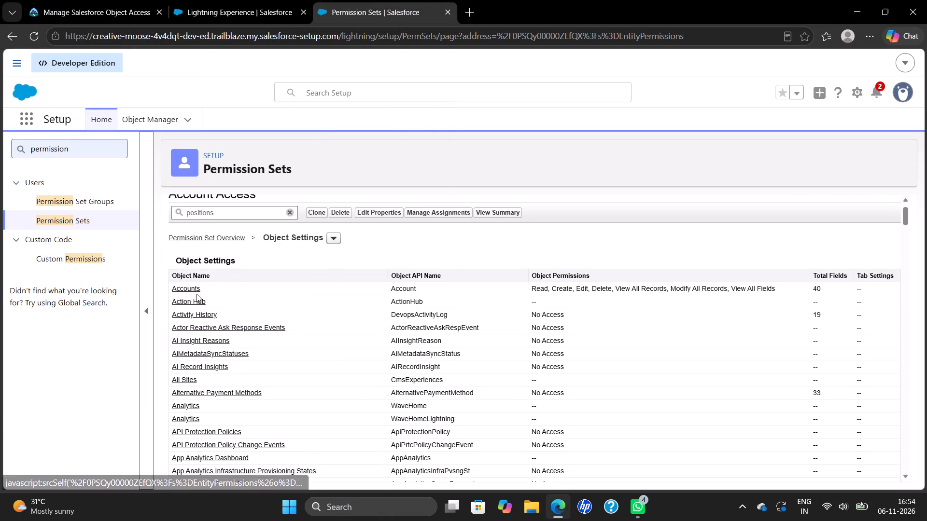
pyautogui.click(195, 290)
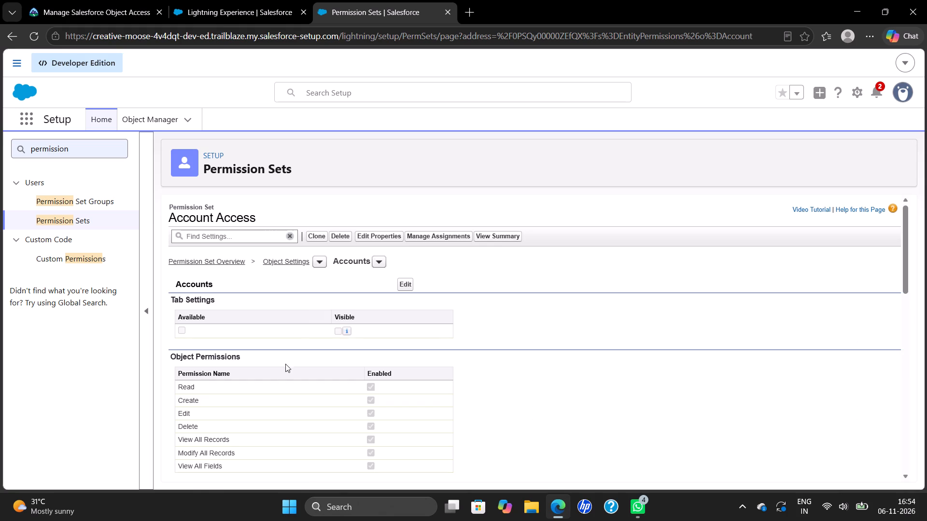
pyautogui.scroll(-2, 309, 329)
pyautogui.scroll(1, 309, 329)
# Return to the Permission Sets list and look through the first page of the All view again.
pyautogui.click(83, 218)
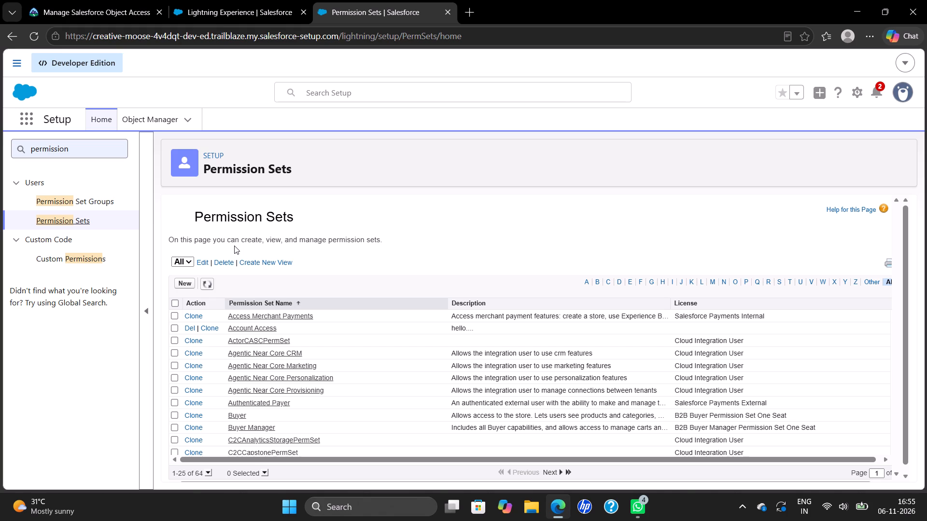
pyautogui.scroll(-1, 228, 355)
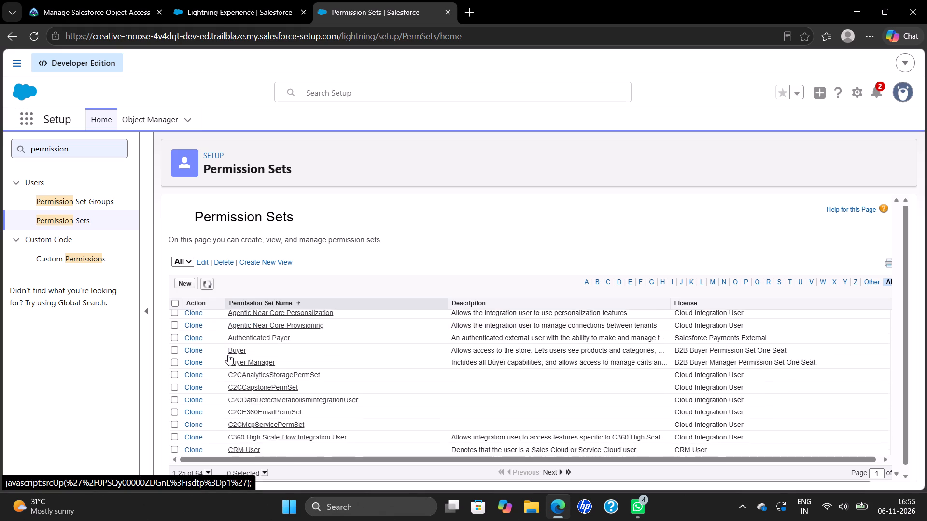
pyautogui.scroll(-4, 228, 355)
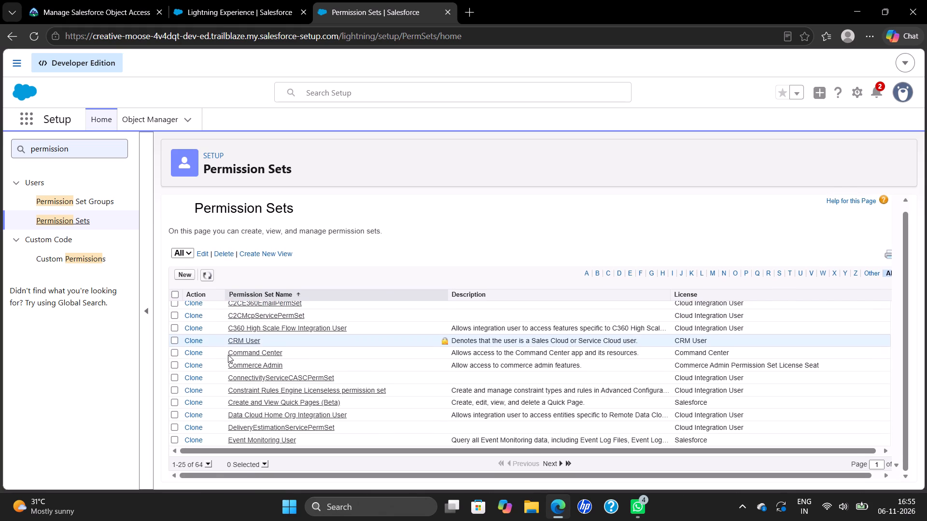
pyautogui.scroll(-2, 228, 355)
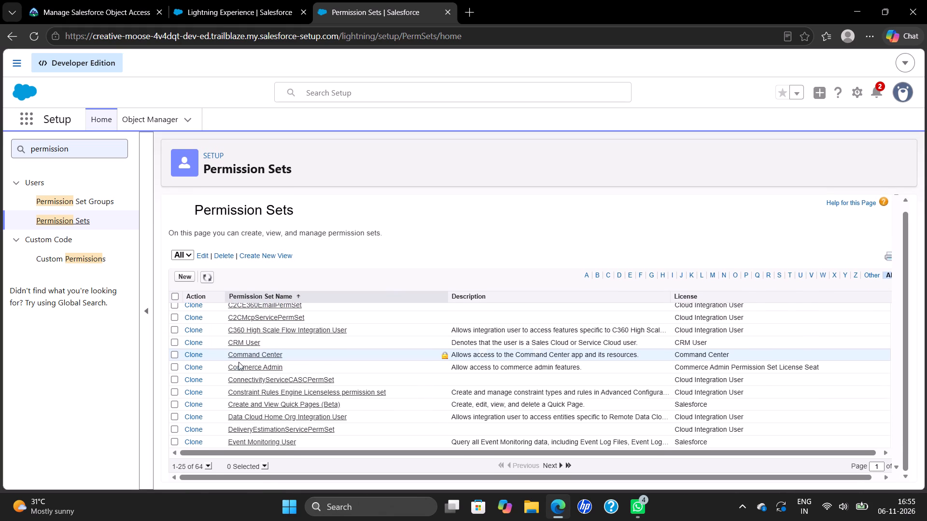
pyautogui.scroll(1, 263, 387)
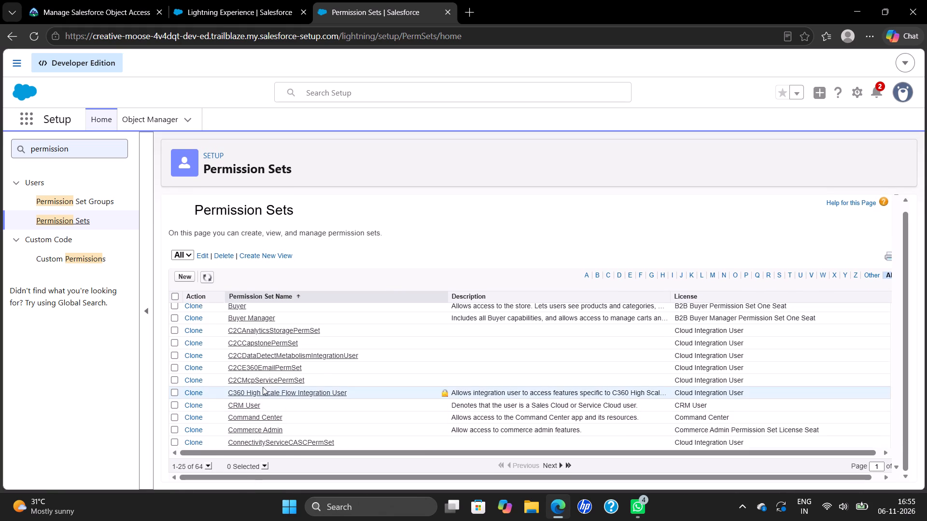
pyautogui.scroll(3, 263, 387)
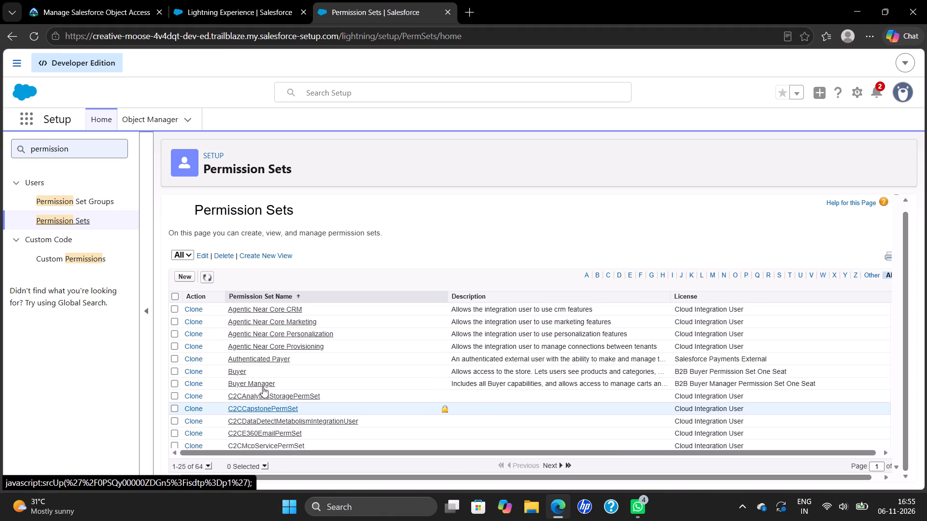
pyautogui.scroll(3, 263, 387)
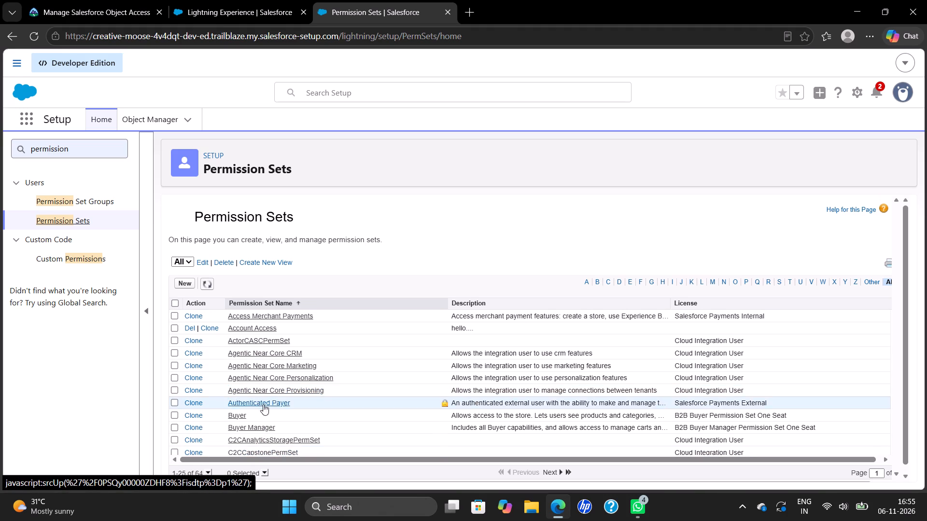
pyautogui.scroll(-4, 285, 428)
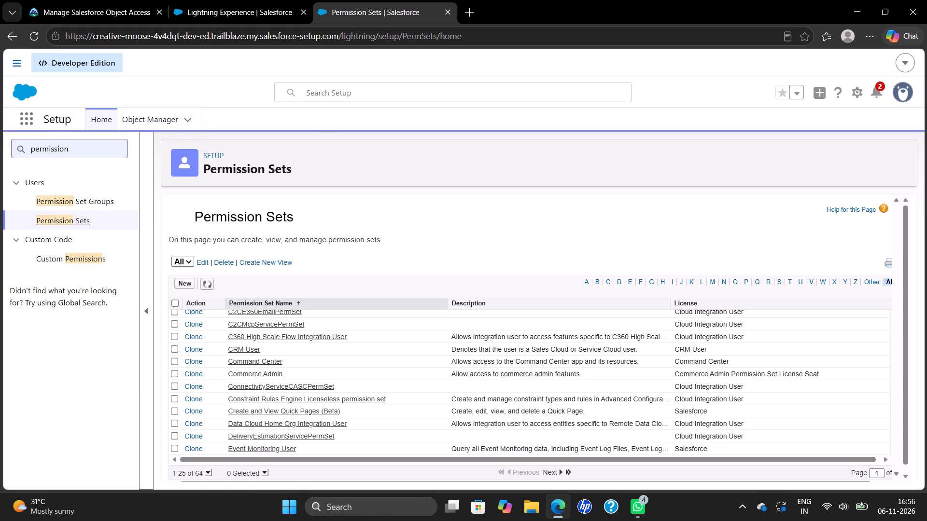
# Search Setup for "manage permiss" and clear the search.
pyautogui.doubleClick(70, 149)
pyautogui.click(70, 149)
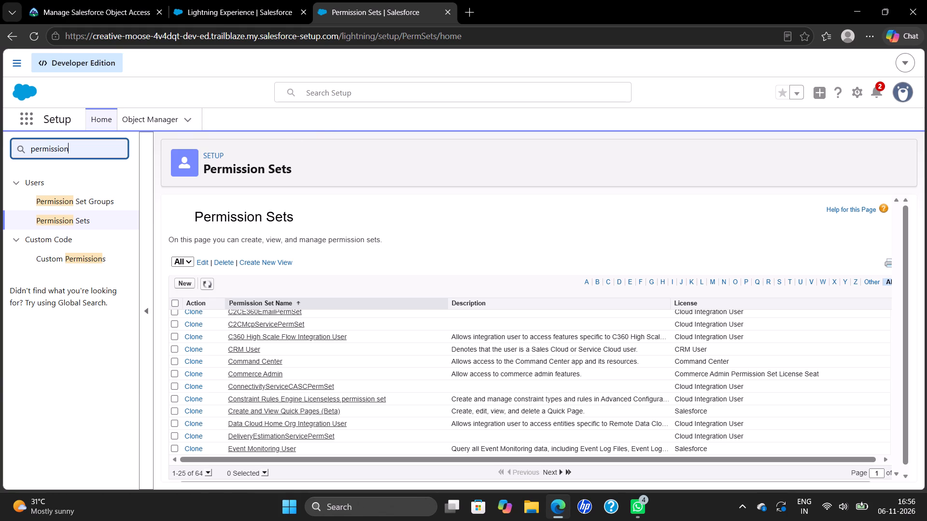
pyautogui.write('manage')
pyautogui.press('space')
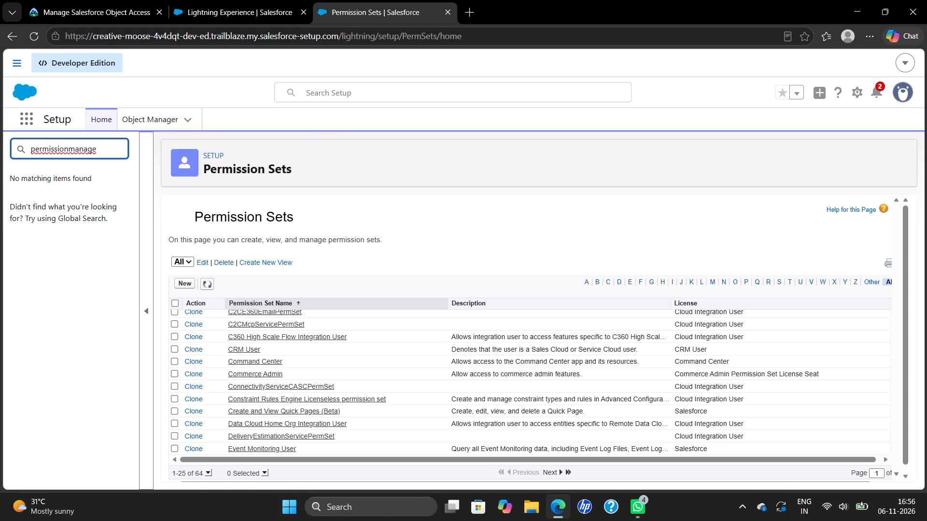
pyautogui.hotkey('ctrl', 'a')
pyautogui.hotkey('ctrl', 'BackSpace')
pyautogui.write('manage')
pyautogui.press('space')
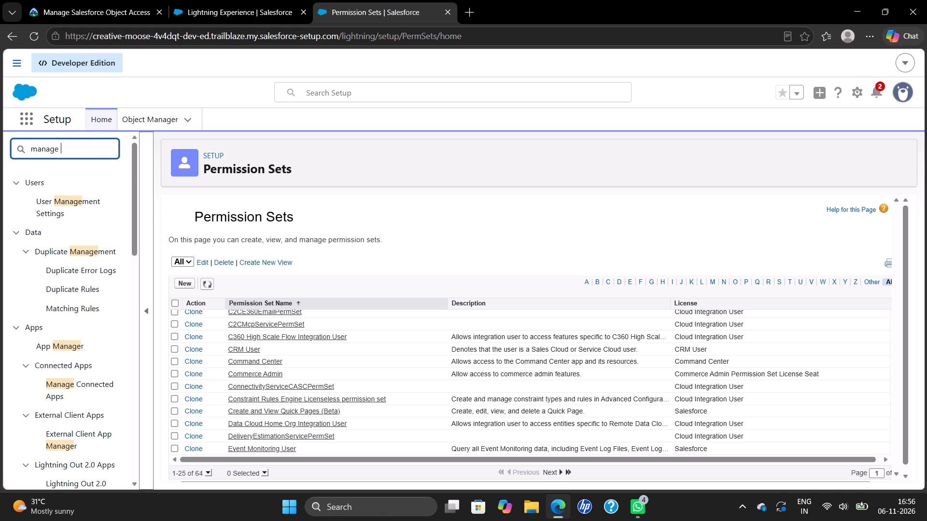
pyautogui.write('perm')
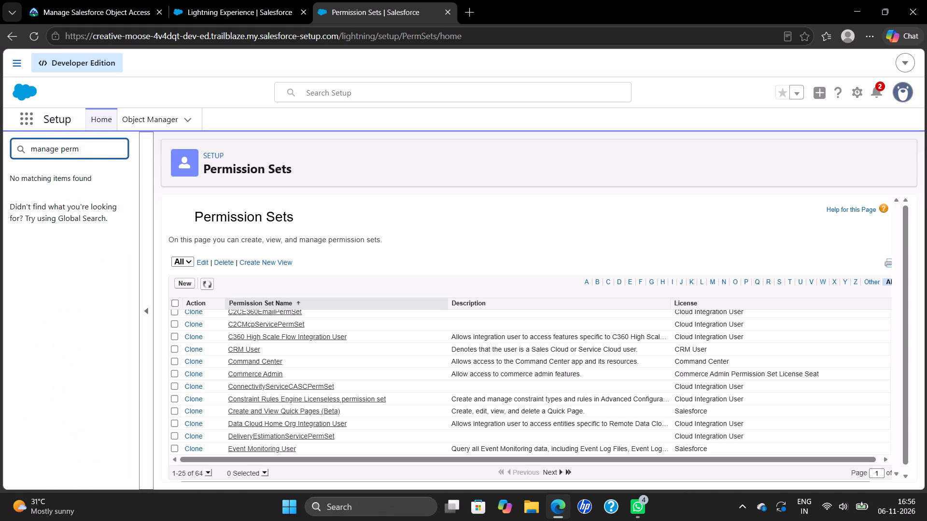
pyautogui.press('BackSpace')
pyautogui.write('miss')
pyautogui.press('BackSpace')
pyautogui.press('BackSpace')
pyautogui.press('BackSpace')
pyautogui.press('BackSpace')
pyautogui.press('BackSpace')
pyautogui.press('BackSpace')
pyautogui.press('BackSpace')
pyautogui.press('BackSpace')
pyautogui.press('BackSpace')
pyautogui.press('BackSpace')
pyautogui.press('BackSpace')
pyautogui.press('BackSpace')
pyautogui.press('BackSpace')
pyautogui.press('BackSpace')
pyautogui.press('BackSpace')
pyautogui.press('BackSpace')
pyautogui.press('BackSpace')
pyautogui.press('BackSpace')
pyautogui.press('BackSpace')
pyautogui.press('BackSpace')
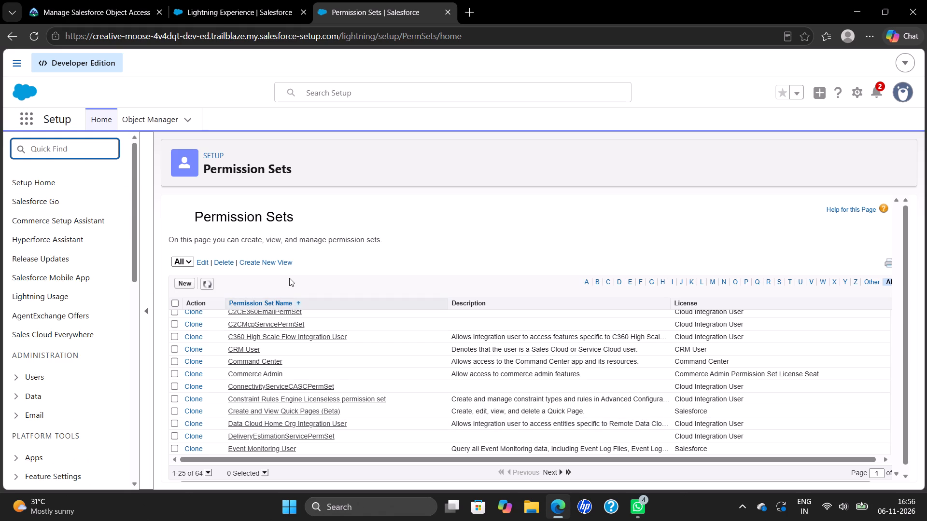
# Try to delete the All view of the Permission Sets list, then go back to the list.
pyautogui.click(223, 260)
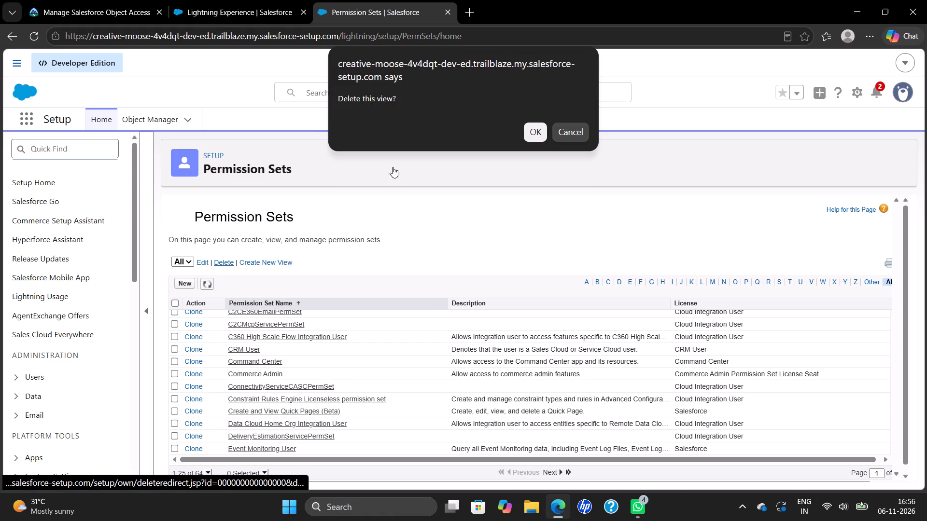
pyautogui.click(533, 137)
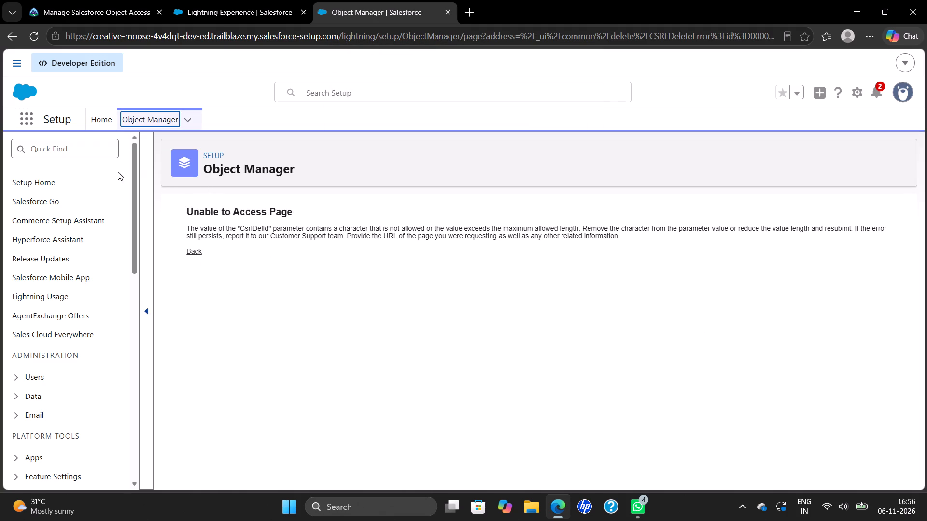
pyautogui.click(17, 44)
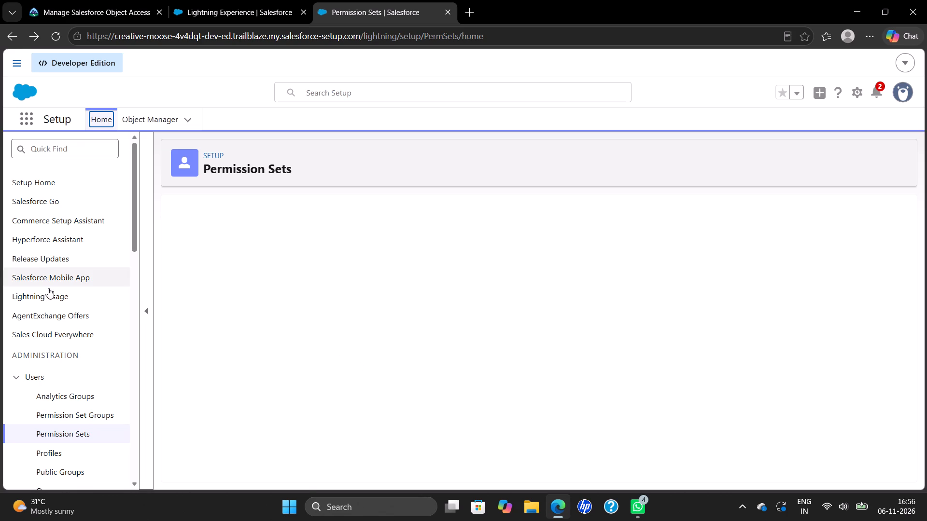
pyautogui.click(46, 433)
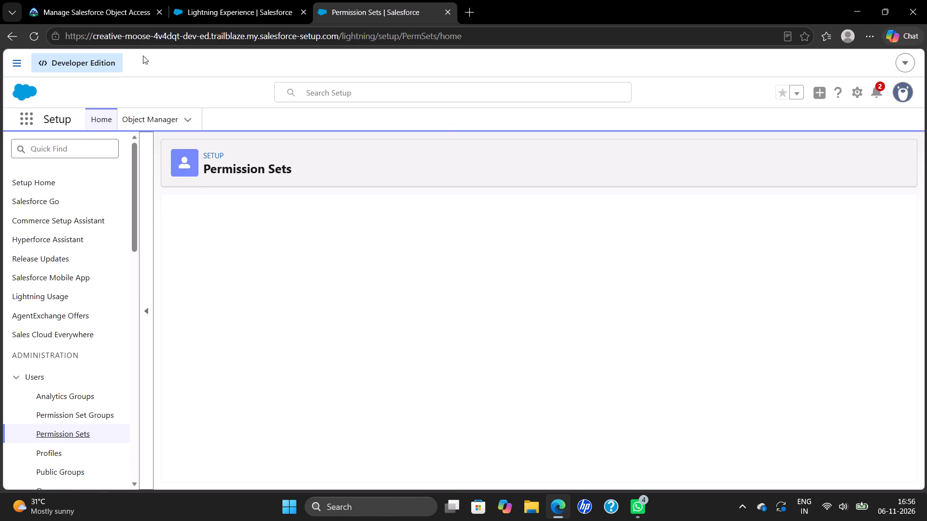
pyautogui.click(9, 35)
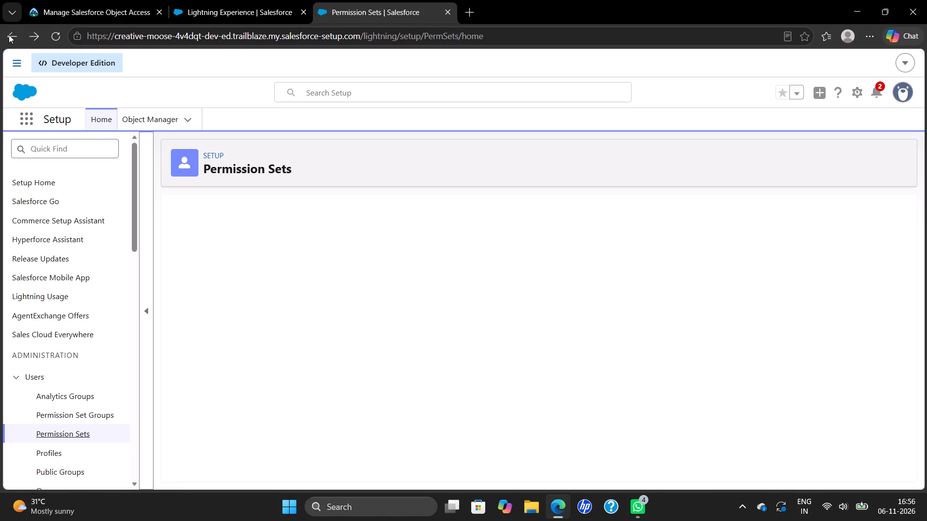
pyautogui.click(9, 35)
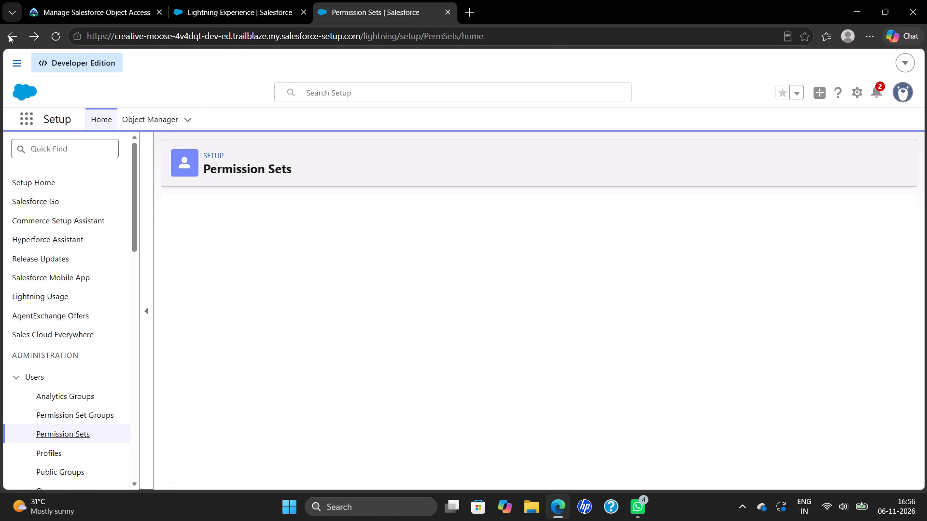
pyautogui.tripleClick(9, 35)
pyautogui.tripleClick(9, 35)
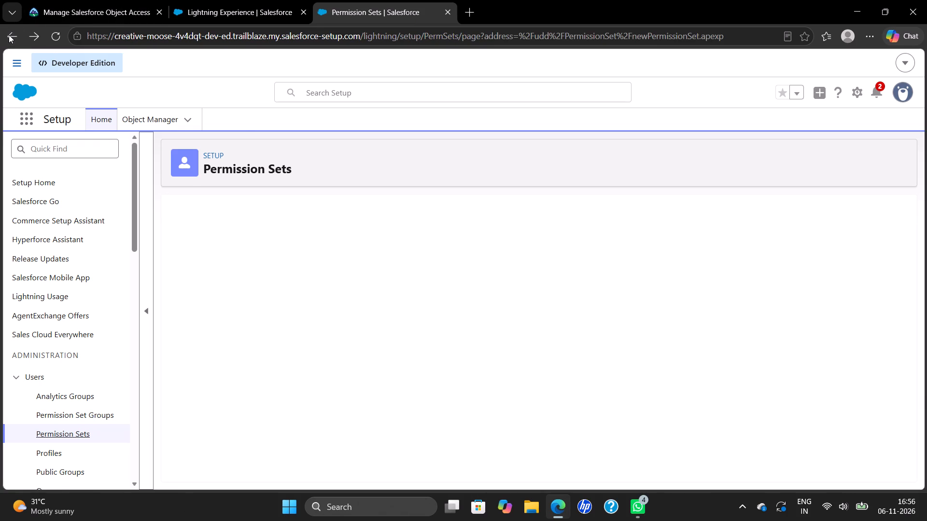
# Close the stuck Setup tab, reopen Setup from the Playground, and find "permission" to open the Permission Sets page.
pyautogui.click(444, 14)
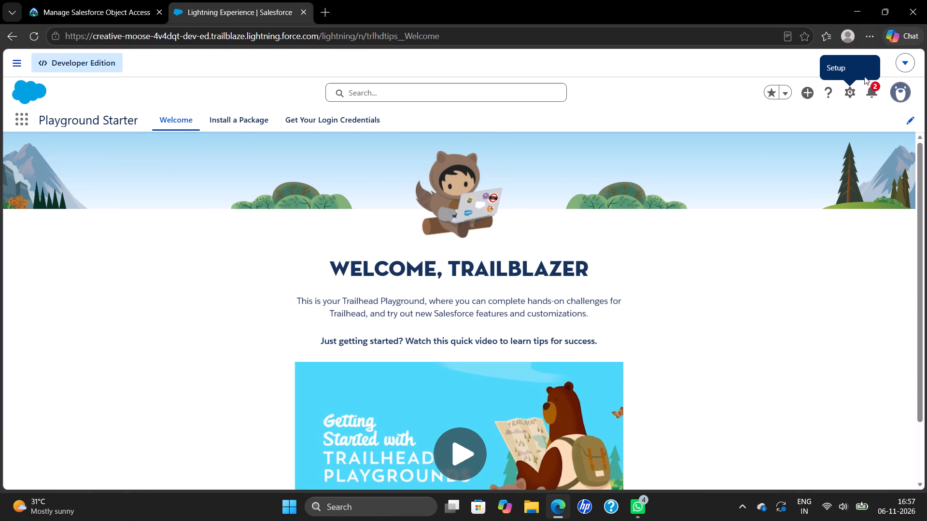
pyautogui.click(843, 71)
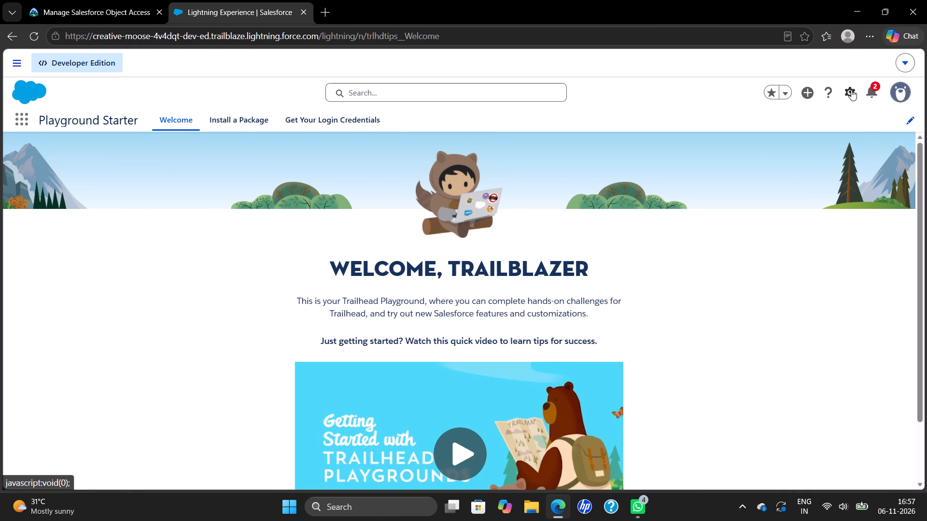
pyautogui.click(851, 90)
pyautogui.click(785, 136)
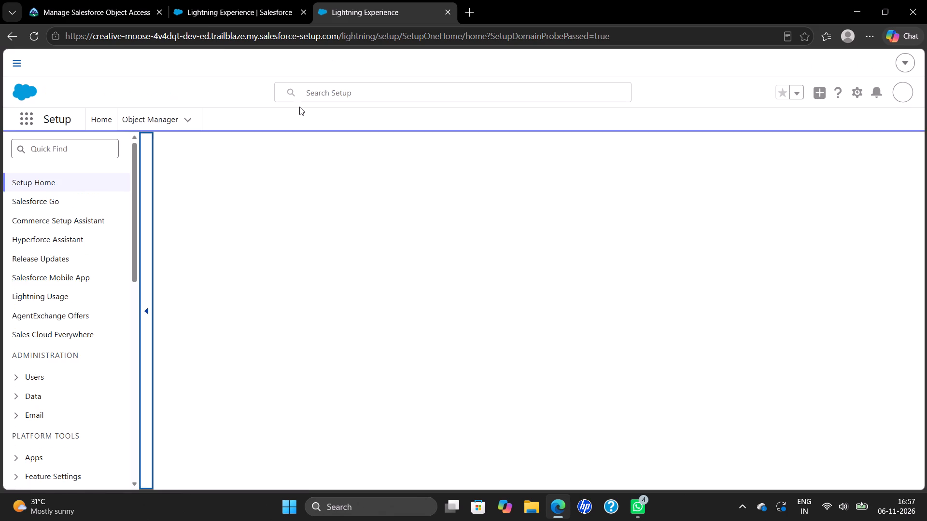
pyautogui.click(61, 152)
pyautogui.press('Down')
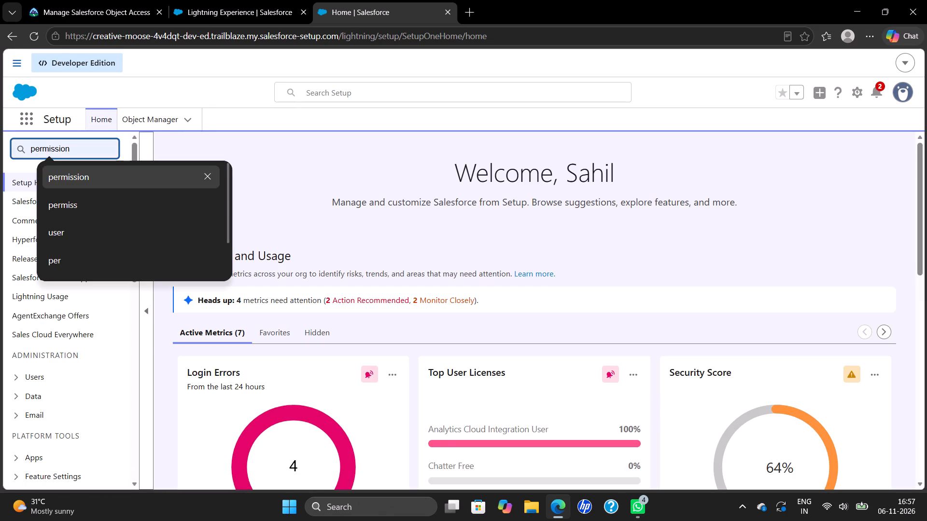
pyautogui.press('Return')
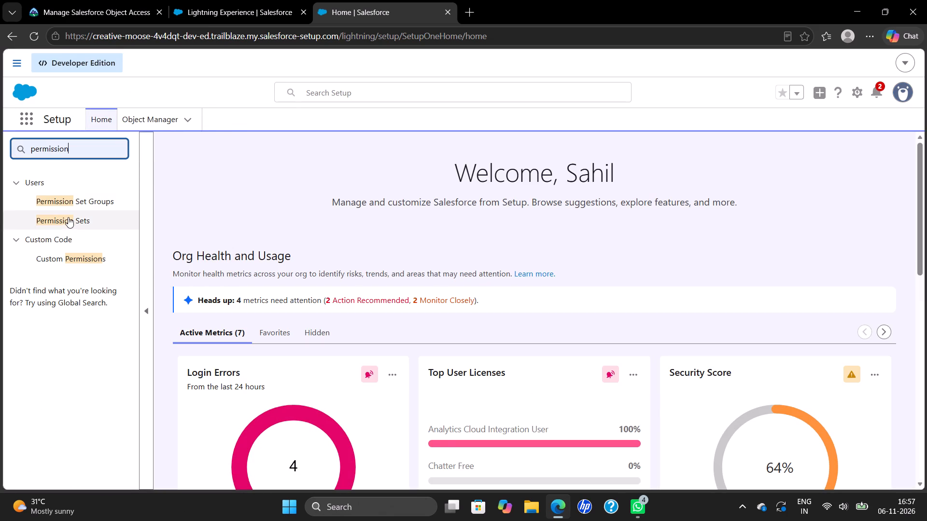
pyautogui.click(68, 218)
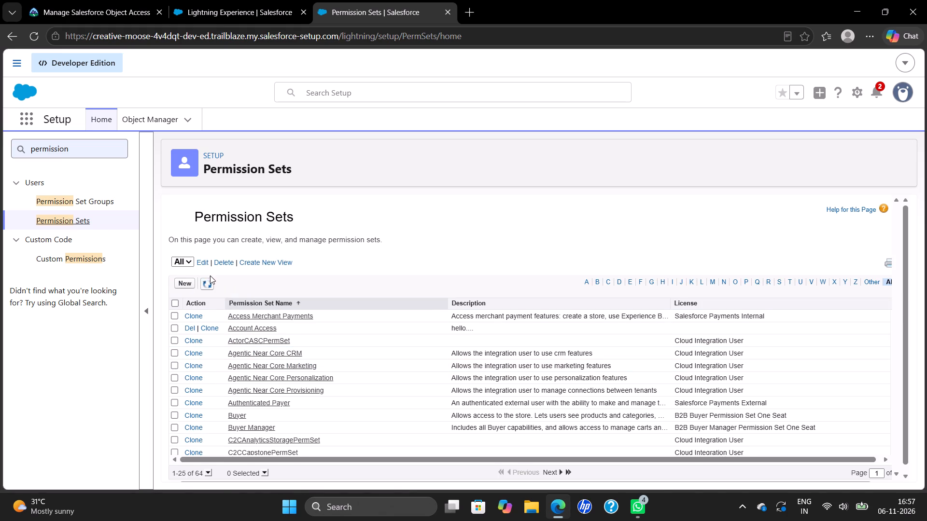
# Create and save a new permission set with the label Manage Positions and API name Manage_Positions.
pyautogui.click(183, 281)
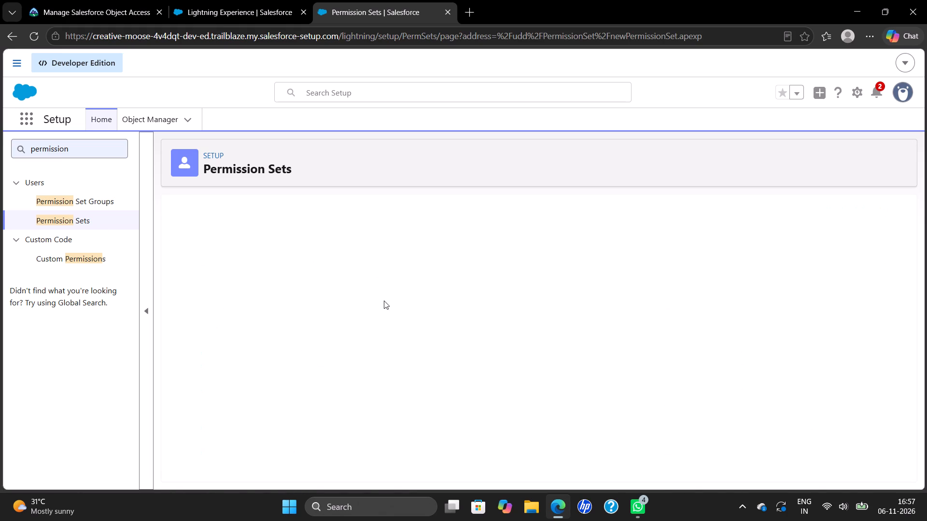
pyautogui.click(361, 294)
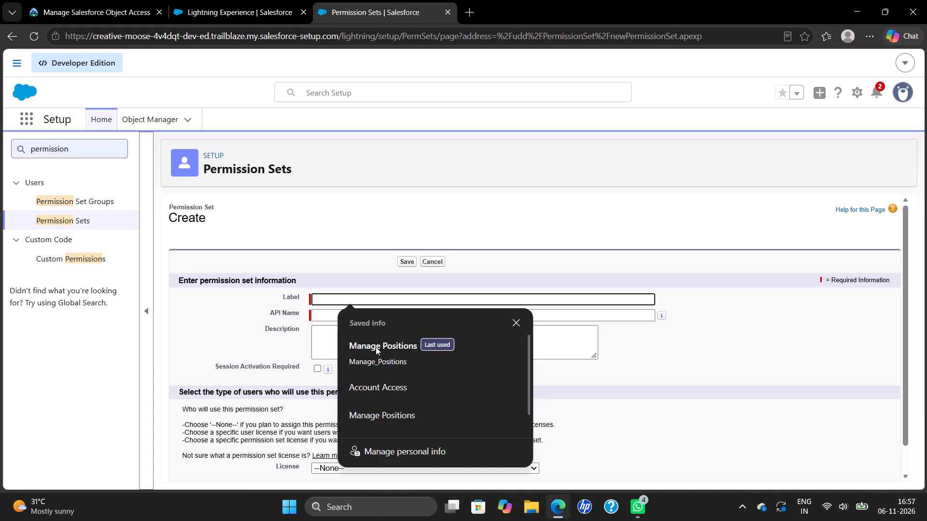
pyautogui.click(376, 347)
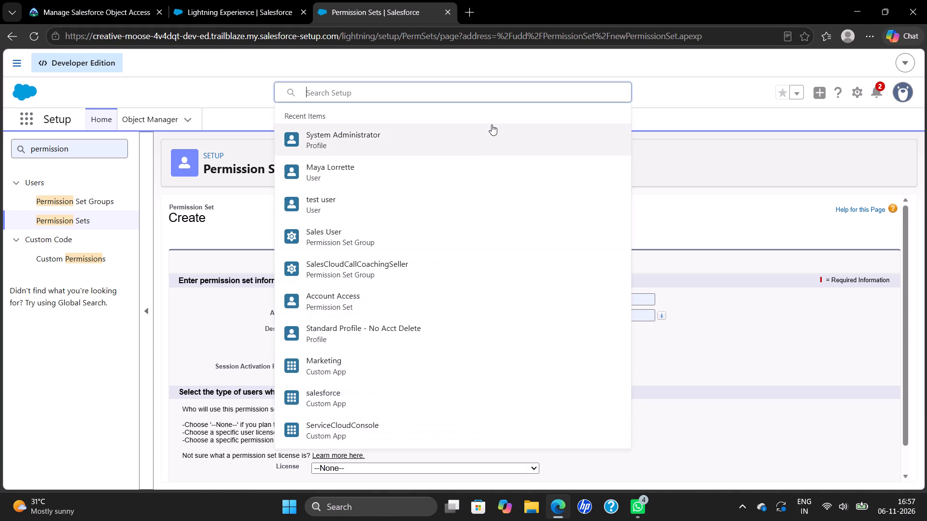
pyautogui.click(495, 95)
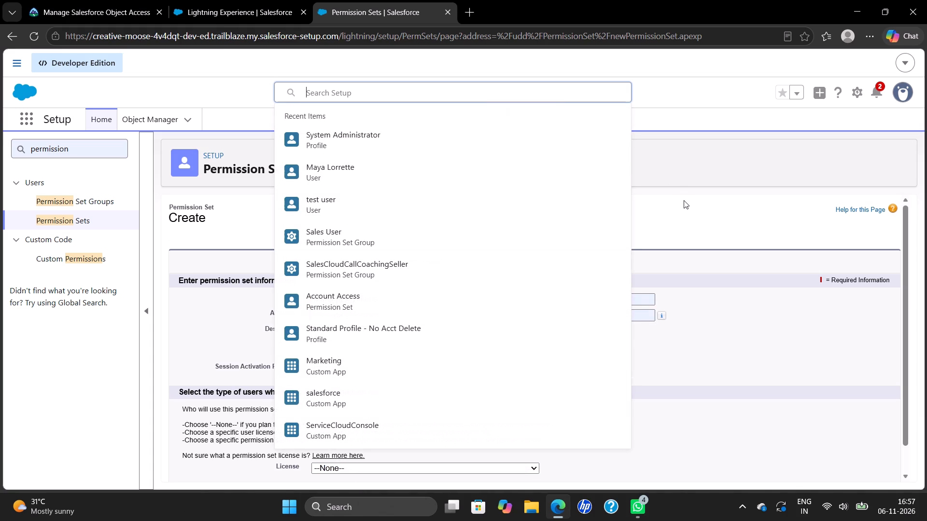
pyautogui.click(684, 200)
pyautogui.click(684, 200)
pyautogui.tripleClick(234, 228)
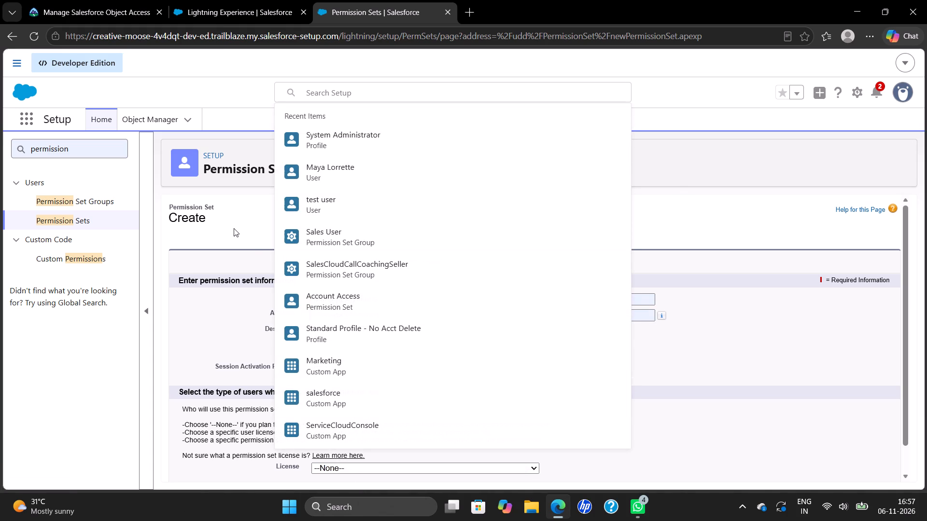
pyautogui.moveTo(234, 228); pyautogui.dragTo(242, 191)
pyautogui.doubleClick(242, 191)
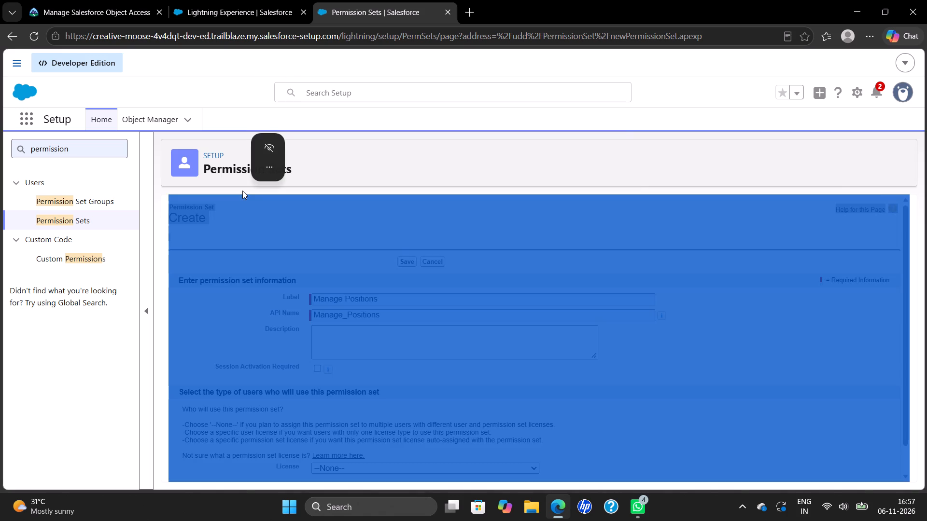
pyautogui.click(217, 178)
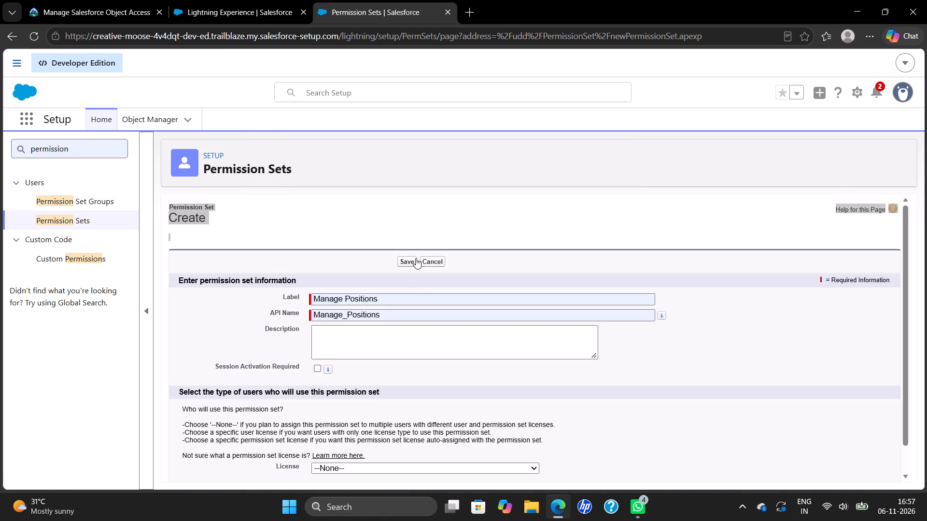
pyautogui.click(407, 261)
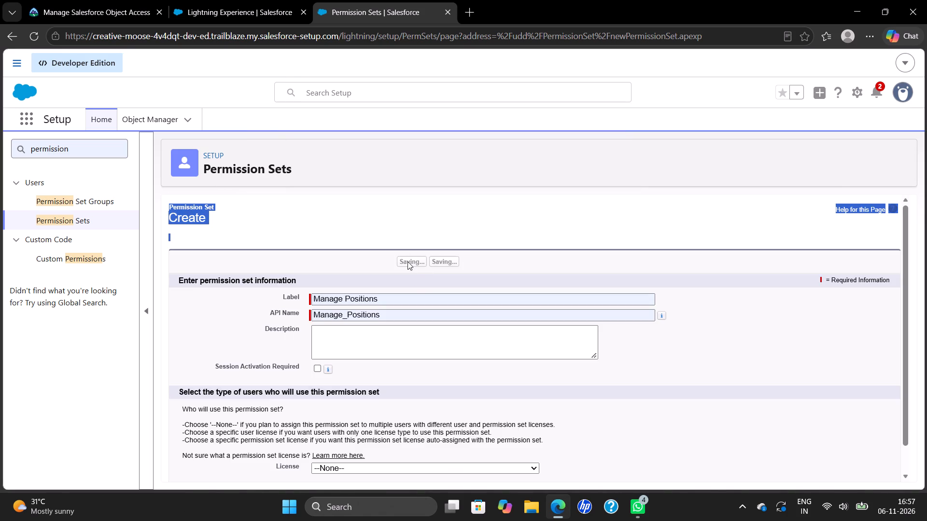
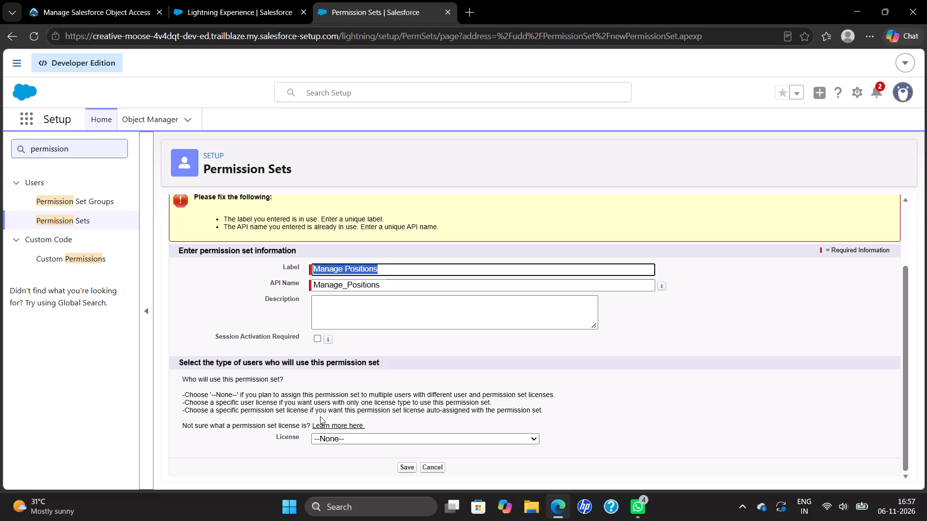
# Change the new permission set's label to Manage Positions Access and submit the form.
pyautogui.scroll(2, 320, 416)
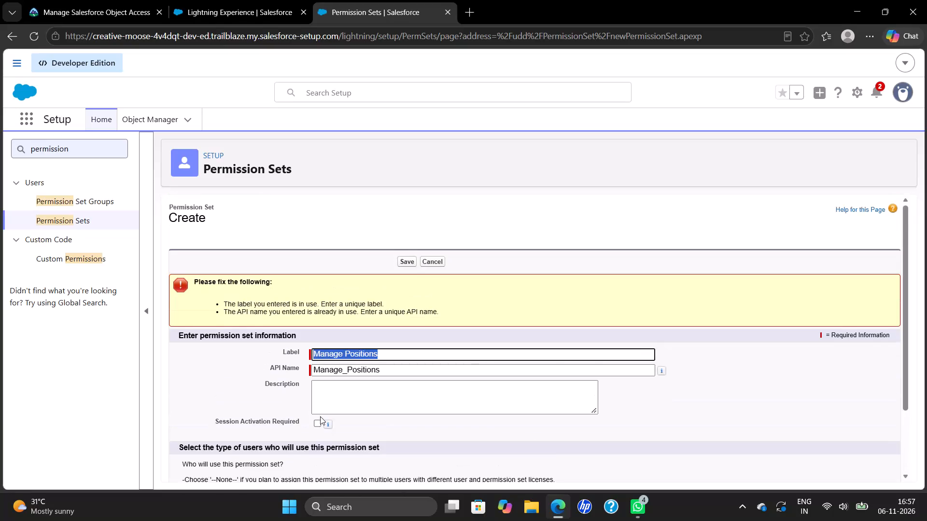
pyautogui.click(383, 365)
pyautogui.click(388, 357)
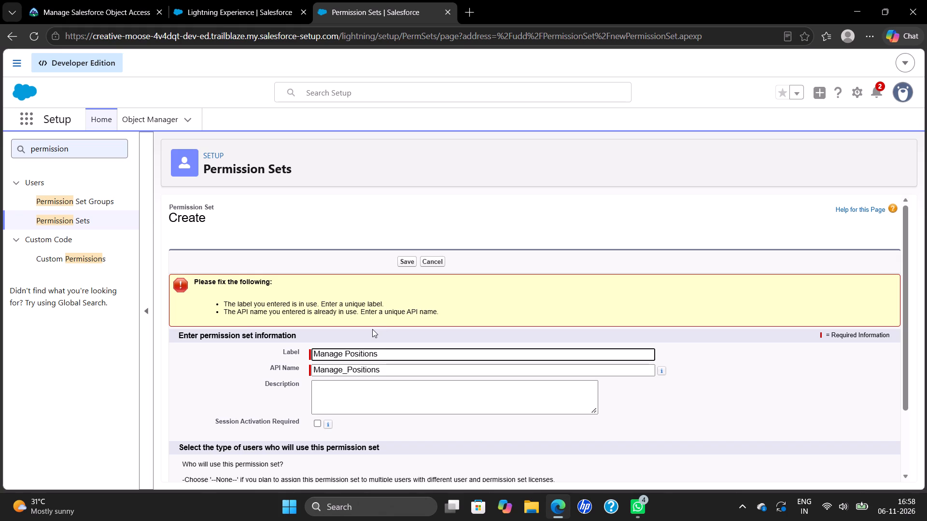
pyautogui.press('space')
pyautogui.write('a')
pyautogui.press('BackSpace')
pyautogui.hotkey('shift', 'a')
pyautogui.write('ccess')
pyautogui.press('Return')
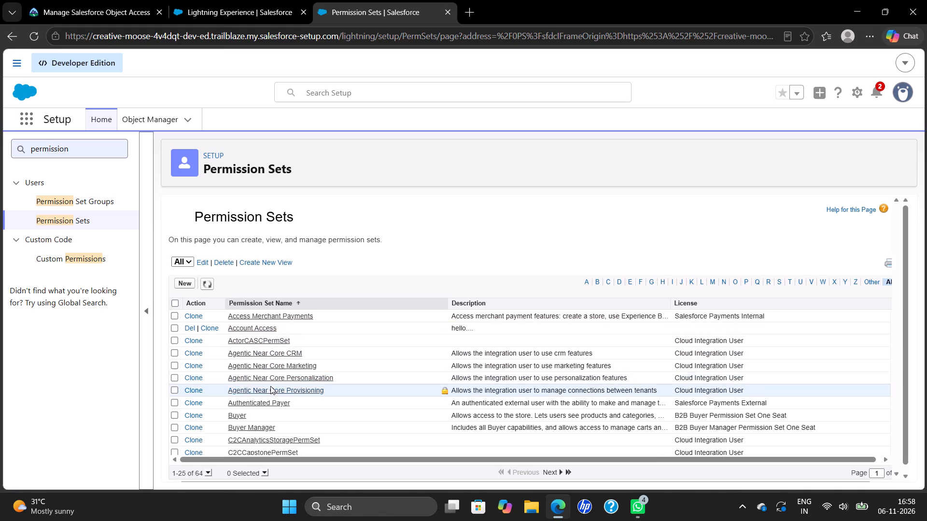
# Start another new permission set with label Manage Positions Access and API name "Manage_Positions Access", and try to save it.
pyautogui.scroll(-1, 302, 369)
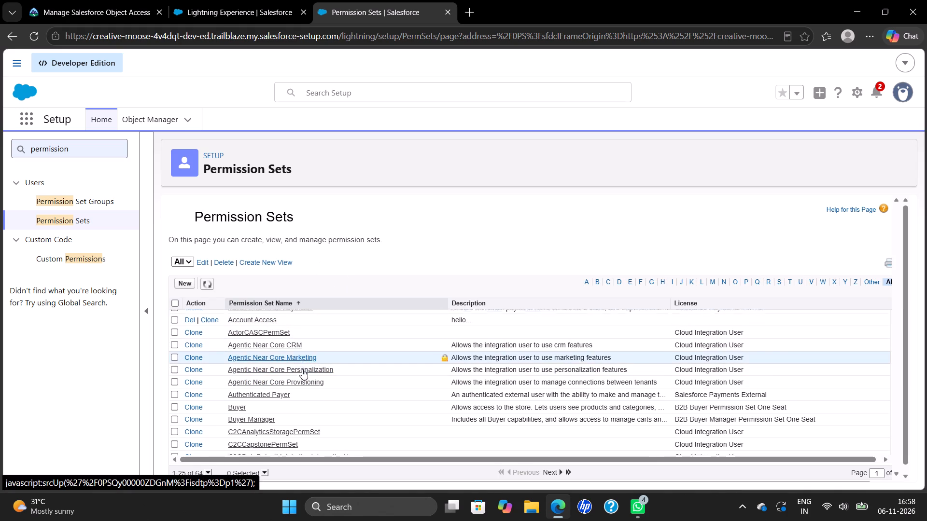
pyautogui.scroll(-6, 302, 369)
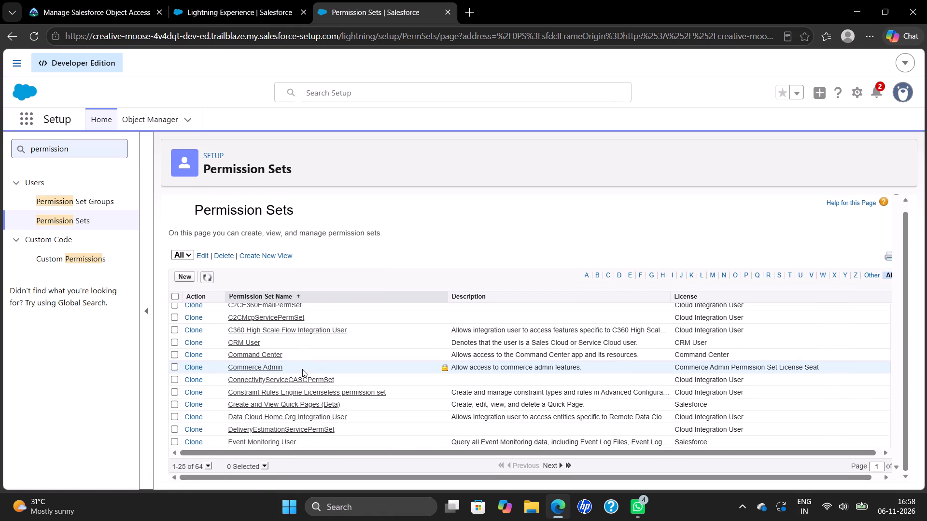
pyautogui.scroll(2, 302, 369)
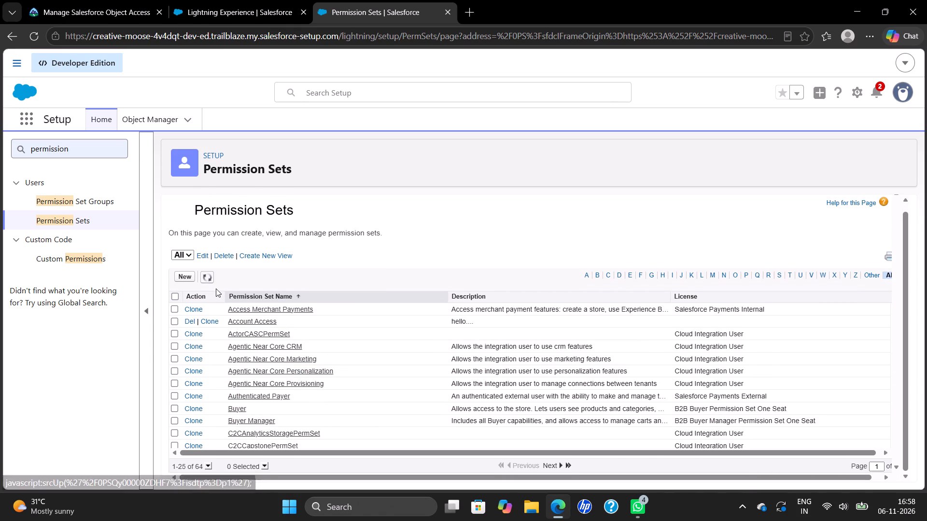
pyautogui.click(183, 274)
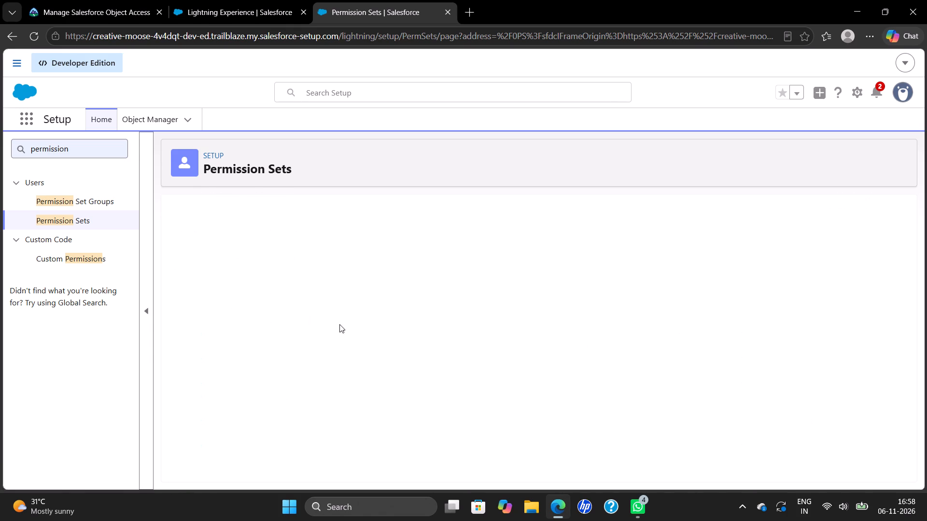
pyautogui.click(385, 300)
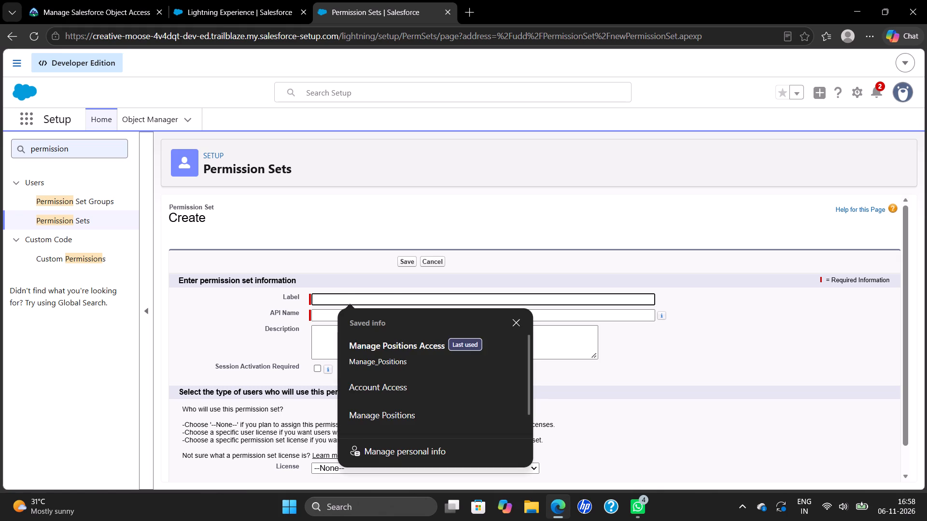
pyautogui.click(384, 341)
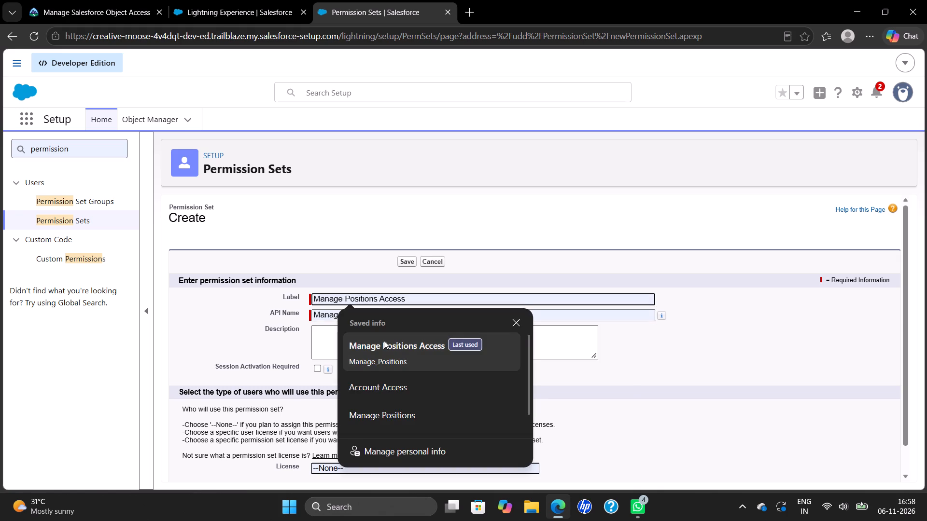
pyautogui.click(238, 265)
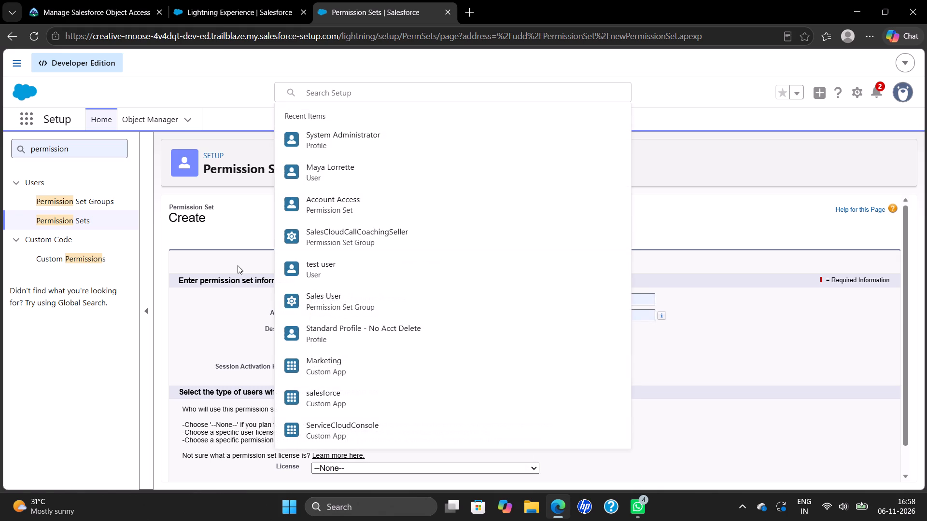
pyautogui.tripleClick(239, 192)
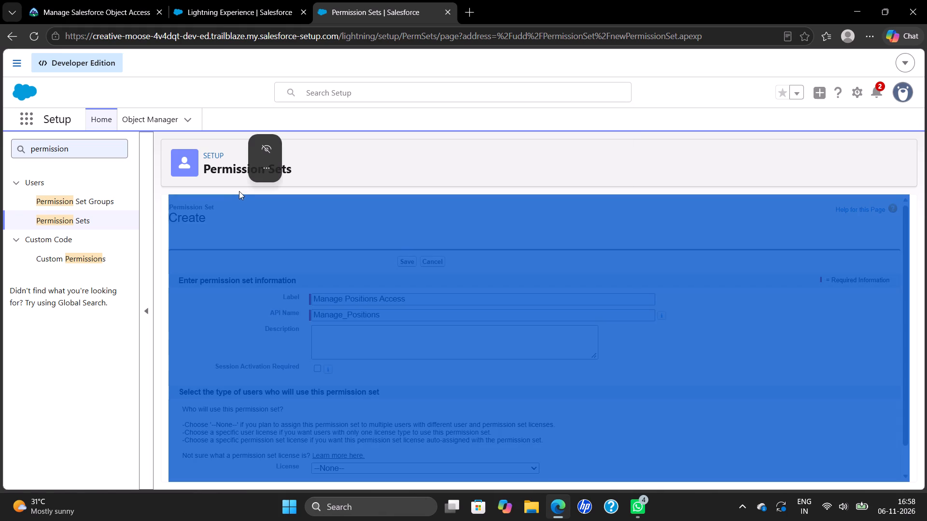
pyautogui.click(230, 184)
pyautogui.click(392, 319)
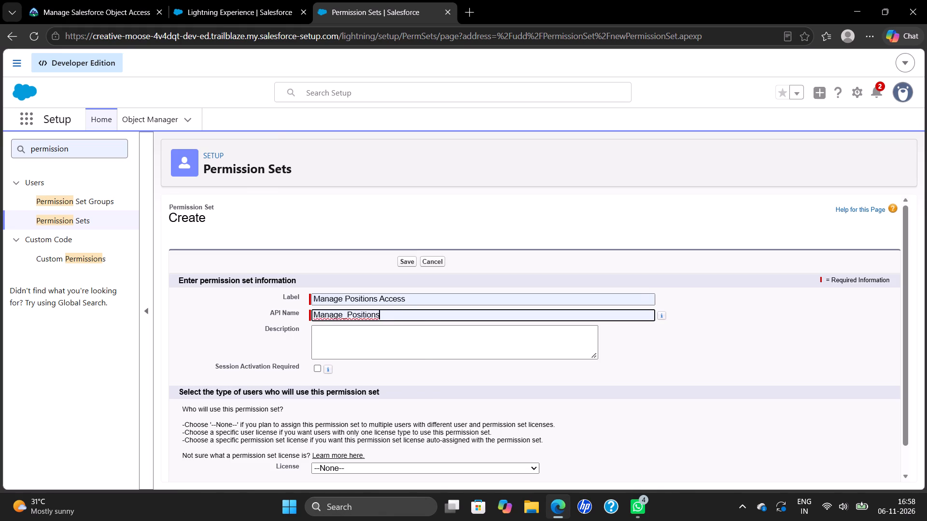
pyautogui.press('space')
pyautogui.hotkey('shift', 'a')
pyautogui.write('ccess')
pyautogui.click(403, 262)
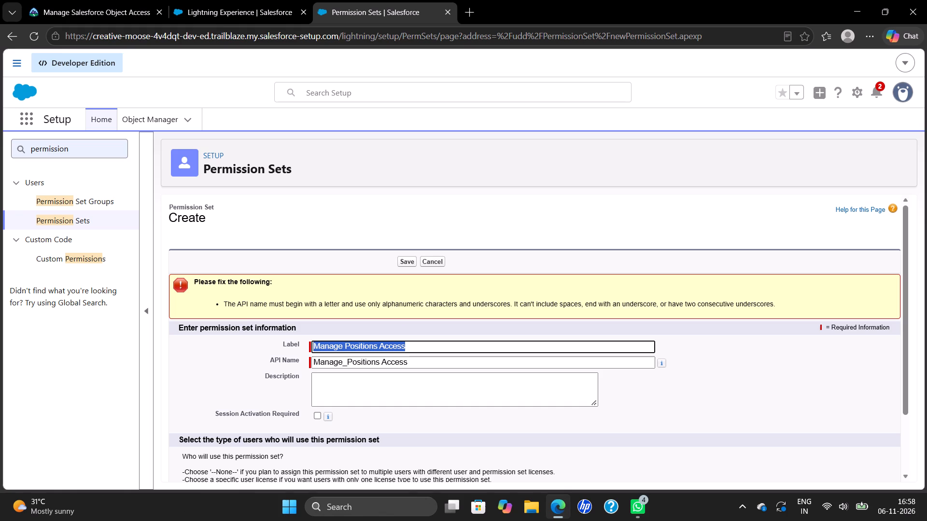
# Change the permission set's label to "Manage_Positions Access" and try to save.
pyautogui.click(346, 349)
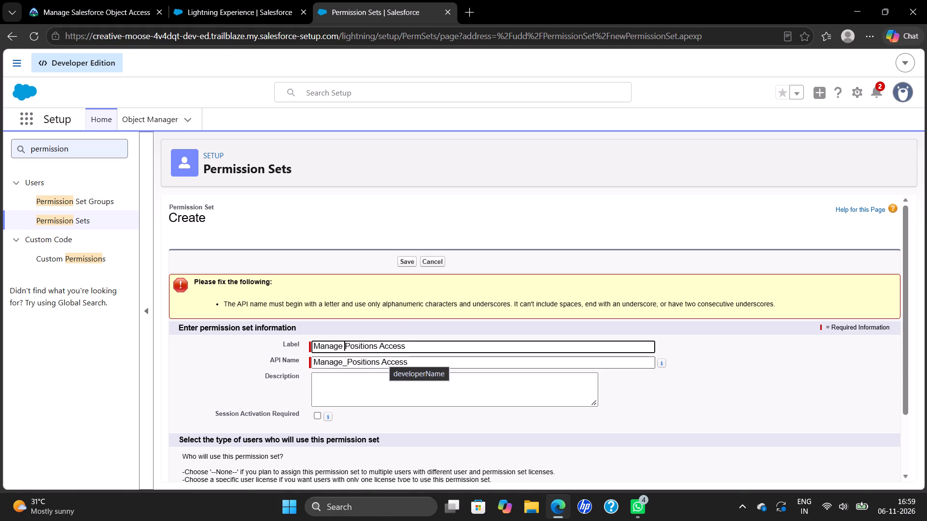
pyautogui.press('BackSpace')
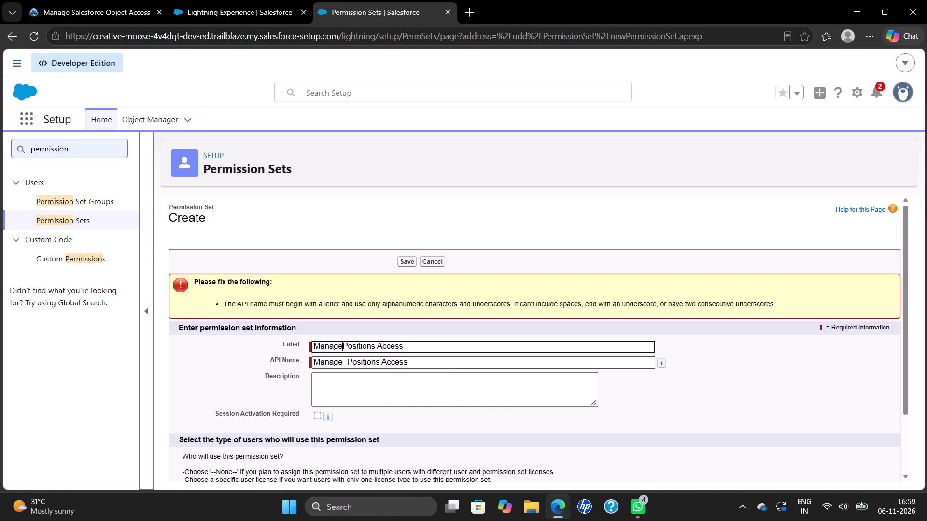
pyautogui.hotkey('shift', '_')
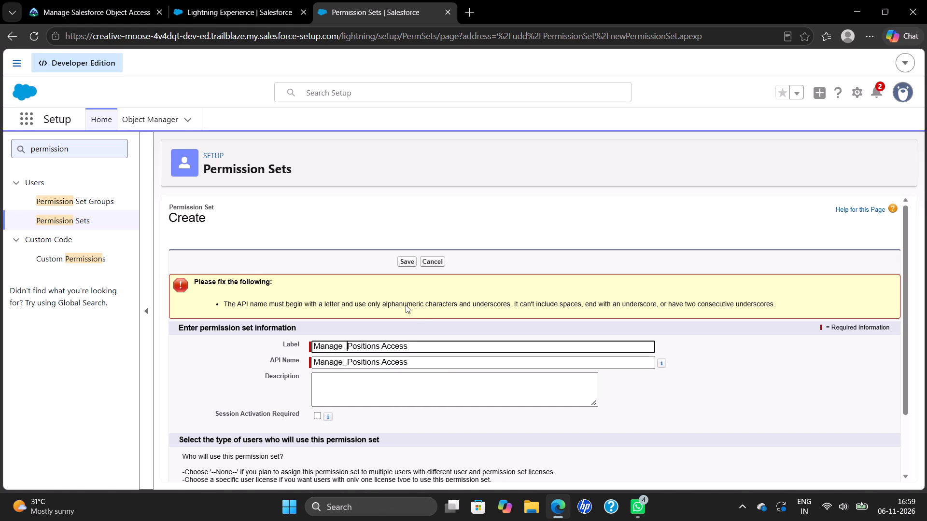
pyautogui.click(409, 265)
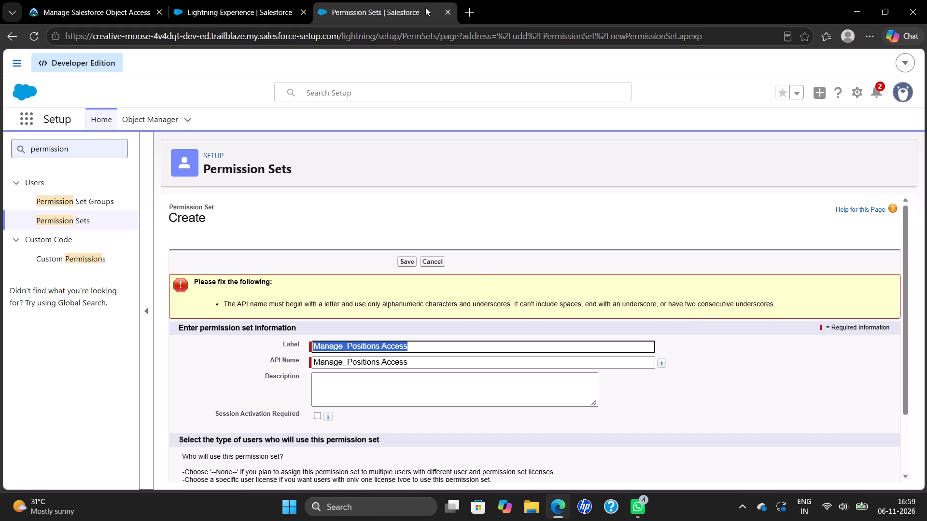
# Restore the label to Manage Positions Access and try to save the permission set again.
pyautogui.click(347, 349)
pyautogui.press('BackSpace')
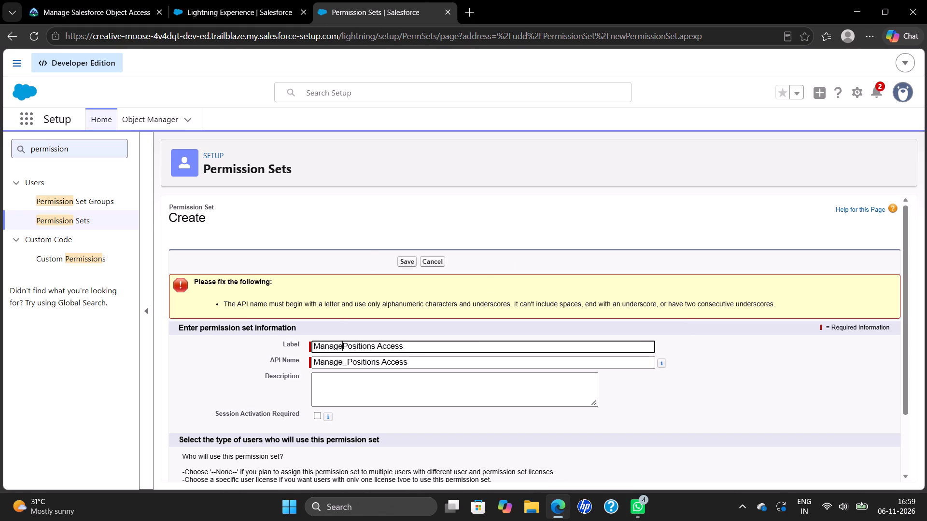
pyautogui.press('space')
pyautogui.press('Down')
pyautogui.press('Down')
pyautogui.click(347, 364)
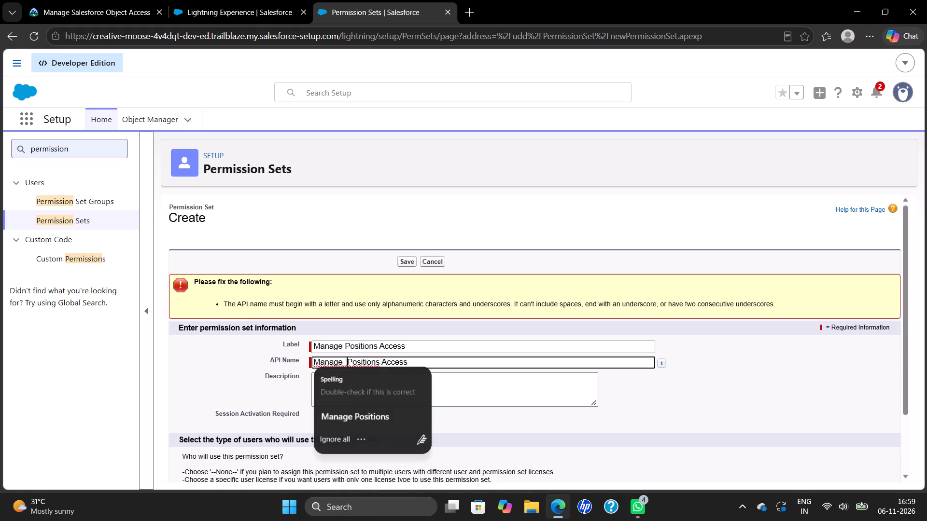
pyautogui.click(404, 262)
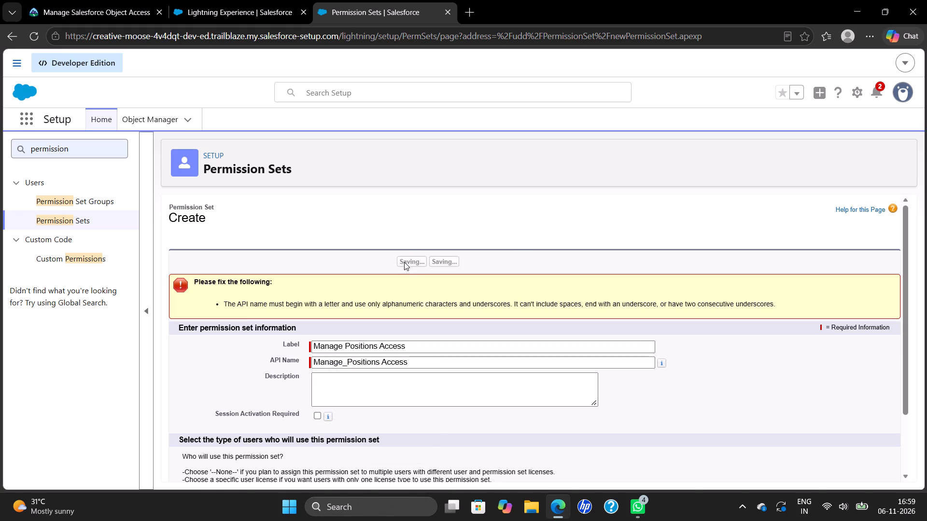
# Correct the new permission set's API name to Manage_Positions_Access and save the permission set.
pyautogui.moveTo(275, 306); pyautogui.dragTo(297, 313)
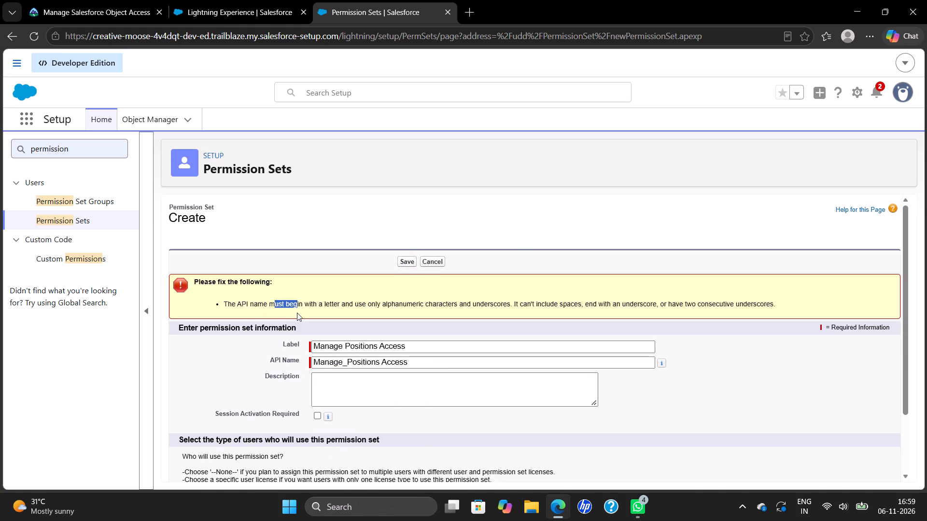
pyautogui.moveTo(297, 313); pyautogui.dragTo(435, 308)
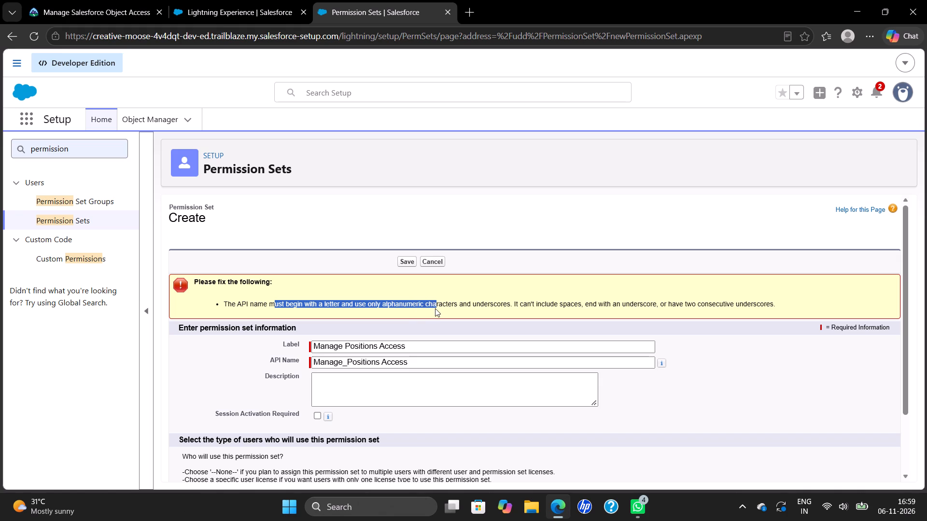
pyautogui.moveTo(435, 308); pyautogui.dragTo(558, 313)
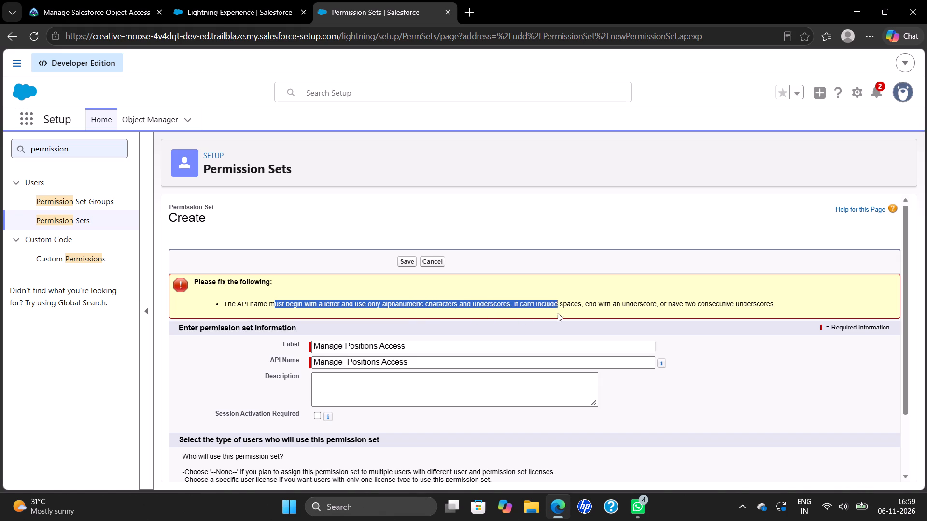
pyautogui.moveTo(558, 313); pyautogui.dragTo(448, 338)
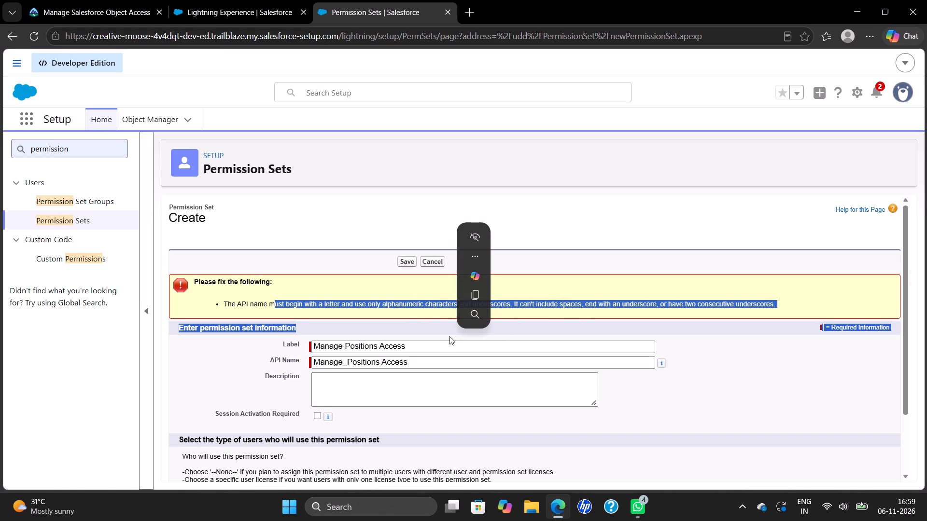
pyautogui.doubleClick(378, 348)
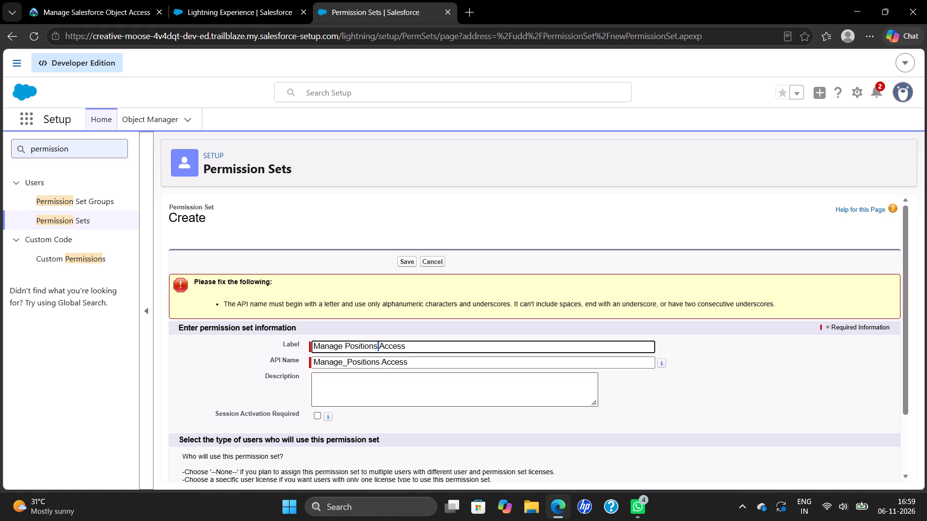
pyautogui.click(380, 362)
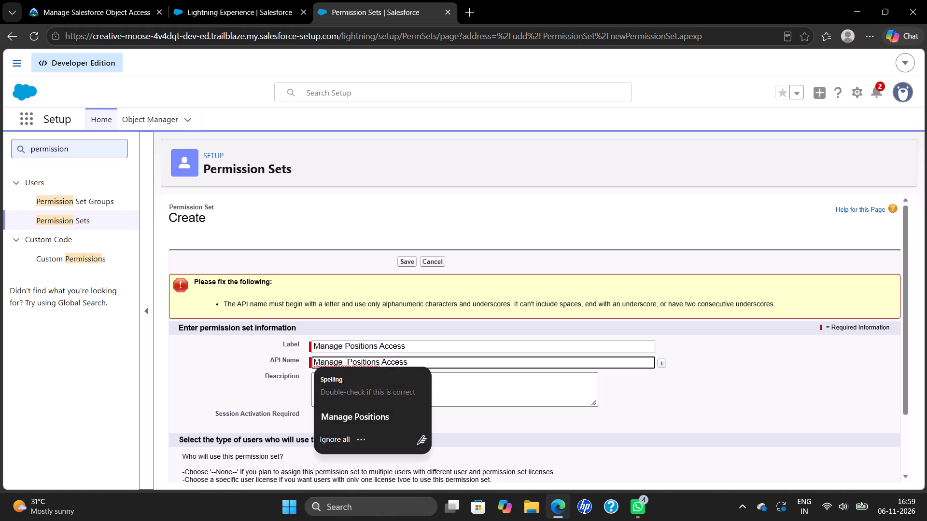
pyautogui.click(380, 362)
pyautogui.press('Right')
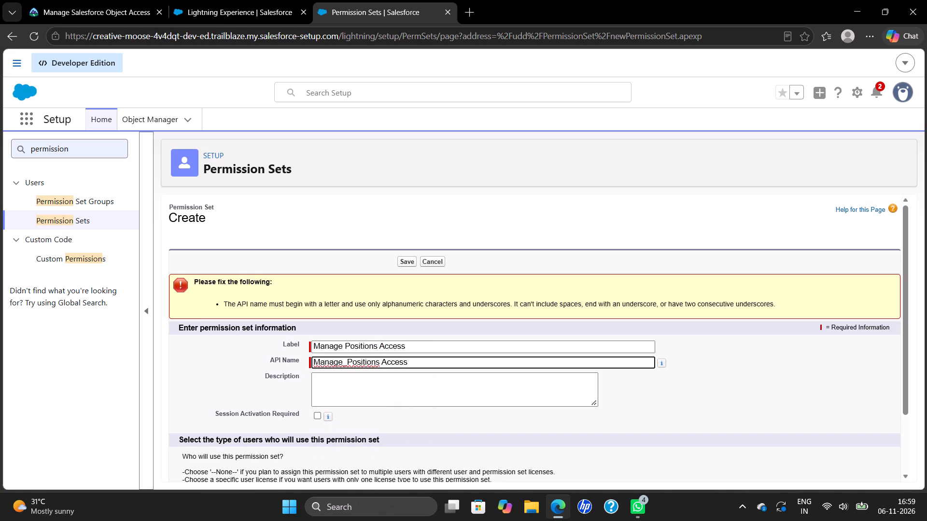
pyautogui.press('BackSpace')
pyautogui.hotkey('shift', '_')
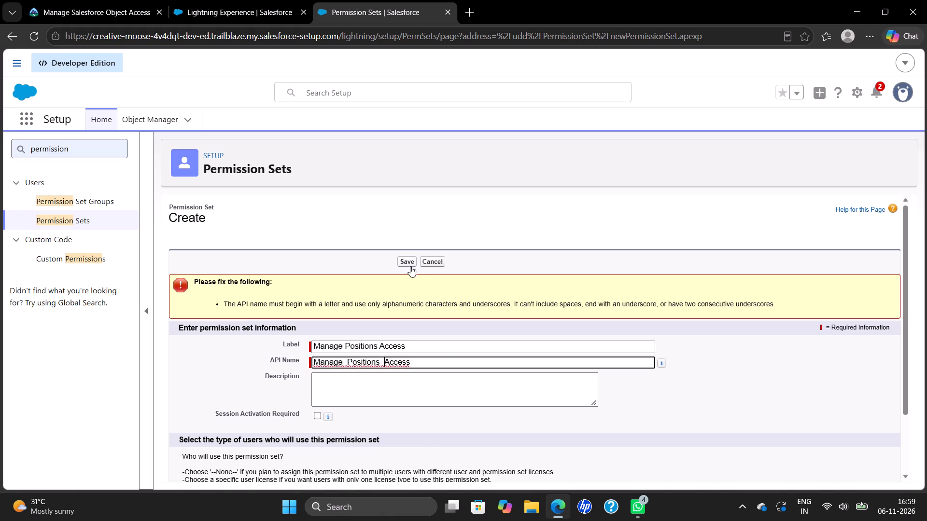
pyautogui.click(408, 262)
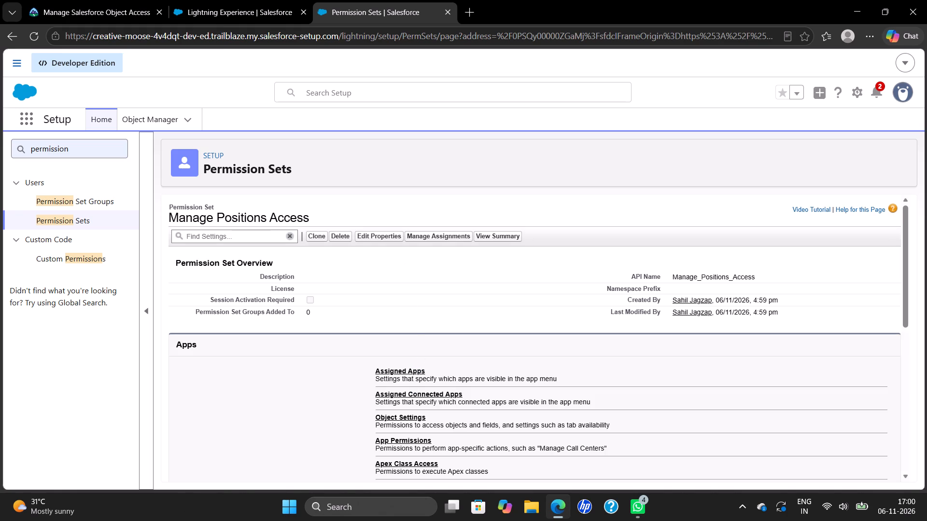
# Open the permission set's Object Settings and search the settings for position, Position and Positions.
pyautogui.click(402, 421)
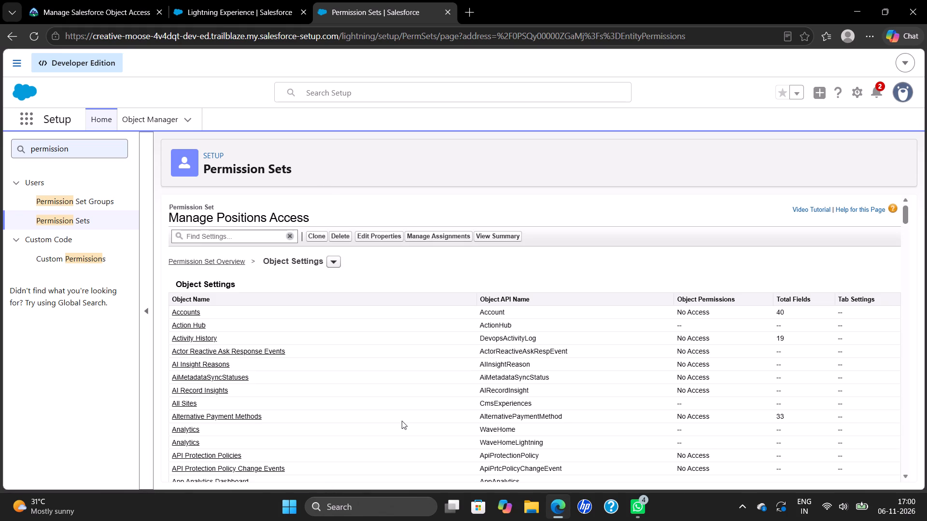
pyautogui.click(251, 233)
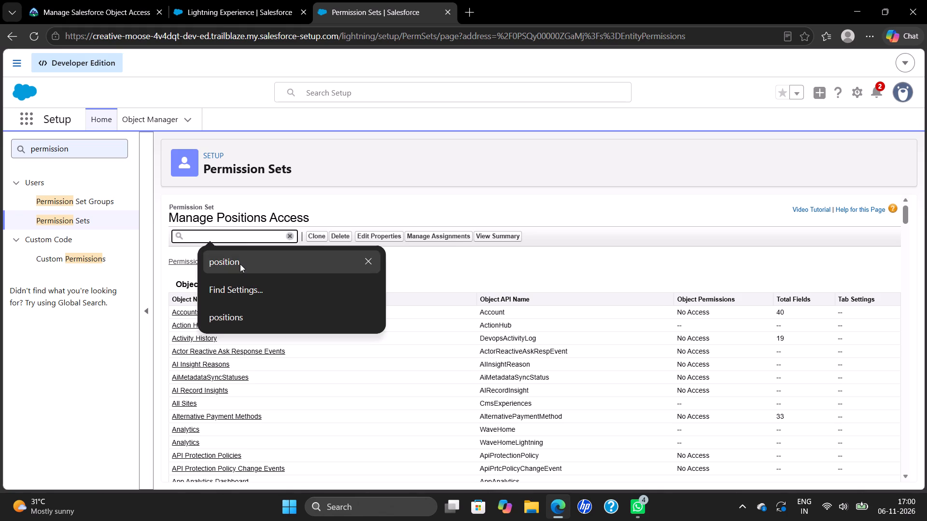
pyautogui.click(240, 265)
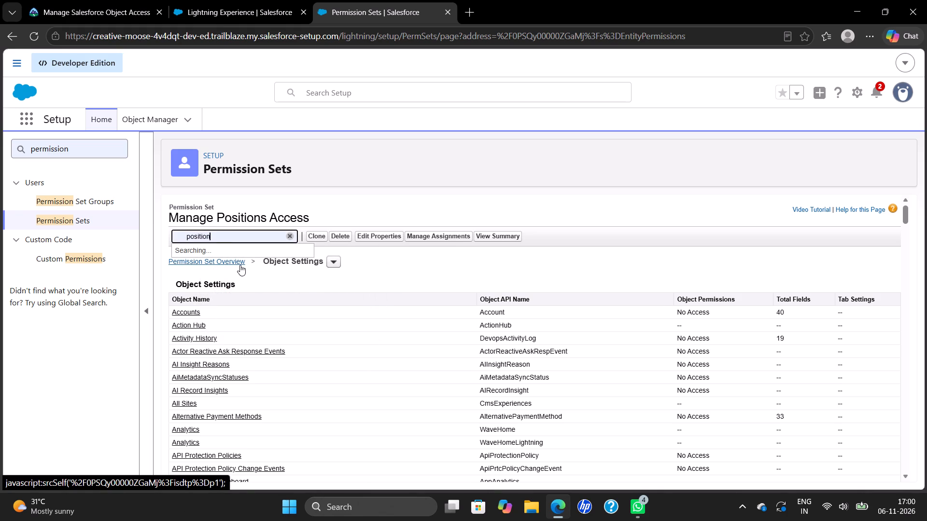
pyautogui.click(188, 237)
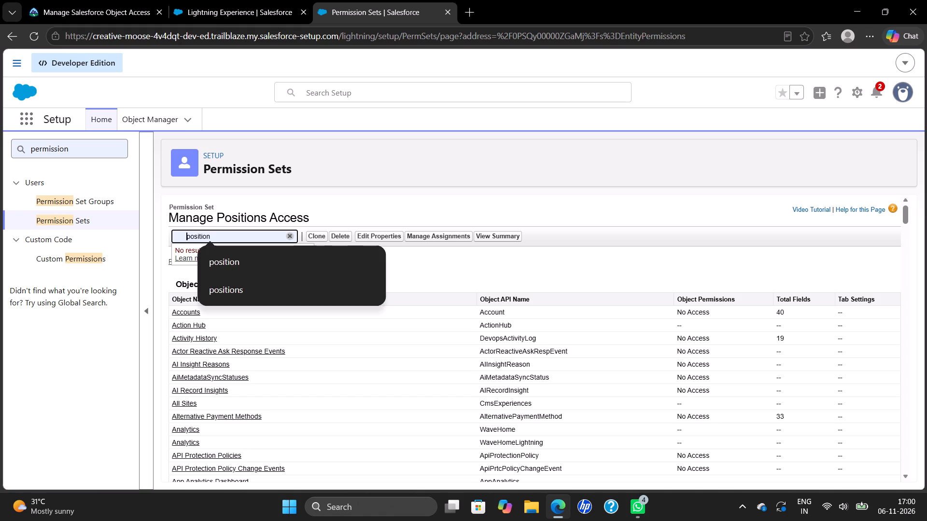
pyautogui.press('Right')
pyautogui.press('BackSpace')
pyautogui.hotkey('shift', 'p')
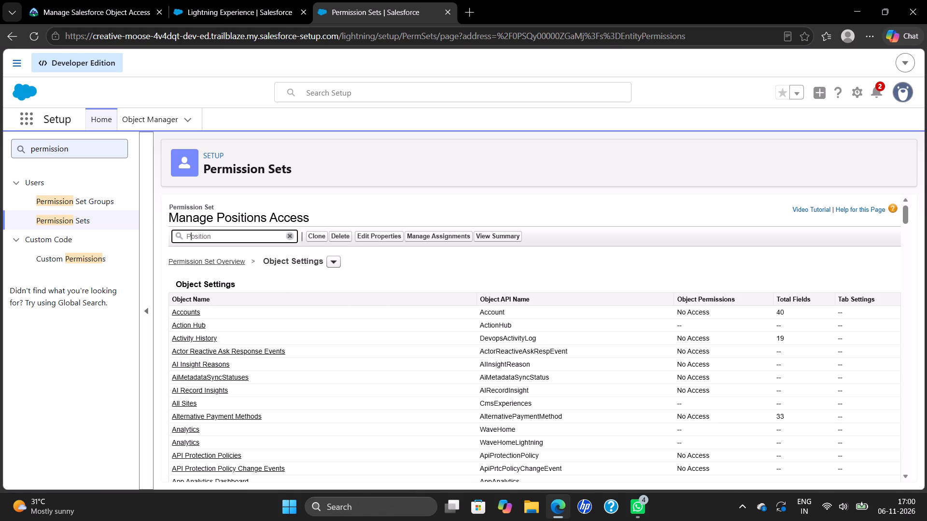
pyautogui.click(232, 239)
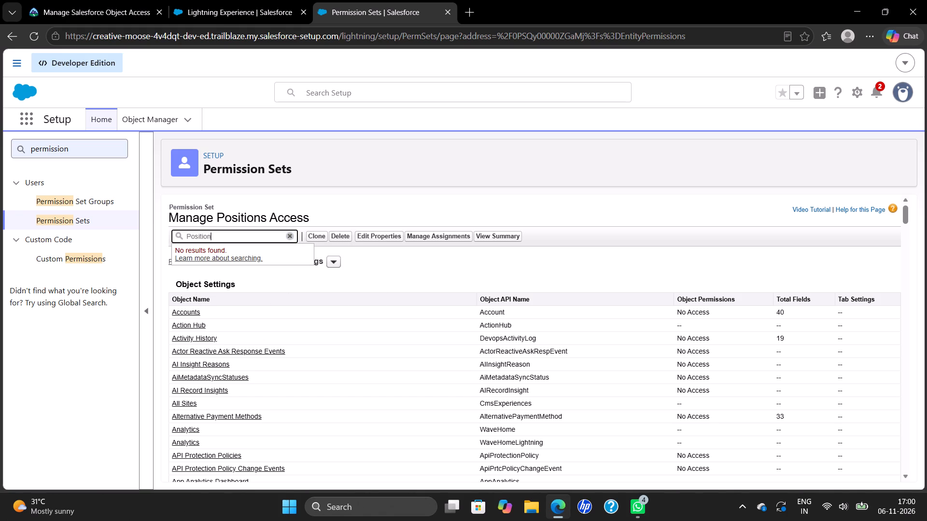
pyautogui.press('s')
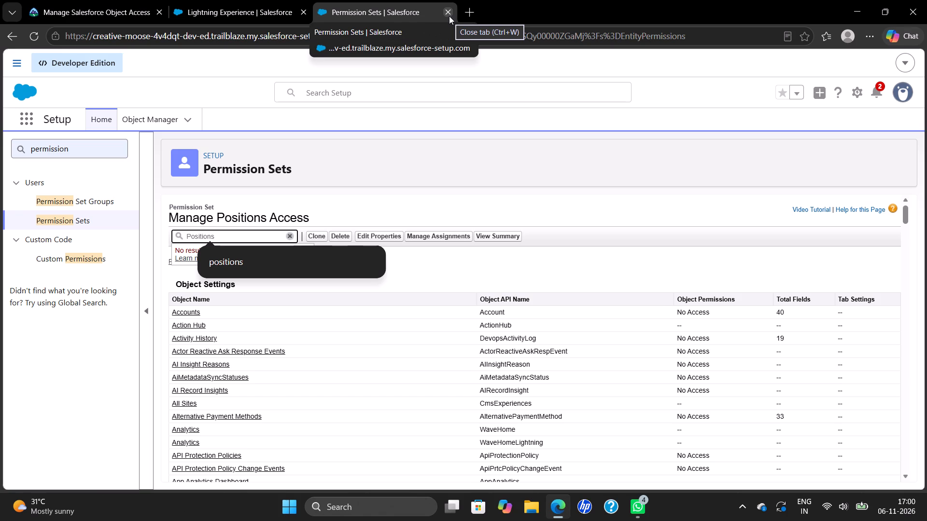
# Review the Control Access to Objects challenge and its hands-on org choices on Trailhead, and return to the permission set's object settings.
pyautogui.click(230, 0)
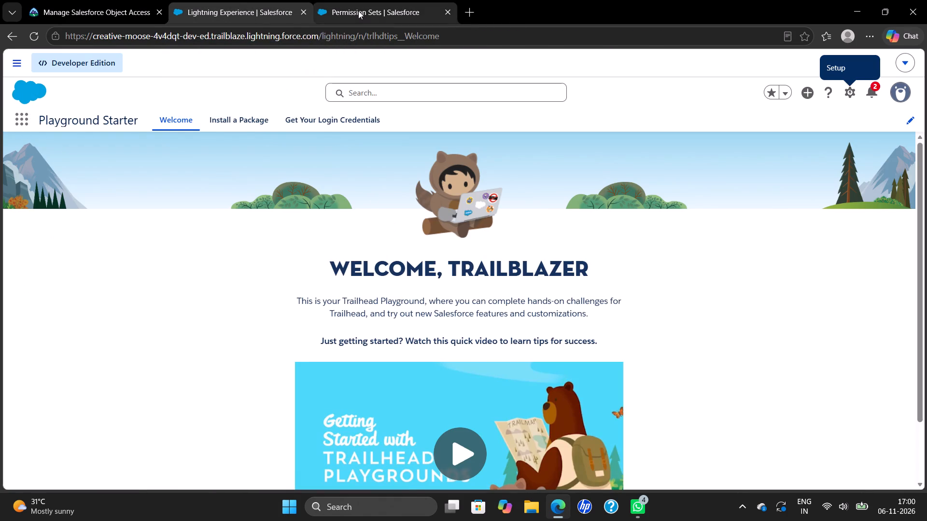
pyautogui.click(358, 11)
pyautogui.click(99, 9)
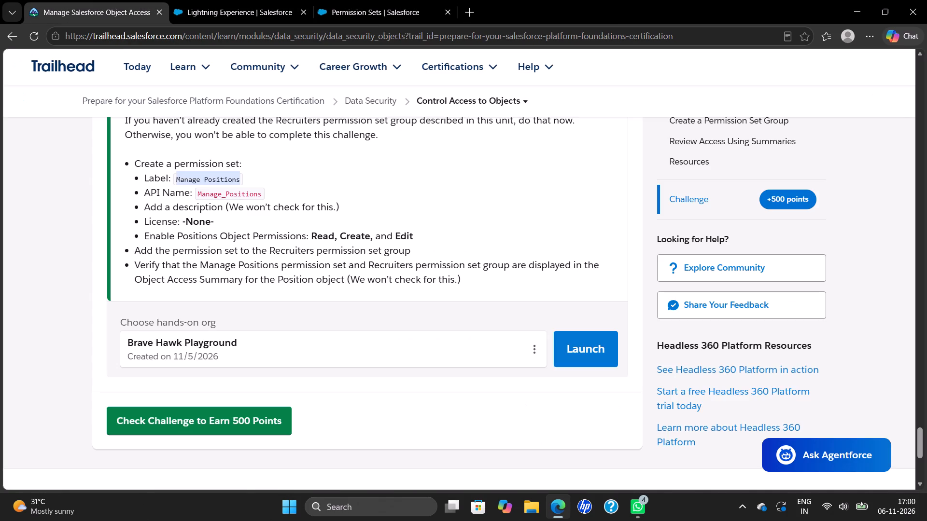
pyautogui.click(542, 354)
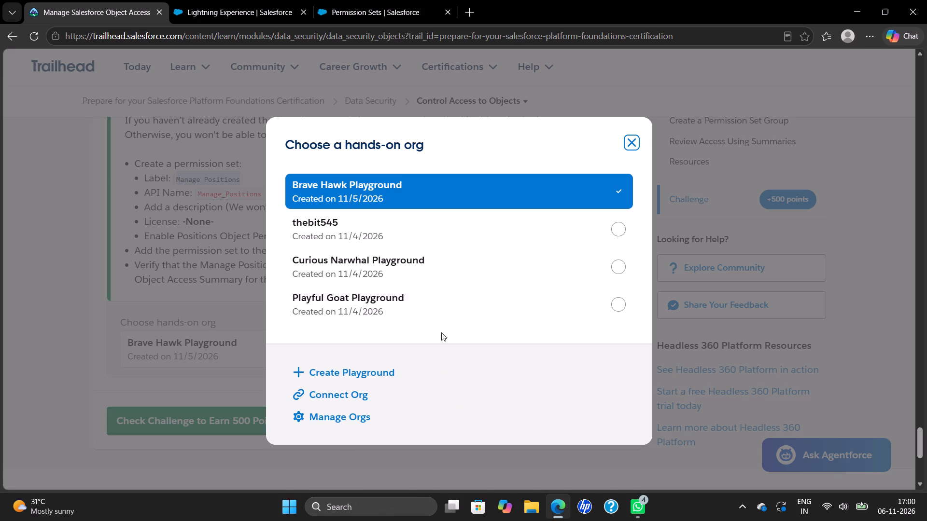
pyautogui.click(638, 137)
pyautogui.click(633, 142)
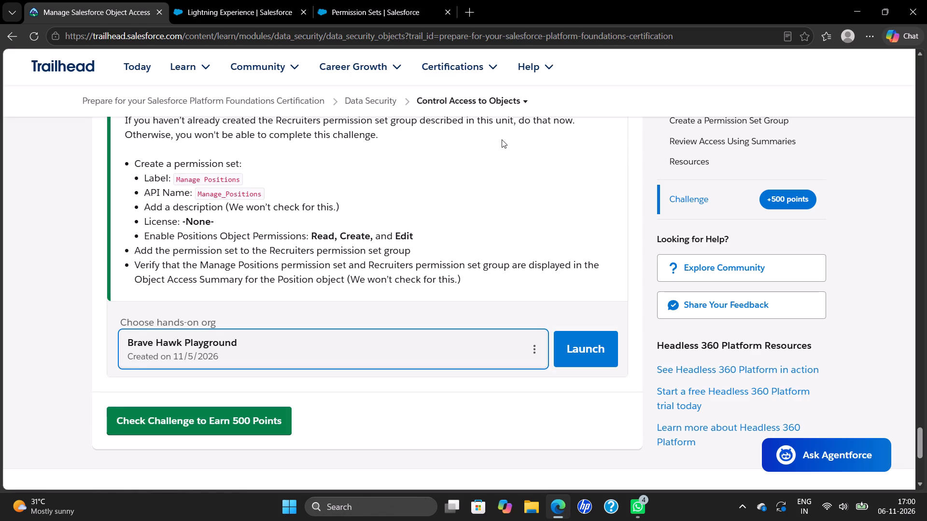
pyautogui.scroll(17, 519, 234)
pyautogui.scroll(15, 519, 234)
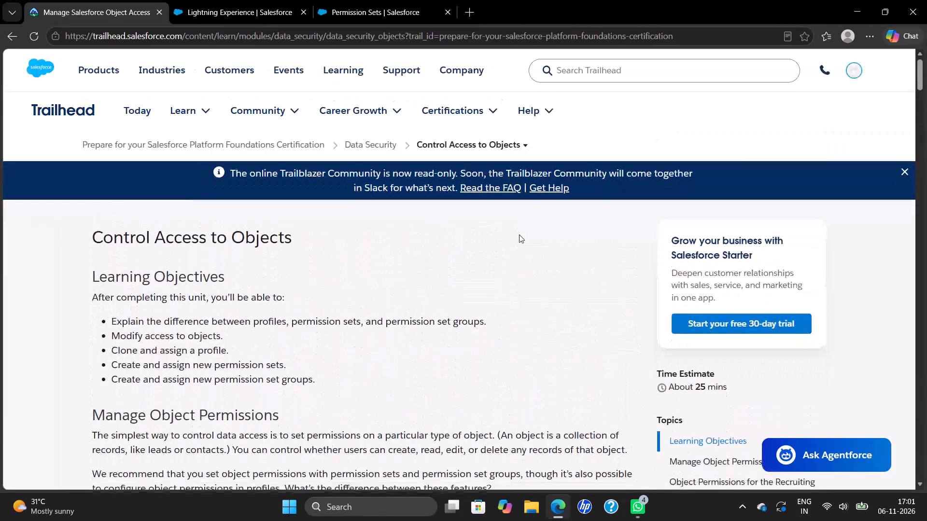
pyautogui.scroll(-4, 519, 234)
pyautogui.click(217, 0)
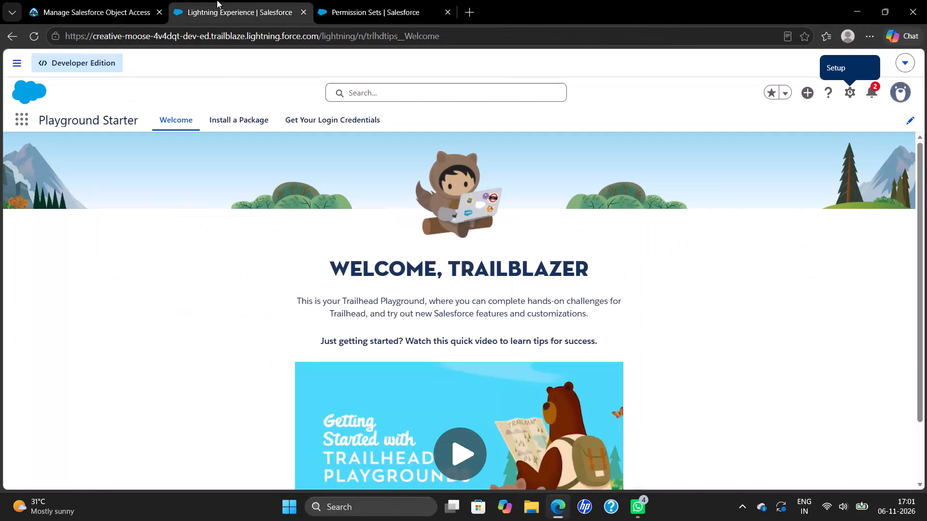
pyautogui.click(385, 19)
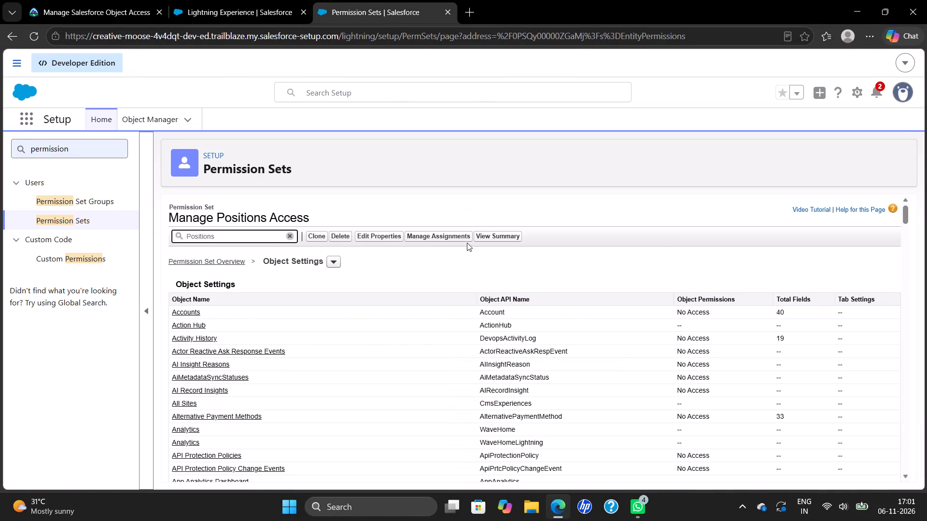
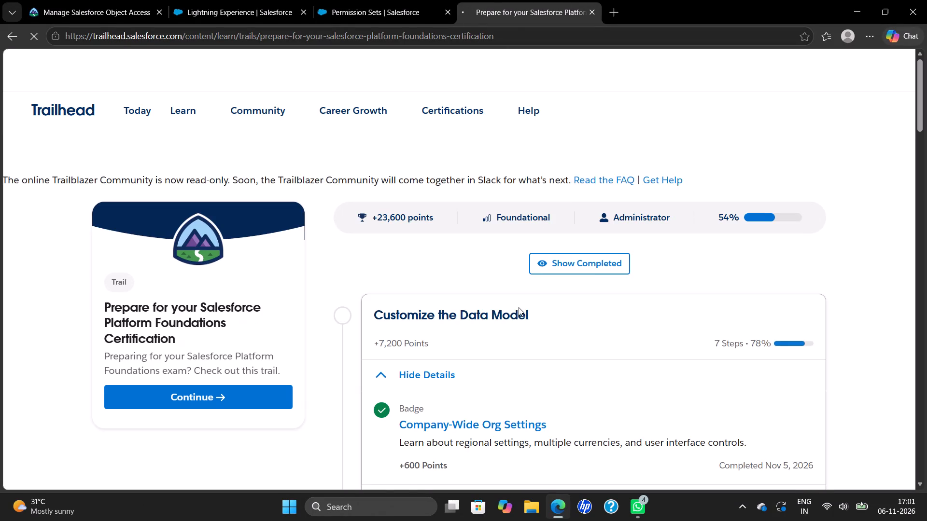
# Look through the certification trail's badges, expanding the Salesforce Core and Customized Objects, Build Reports and Dashboards, and certification preparation sections.
pyautogui.scroll(-4, 519, 307)
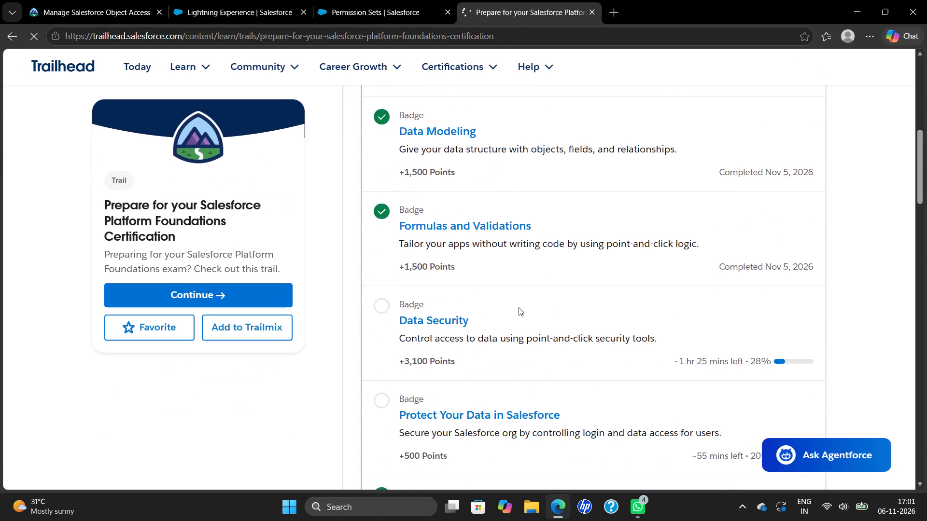
pyautogui.scroll(-9, 519, 307)
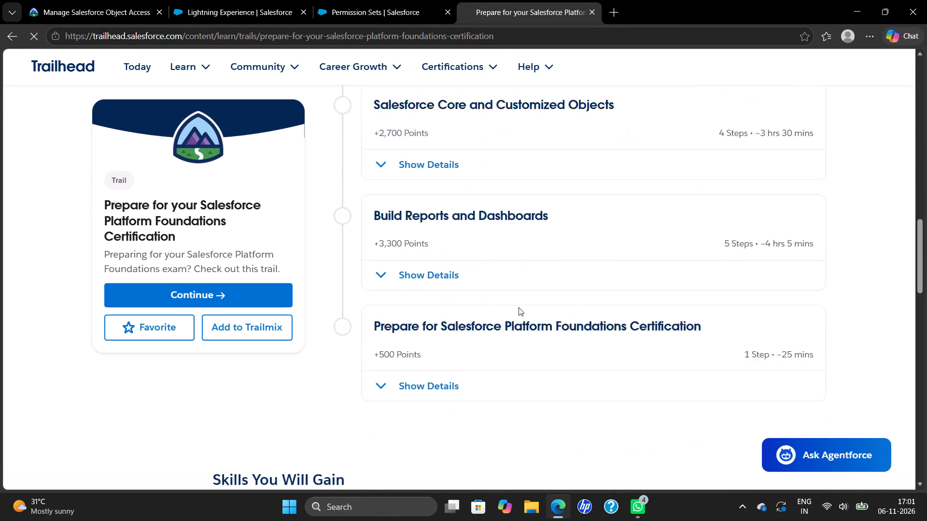
pyautogui.scroll(-2, 519, 307)
pyautogui.click(428, 270)
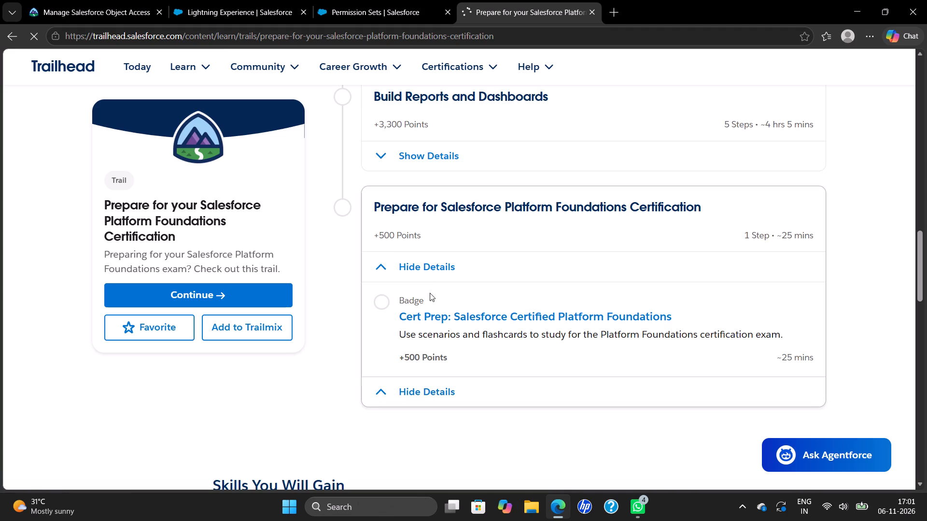
pyautogui.scroll(1, 430, 293)
pyautogui.rightClick(429, 271)
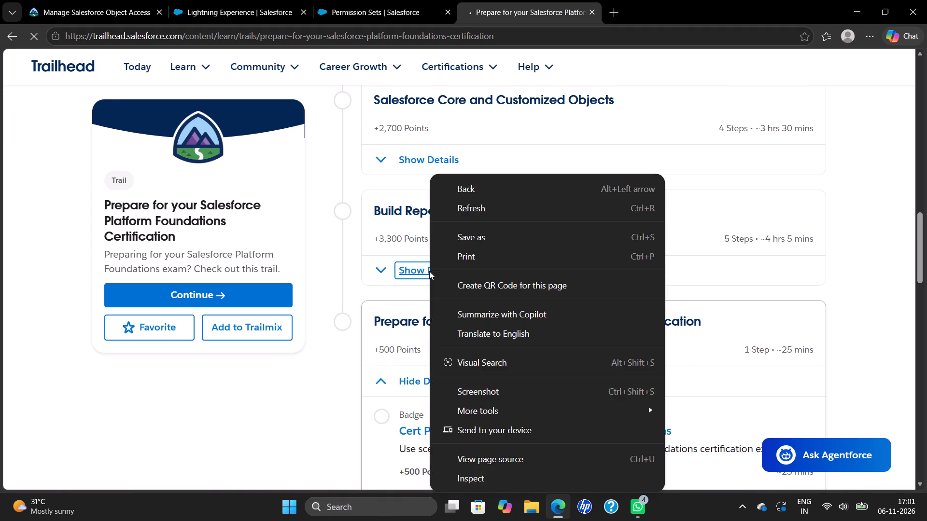
pyautogui.click(429, 271)
pyautogui.scroll(-11, 429, 271)
pyautogui.scroll(3, 429, 271)
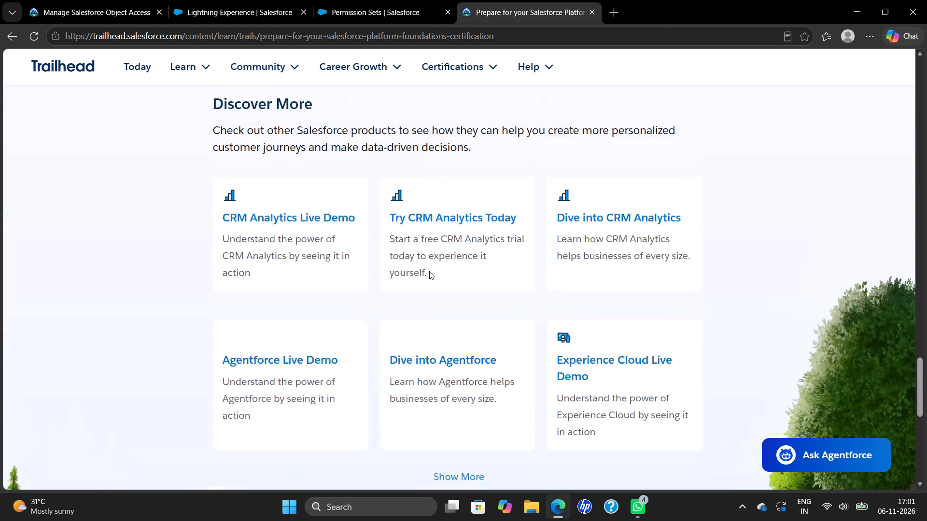
pyautogui.scroll(6, 429, 271)
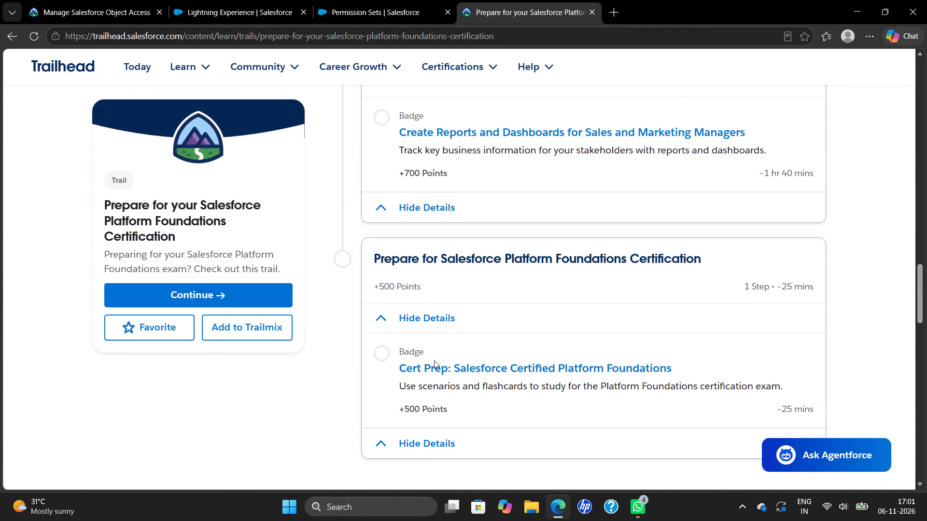
pyautogui.scroll(2, 441, 371)
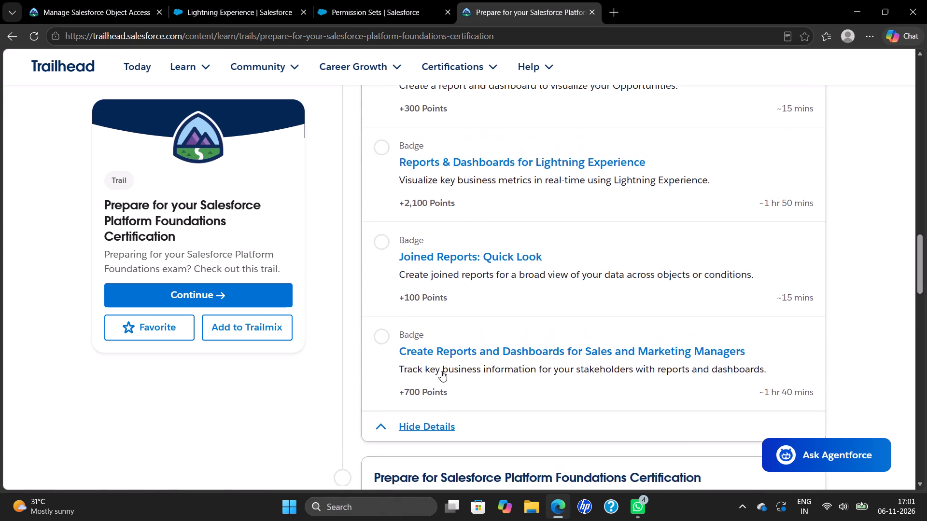
pyautogui.scroll(3, 441, 371)
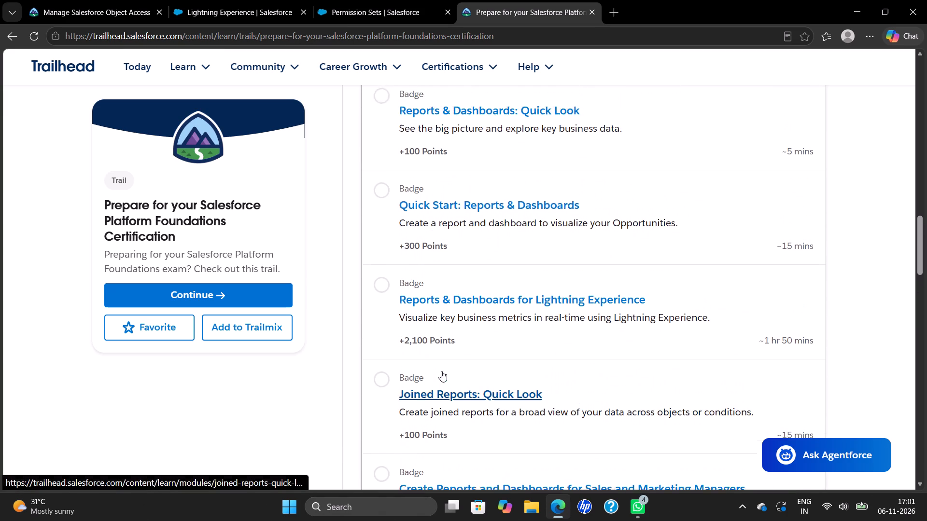
pyautogui.scroll(4, 441, 371)
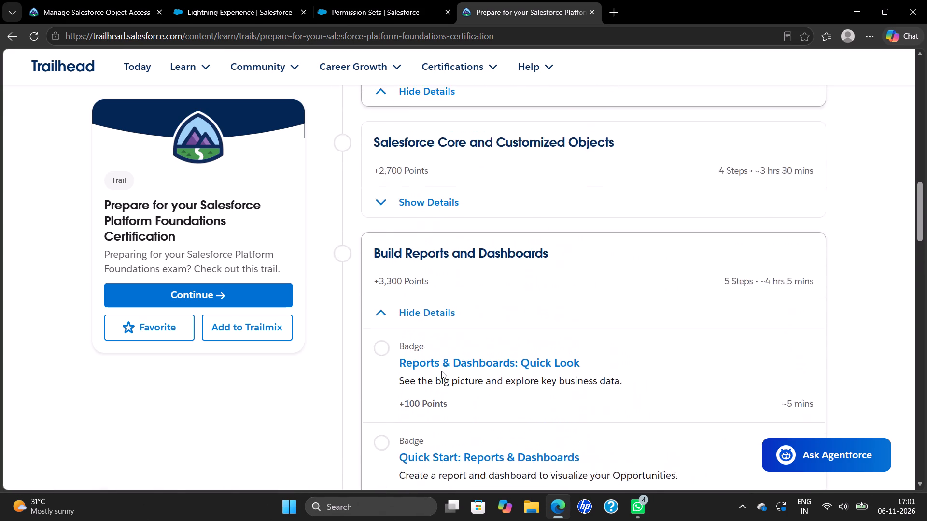
pyautogui.scroll(2, 441, 371)
pyautogui.click(417, 432)
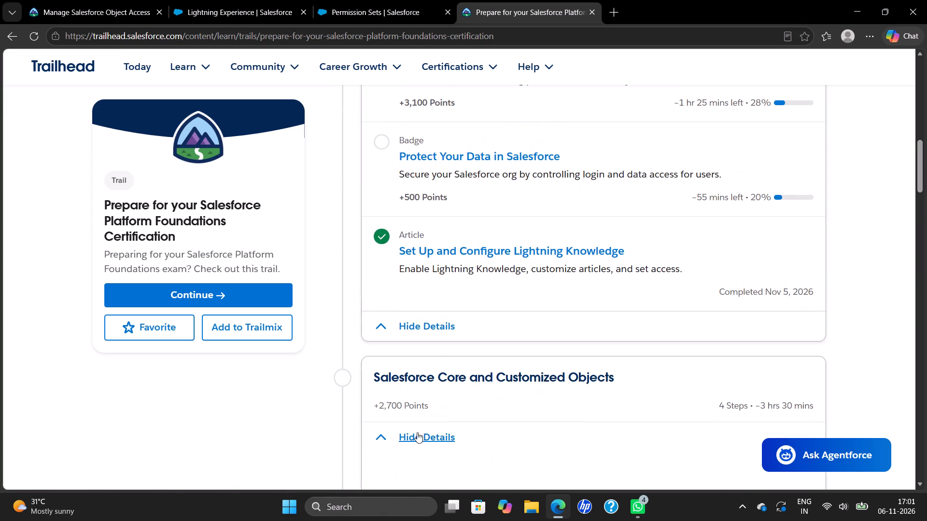
pyautogui.scroll(-3, 420, 421)
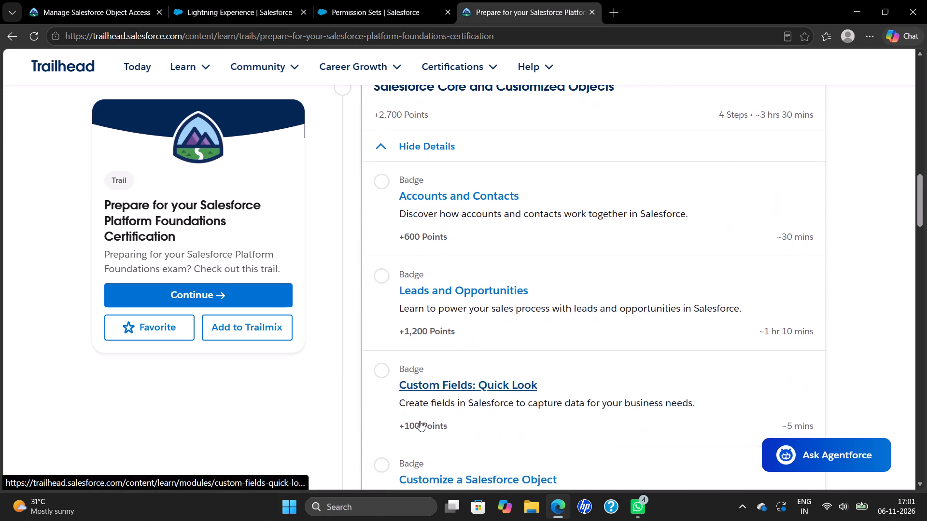
pyautogui.scroll(-4, 420, 421)
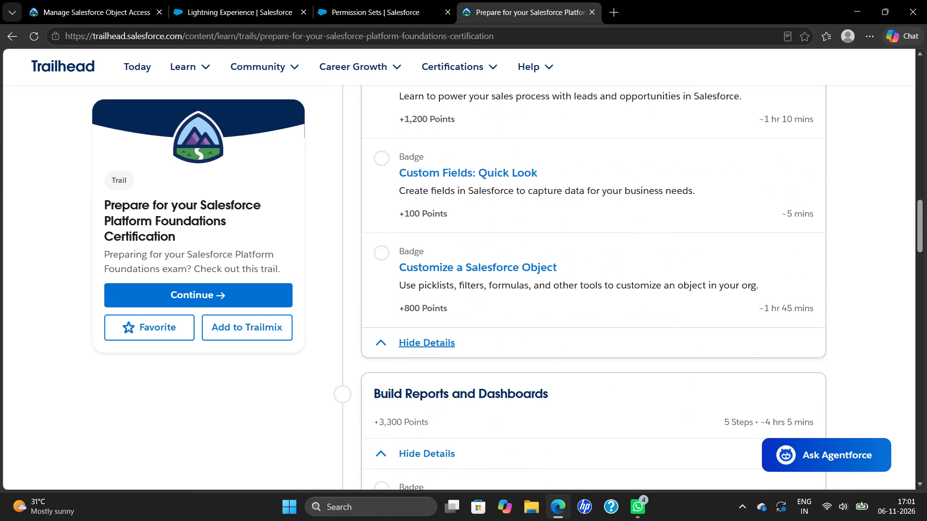
pyautogui.scroll(7, 420, 421)
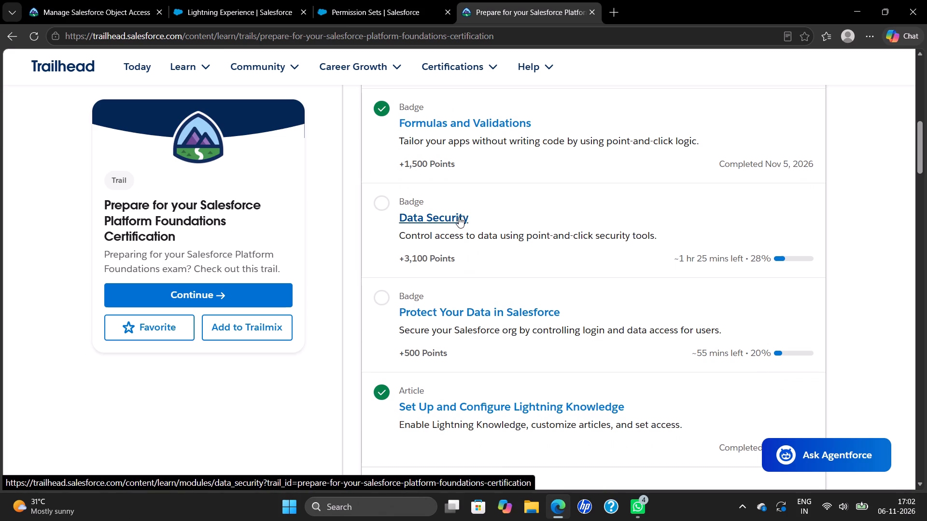
# Open the Store Information About Your Customers unit of the Accounts and Contacts badge.
pyautogui.scroll(-1, 444, 260)
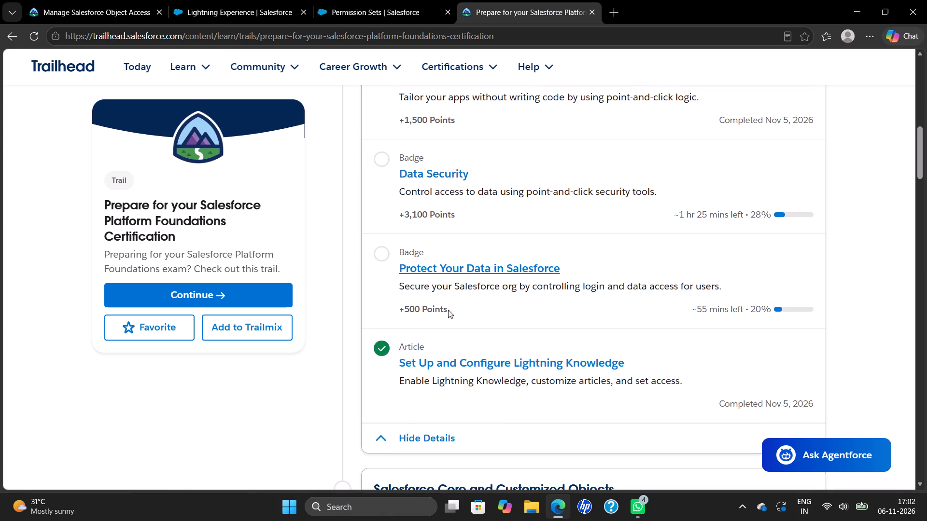
pyautogui.scroll(-4, 449, 272)
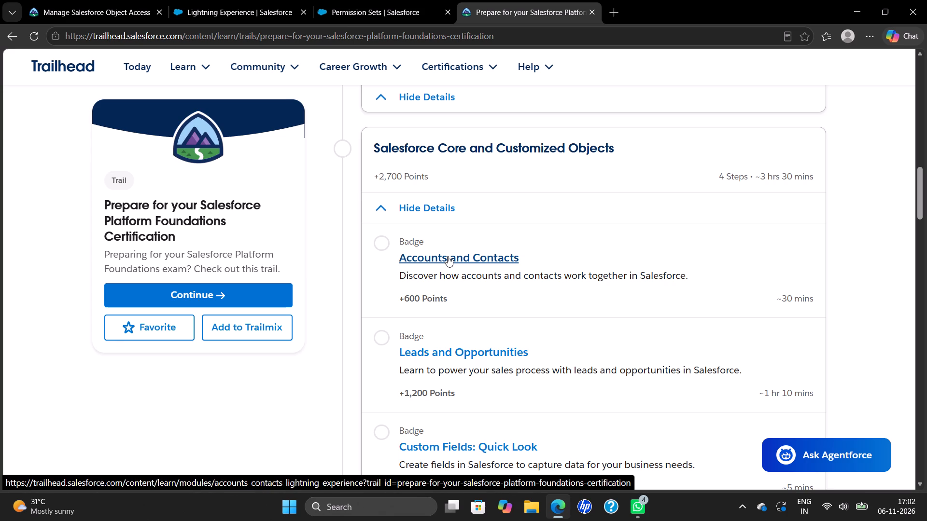
pyautogui.click(448, 256)
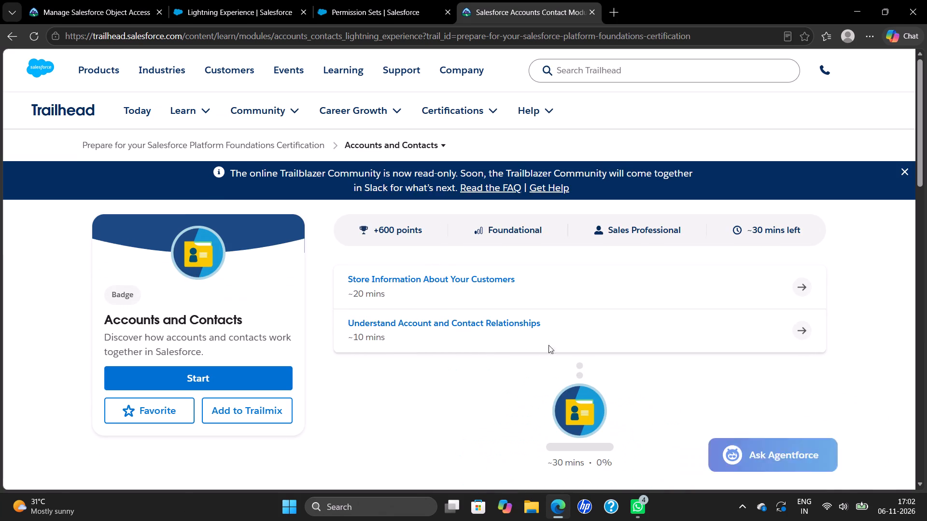
pyautogui.click(806, 288)
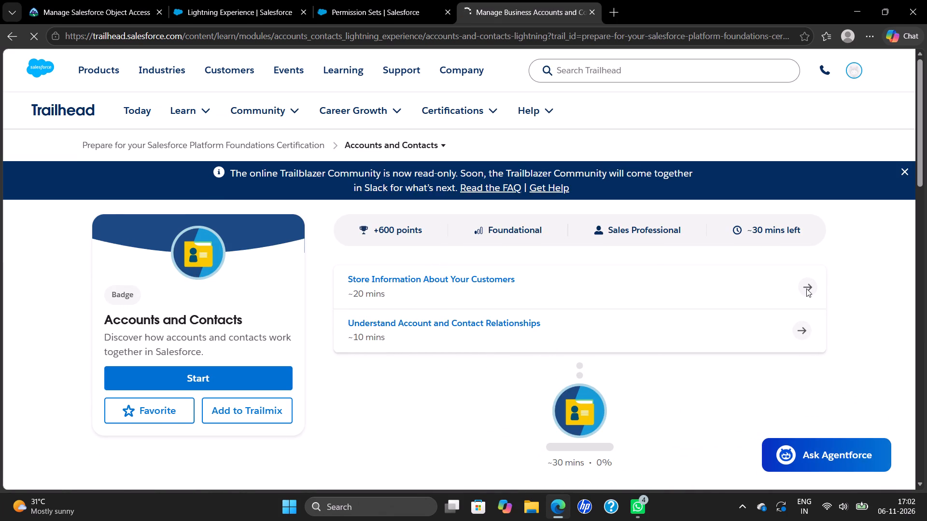
# Read through the unit, including the new account instructions and the Add a contact to an account challenge.
pyautogui.scroll(-3, 574, 329)
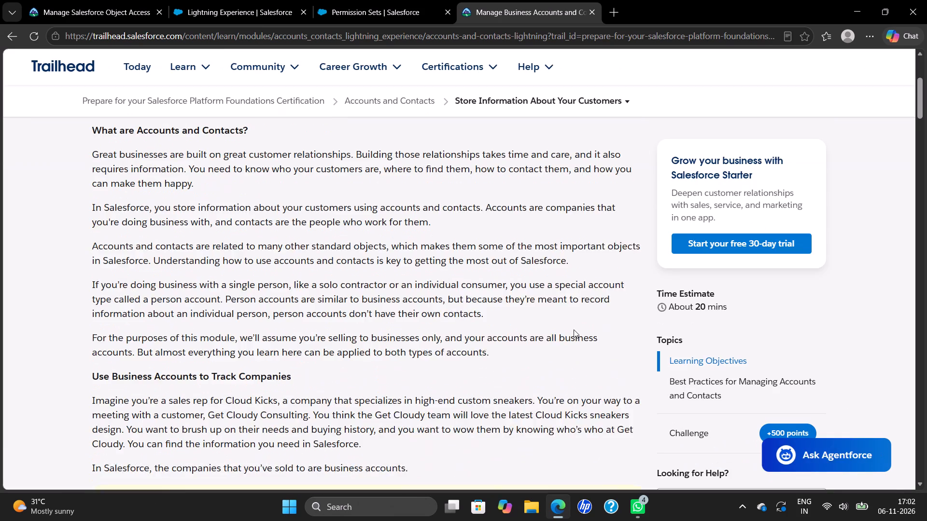
pyautogui.scroll(-5, 574, 329)
pyautogui.scroll(-1, 375, 277)
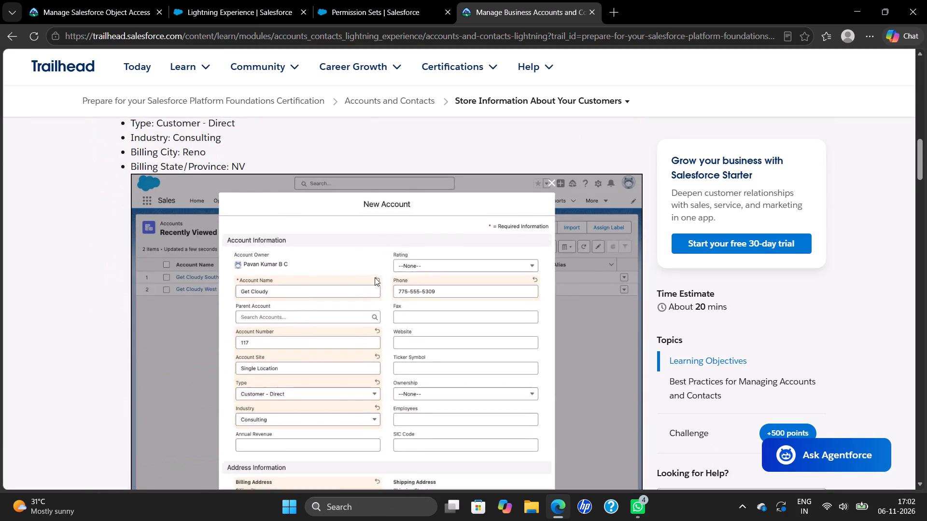
pyautogui.scroll(-12, 375, 277)
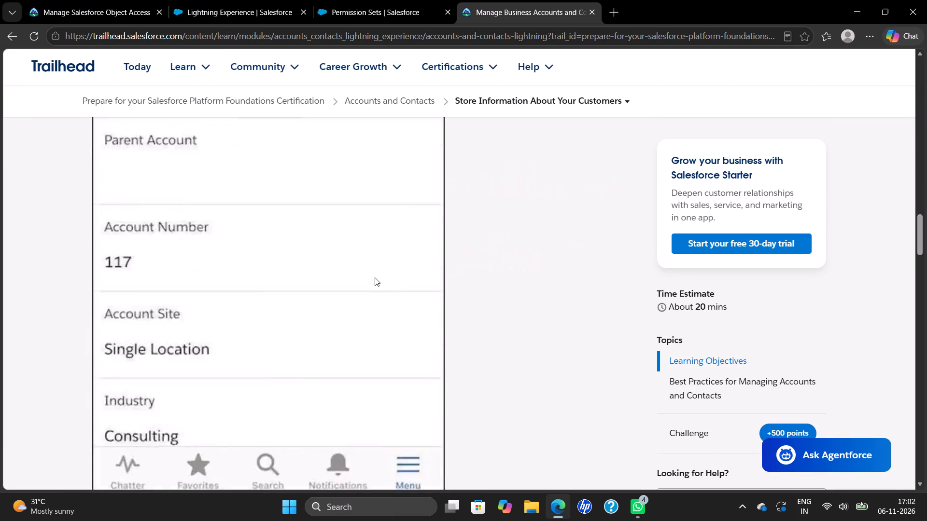
pyautogui.scroll(-9, 375, 277)
pyautogui.scroll(2, 375, 277)
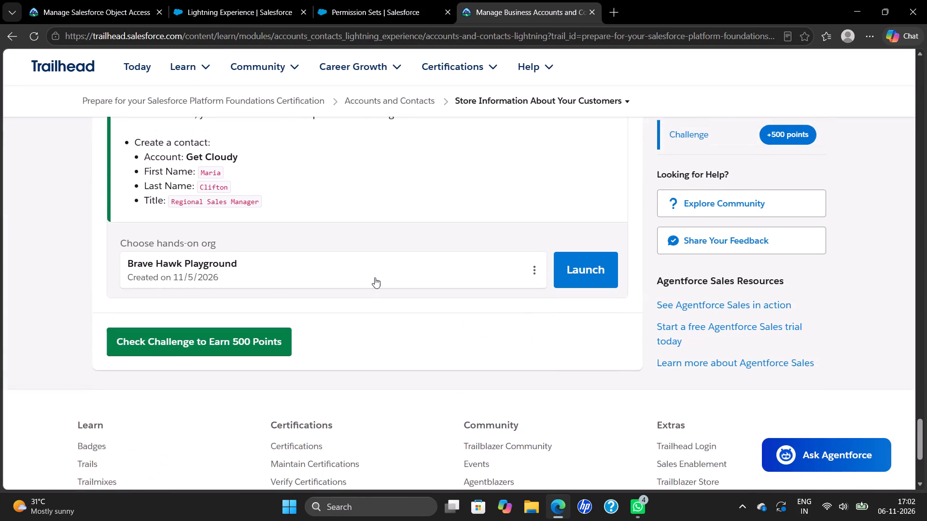
pyautogui.scroll(3, 375, 277)
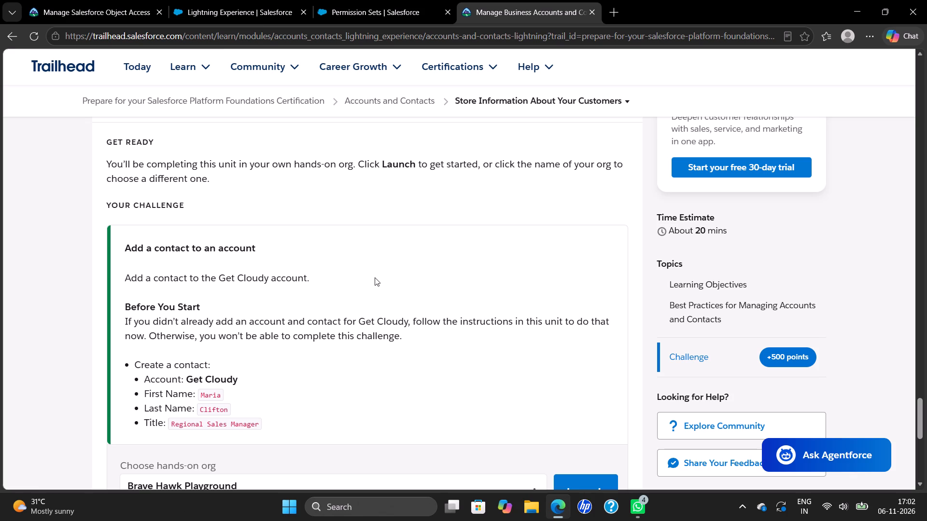
pyautogui.scroll(4, 375, 277)
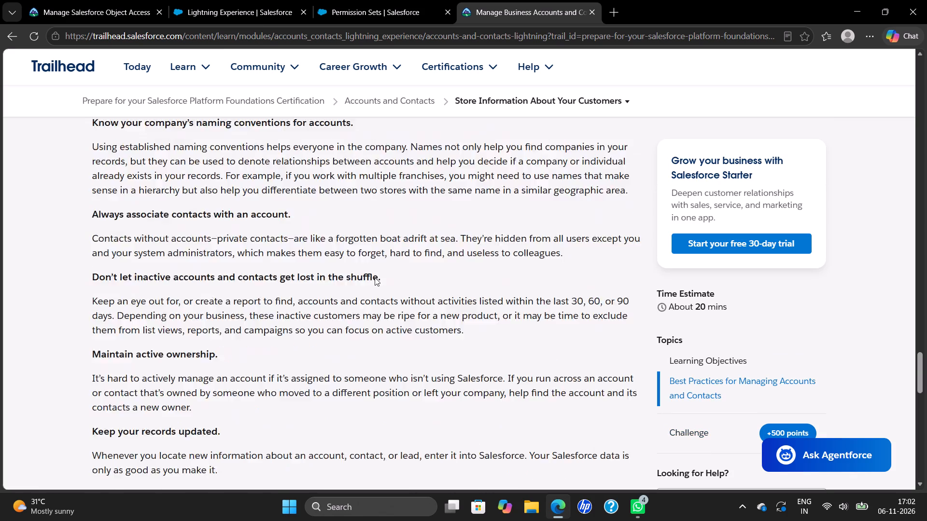
pyautogui.scroll(7, 375, 277)
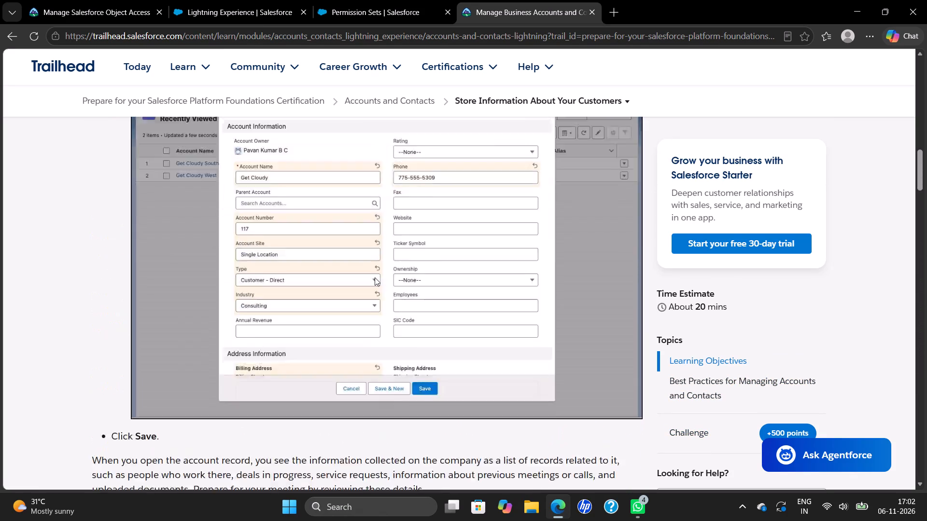
pyautogui.scroll(7, 375, 277)
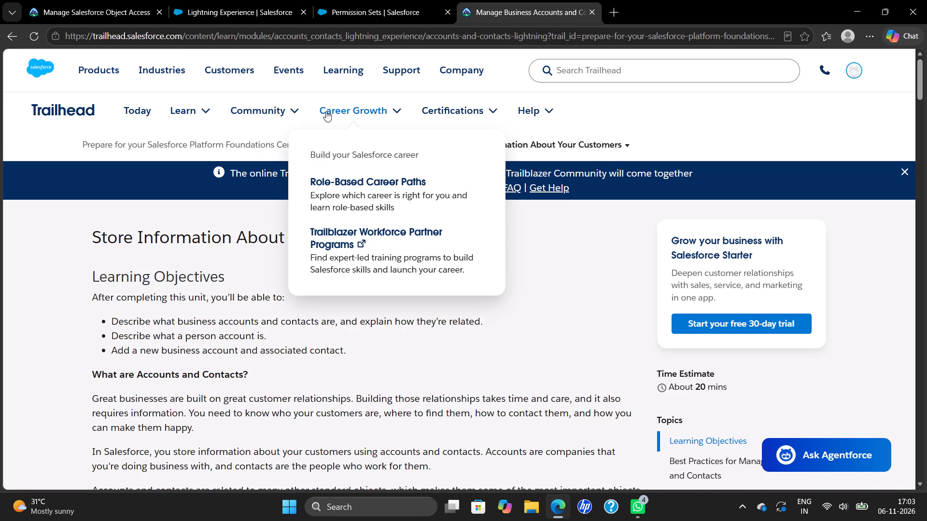
# Close the Permission Sets, Lightning Experience and Manage Salesforce Object Access tabs, keeping only the Accounts and Contacts unit open.
pyautogui.click(448, 11)
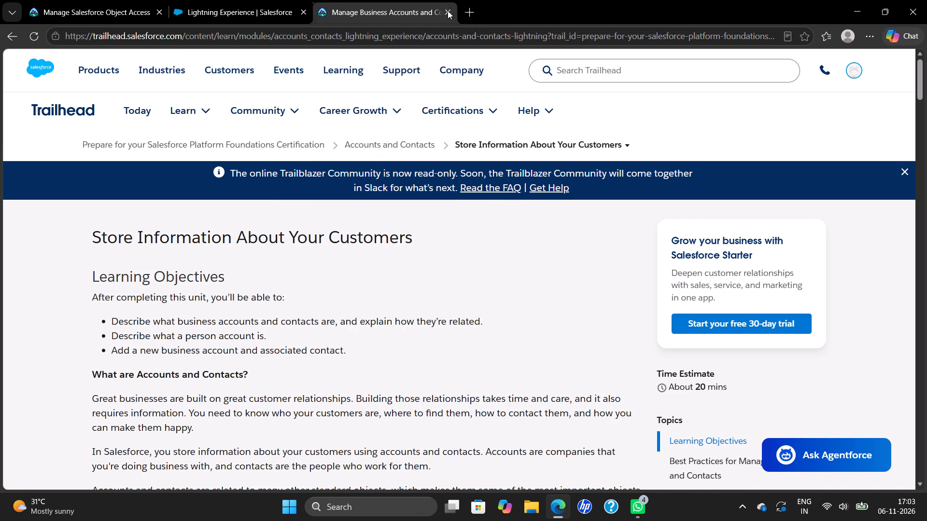
pyautogui.click(301, 5)
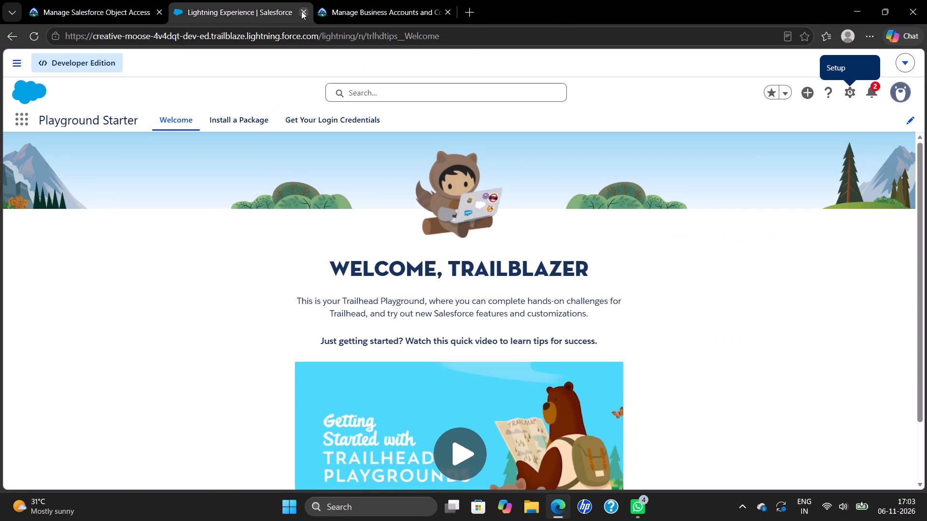
pyautogui.click(301, 11)
pyautogui.click(159, 10)
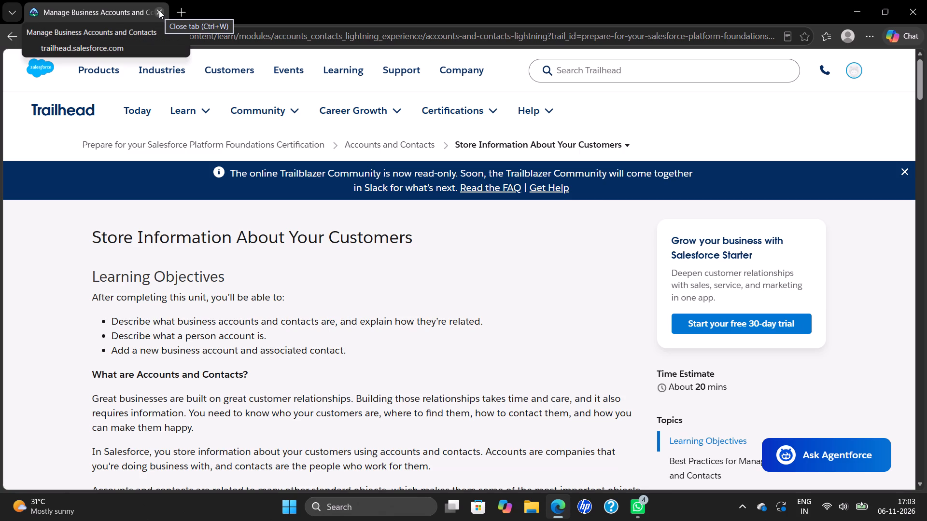
# Launch the Brave Hawk Playground from the unit's Add a contact to an account hands-on challenge.
pyautogui.scroll(-3, 159, 10)
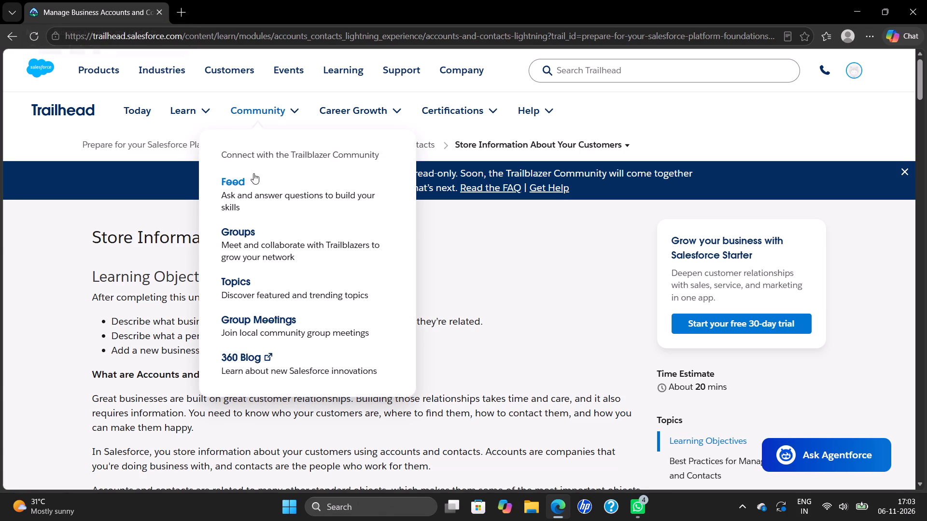
pyautogui.scroll(-16, 497, 345)
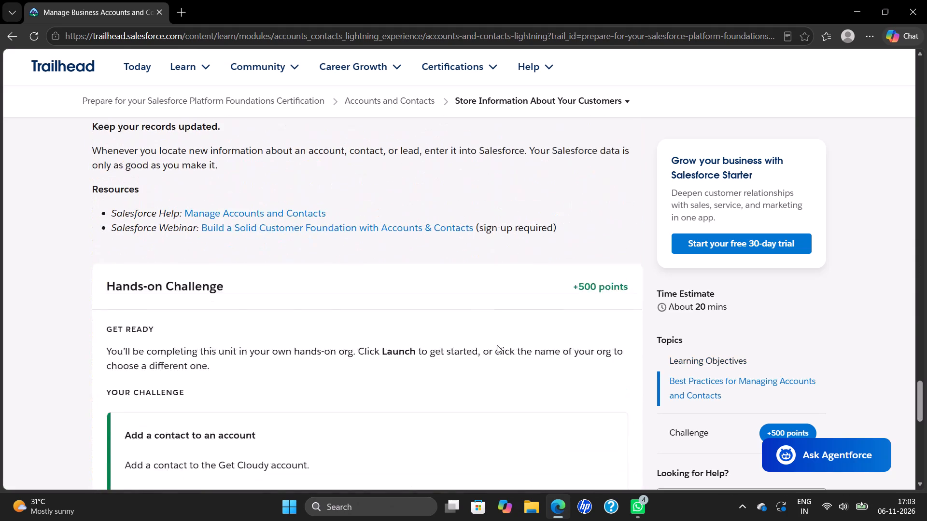
pyautogui.scroll(-3, 497, 345)
pyautogui.scroll(5, 497, 345)
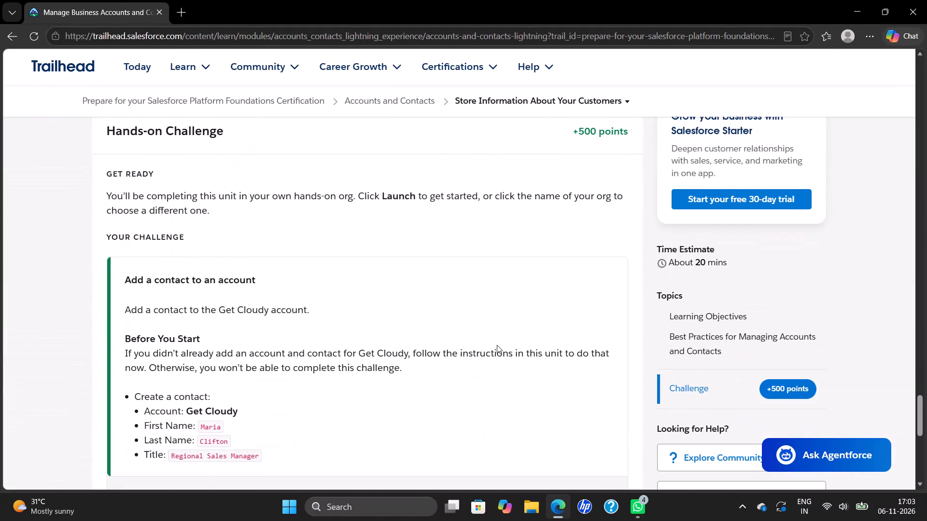
pyautogui.scroll(-2, 503, 310)
pyautogui.click(581, 398)
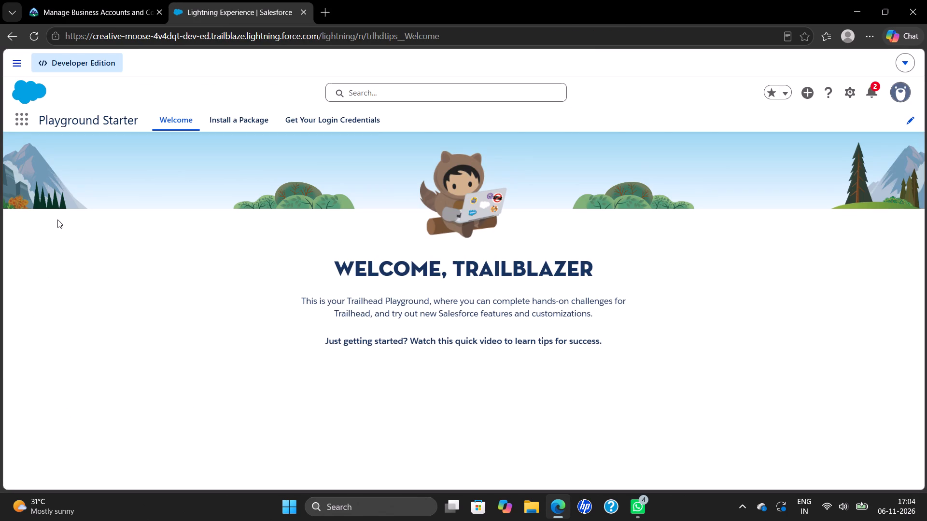
# Search the playground's apps and items for acc and open the Accounts list.
pyautogui.click(27, 114)
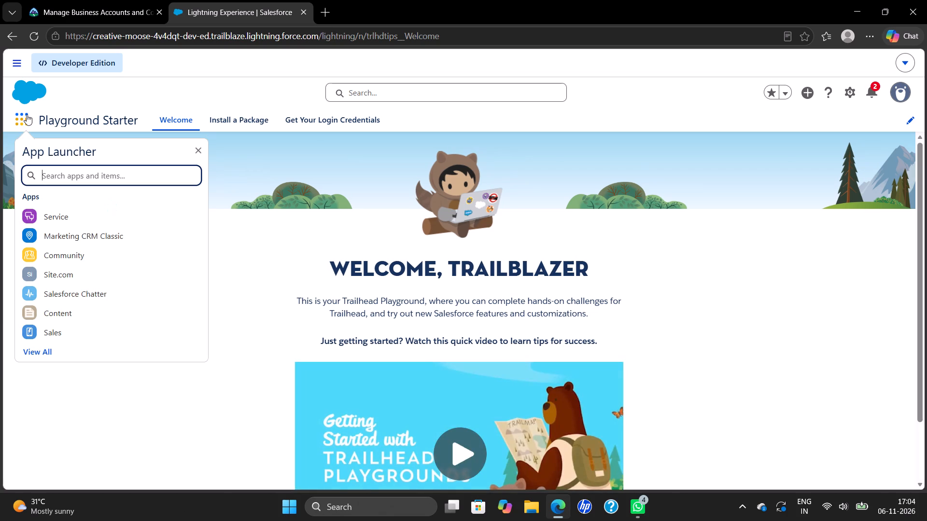
pyautogui.click(97, 169)
pyautogui.write('acc')
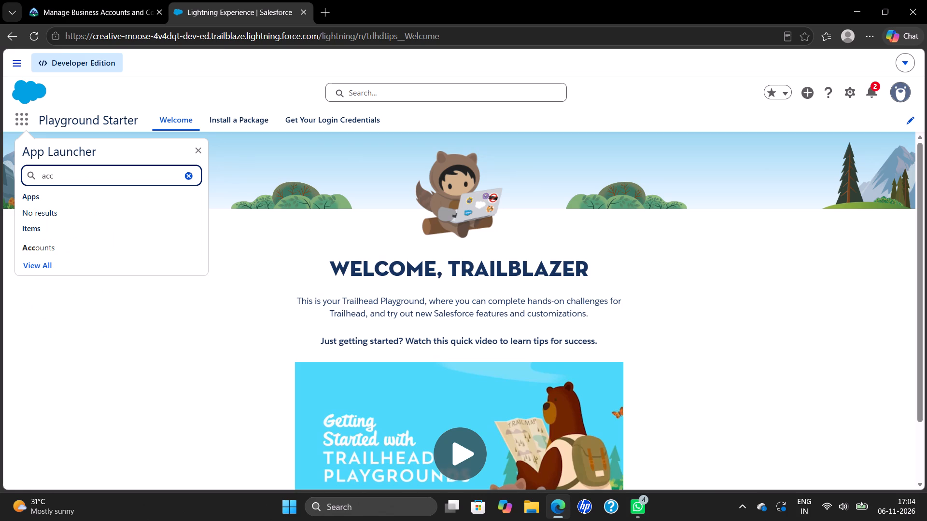
pyautogui.click(69, 241)
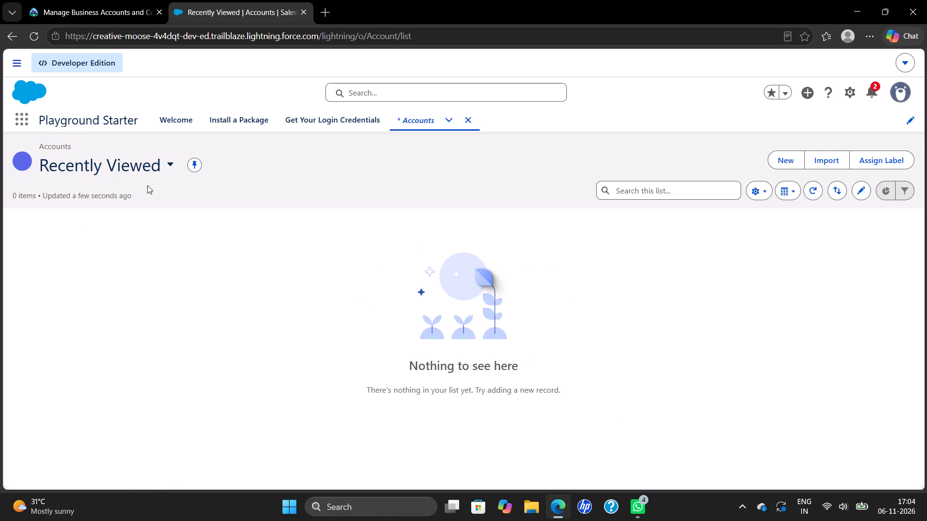
# Switch the accounts list view to All Accounts and open the form for a new account.
pyautogui.click(170, 159)
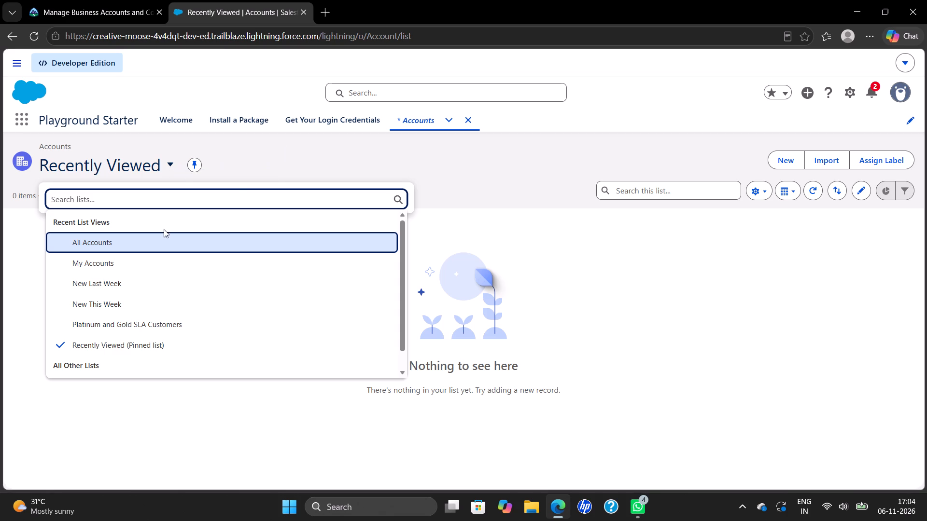
pyautogui.click(130, 243)
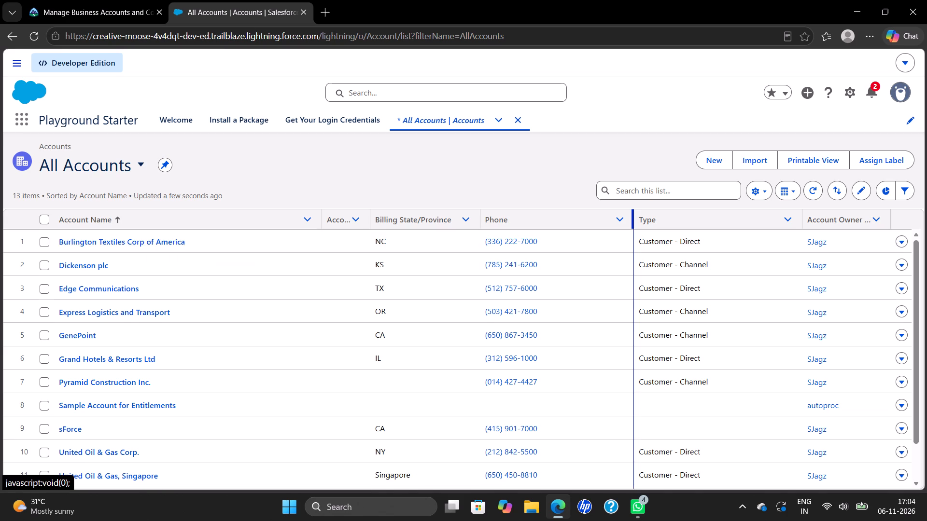
pyautogui.click(712, 161)
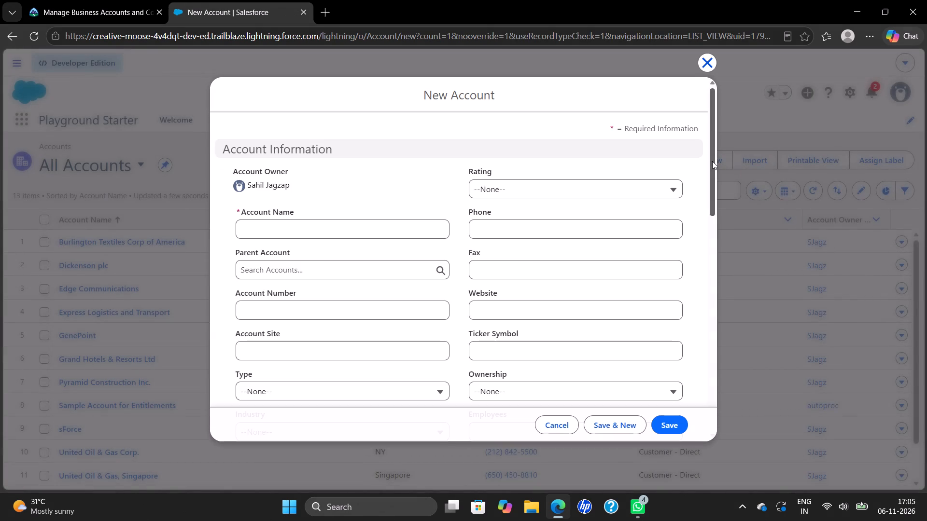
# Find the account details in the Trailhead unit and copy Get Cloudy into the new account's Account Name.
pyautogui.click(106, 8)
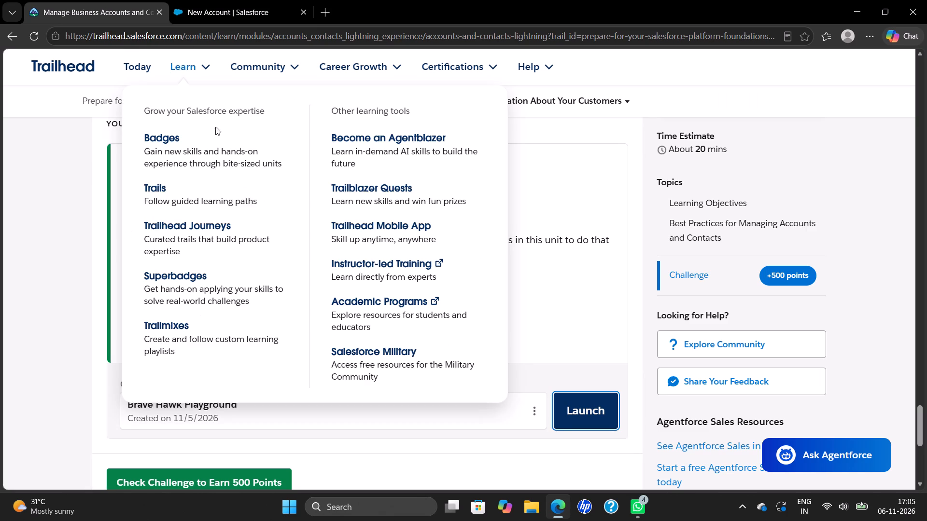
pyautogui.scroll(9, 307, 271)
pyautogui.scroll(-1, 307, 271)
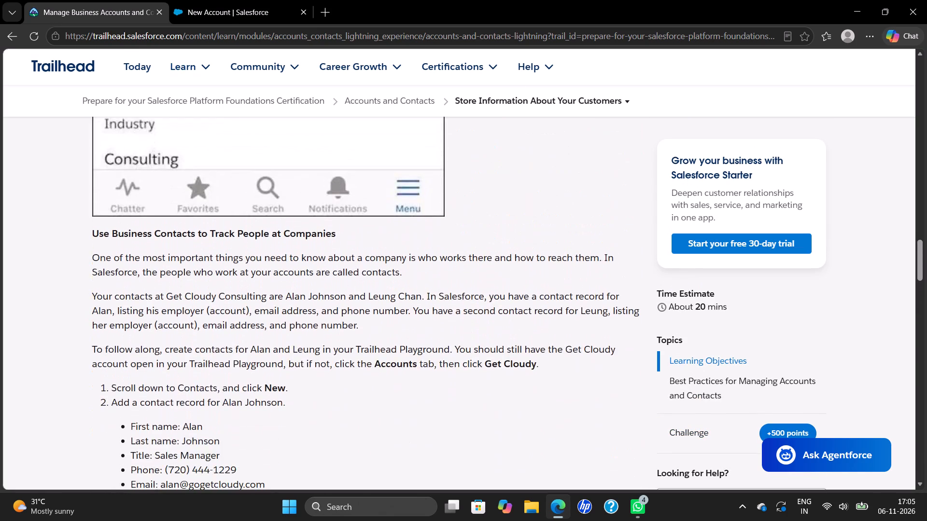
pyautogui.scroll(-1, 307, 271)
pyautogui.scroll(2, 307, 271)
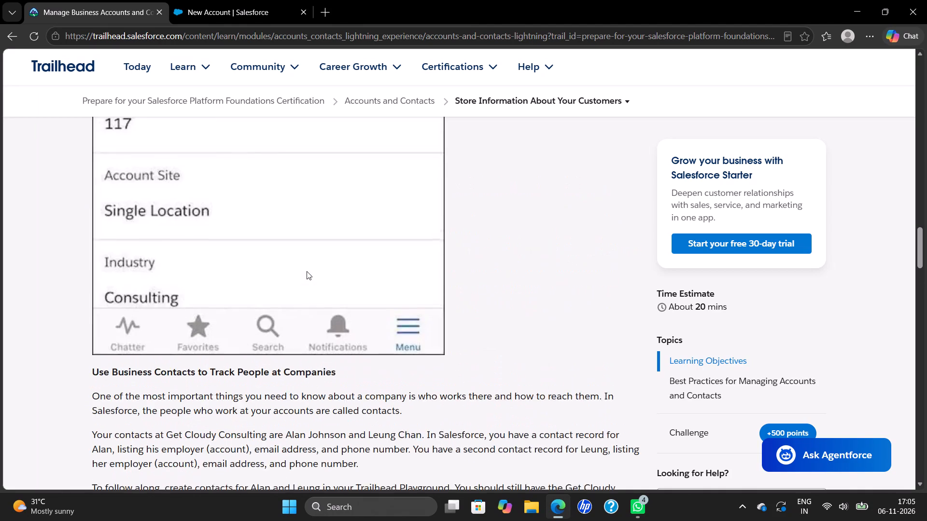
pyautogui.scroll(7, 307, 271)
pyautogui.scroll(-1, 307, 271)
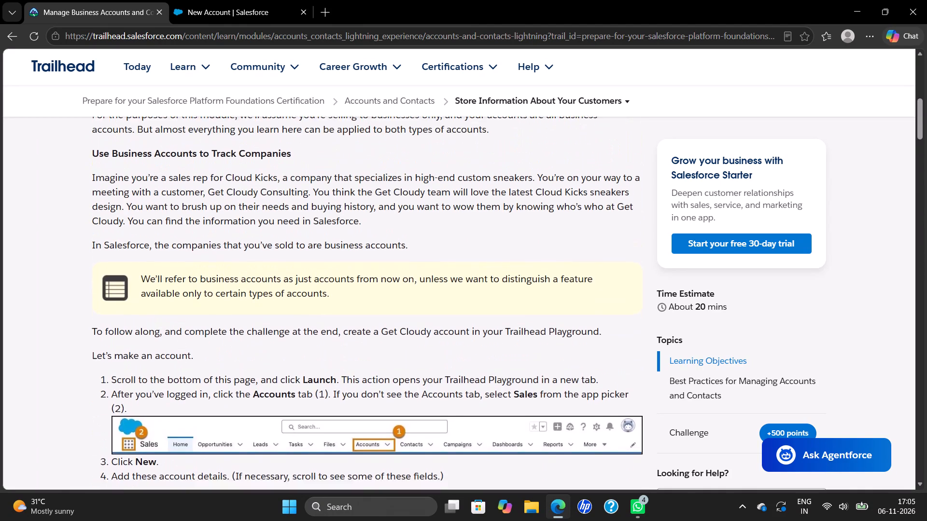
pyautogui.scroll(-2, 307, 271)
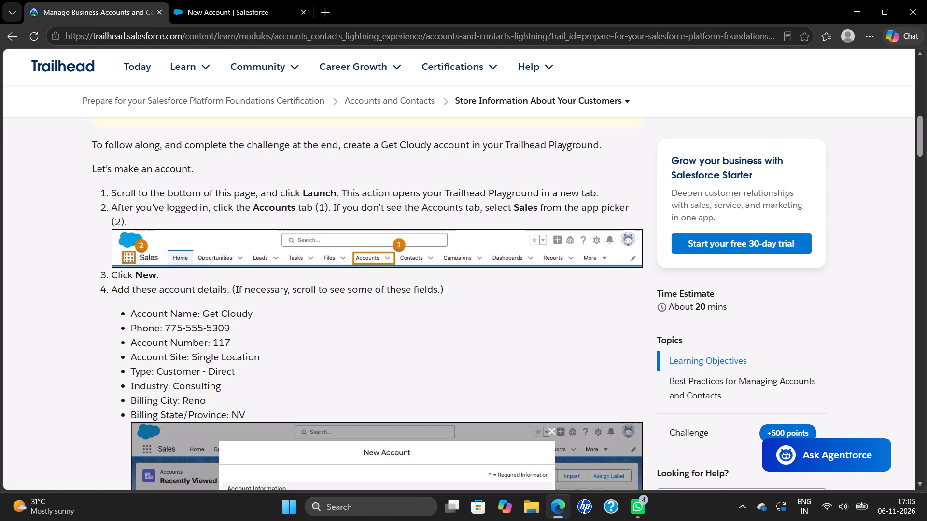
pyautogui.moveTo(205, 313); pyautogui.dragTo(264, 315)
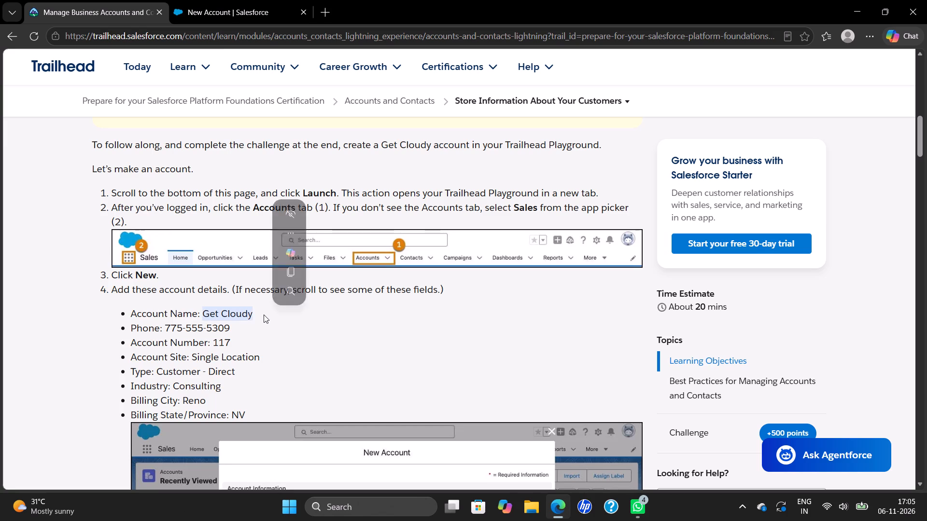
pyautogui.hotkey('ctrl', 'c')
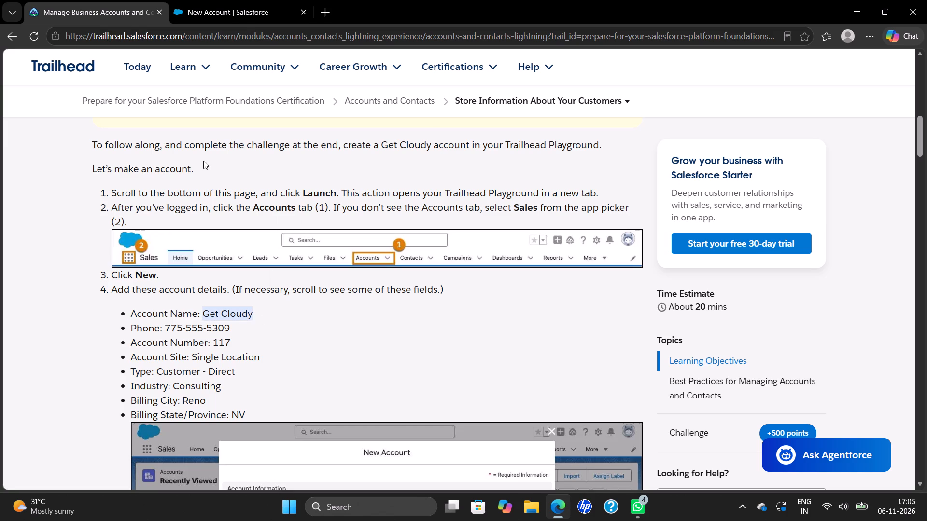
pyautogui.click(231, 6)
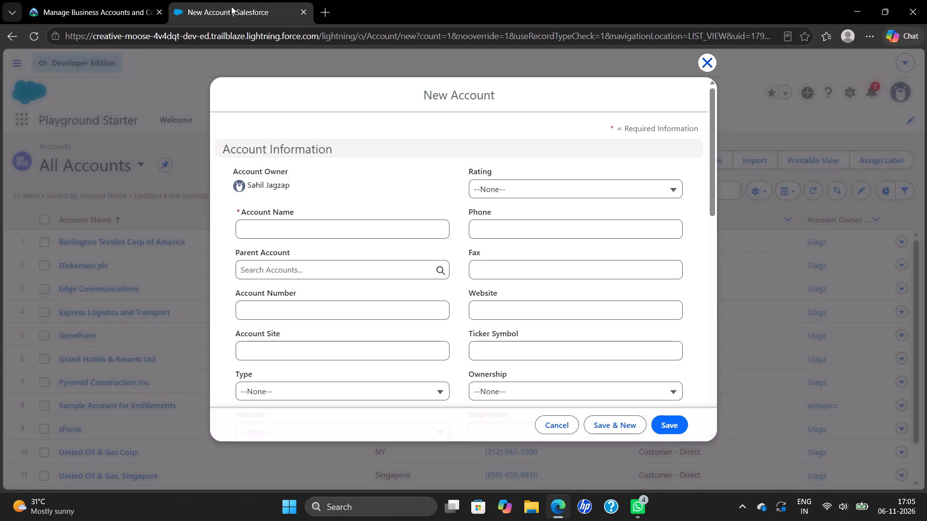
pyautogui.click(278, 221)
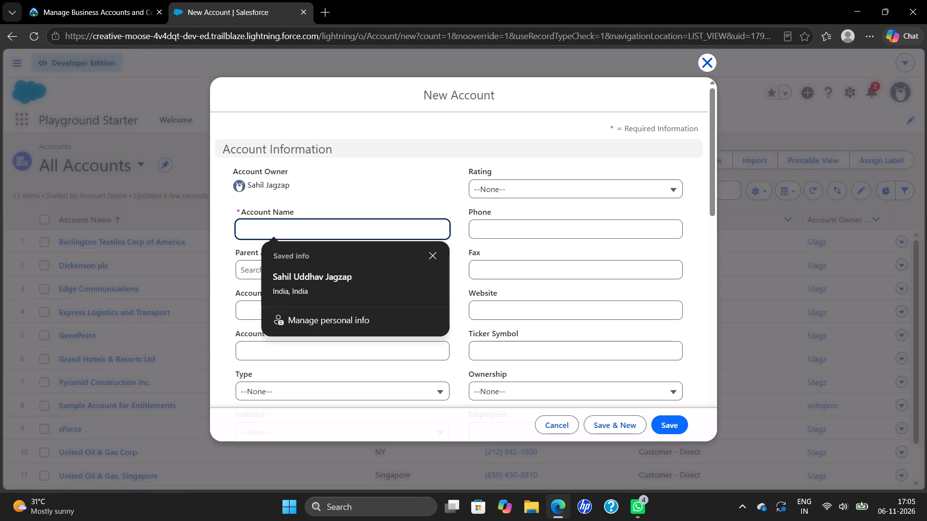
pyautogui.hotkey('ctrl', 'v')
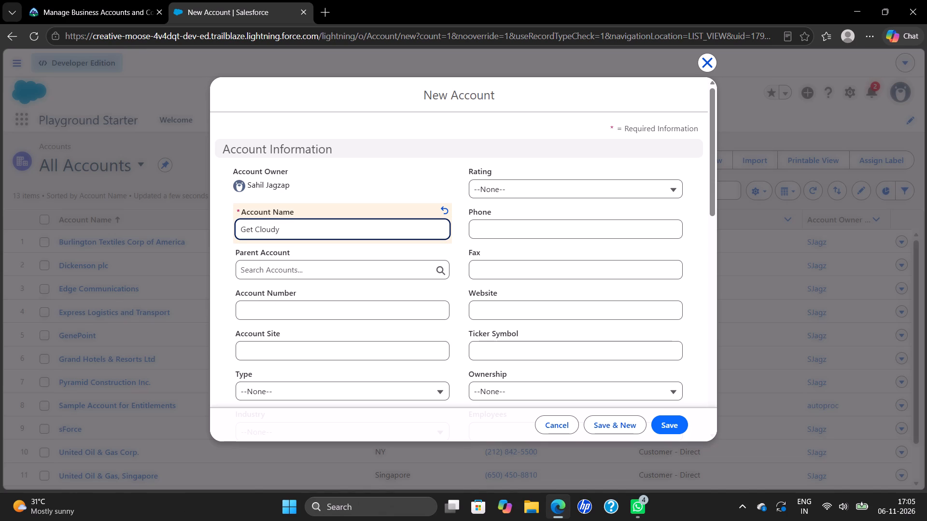
# Set the new account's Rating to Hot.
pyautogui.click(606, 186)
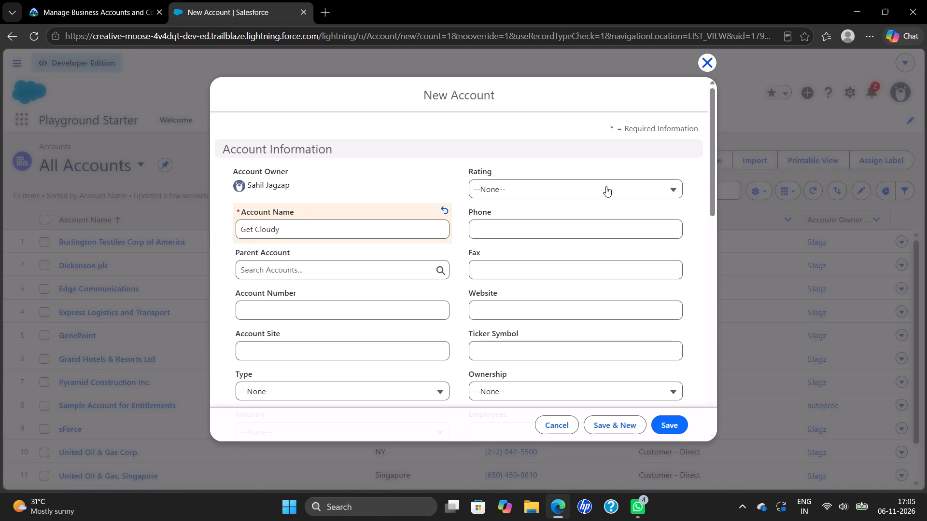
pyautogui.click(528, 234)
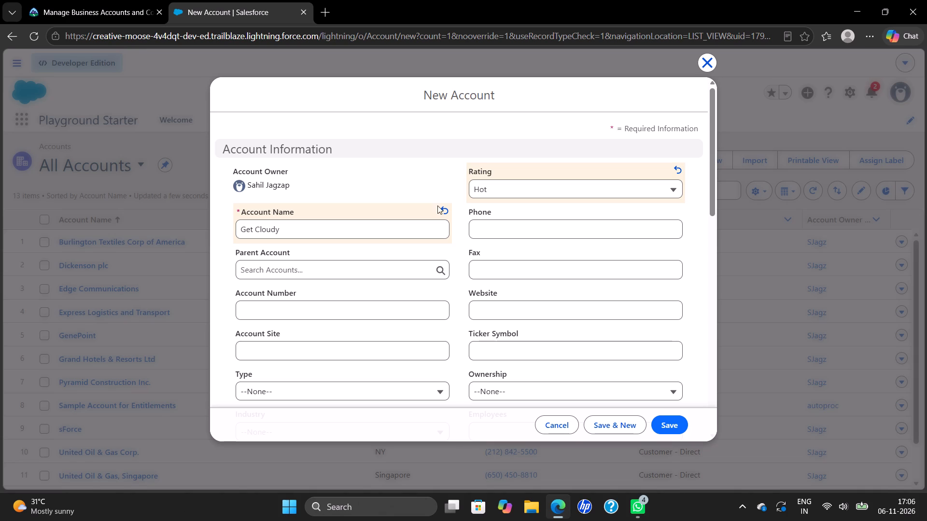
# Copy the phone number from the unit's account details into the new account's Phone field.
pyautogui.click(102, 14)
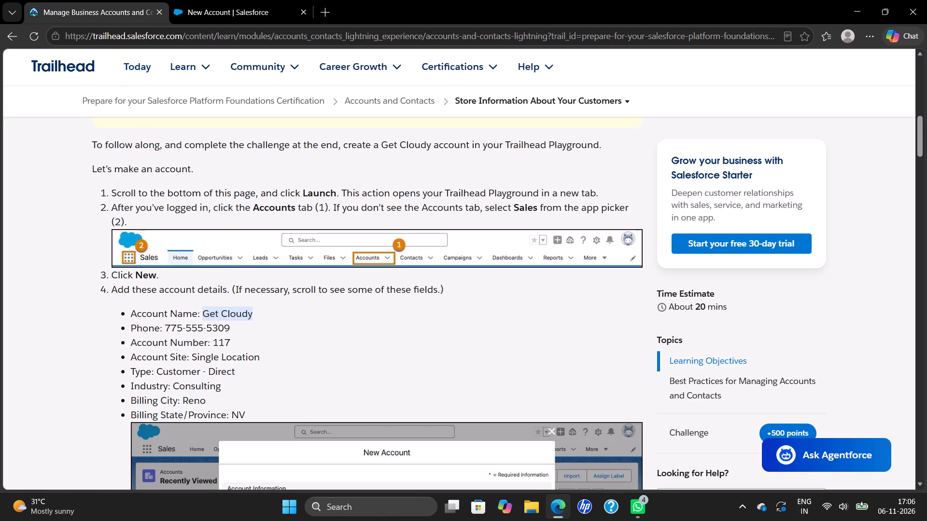
pyautogui.moveTo(166, 323); pyautogui.dragTo(195, 336)
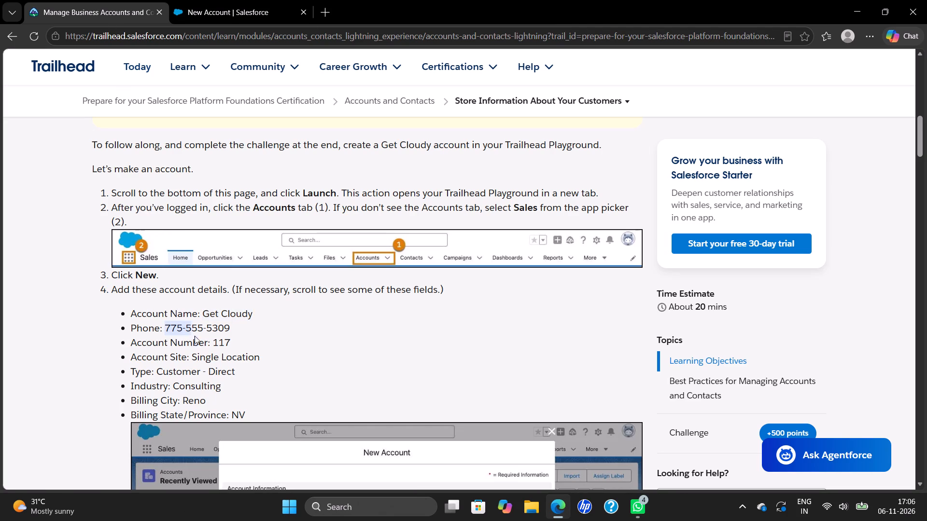
pyautogui.moveTo(195, 336); pyautogui.dragTo(230, 329)
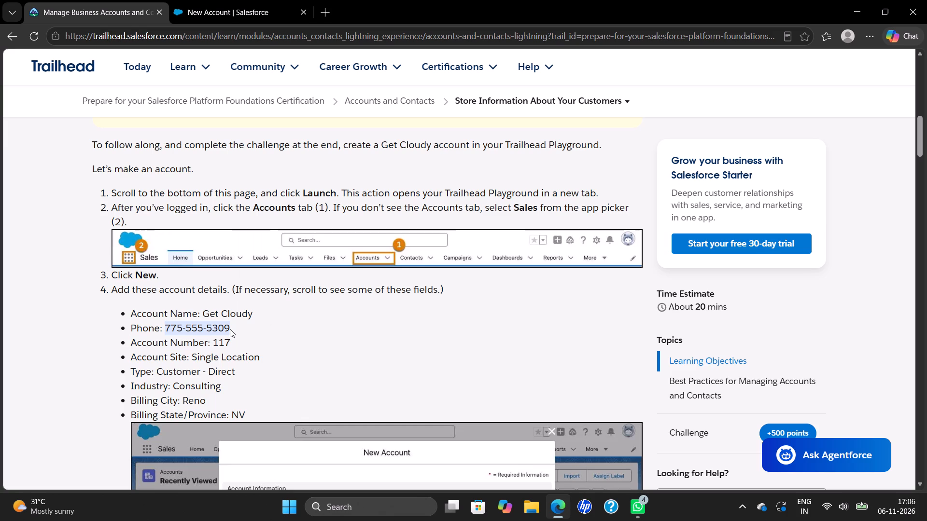
pyautogui.hotkey('ctrl', 'c')
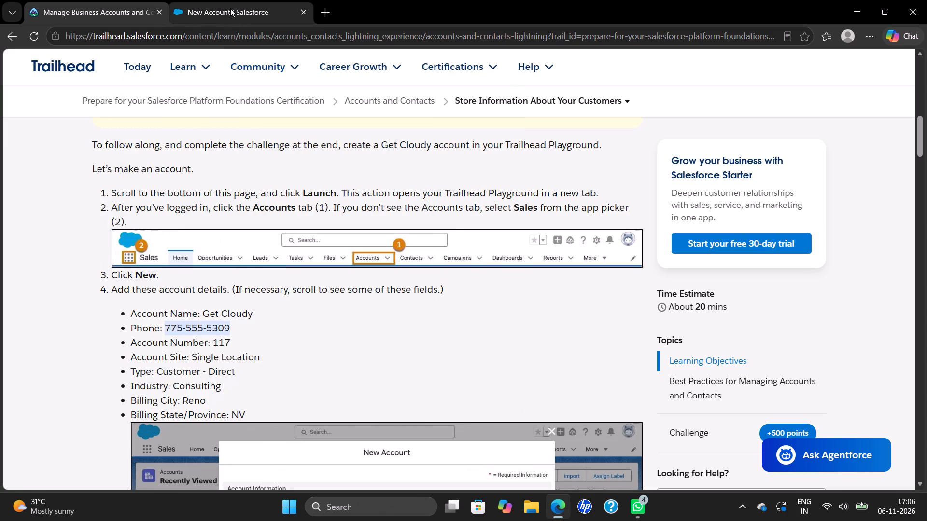
pyautogui.click(230, 8)
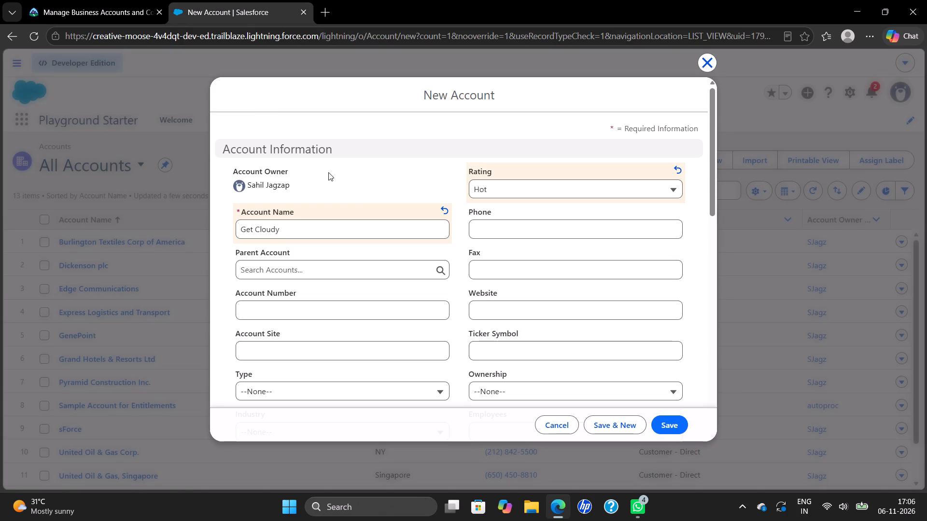
pyautogui.click(554, 222)
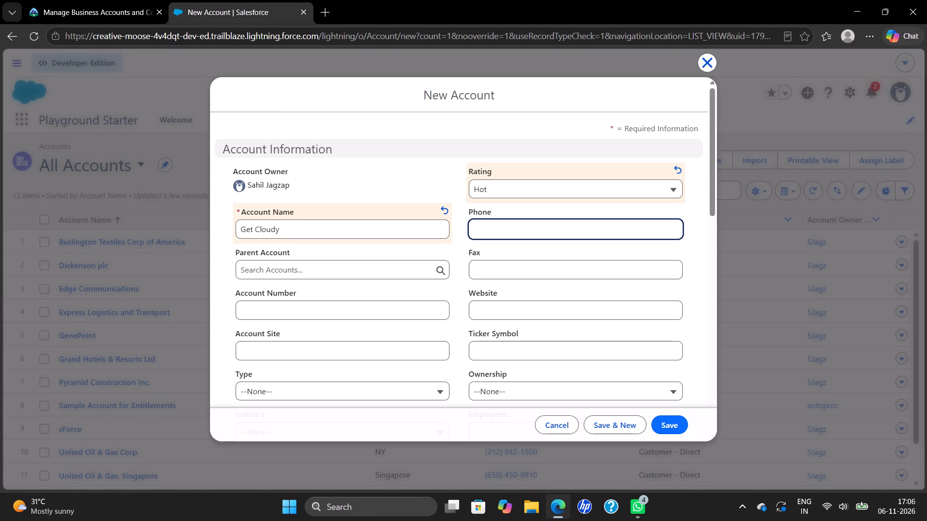
pyautogui.hotkey('ctrl', 'v')
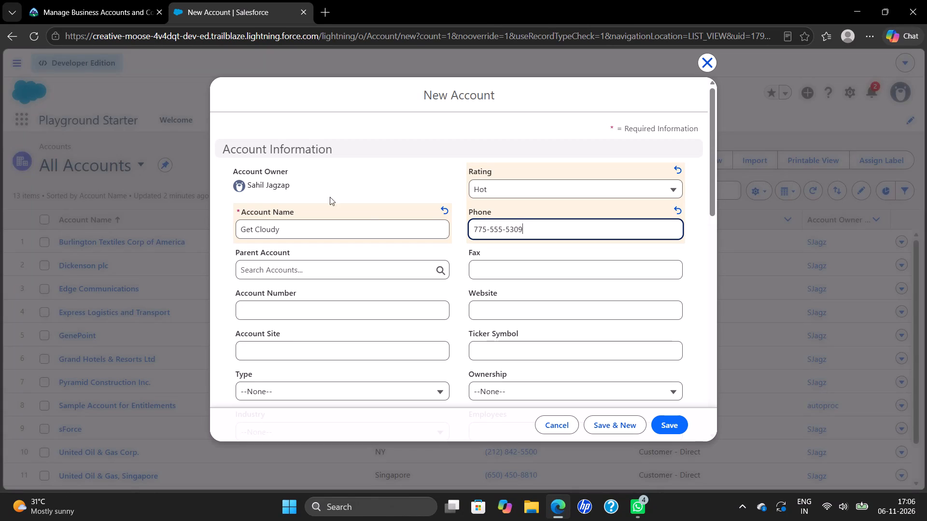
# Copy 117 from the unit's account details into the new account's Account Number.
pyautogui.click(114, 11)
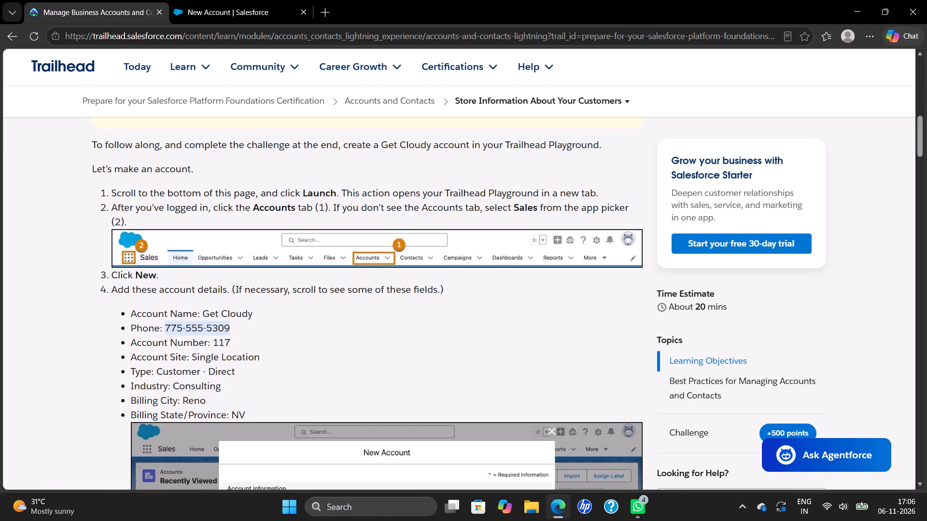
pyautogui.moveTo(213, 341); pyautogui.dragTo(240, 347)
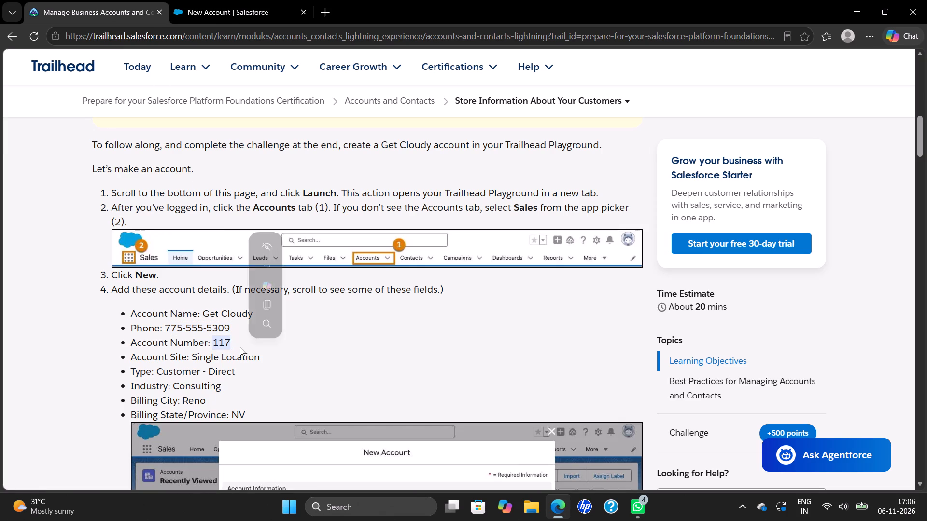
pyautogui.hotkey('ctrl', 'c')
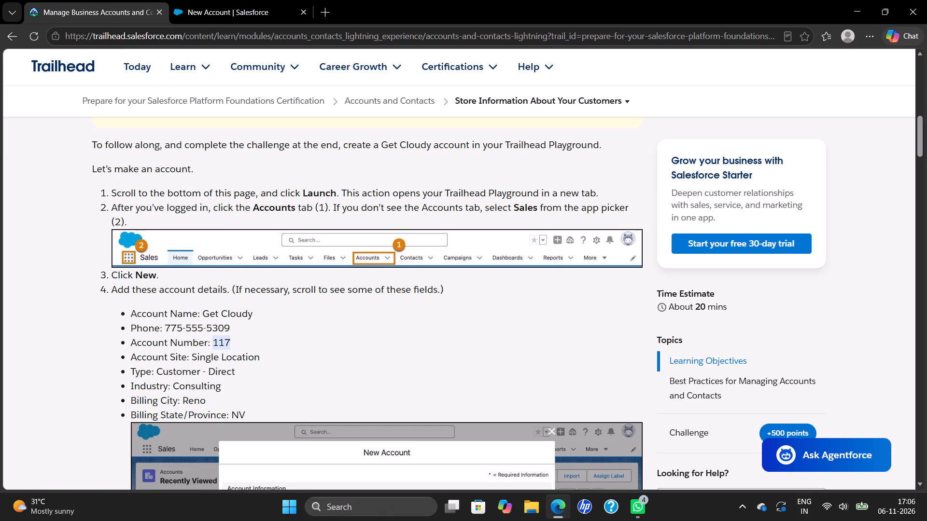
pyautogui.click(241, 7)
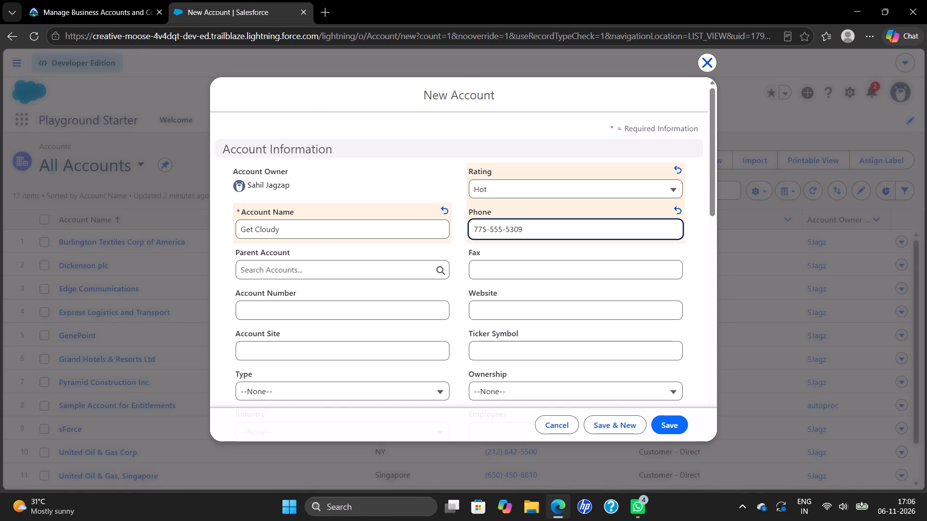
pyautogui.click(274, 312)
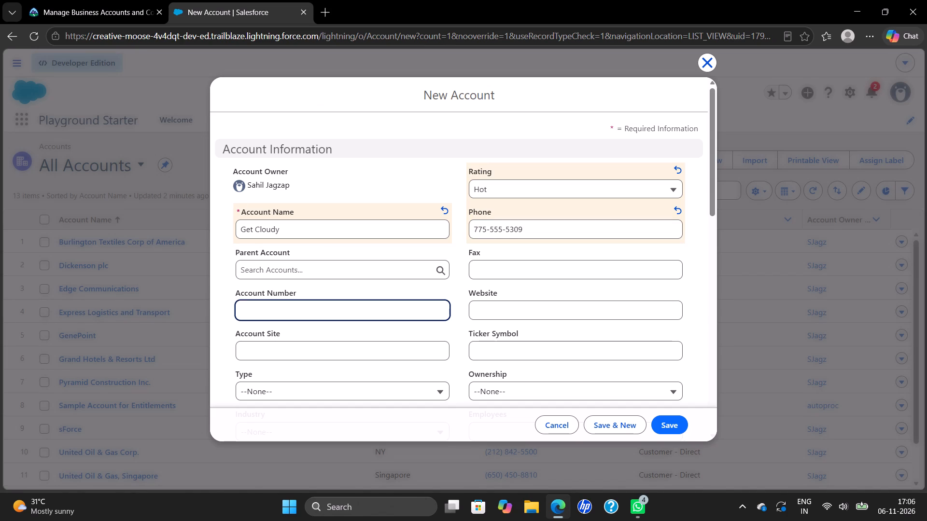
pyautogui.hotkey('ctrl', 'v')
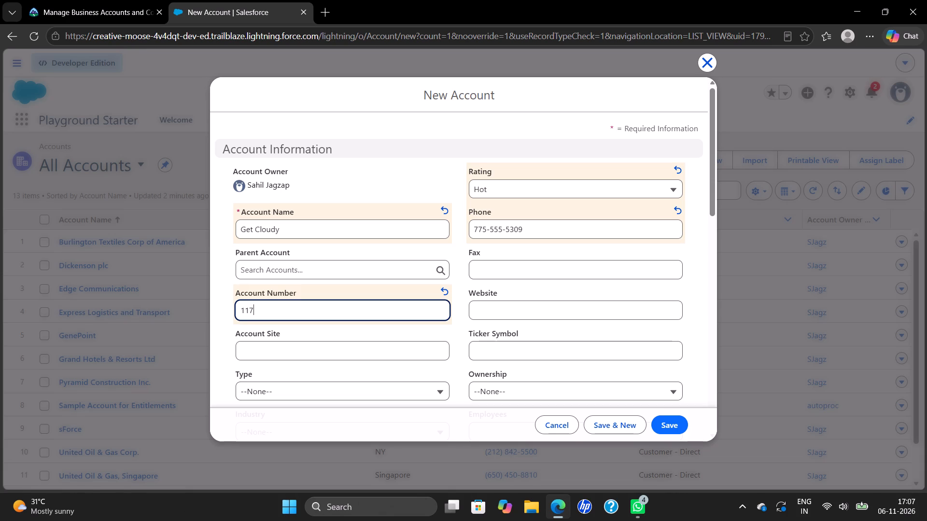
# Copy Single Location from the unit's account details into the new account's Account Site.
pyautogui.click(90, 10)
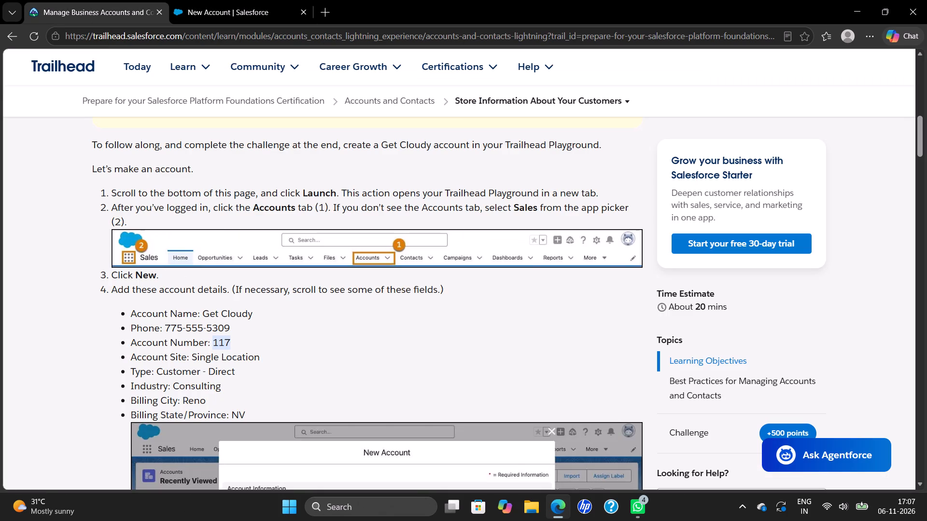
pyautogui.moveTo(194, 357); pyautogui.dragTo(263, 364)
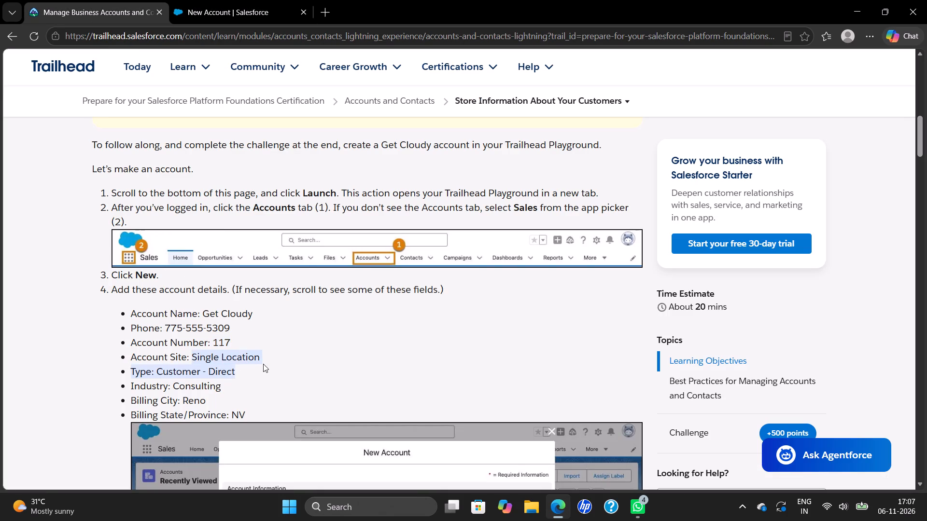
pyautogui.moveTo(263, 364); pyautogui.dragTo(267, 359)
pyautogui.hotkey('ctrl', 'c')
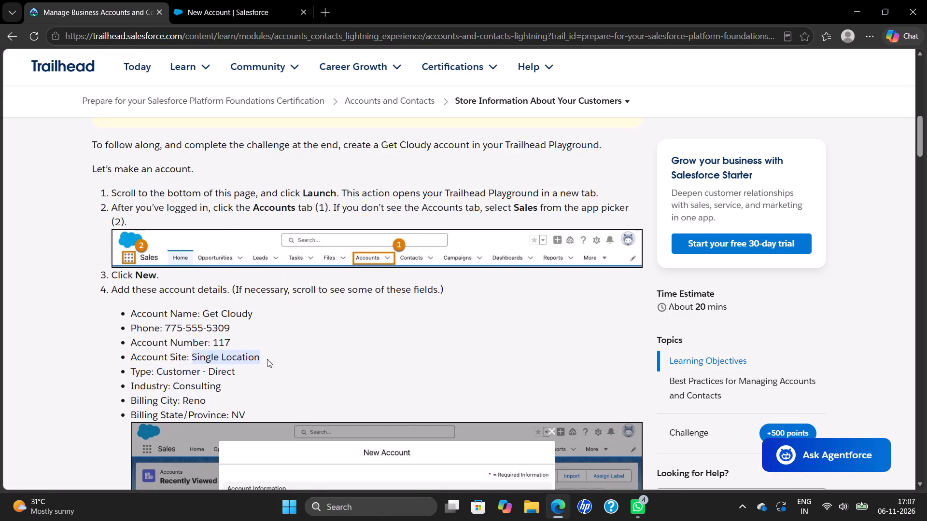
pyautogui.click(211, 10)
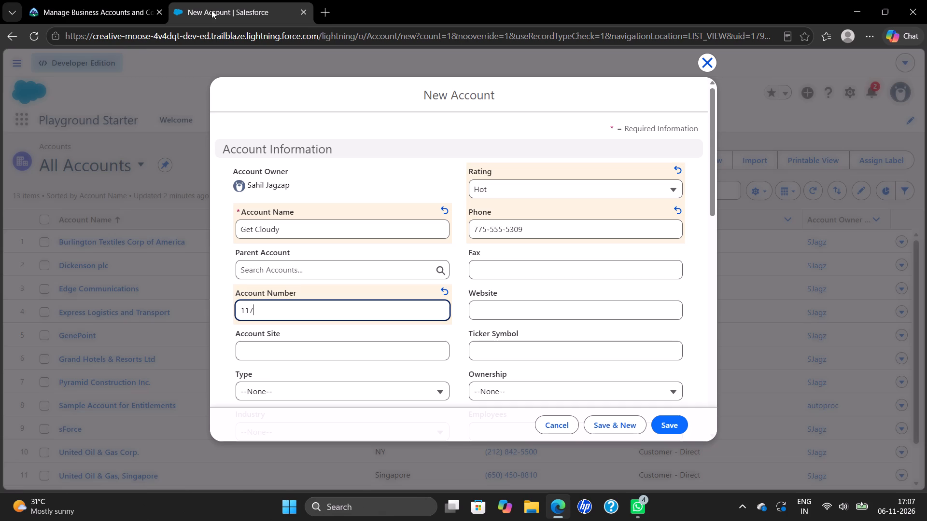
pyautogui.click(273, 358)
pyautogui.hotkey('ctrl', 'v')
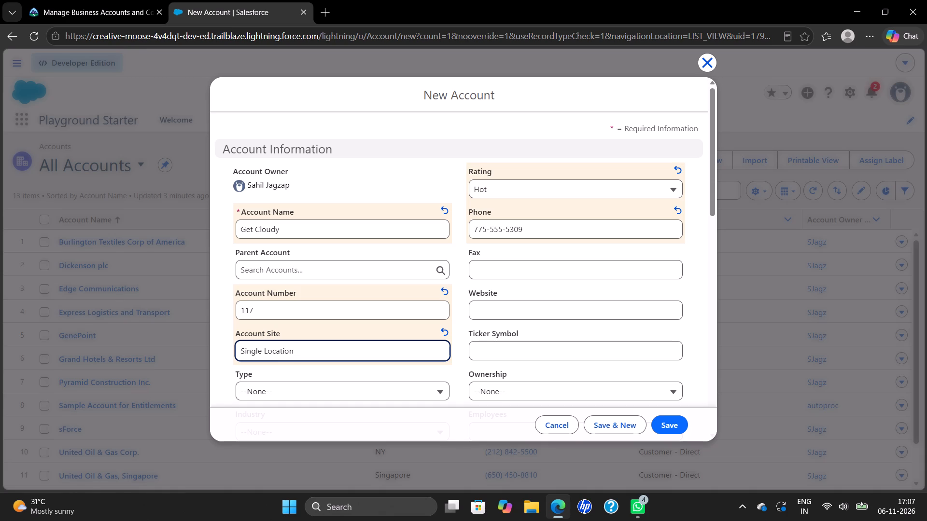
pyautogui.scroll(-1, 314, 355)
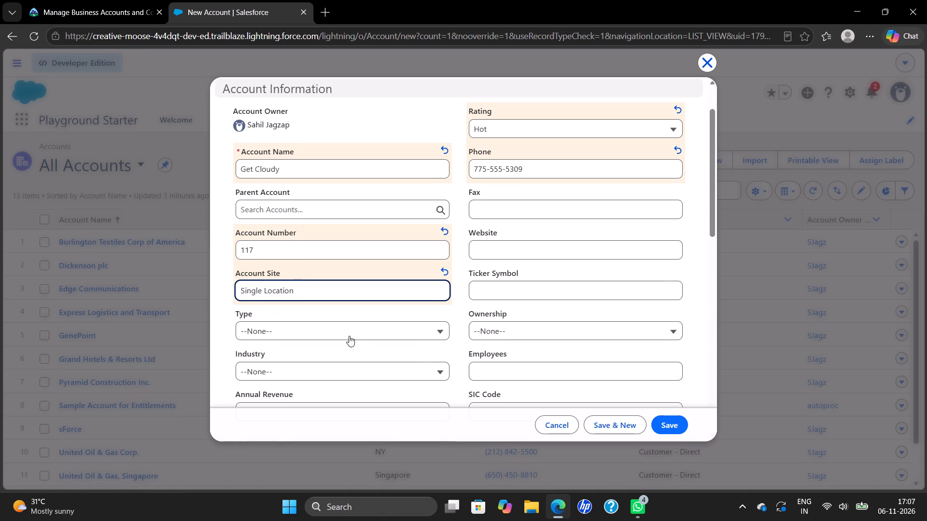
# Set the new account's Type to Customer - Direct.
pyautogui.click(361, 332)
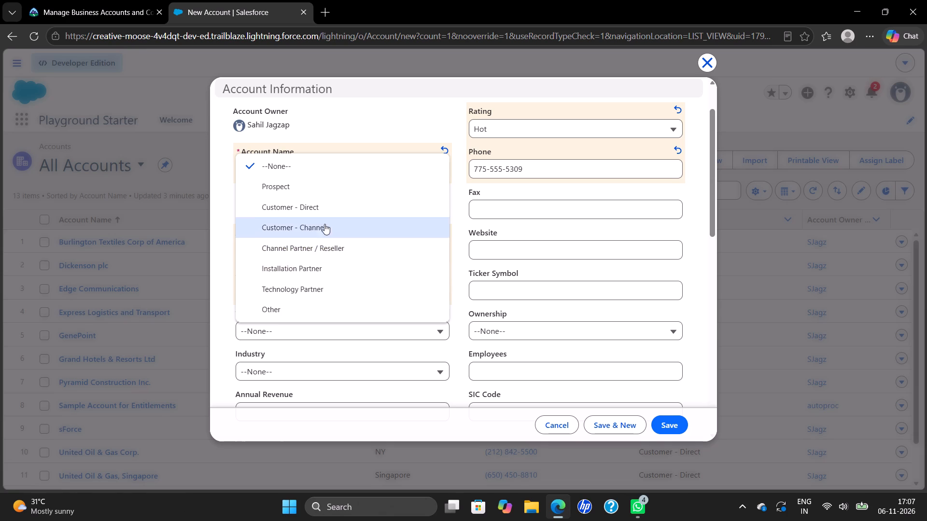
pyautogui.click(324, 211)
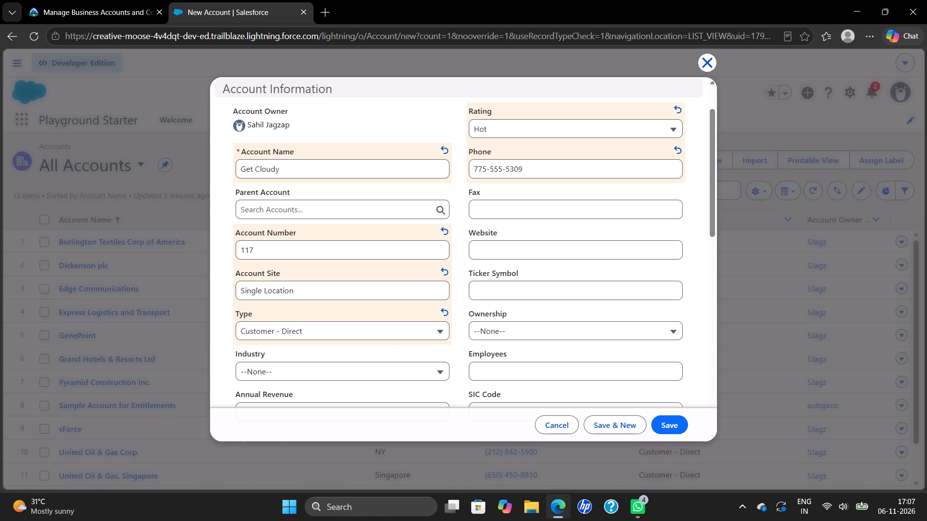
# Set the new account's Industry to Consulting.
pyautogui.scroll(-1, 385, 338)
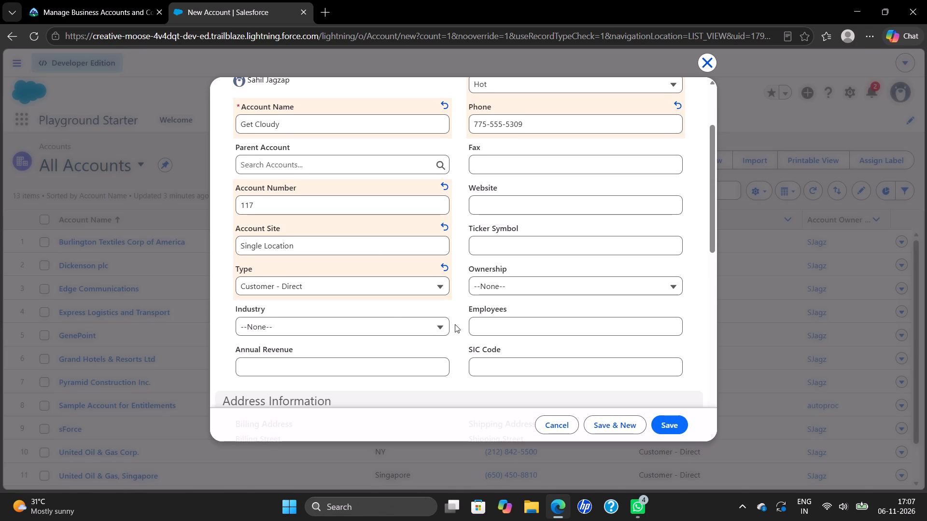
pyautogui.click(432, 328)
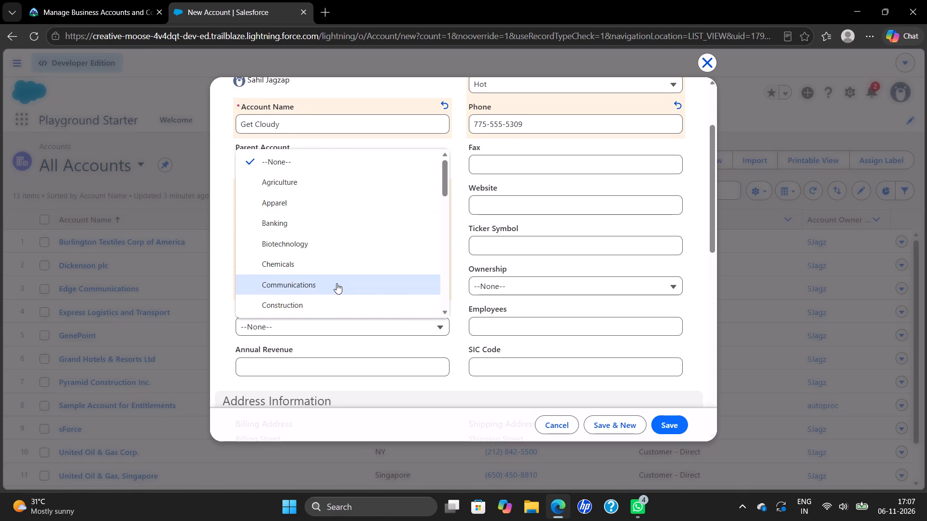
pyautogui.click(306, 303)
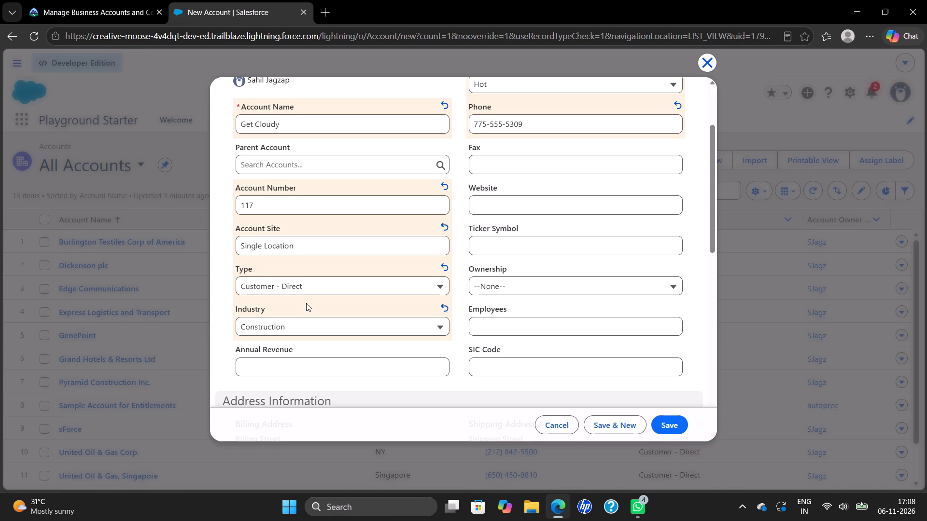
pyautogui.click(411, 330)
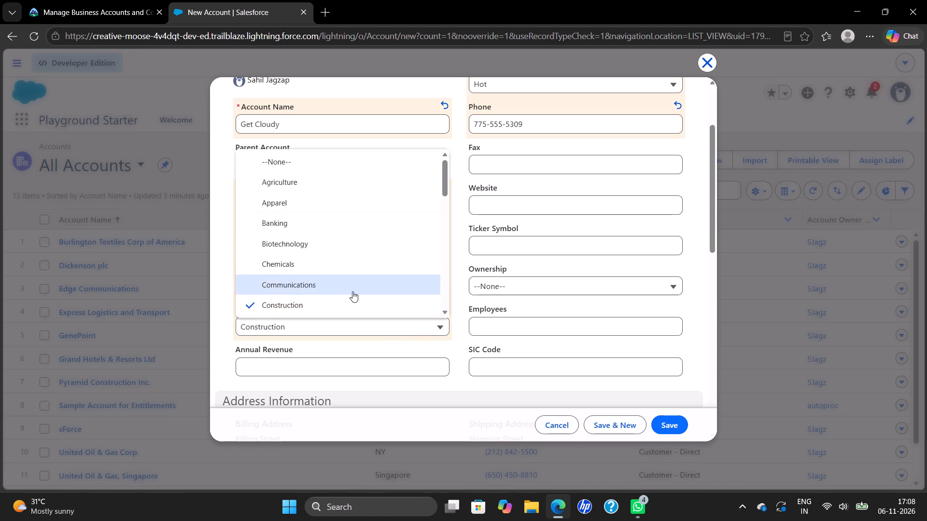
pyautogui.scroll(-1, 352, 291)
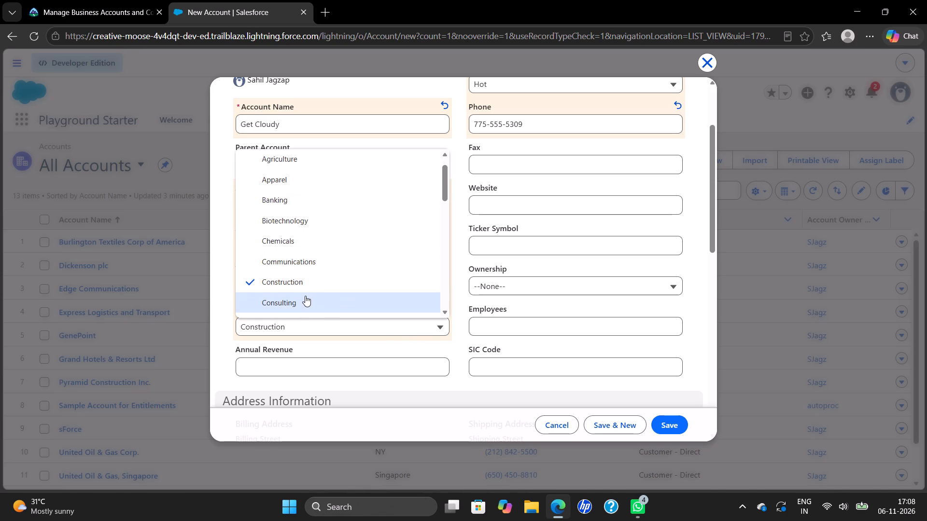
pyautogui.click(305, 296)
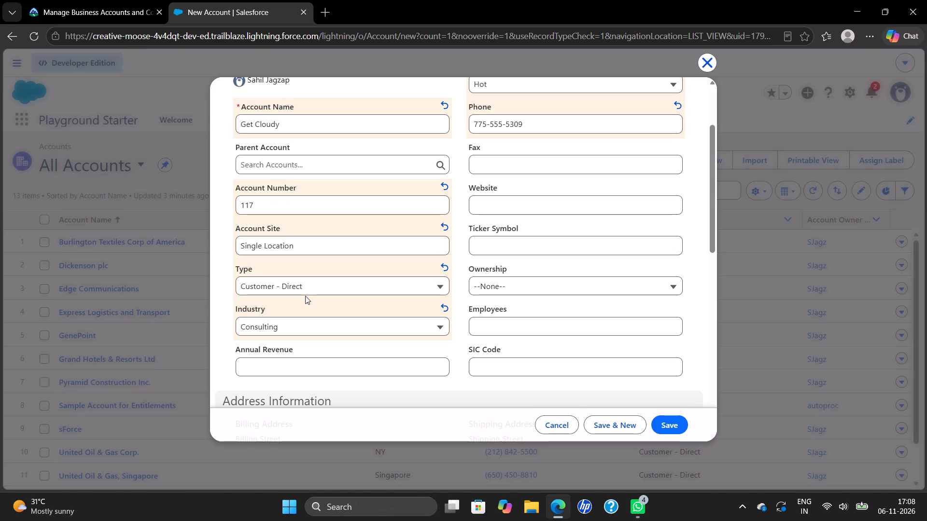
# Copy Reno from the unit's account details into the new account's Billing City.
pyautogui.click(97, 9)
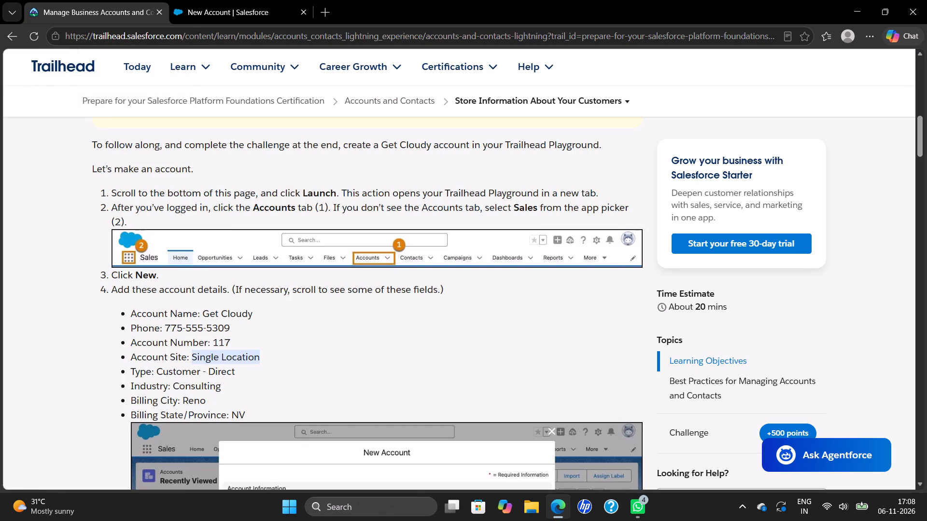
pyautogui.moveTo(183, 400); pyautogui.dragTo(272, 399)
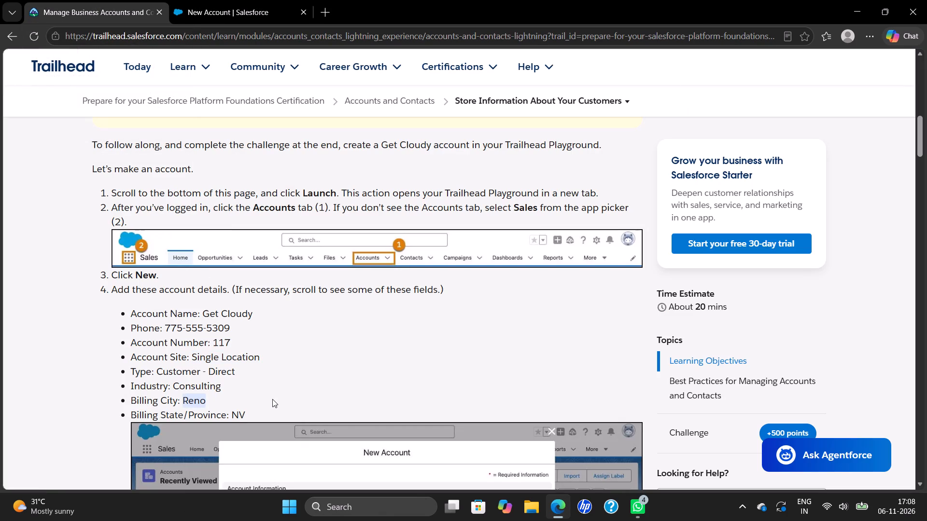
pyautogui.hotkey('ctrl', 'c')
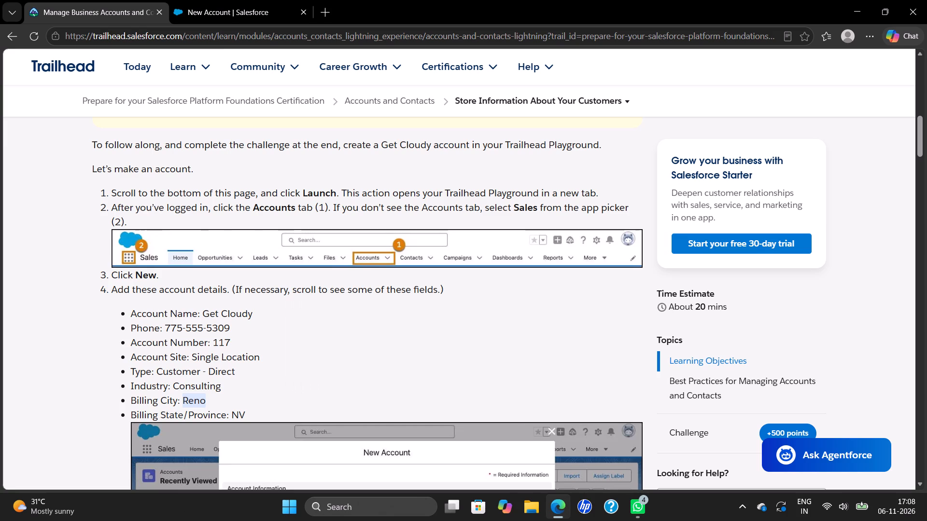
pyautogui.click(232, 8)
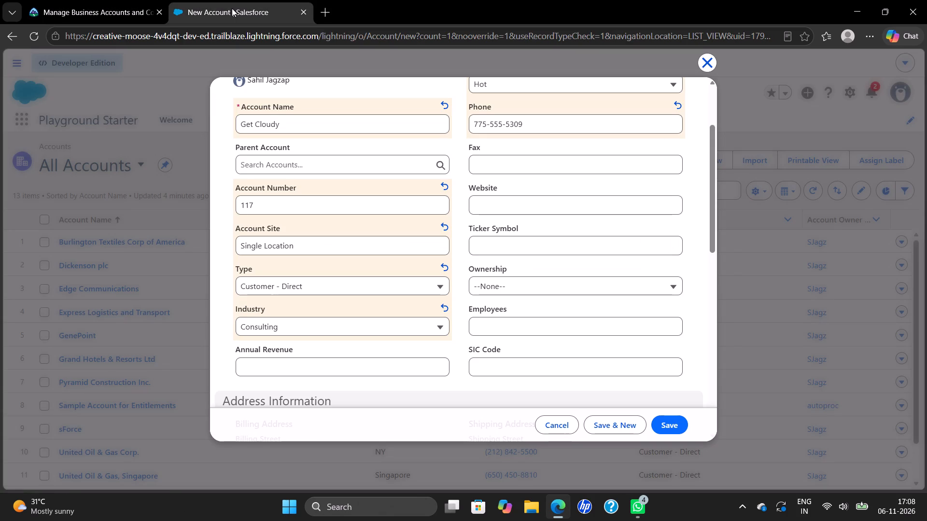
pyautogui.scroll(-4, 350, 211)
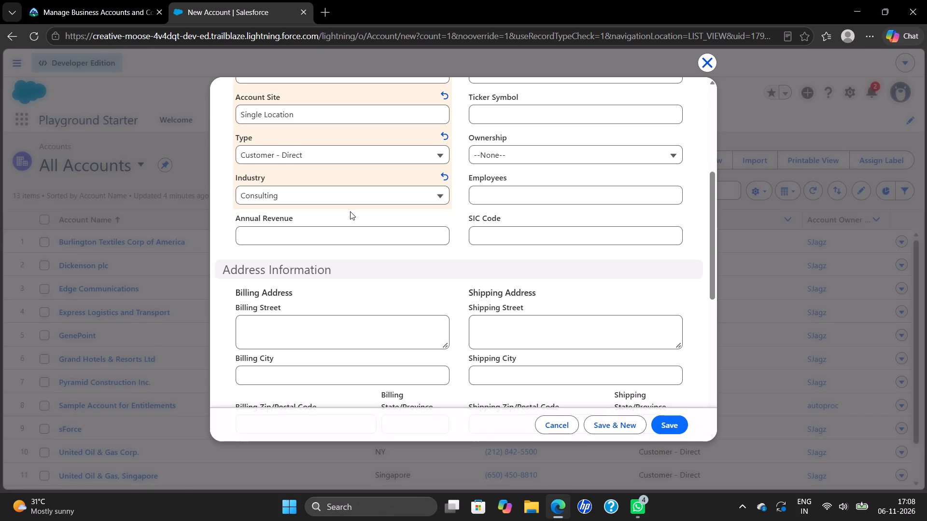
pyautogui.scroll(-1, 350, 211)
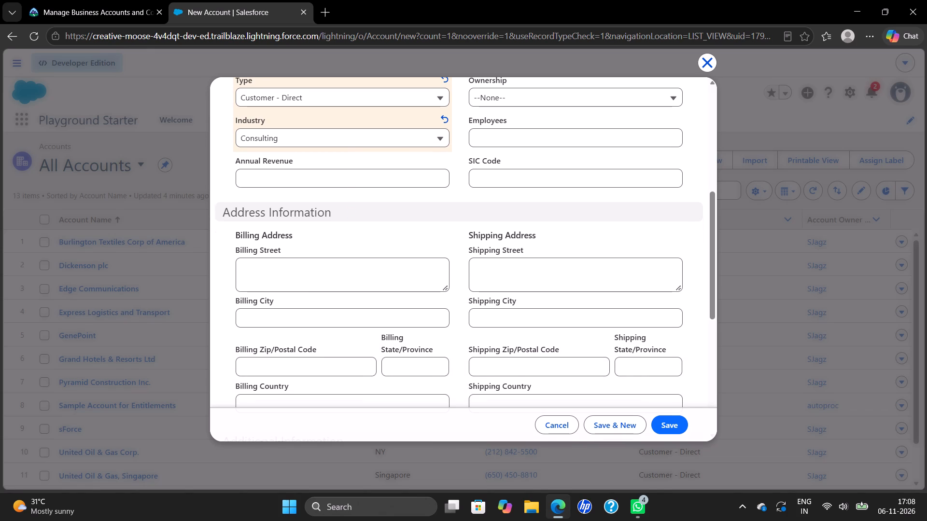
pyautogui.click(296, 320)
pyautogui.hotkey('ctrl', 'v')
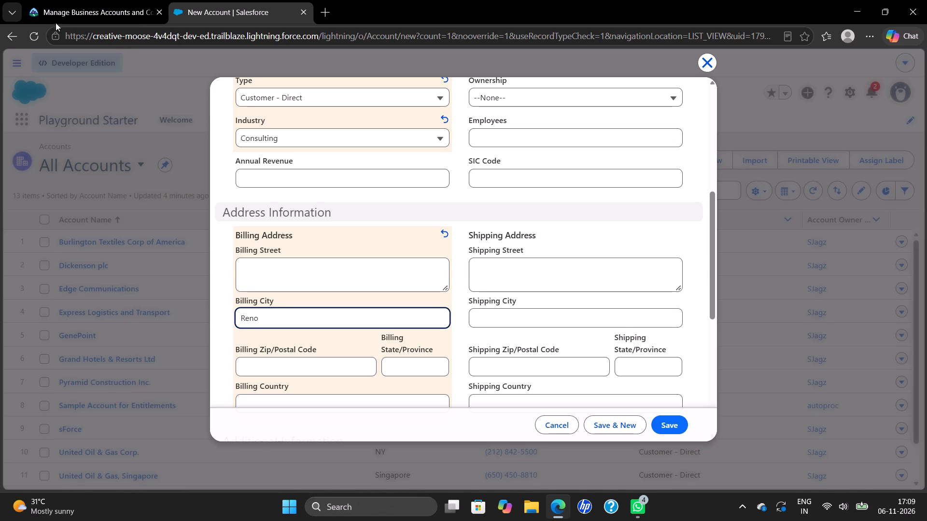
# Copy NV from the unit's account details into the new account's Billing State/Province.
pyautogui.click(67, 10)
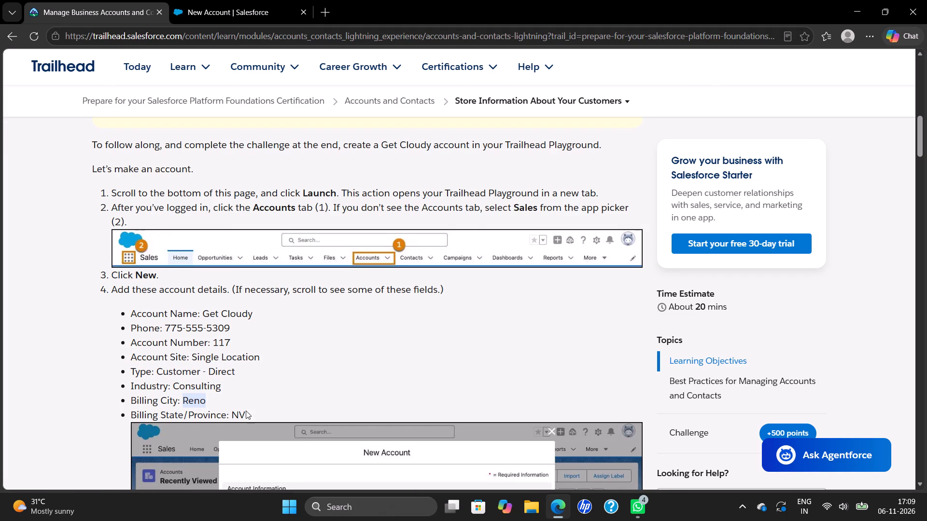
pyautogui.moveTo(231, 414); pyautogui.dragTo(272, 421)
pyautogui.moveTo(272, 421); pyautogui.dragTo(274, 421)
pyautogui.hotkey('ctrl', 'c')
pyautogui.click(249, 13)
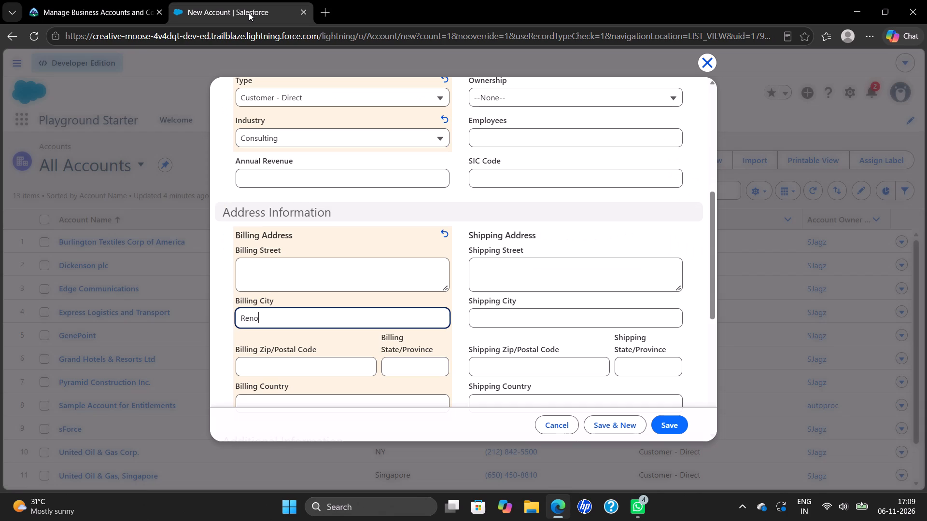
pyautogui.scroll(-1, 337, 286)
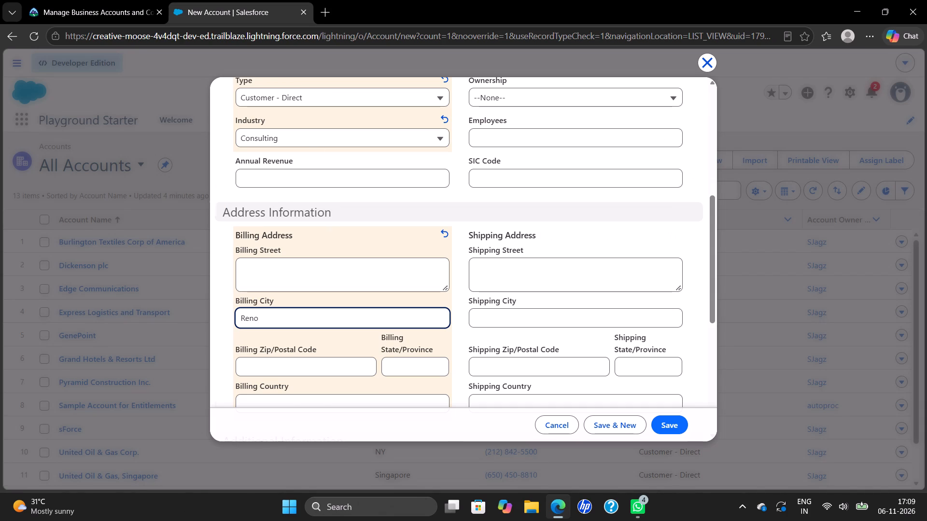
pyautogui.scroll(-1, 337, 286)
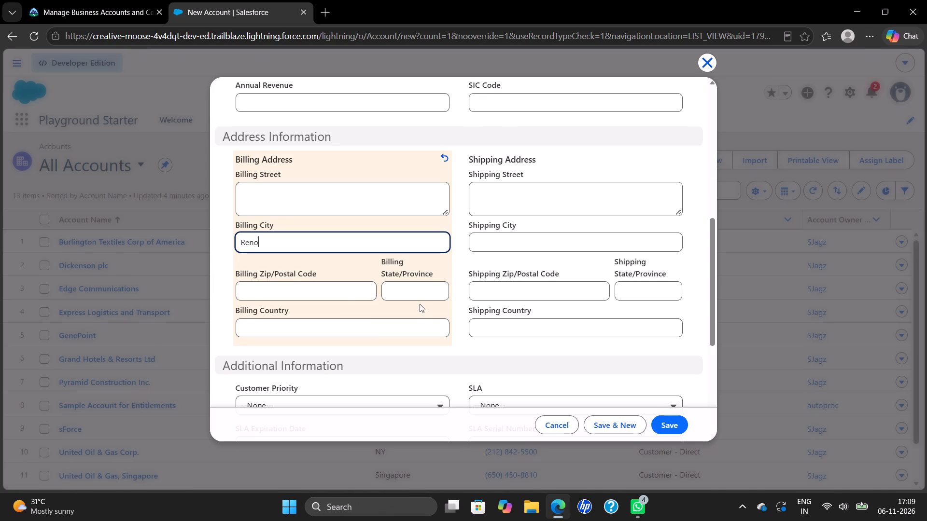
pyautogui.click(416, 292)
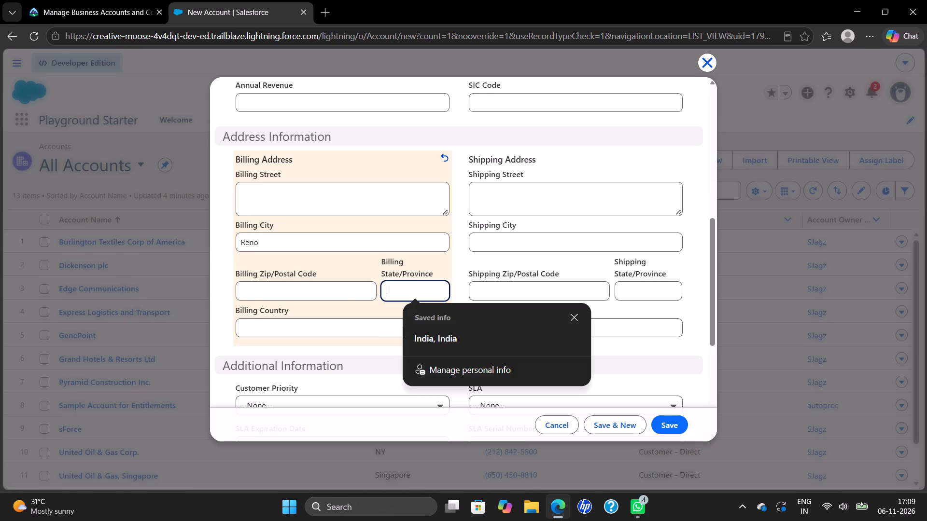
pyautogui.hotkey('ctrl', 'v')
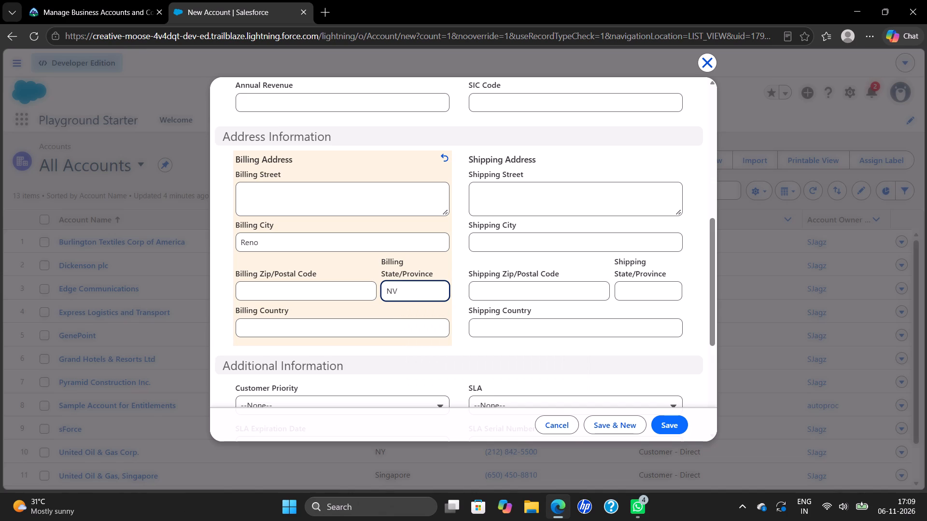
# Save the new Get Cloudy account.
pyautogui.click(664, 425)
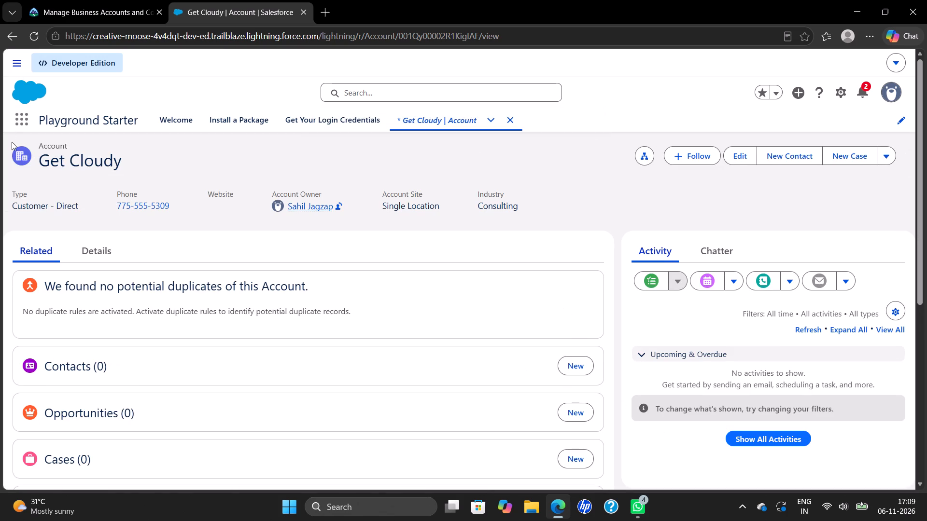
# Find Contacts by searching the App Launcher for "conta" and open a blank new contact form.
pyautogui.click(23, 118)
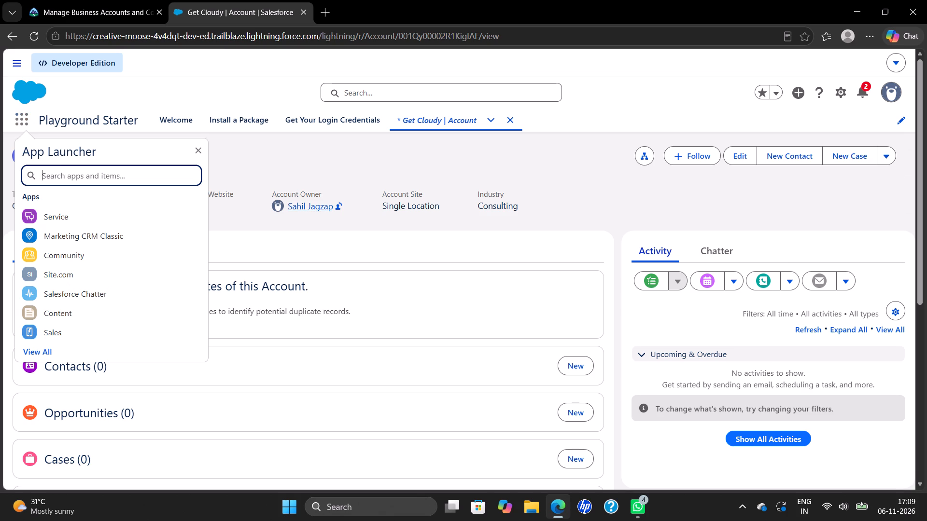
pyautogui.click(60, 176)
pyautogui.write('conta')
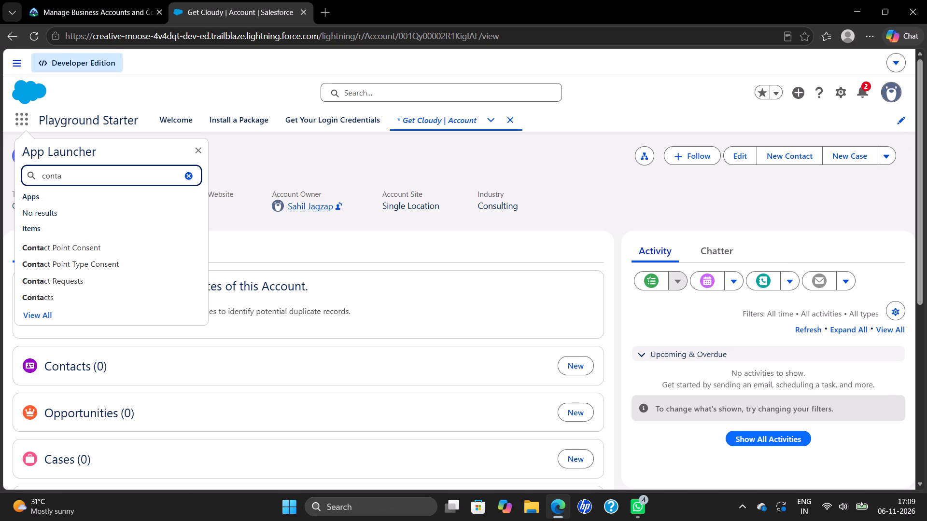
pyautogui.click(40, 296)
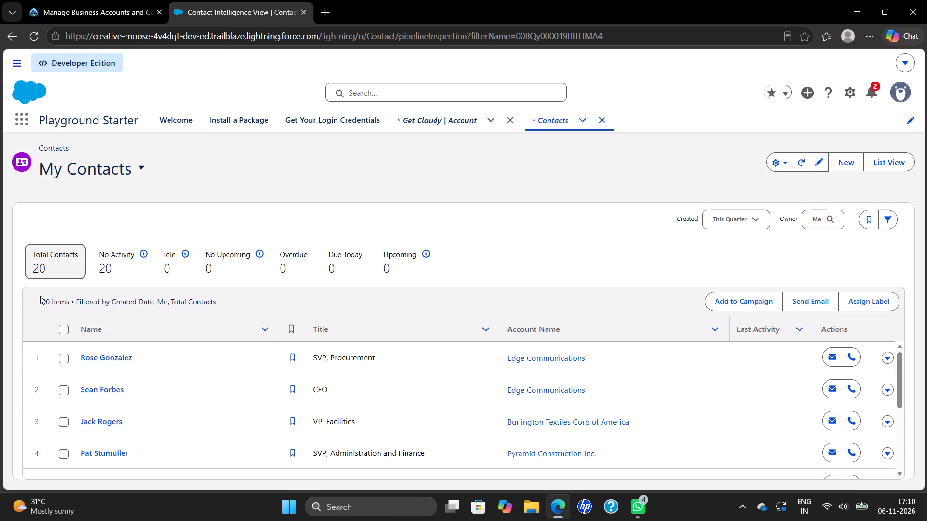
pyautogui.click(851, 155)
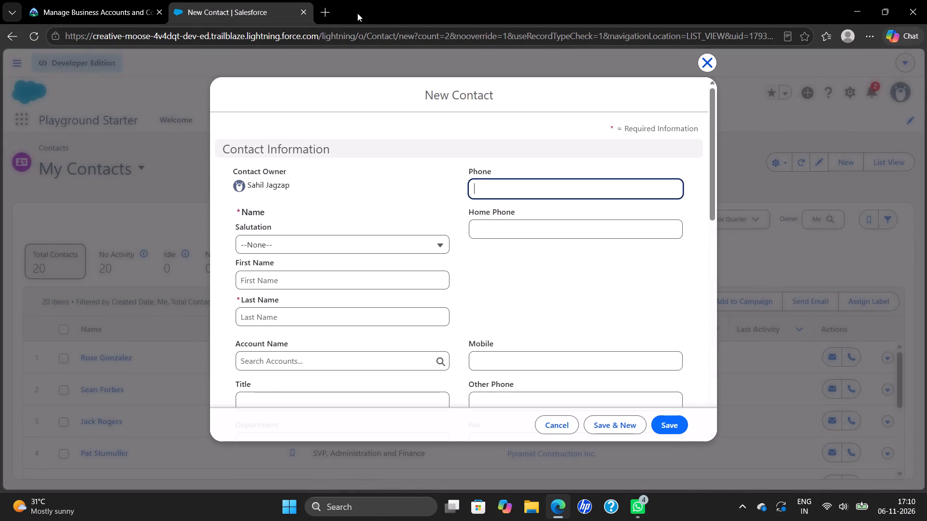
# Review the unit's contact instructions and the Hands-on Challenge requirements for the contact on the Get Cloudy account.
pyautogui.click(117, 8)
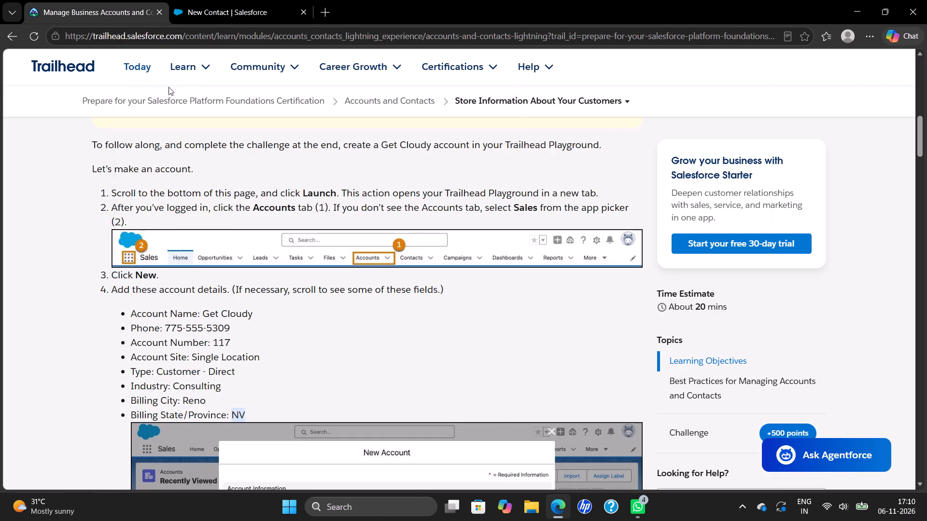
pyautogui.scroll(-1, 587, 355)
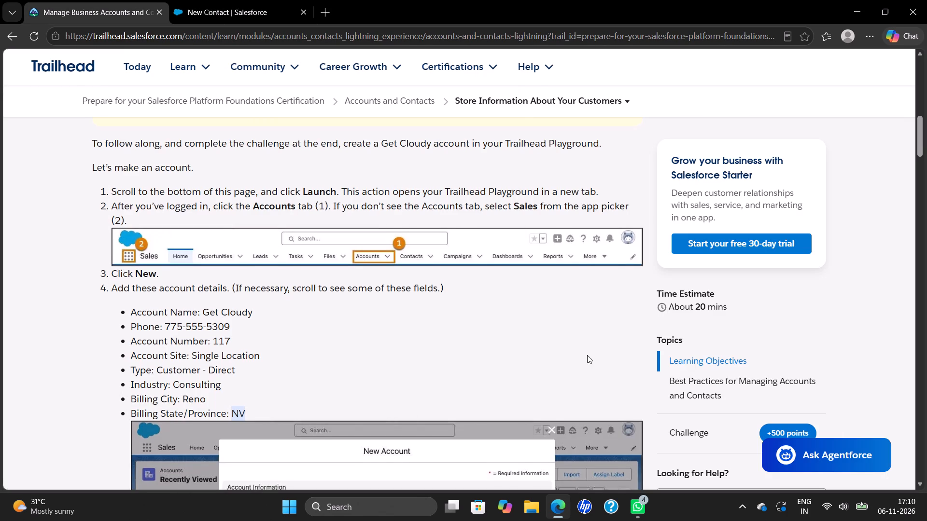
pyautogui.scroll(-7, 587, 355)
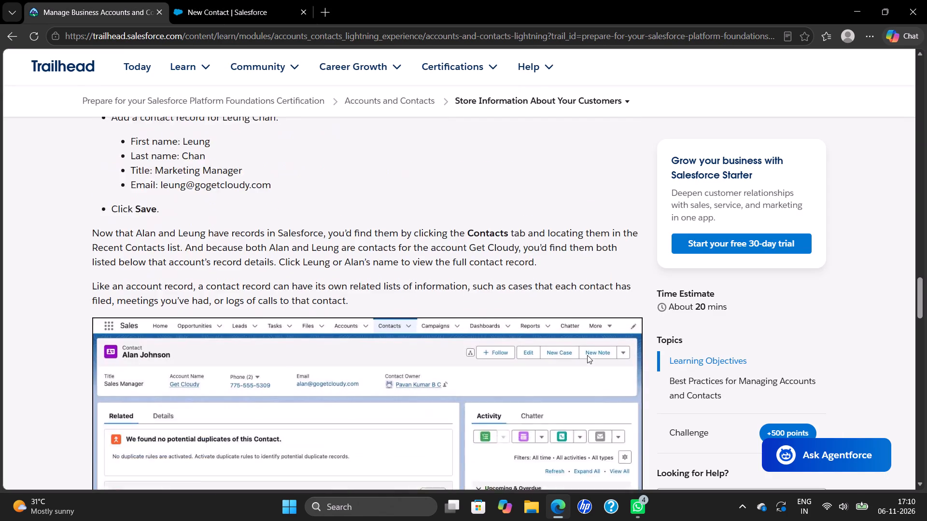
pyautogui.scroll(-1, 587, 355)
pyautogui.scroll(4, 587, 355)
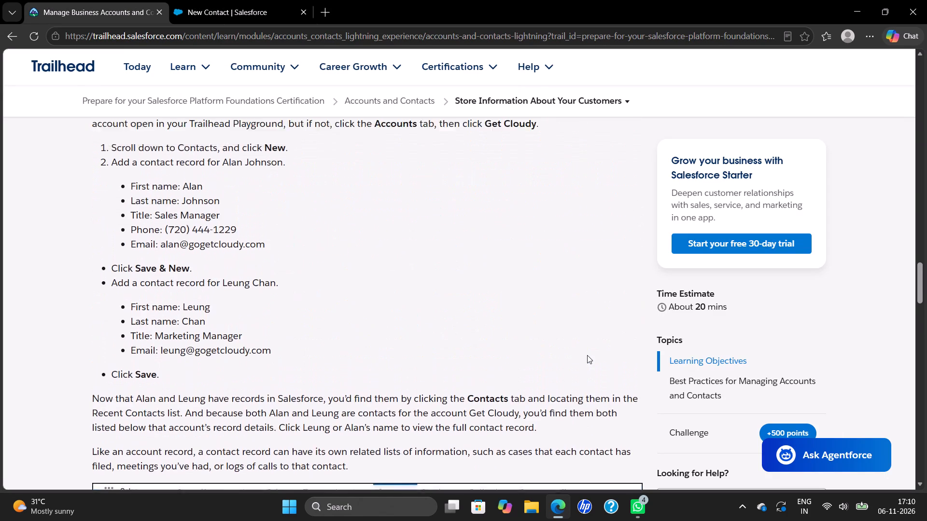
pyautogui.scroll(1, 587, 355)
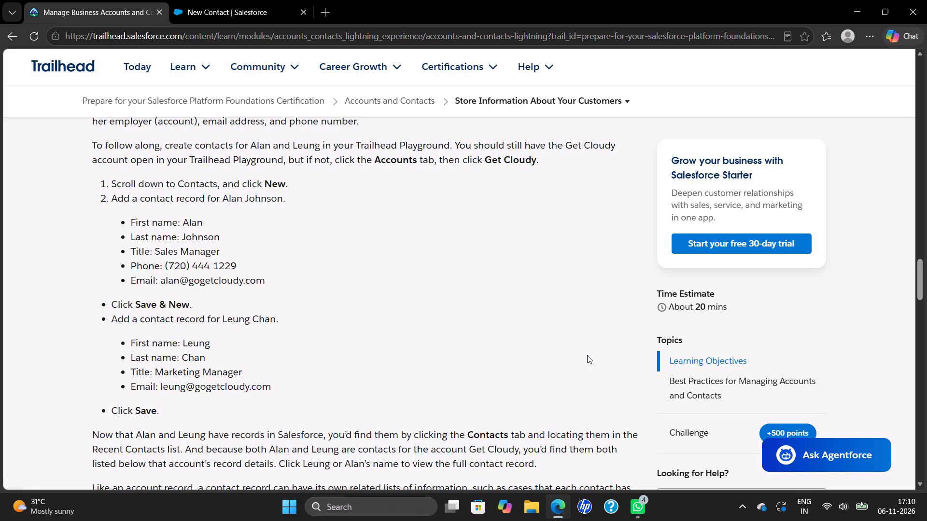
pyautogui.scroll(-8, 587, 355)
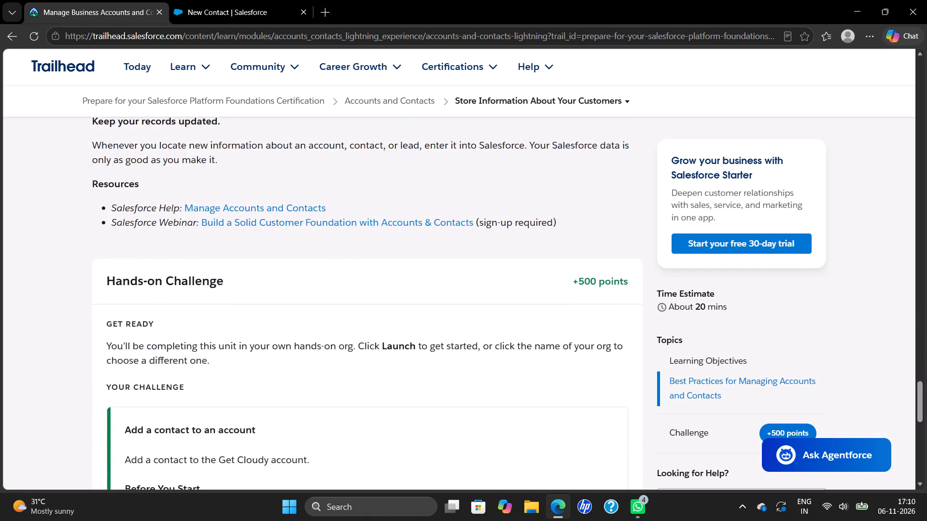
pyautogui.scroll(-3, 587, 355)
pyautogui.scroll(3, 587, 355)
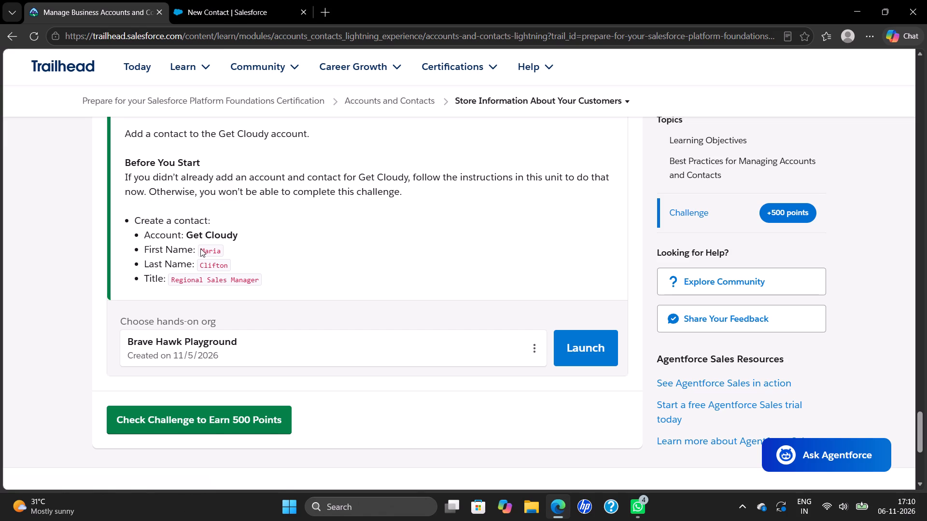
# Copy the contact's first and last names from the challenge requirements into the new contact's First Name and Last Name.
pyautogui.moveTo(200, 248); pyautogui.dragTo(232, 253)
pyautogui.hotkey('ctrl', 'c')
pyautogui.click(228, 13)
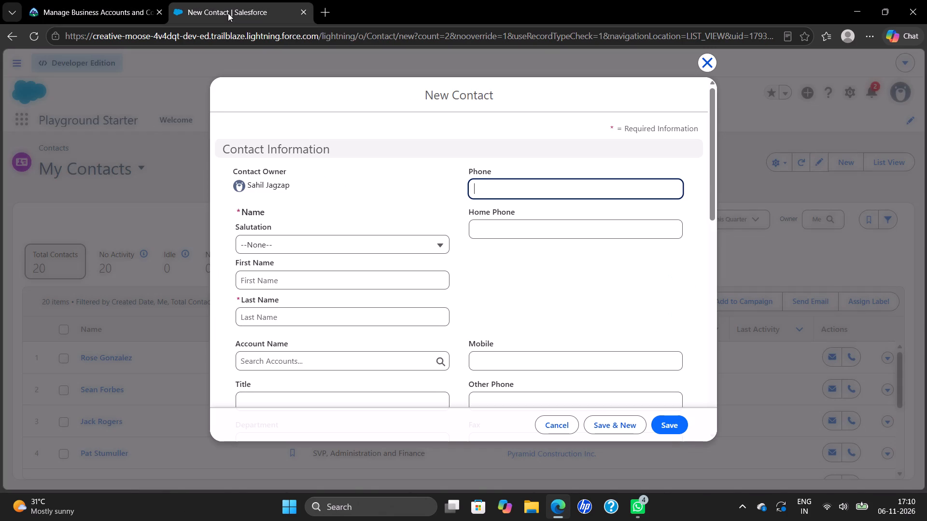
pyautogui.click(272, 280)
pyautogui.hotkey('ctrl', 'v')
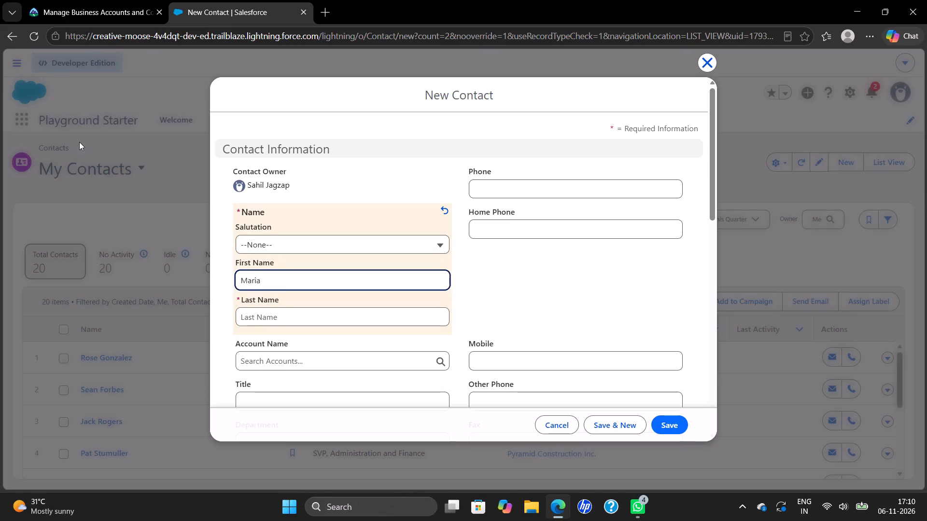
pyautogui.click(88, 8)
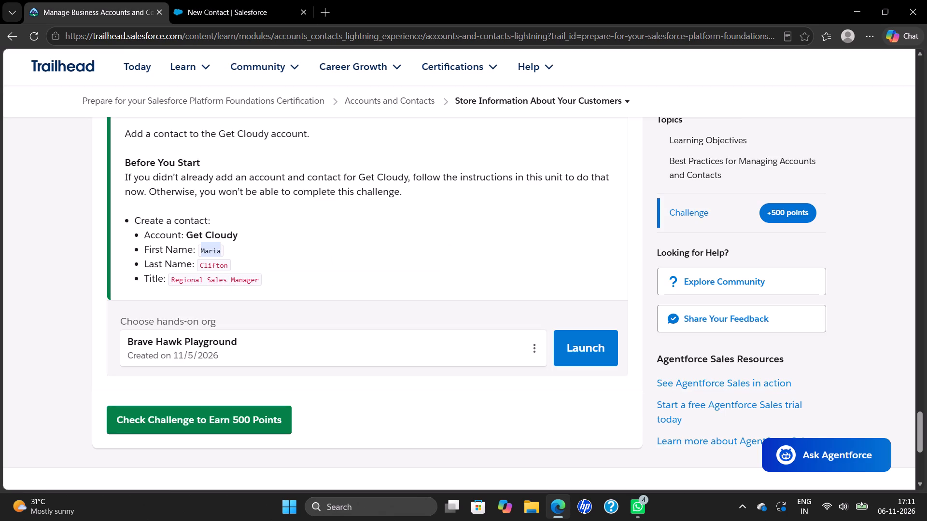
pyautogui.moveTo(201, 263); pyautogui.dragTo(236, 265)
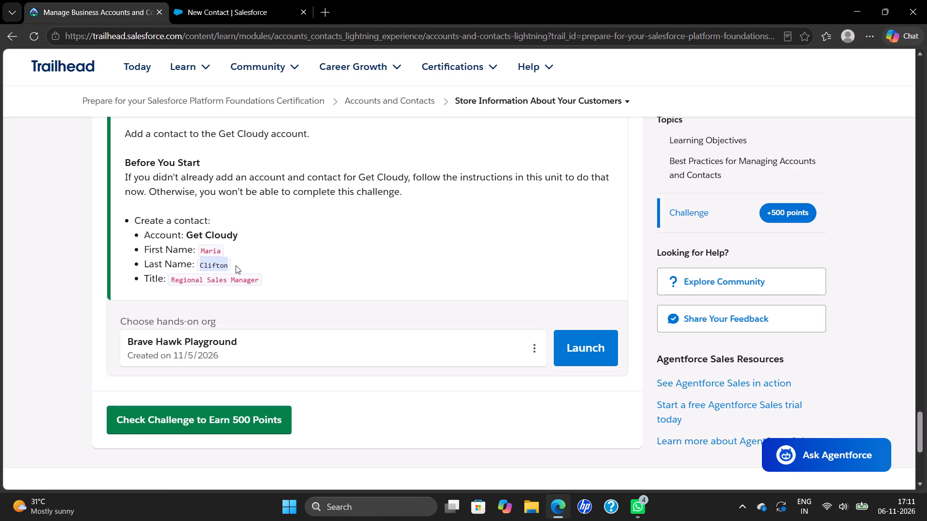
pyautogui.hotkey('ctrl', 'c')
pyautogui.click(215, 9)
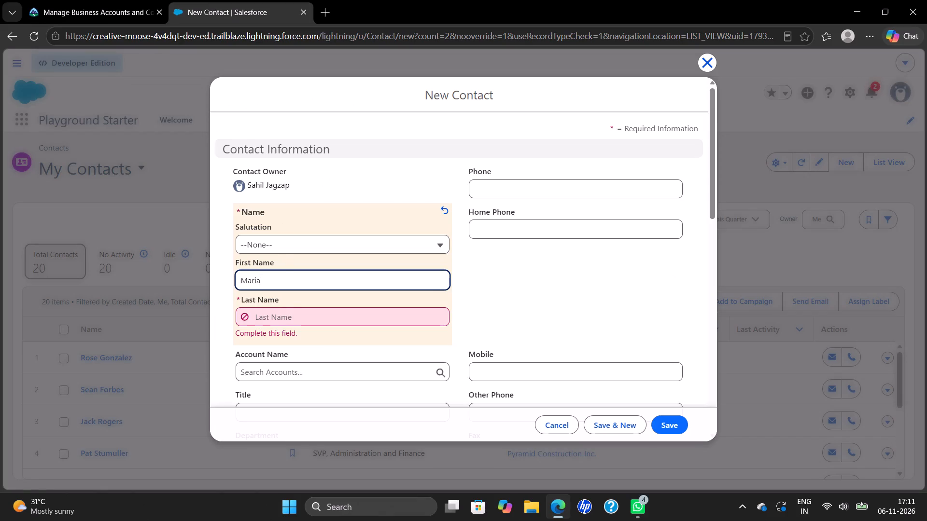
pyautogui.click(273, 310)
pyautogui.hotkey('ctrl', 'v')
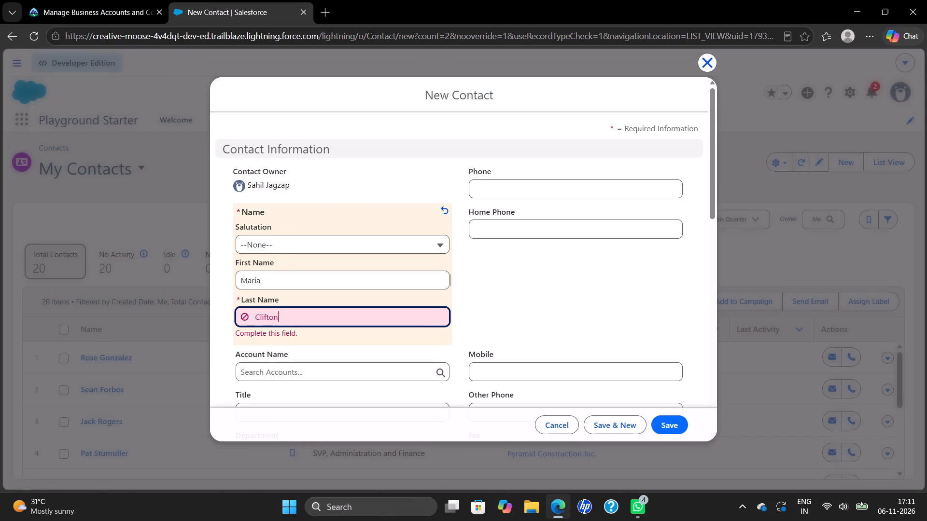
pyautogui.click(273, 310)
pyautogui.click(320, 333)
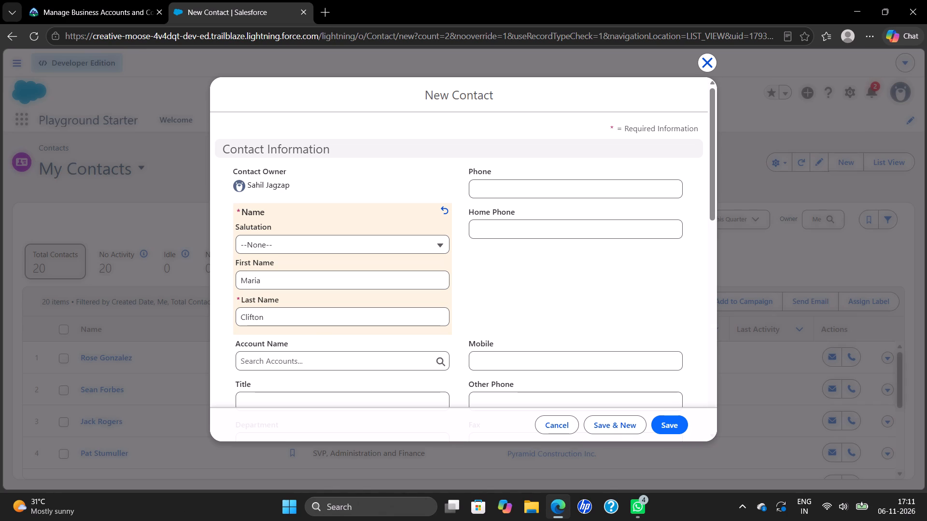
# Copy Regional Sales Manager from the challenge requirements into the new contact's Title.
pyautogui.click(89, 10)
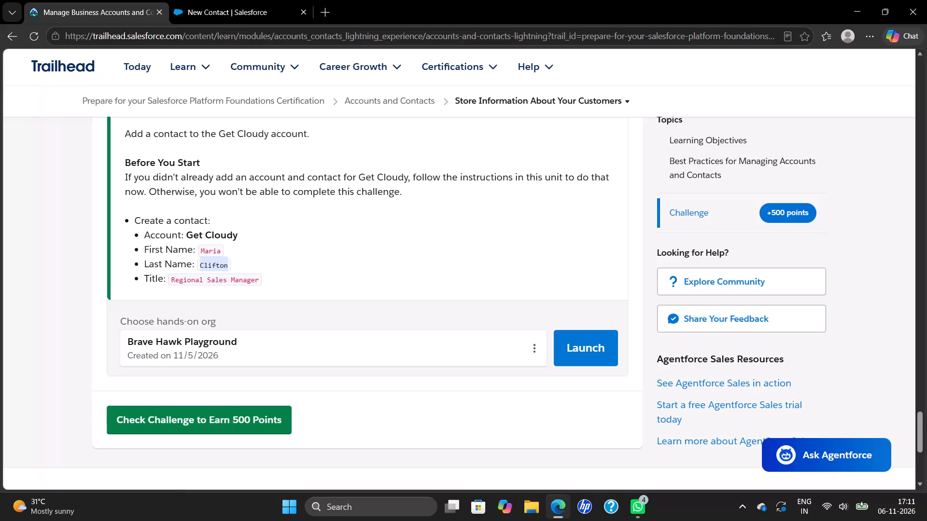
pyautogui.moveTo(171, 278); pyautogui.dragTo(230, 282)
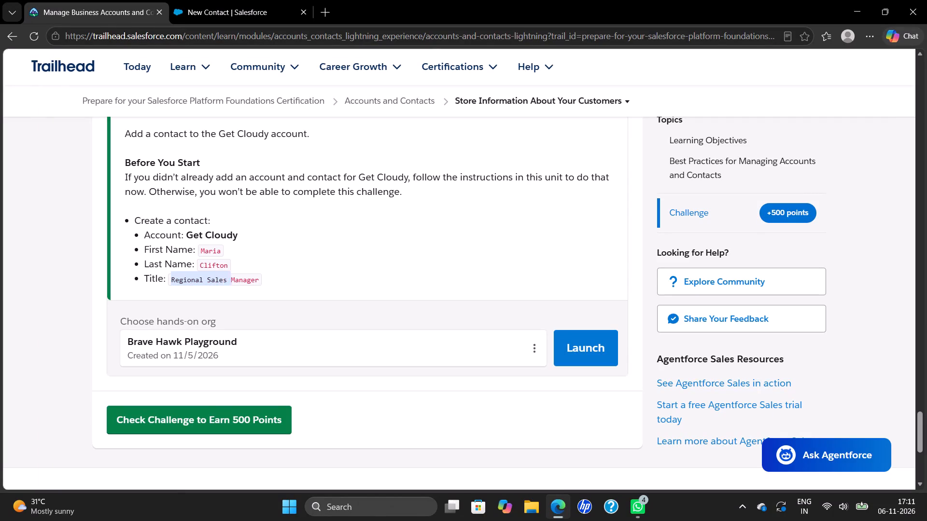
pyautogui.moveTo(230, 282); pyautogui.dragTo(264, 281)
pyautogui.hotkey('ctrl', 'c')
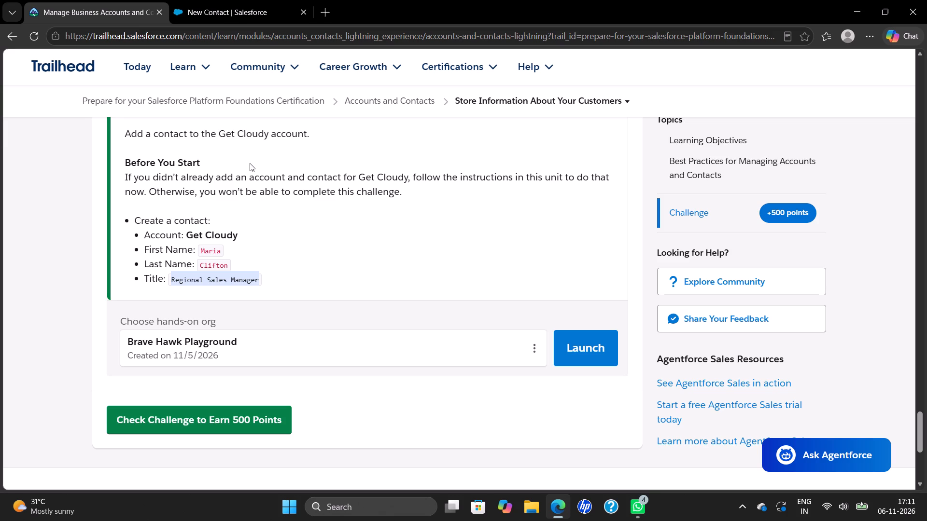
pyautogui.hotkey('ctrl', 'c')
pyautogui.click(219, 16)
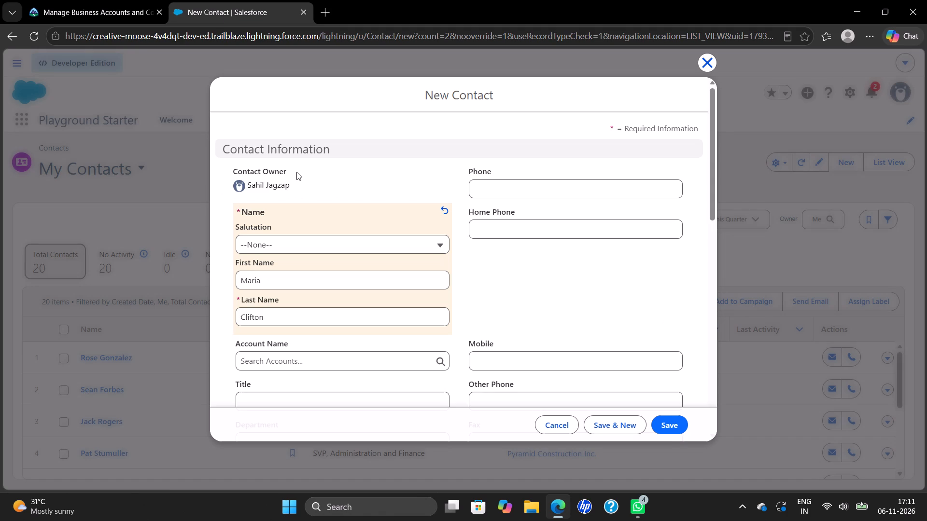
pyautogui.scroll(-2, 323, 273)
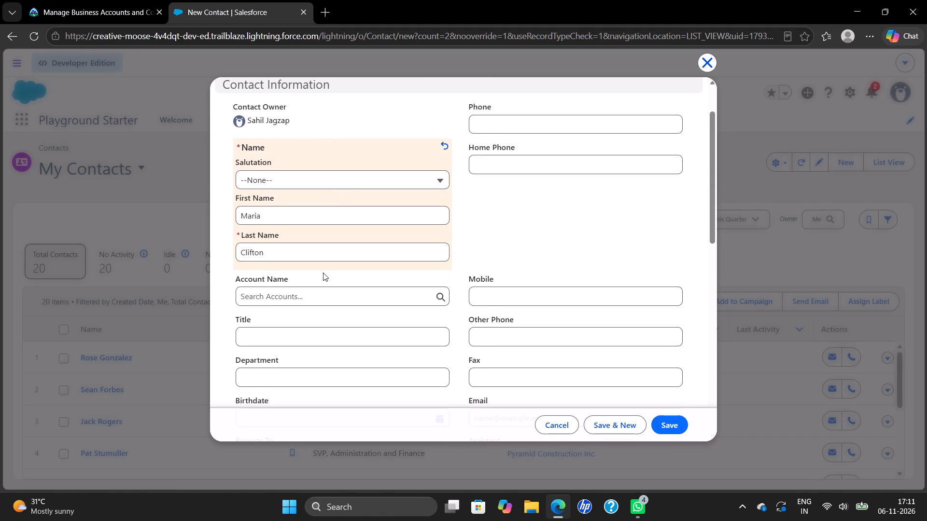
pyautogui.click(292, 334)
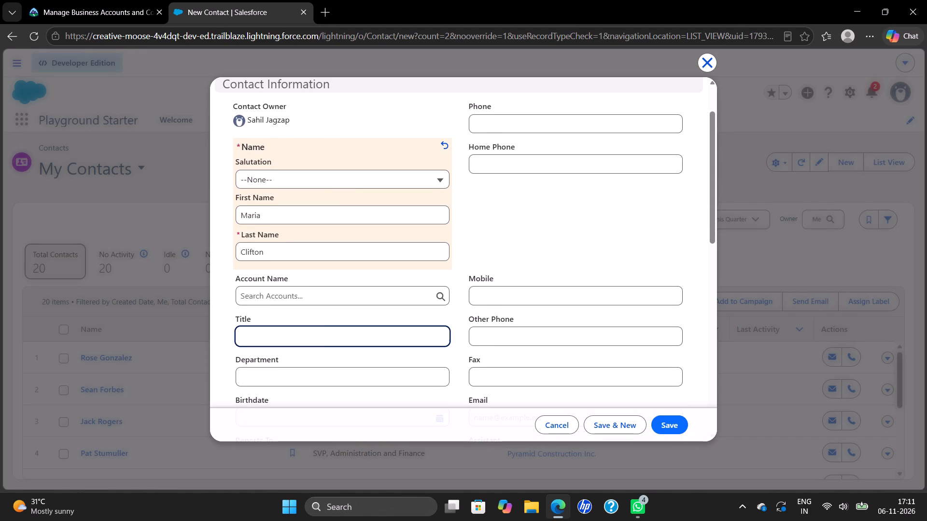
pyautogui.hotkey('ctrl', 'v')
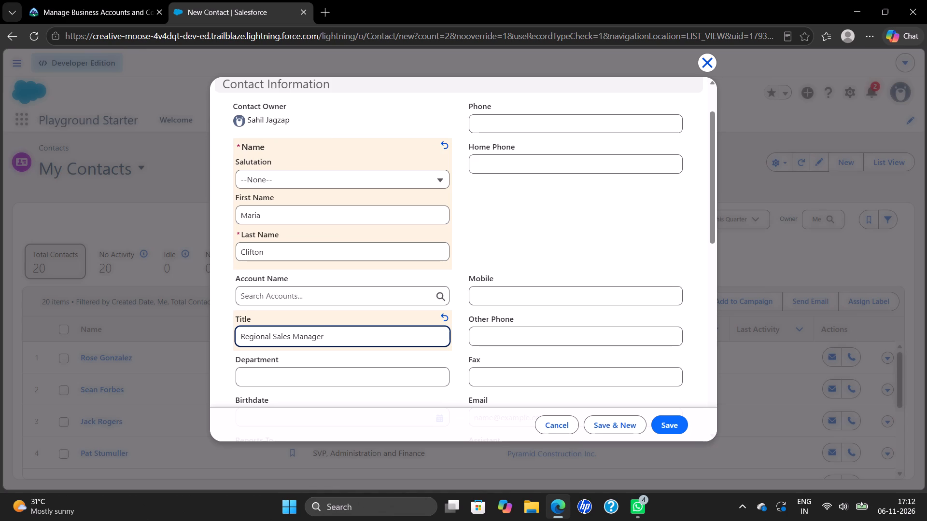
# Set the contact's Account Name to Get Cloudy and save the new contact.
pyautogui.click(268, 296)
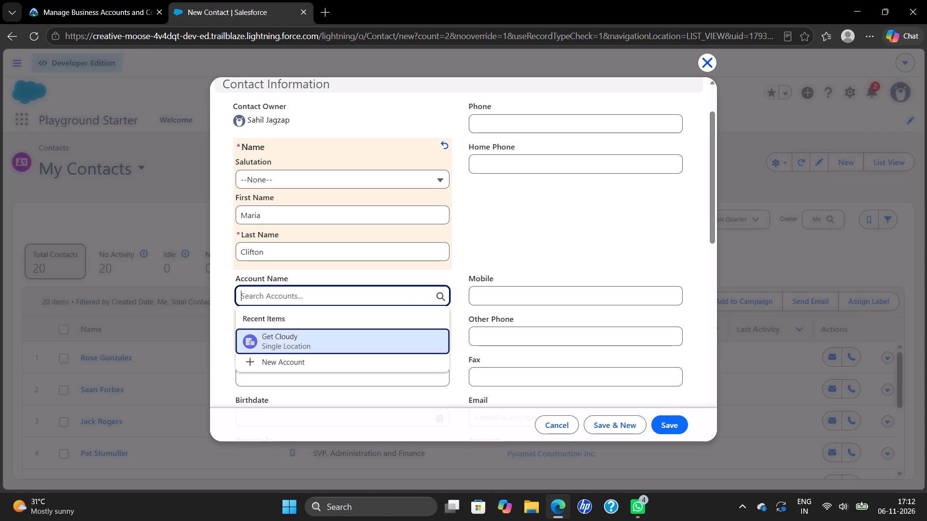
pyautogui.click(279, 343)
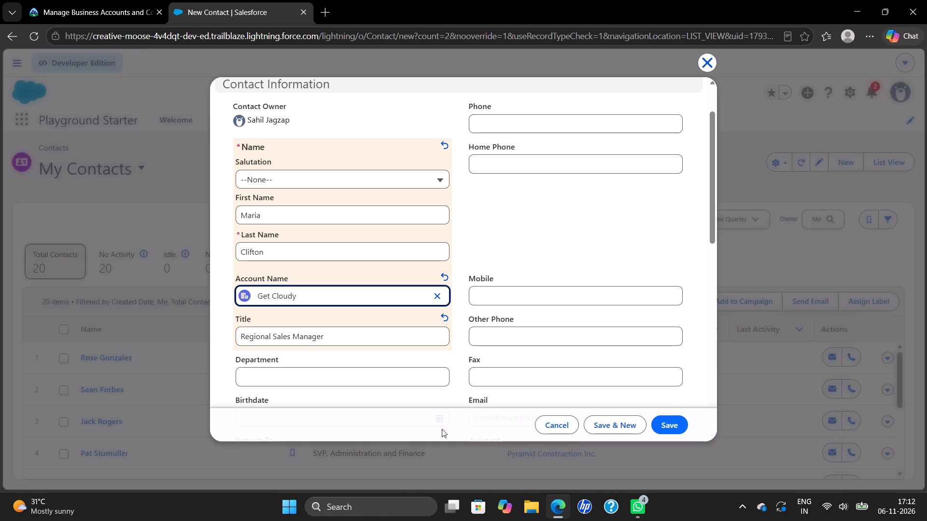
pyautogui.click(667, 425)
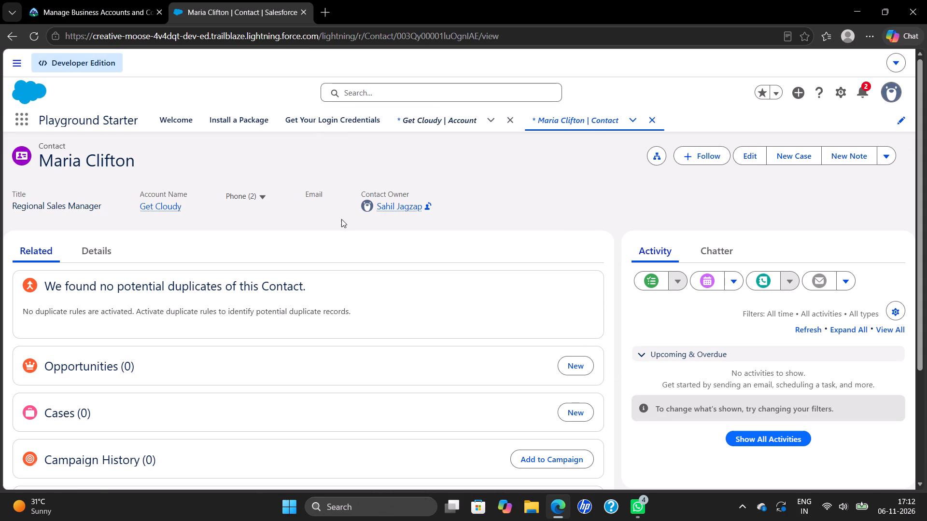
# Submit the hands-on challenge in Trailhead for checking and continue to the next unit on account and contact relationships.
pyautogui.click(98, 14)
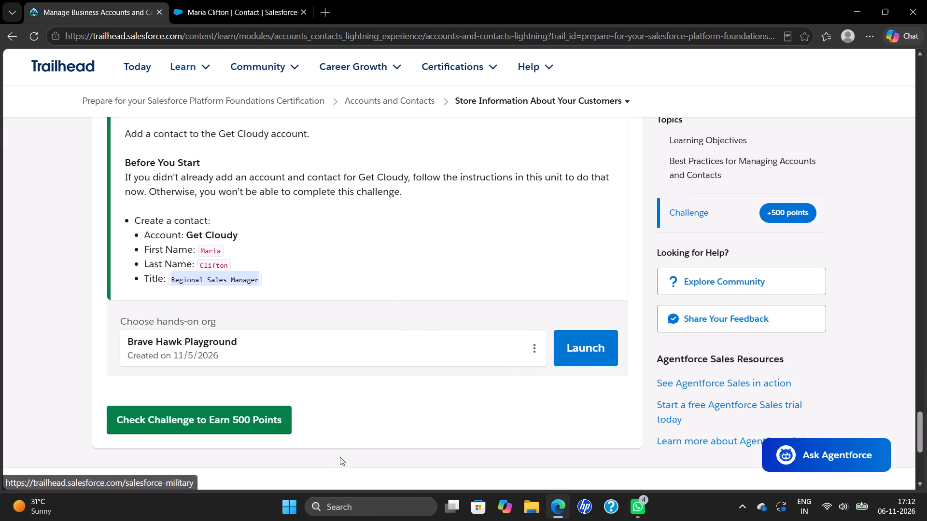
pyautogui.click(239, 418)
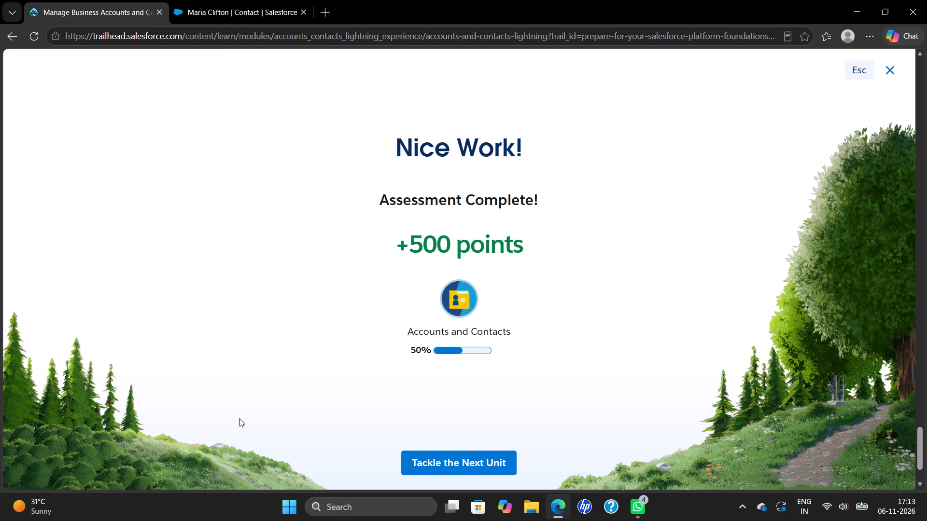
pyautogui.click(414, 464)
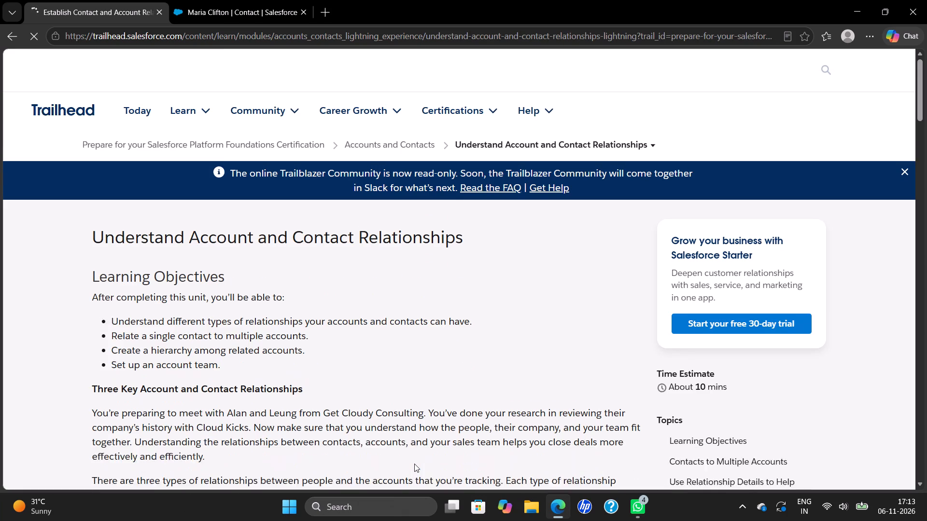
# Answer the quiz with "Direct and indirect", "Add a Parent Account to the account's record" and "Coworkers you usually work with on your accounts", and submit it.
pyautogui.scroll(-8, 414, 464)
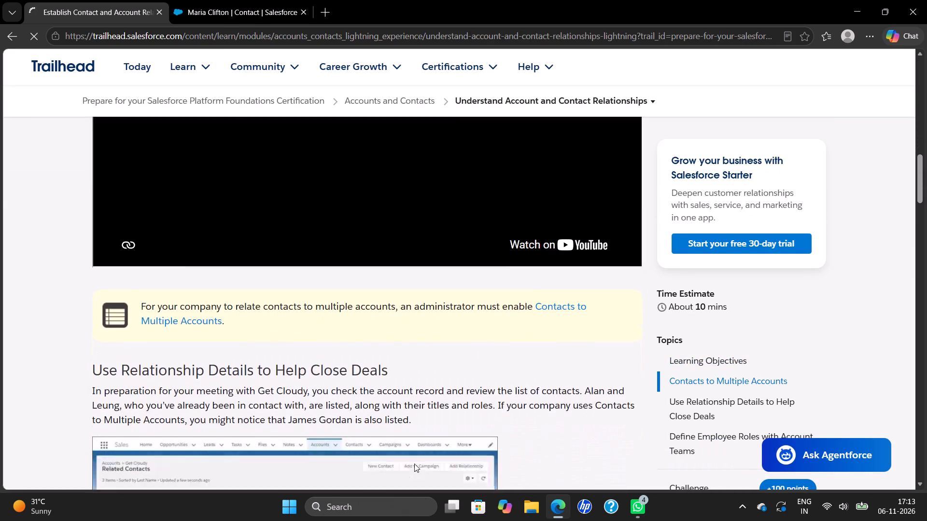
pyautogui.scroll(-8, 414, 464)
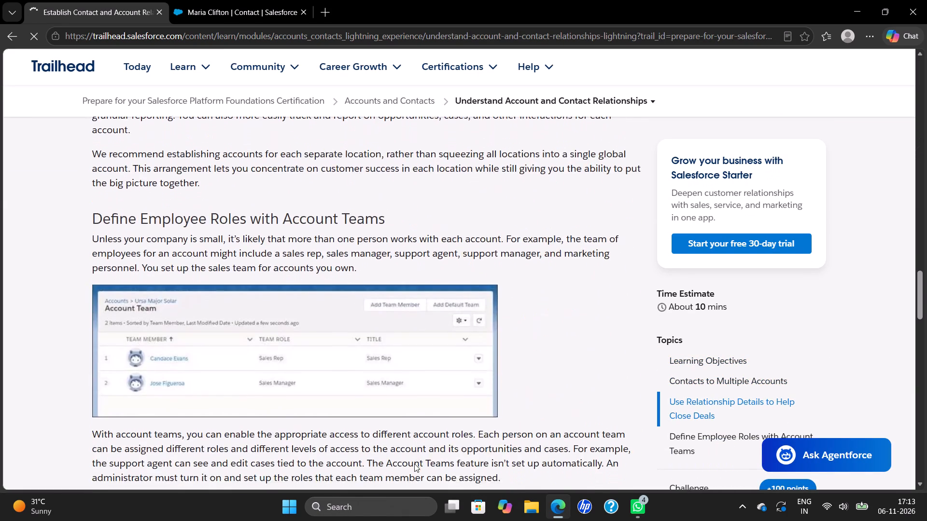
pyautogui.scroll(-4, 414, 464)
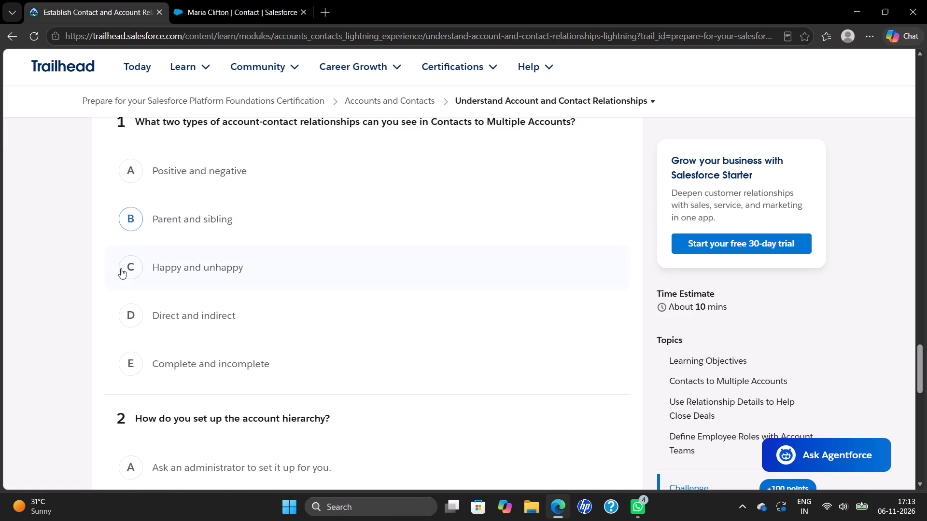
pyautogui.click(134, 317)
pyautogui.scroll(-3, 203, 358)
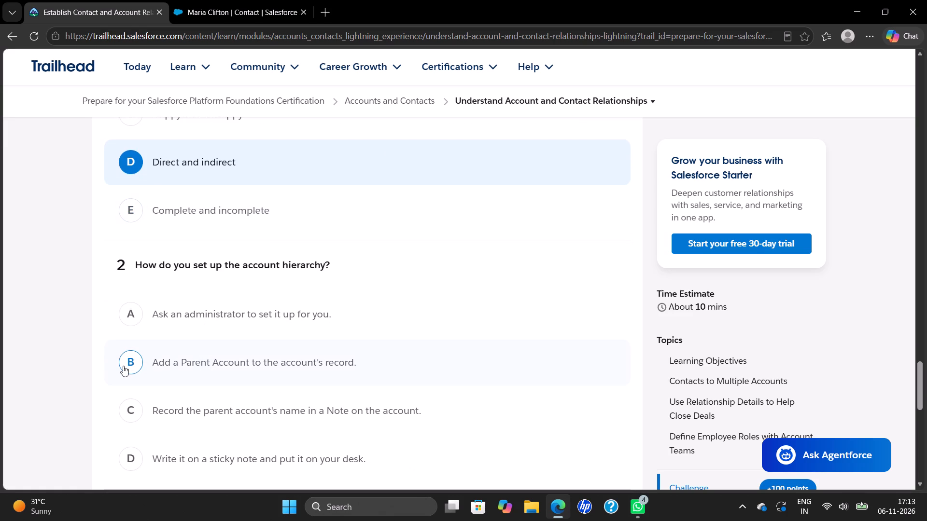
pyautogui.click(123, 366)
pyautogui.scroll(-2, 200, 370)
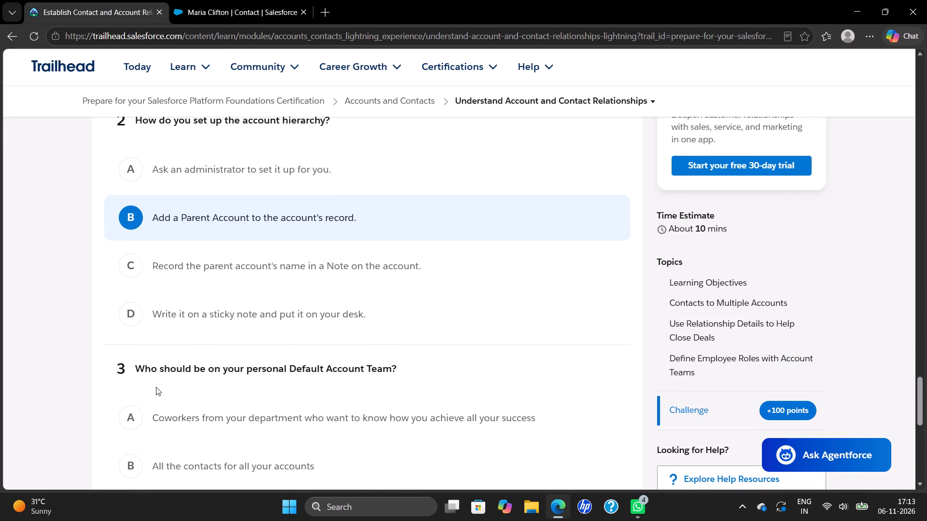
pyautogui.scroll(-3, 109, 444)
pyautogui.click(137, 415)
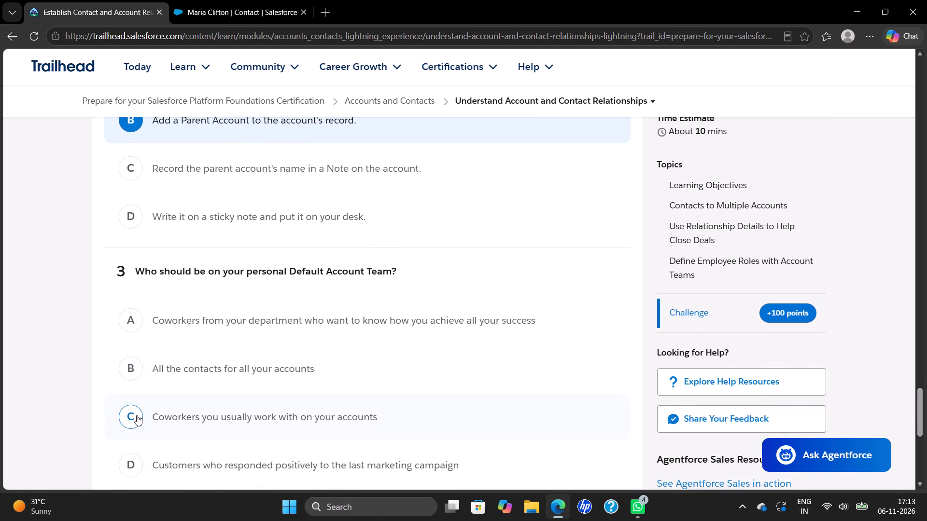
pyautogui.scroll(-4, 278, 393)
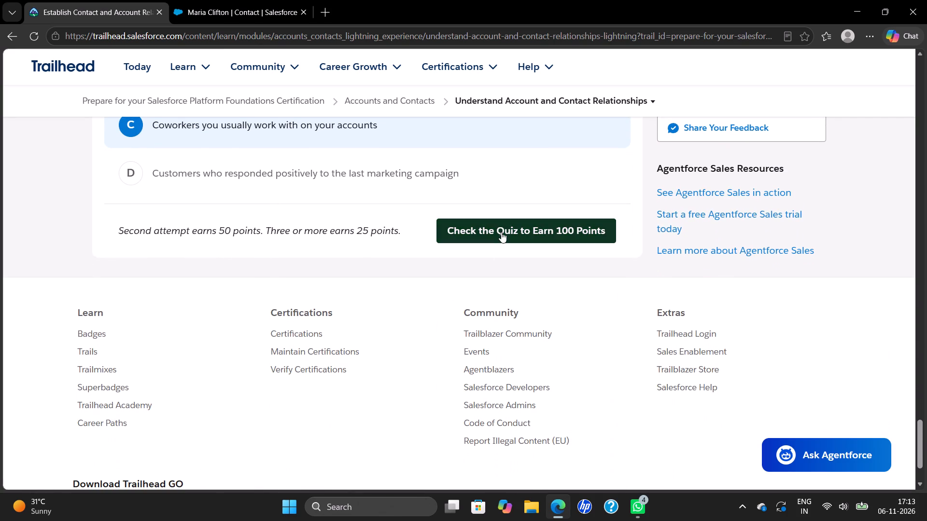
pyautogui.click(501, 231)
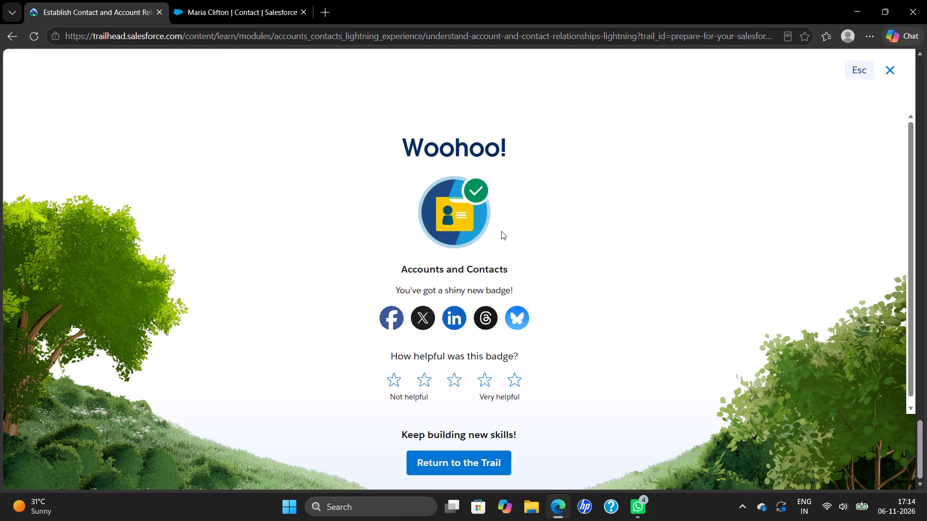
# Rate the Accounts and Contacts badge five stars for helpfulness and return to the trail.
pyautogui.click(520, 374)
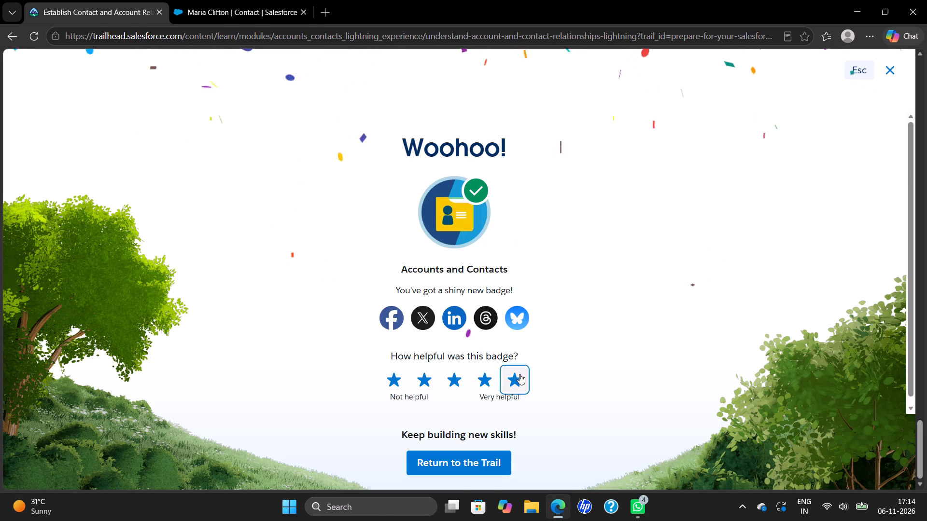
pyautogui.click(465, 459)
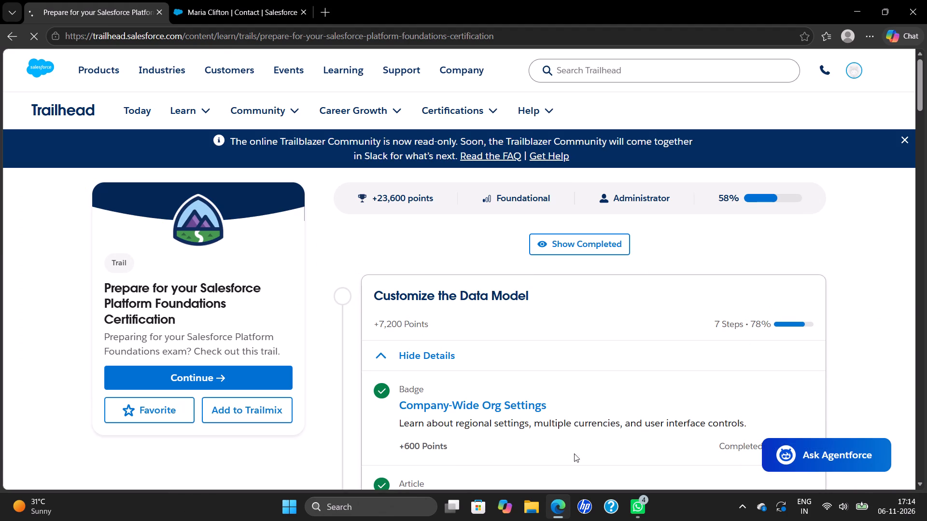
# Review the trail's remaining badges, from Customize the Data Model down to the Prepare for Salesforce Platform Foundations Certification section.
pyautogui.scroll(-7, 550, 425)
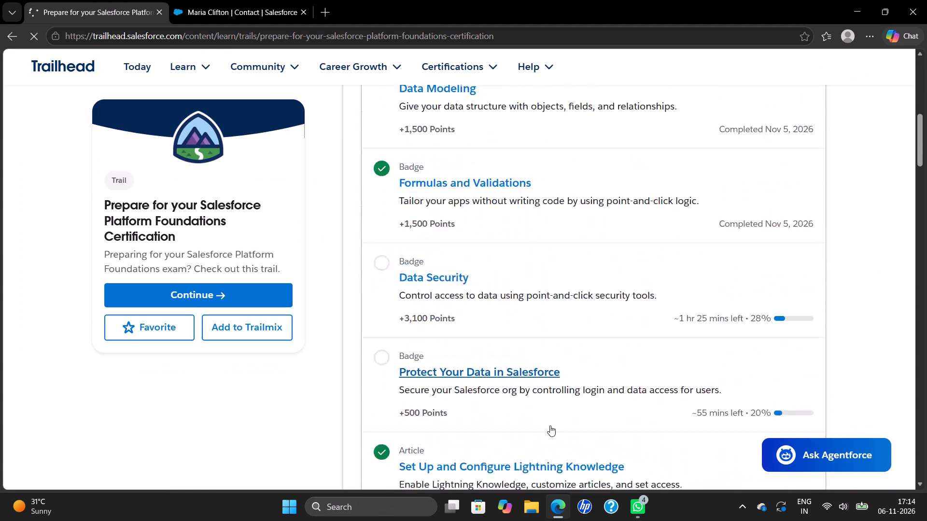
pyautogui.scroll(-4, 550, 425)
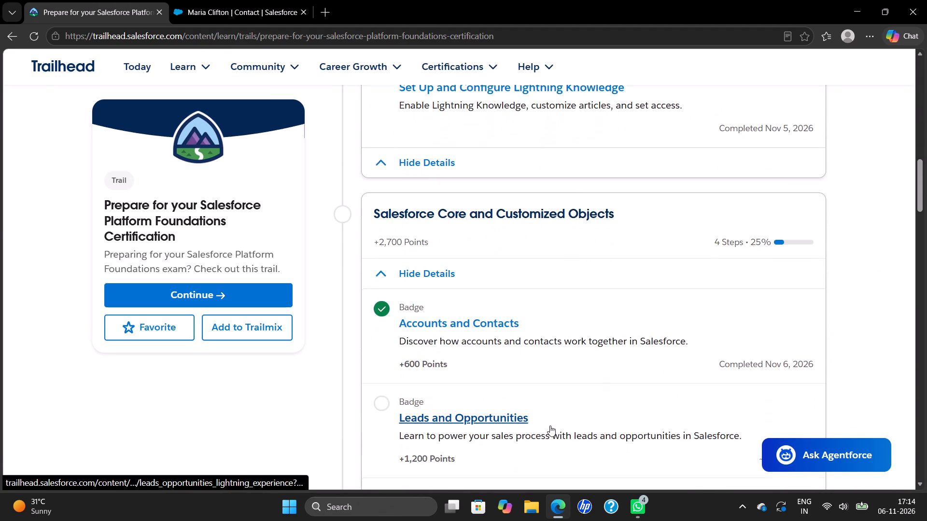
pyautogui.scroll(-1, 550, 425)
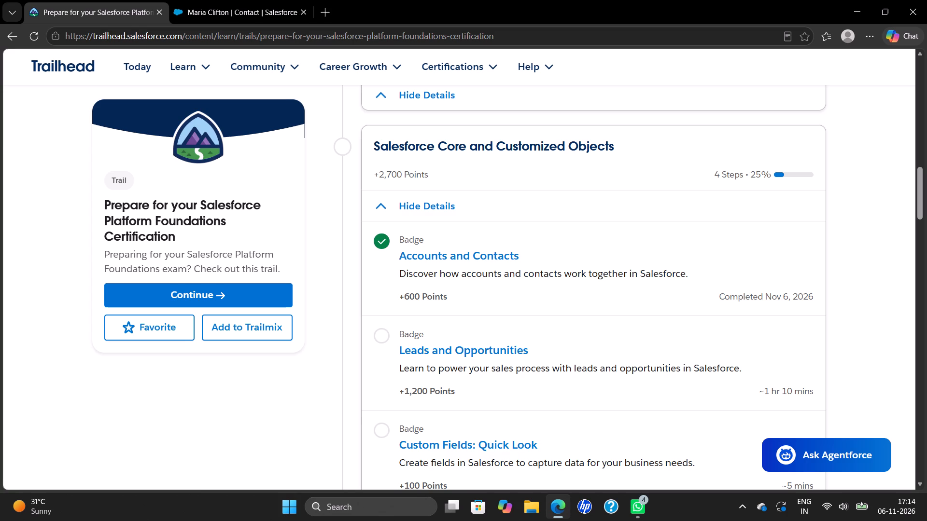
pyautogui.scroll(-3, 634, 363)
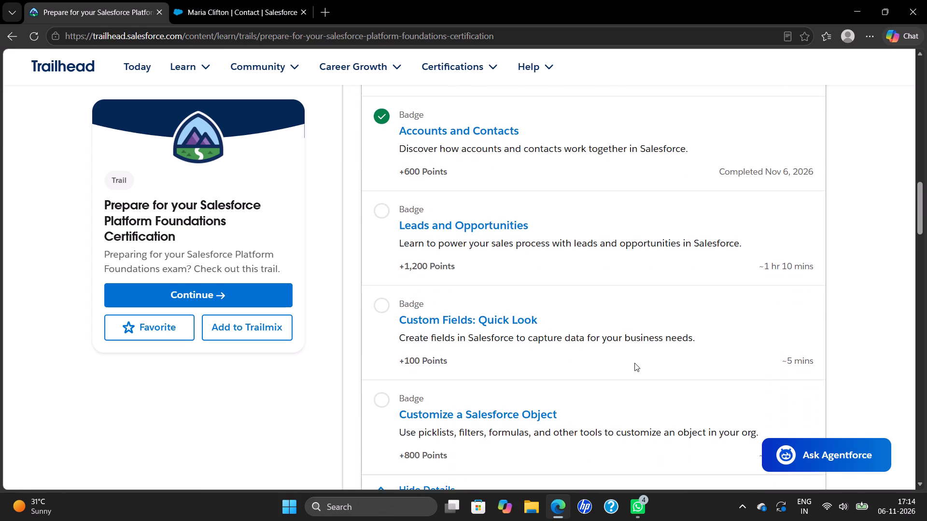
pyautogui.scroll(-1, 634, 363)
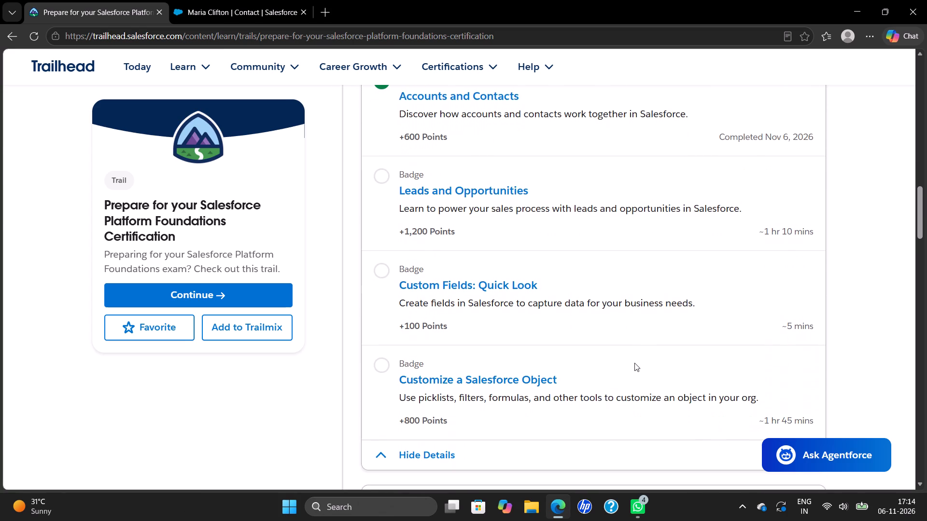
pyautogui.scroll(-2, 634, 363)
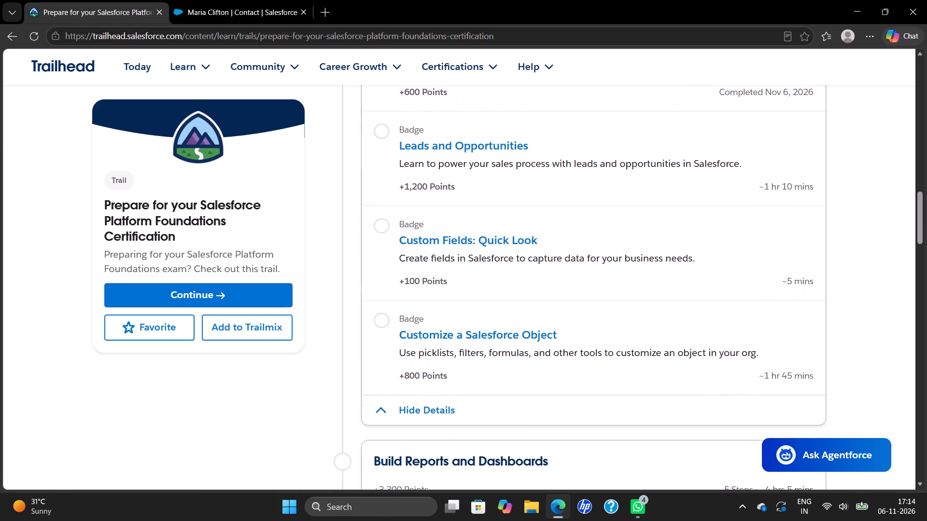
pyautogui.scroll(-5, 634, 363)
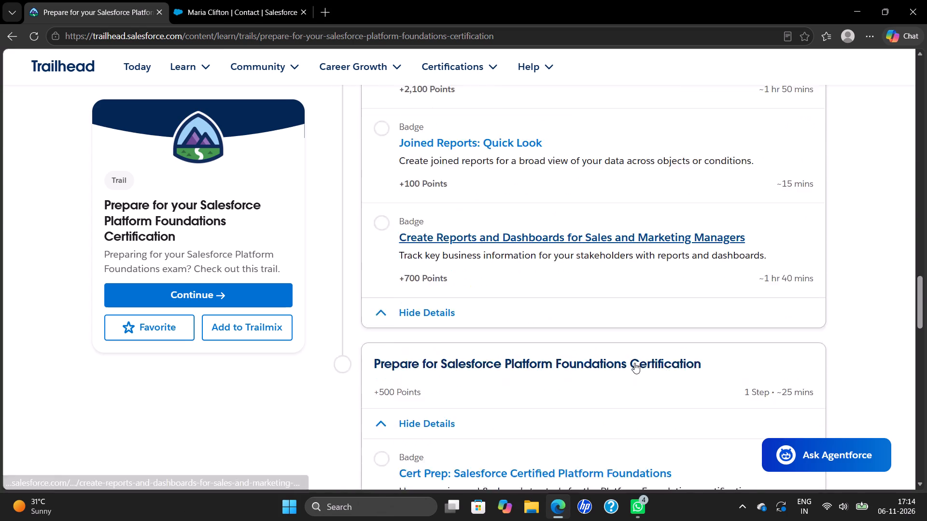
# Open the Leads and Opportunities badge in the trail's Salesforce Core and Customized Objects section.
pyautogui.scroll(2, 634, 363)
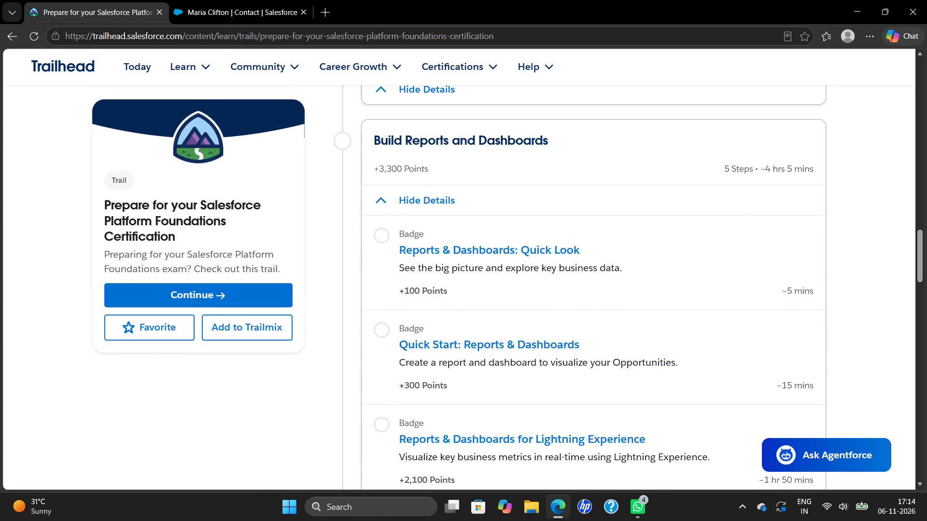
pyautogui.scroll(4, 634, 363)
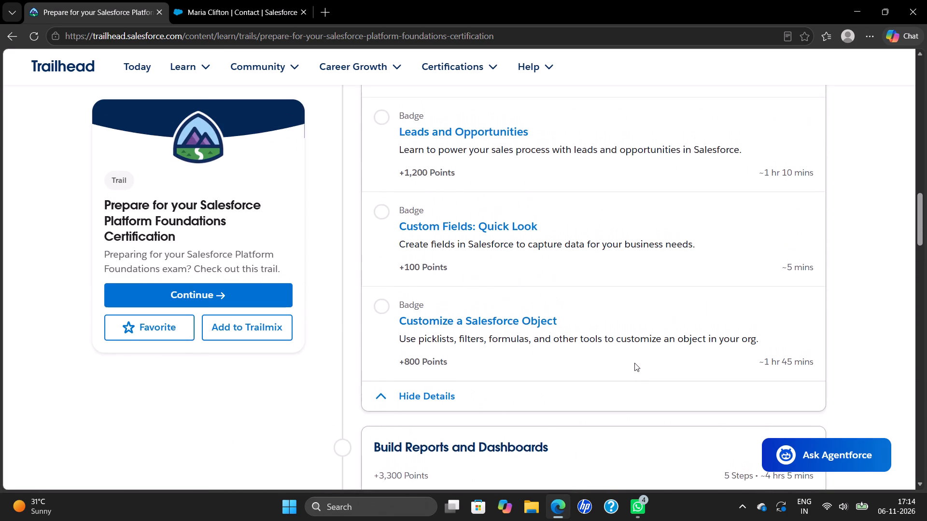
pyautogui.scroll(2, 634, 363)
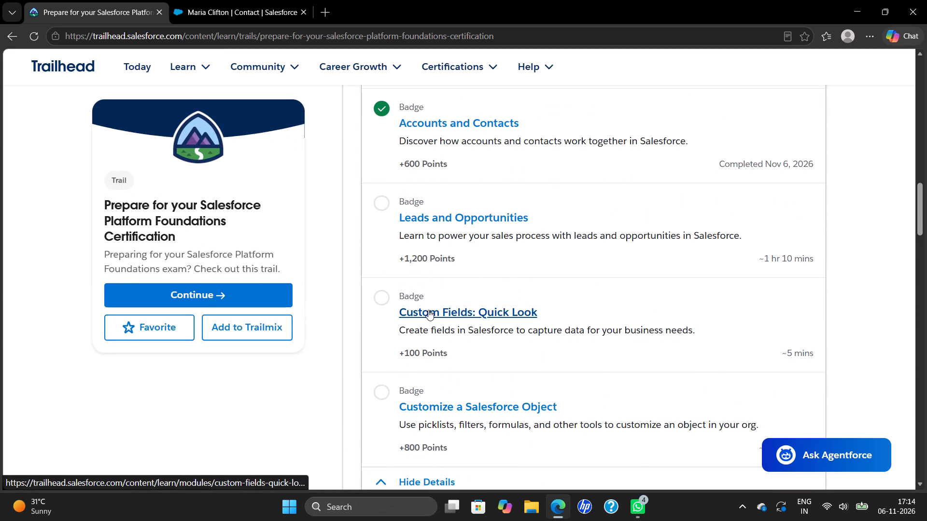
pyautogui.click(436, 218)
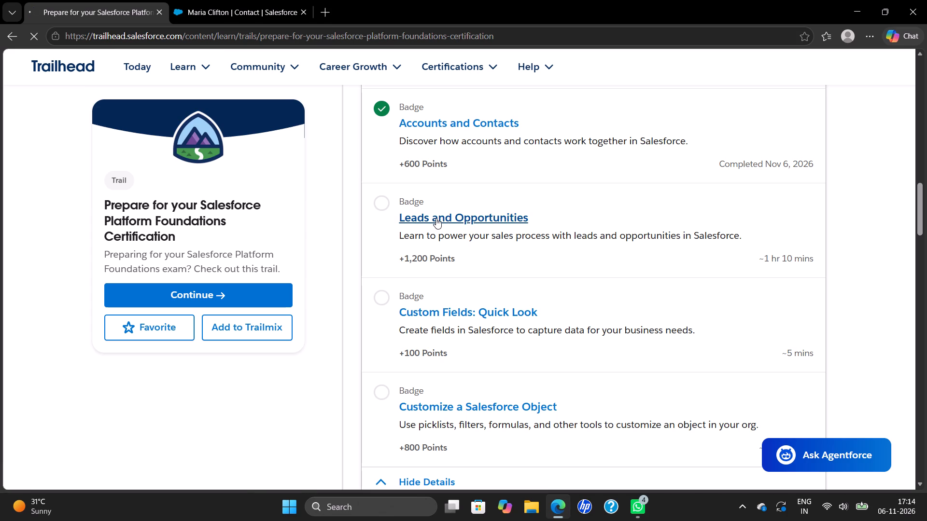
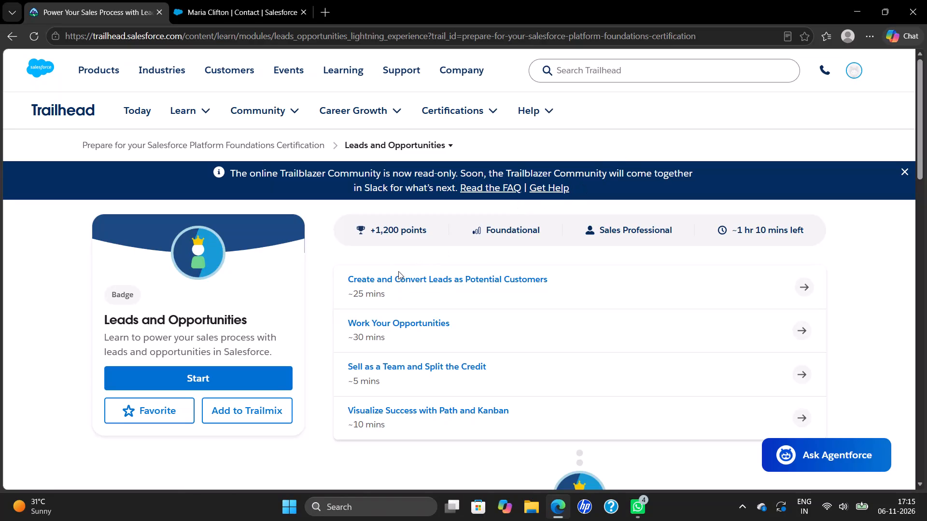
# Open the Create and Convert Leads as Potential Customers unit of the Leads and Opportunities badge.
pyautogui.click(392, 278)
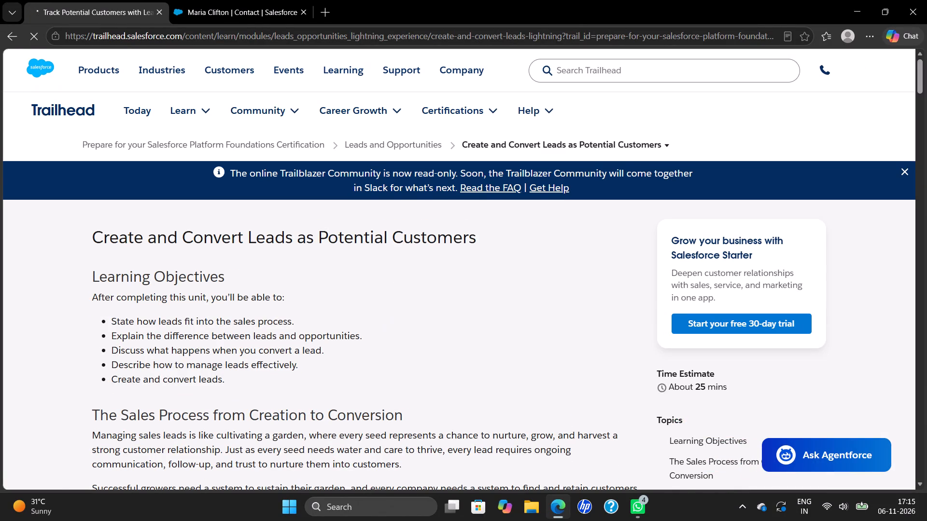
# Skim the unit's lesson on managing and converting leads, down to the hands-on challenge requirements at its end.
pyautogui.scroll(-9, 360, 332)
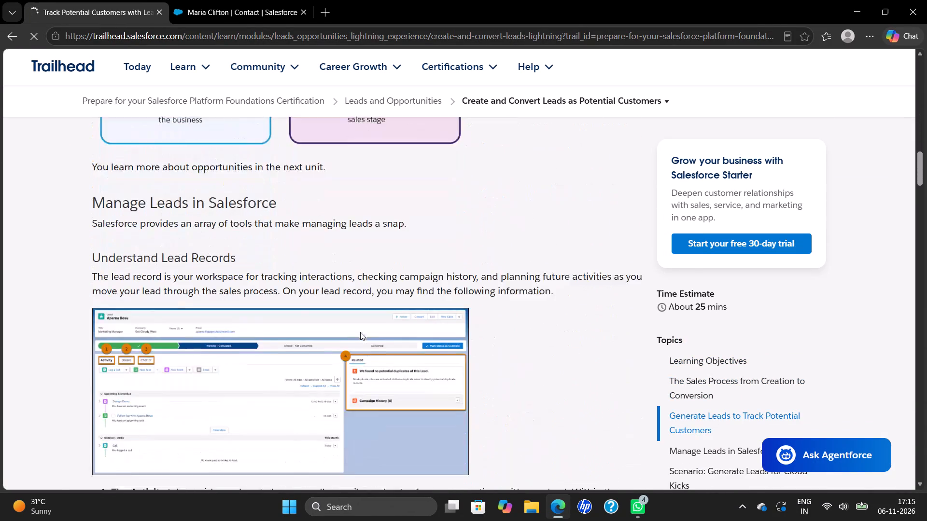
pyautogui.scroll(-10, 360, 332)
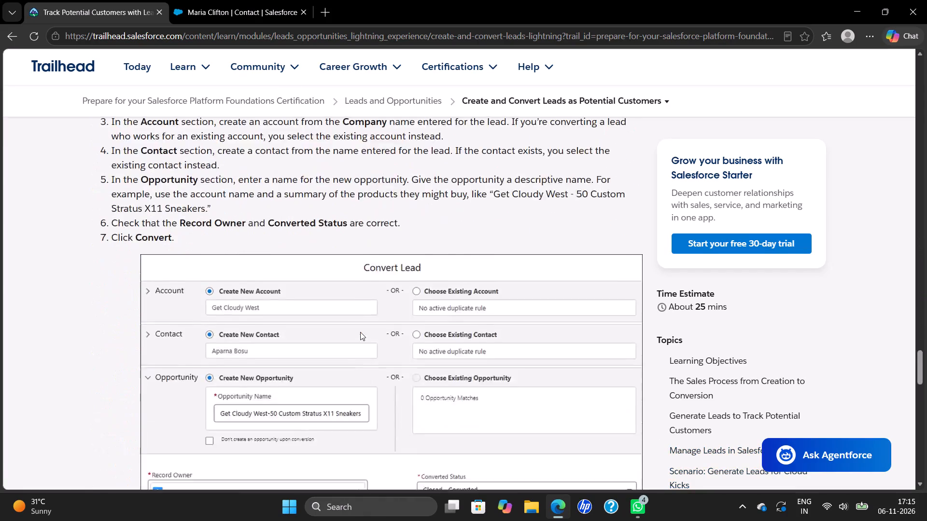
pyautogui.scroll(-1, 360, 332)
pyautogui.scroll(2, 360, 332)
pyautogui.scroll(-1, 360, 332)
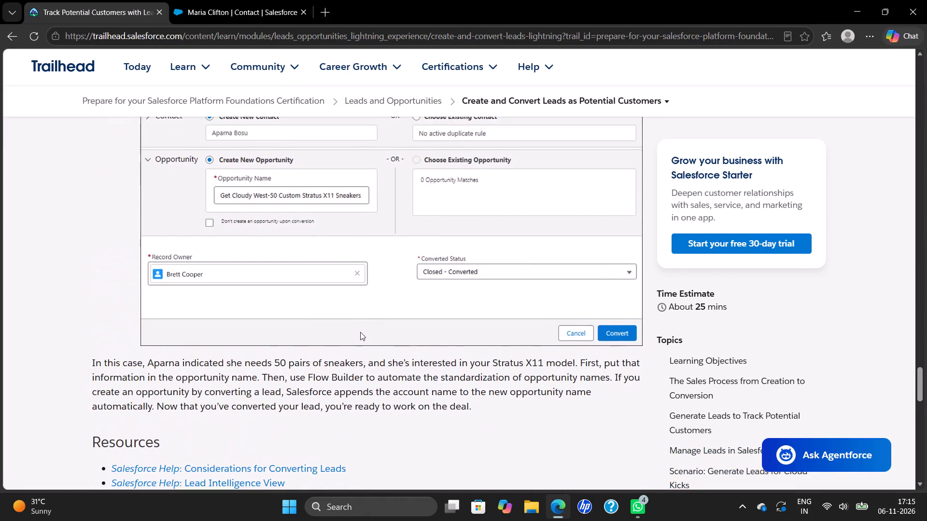
pyautogui.scroll(-1, 360, 332)
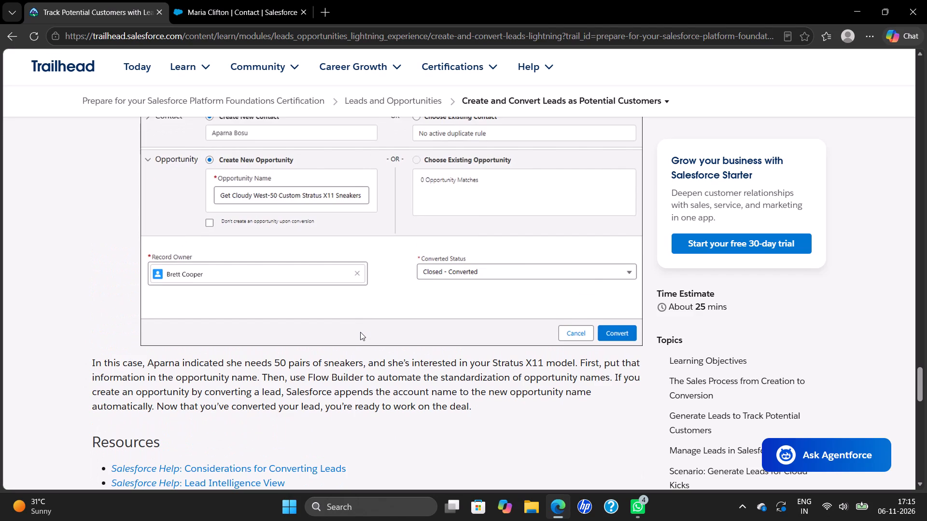
pyautogui.scroll(-5, 360, 332)
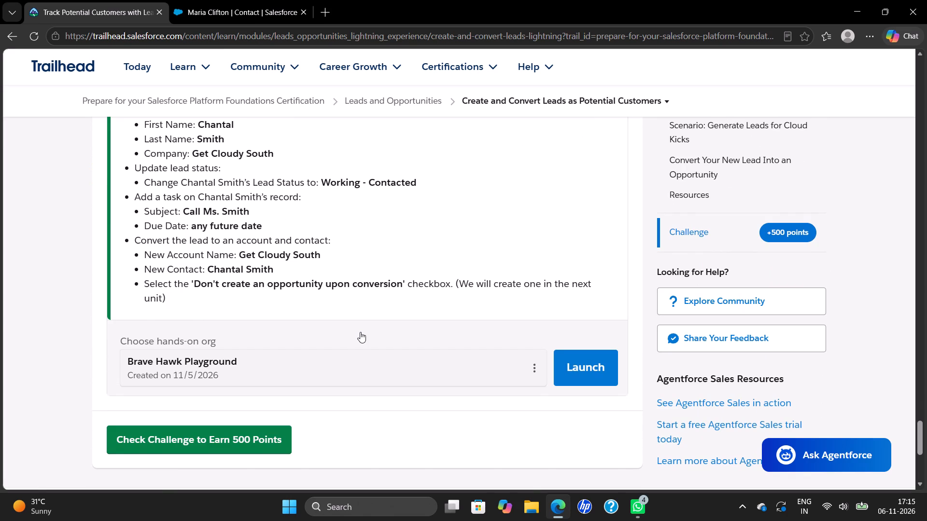
# Open the hands-on org choices for the challenge, where Brave Hawk Playground is selected.
pyautogui.click(537, 370)
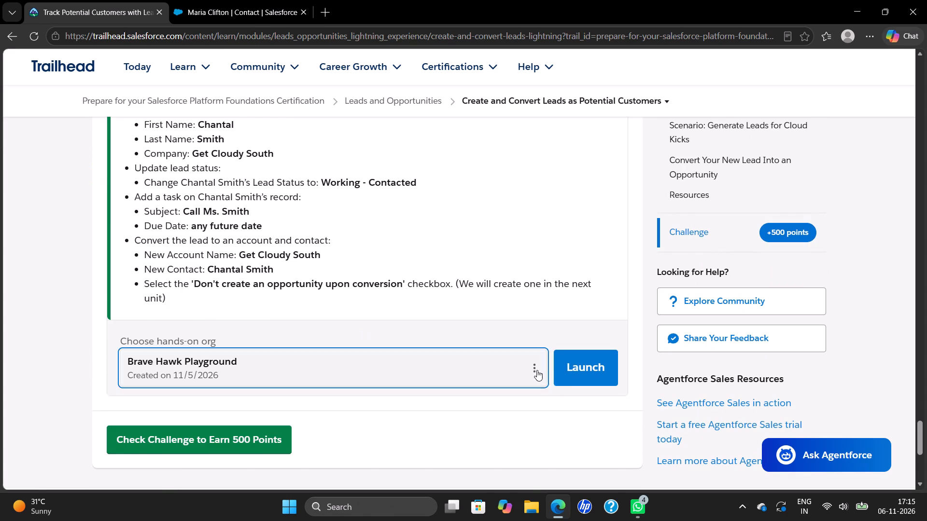
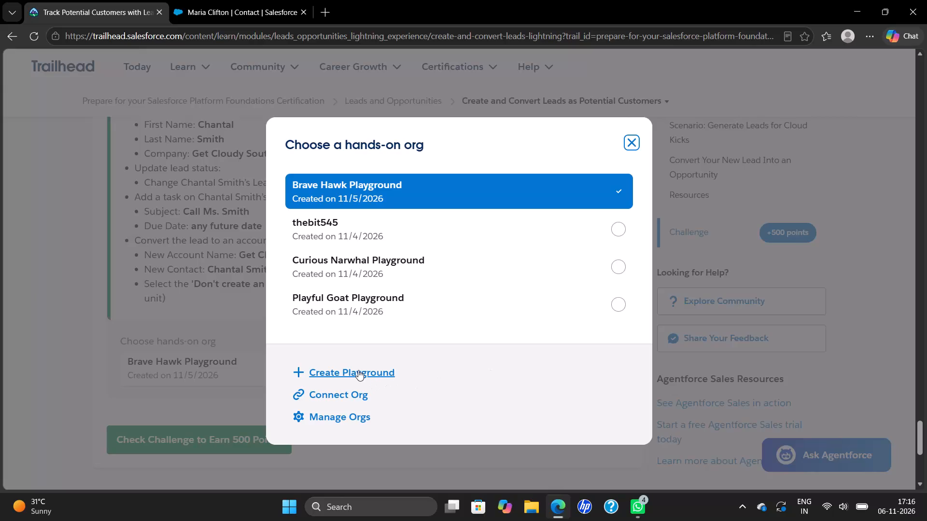
# Create a new Trailhead Playground named Sahil123 for the leads challenge, replacing the suggested name.
pyautogui.click(358, 370)
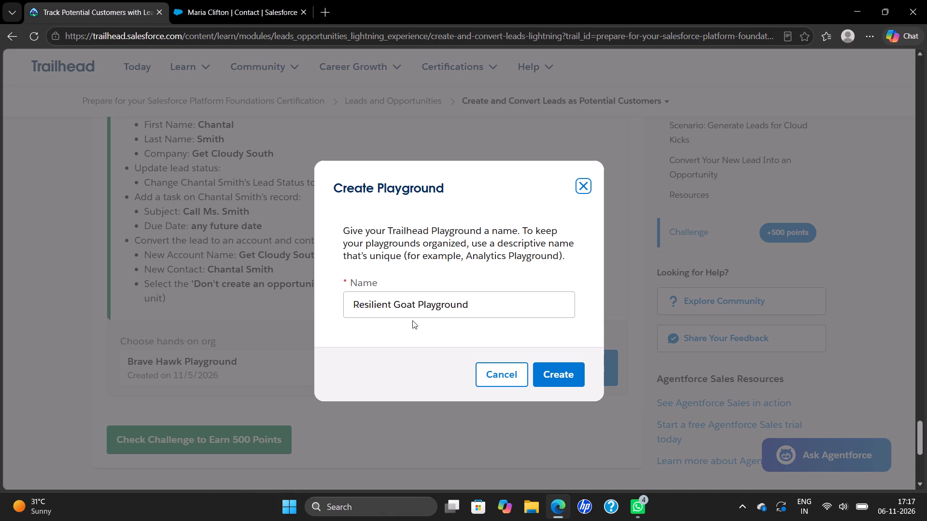
pyautogui.click(520, 306)
pyautogui.press('BackSpace')
pyautogui.press('BackSpace')
pyautogui.press('BackSpace')
pyautogui.press('BackSpace')
pyautogui.press('BackSpace')
pyautogui.press('BackSpace')
pyautogui.press('BackSpace')
pyautogui.press('BackSpace')
pyautogui.press('BackSpace')
pyautogui.press('BackSpace')
pyautogui.press('BackSpace')
pyautogui.press('BackSpace')
pyautogui.press('BackSpace')
pyautogui.press('BackSpace')
pyautogui.press('BackSpace')
pyautogui.press('BackSpace')
pyautogui.press('BackSpace')
pyautogui.press('BackSpace')
pyautogui.press('BackSpace')
pyautogui.press('BackSpace')
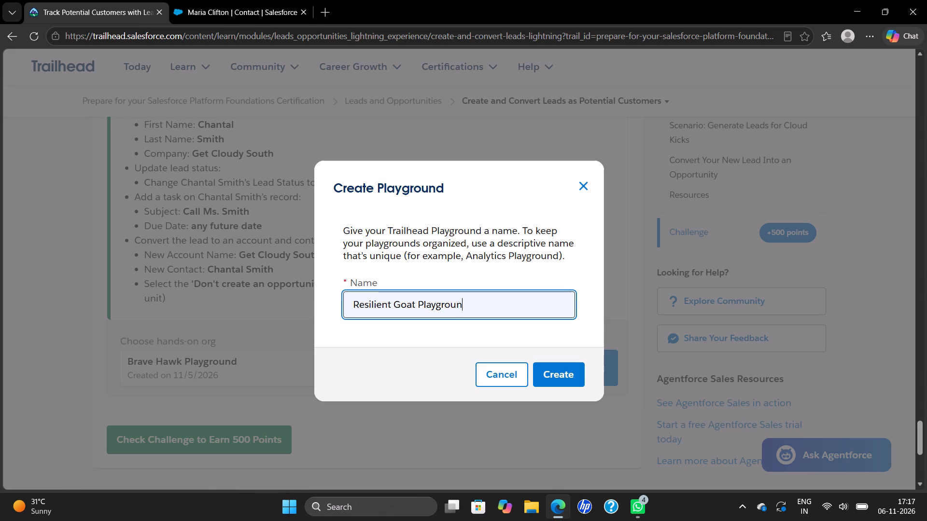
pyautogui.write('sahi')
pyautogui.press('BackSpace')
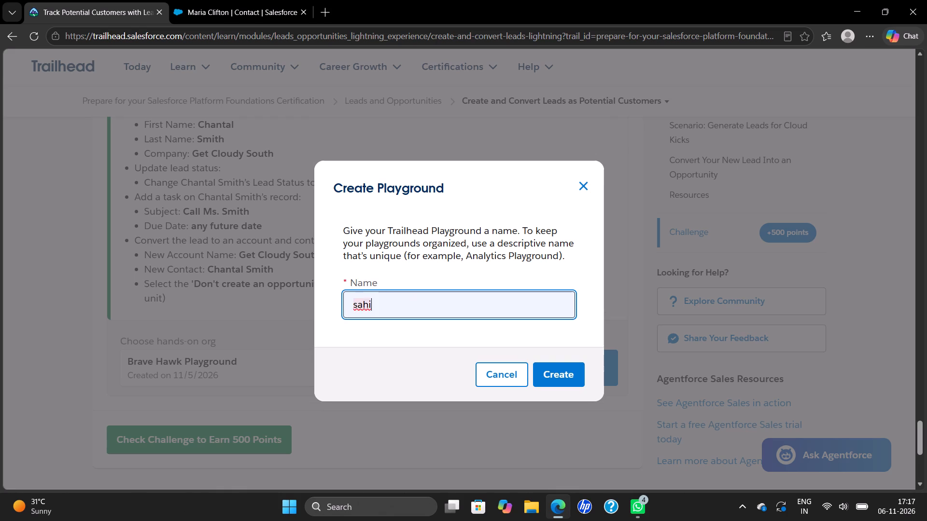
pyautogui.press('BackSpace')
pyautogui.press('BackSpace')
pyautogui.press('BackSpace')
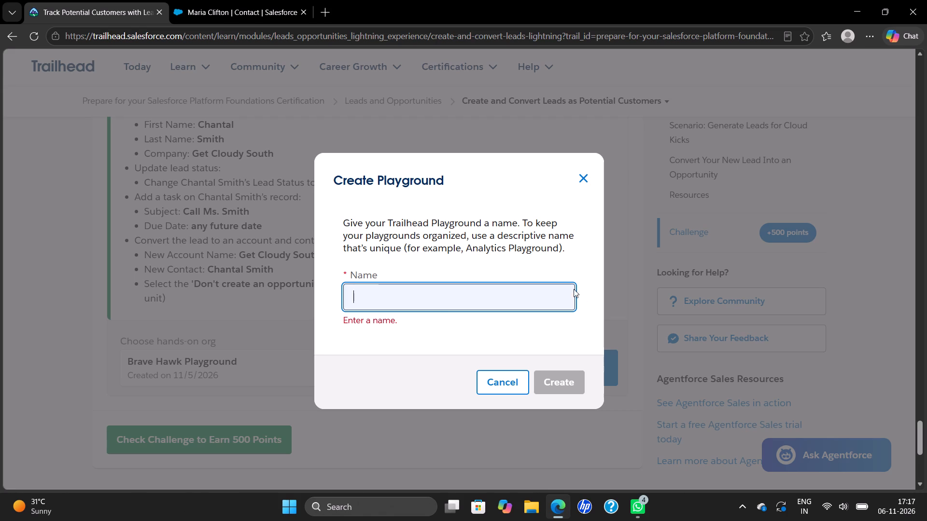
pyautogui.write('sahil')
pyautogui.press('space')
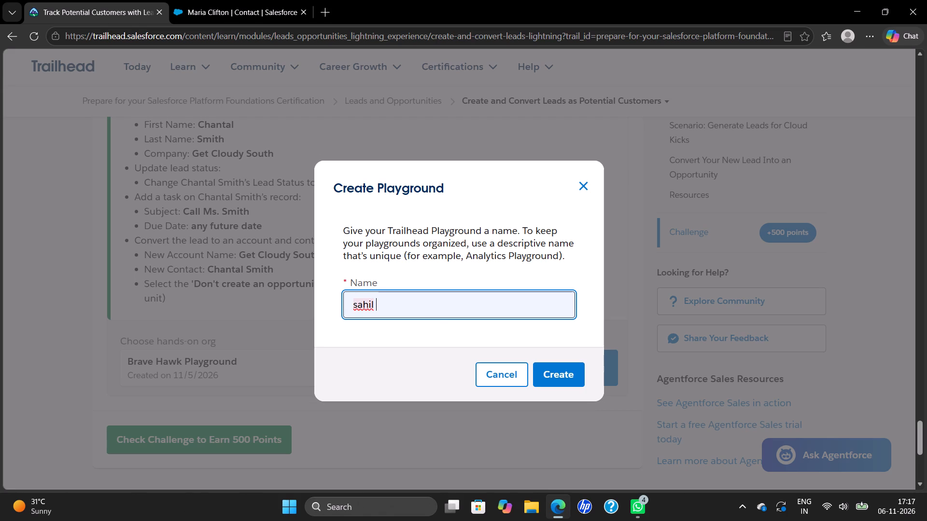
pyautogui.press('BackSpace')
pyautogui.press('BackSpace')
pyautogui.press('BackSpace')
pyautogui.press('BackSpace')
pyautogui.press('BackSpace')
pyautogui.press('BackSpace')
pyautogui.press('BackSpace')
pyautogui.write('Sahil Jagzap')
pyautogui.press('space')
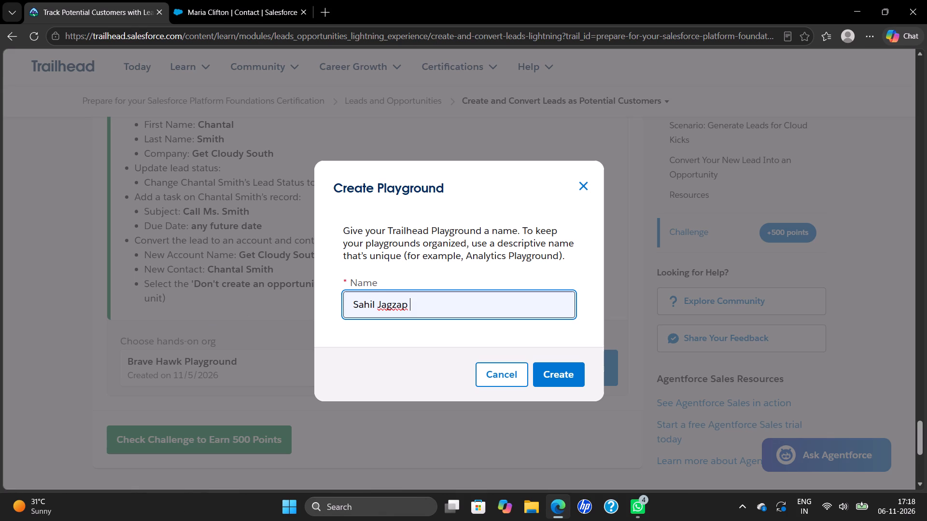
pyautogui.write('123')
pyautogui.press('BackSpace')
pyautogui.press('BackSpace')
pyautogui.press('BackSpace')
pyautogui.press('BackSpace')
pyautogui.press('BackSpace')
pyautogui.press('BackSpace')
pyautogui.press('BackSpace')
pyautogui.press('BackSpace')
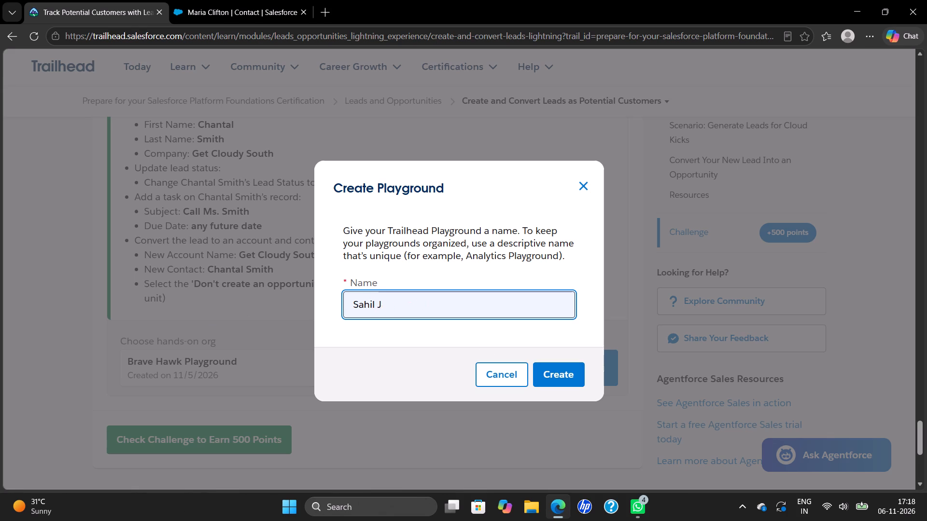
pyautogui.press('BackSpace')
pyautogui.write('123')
pyautogui.click(568, 372)
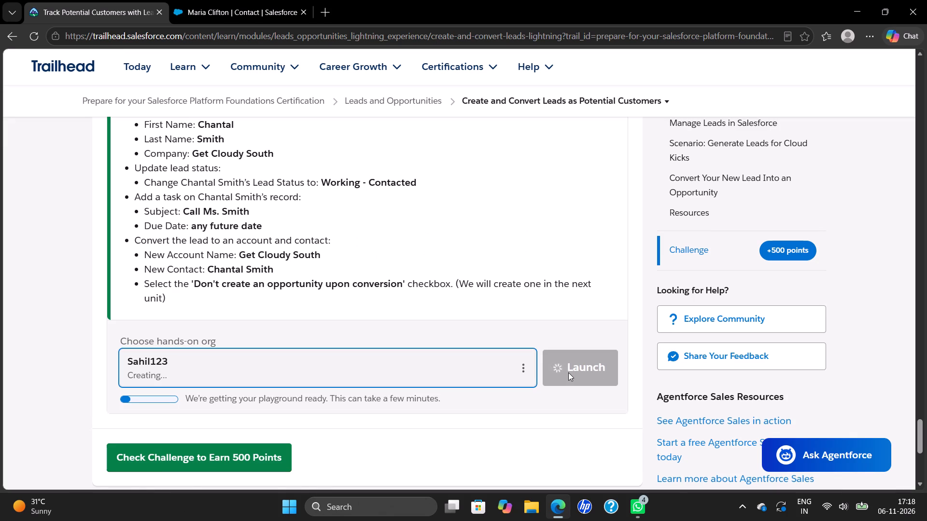
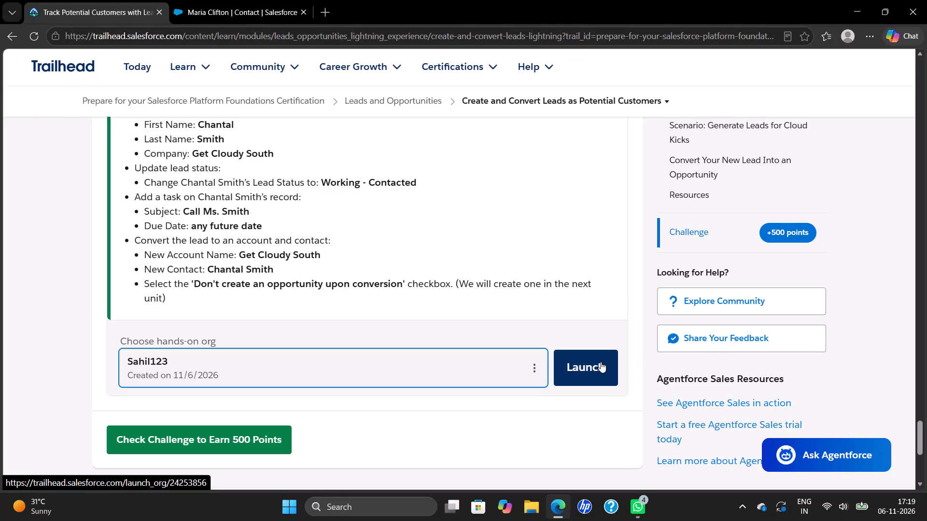
# Launch the Sahil123 playground from the leads challenge and open the Sales app in it.
pyautogui.click(601, 362)
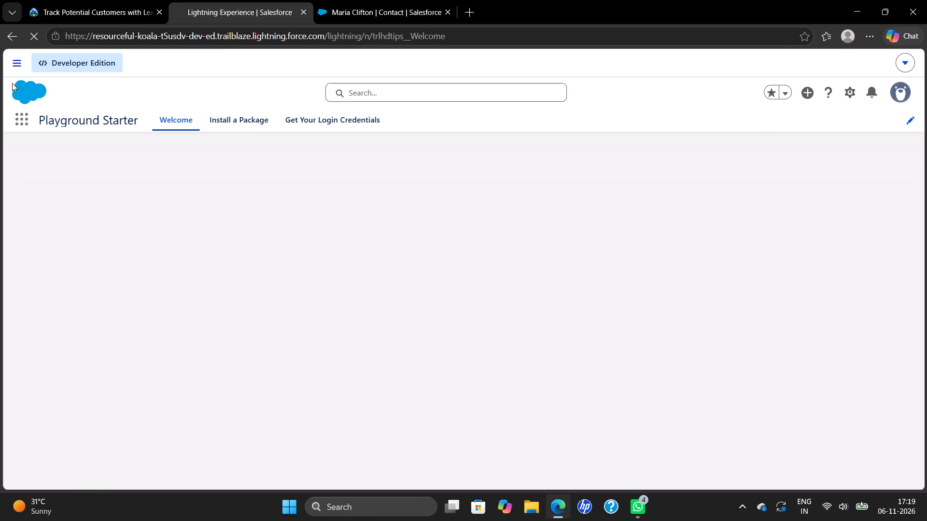
pyautogui.click(19, 118)
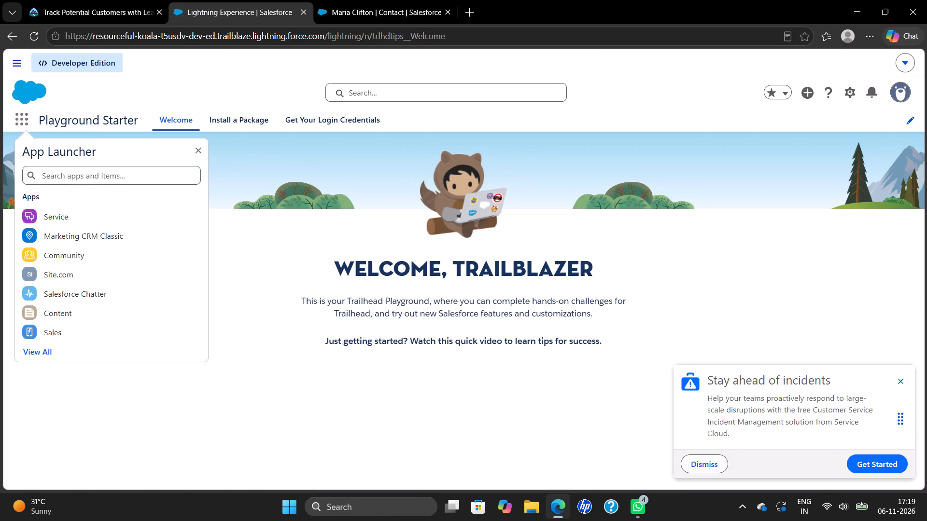
pyautogui.click(57, 175)
pyautogui.write('sel')
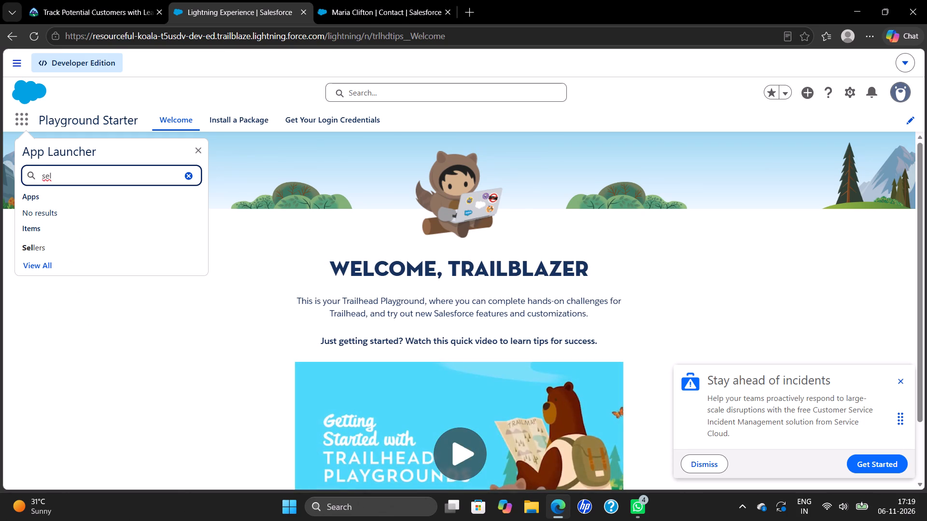
pyautogui.press('BackSpace')
pyautogui.press('BackSpace')
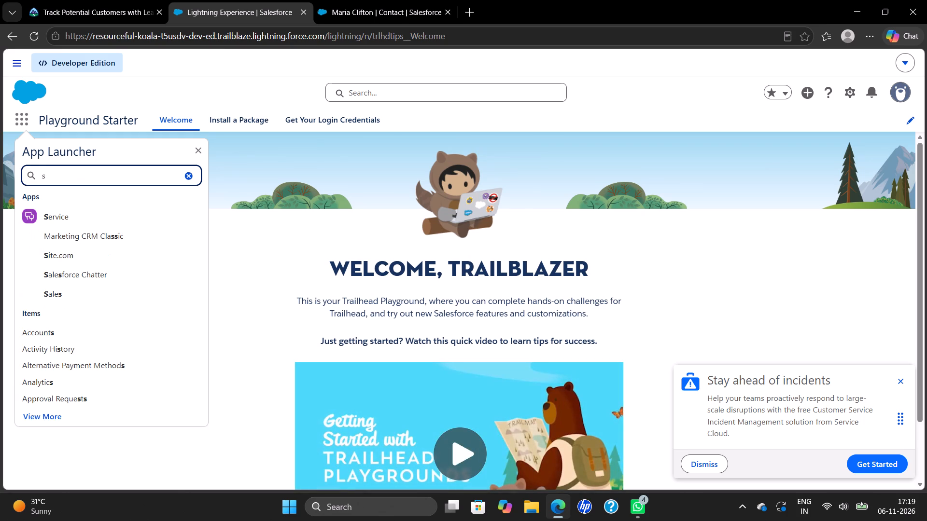
pyautogui.press('BackSpace')
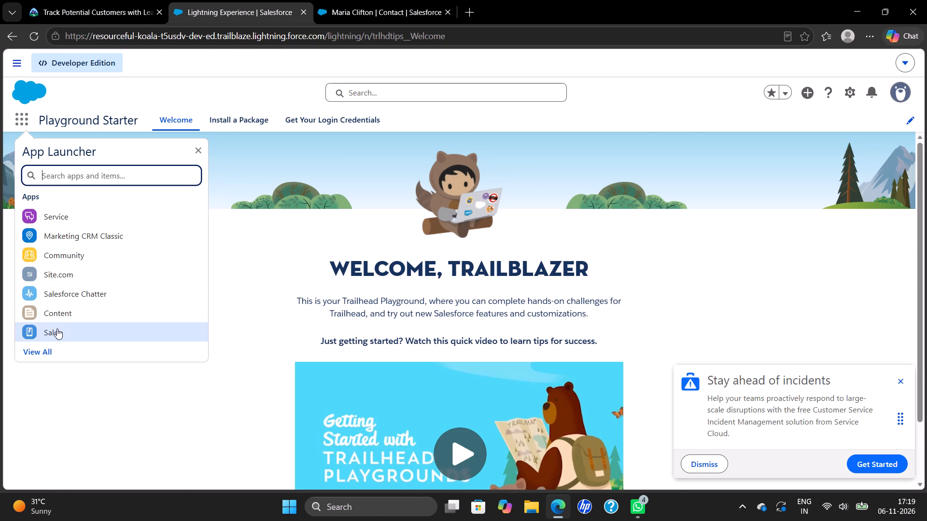
pyautogui.click(56, 329)
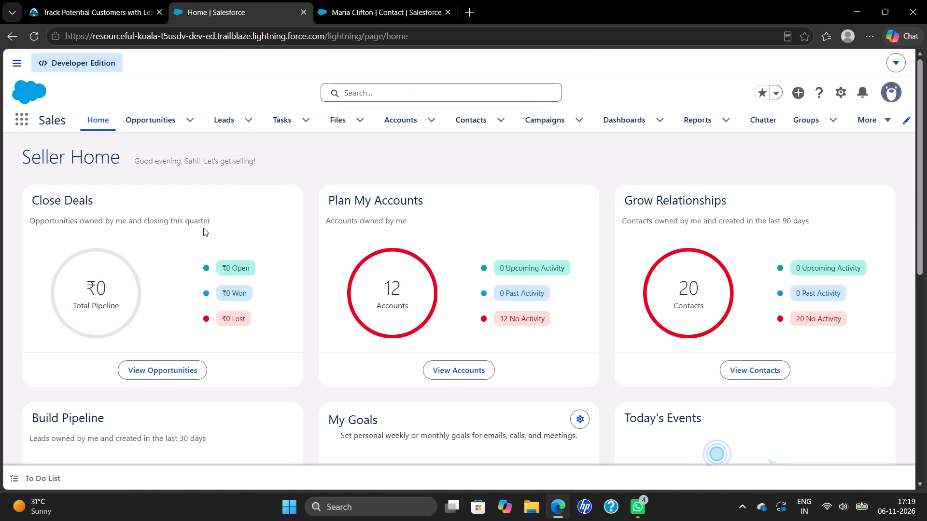
# Start a new lead and fill its First Name with Chantal, copied from the challenge instructions.
pyautogui.click(230, 118)
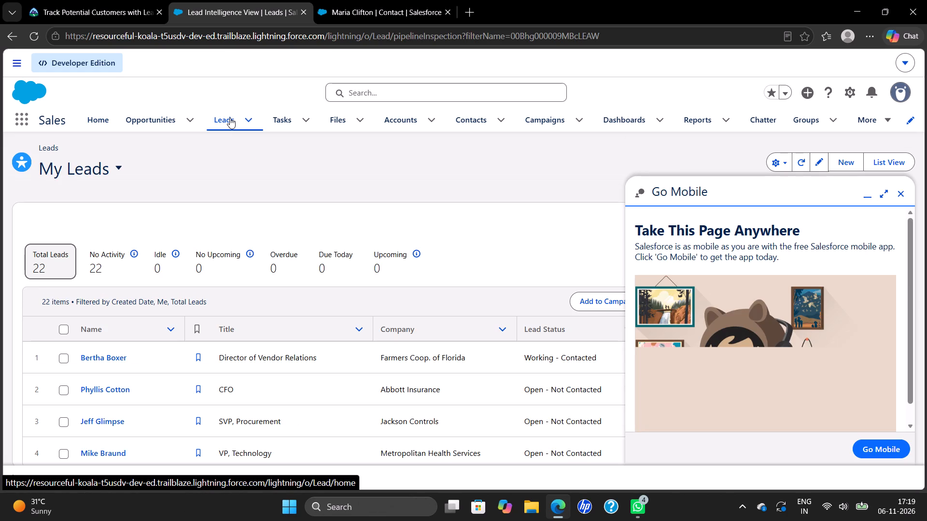
pyautogui.click(853, 165)
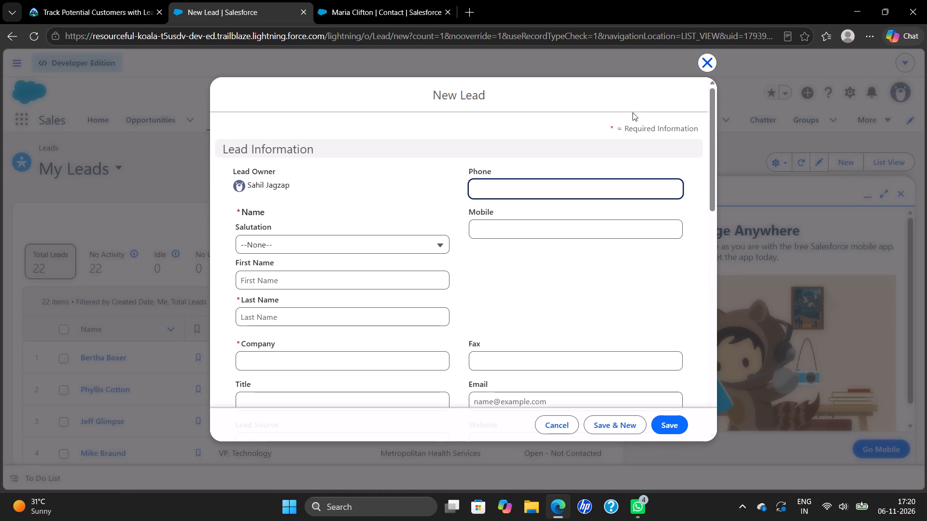
pyautogui.click(114, 10)
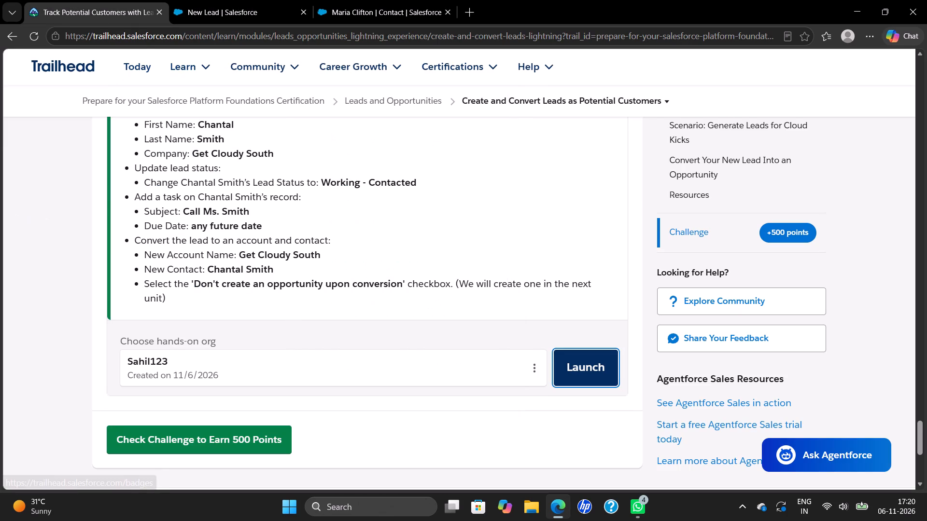
pyautogui.scroll(1, 206, 193)
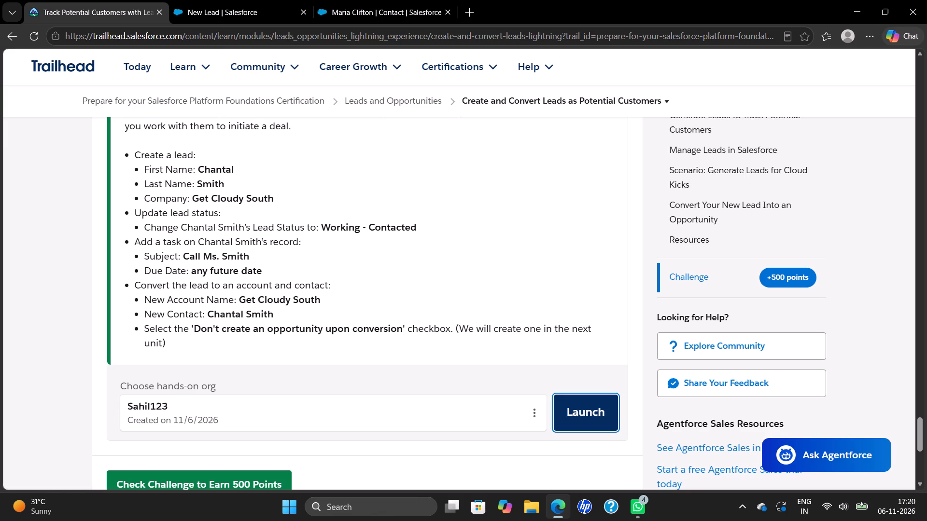
pyautogui.moveTo(200, 169); pyautogui.dragTo(254, 171)
pyautogui.hotkey('ctrl', 'c')
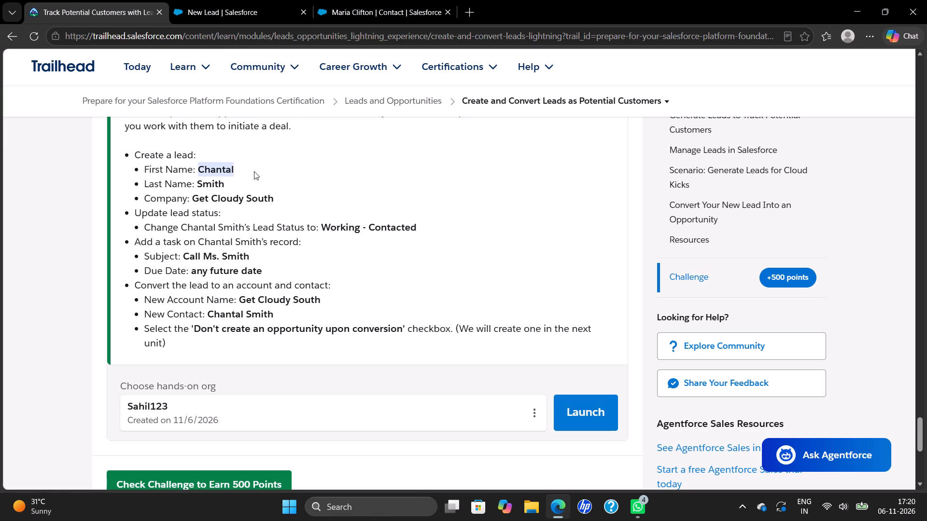
pyautogui.click(231, 13)
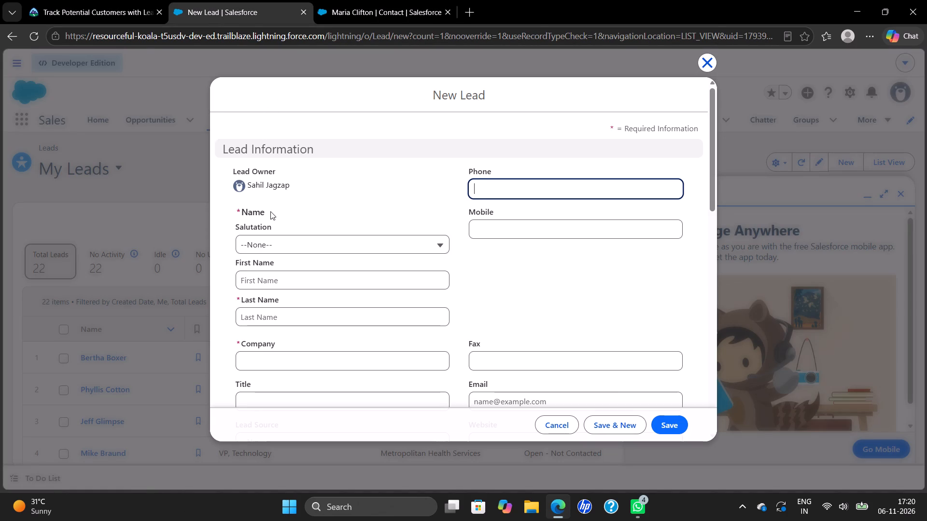
pyautogui.click(272, 281)
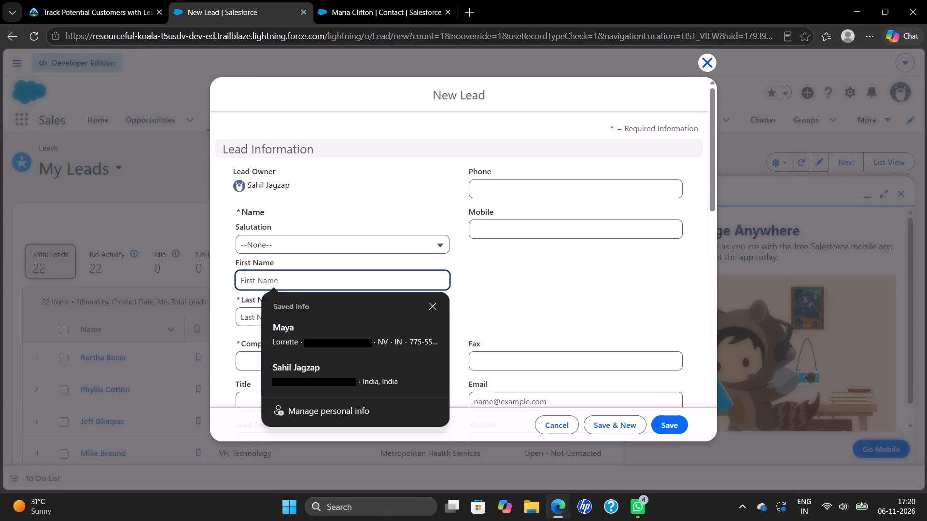
pyautogui.hotkey('ctrl', 'v')
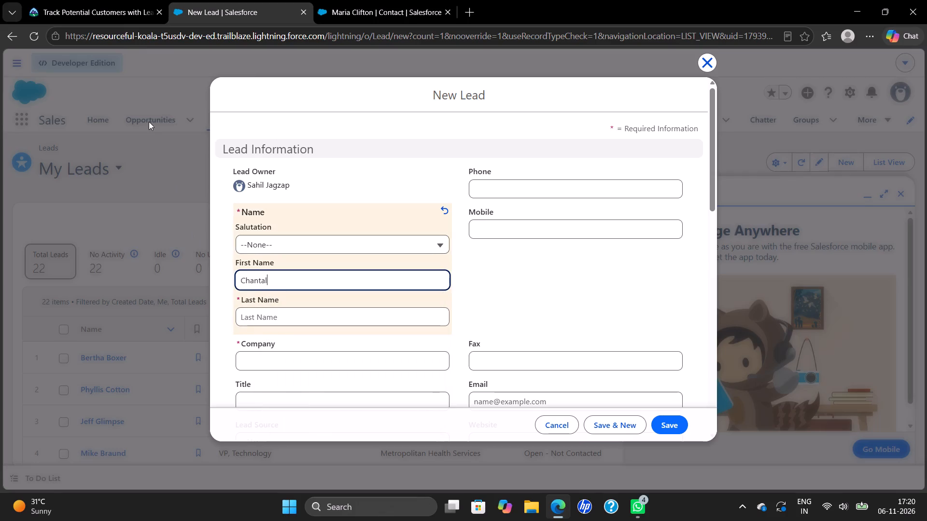
# Copy the last name Smith from the challenge instructions into the new lead's Last Name.
pyautogui.click(86, 11)
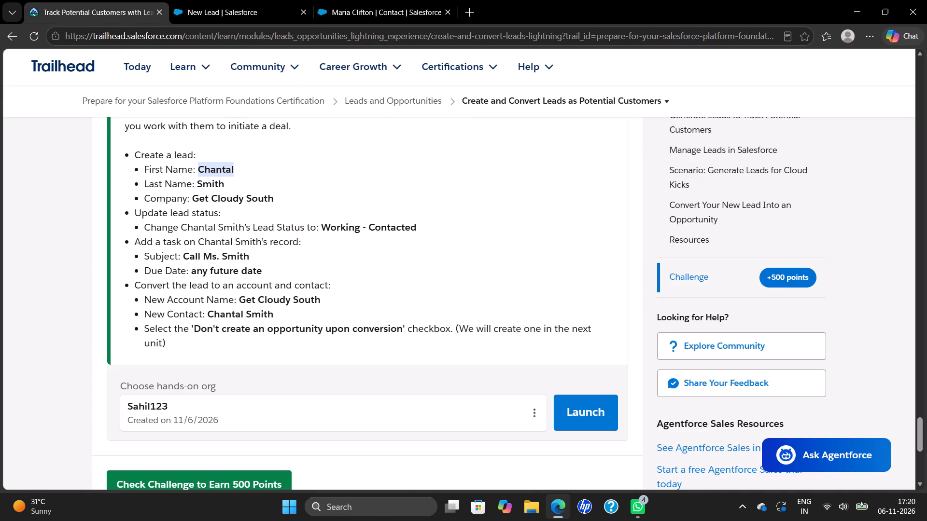
pyautogui.moveTo(197, 184); pyautogui.dragTo(230, 187)
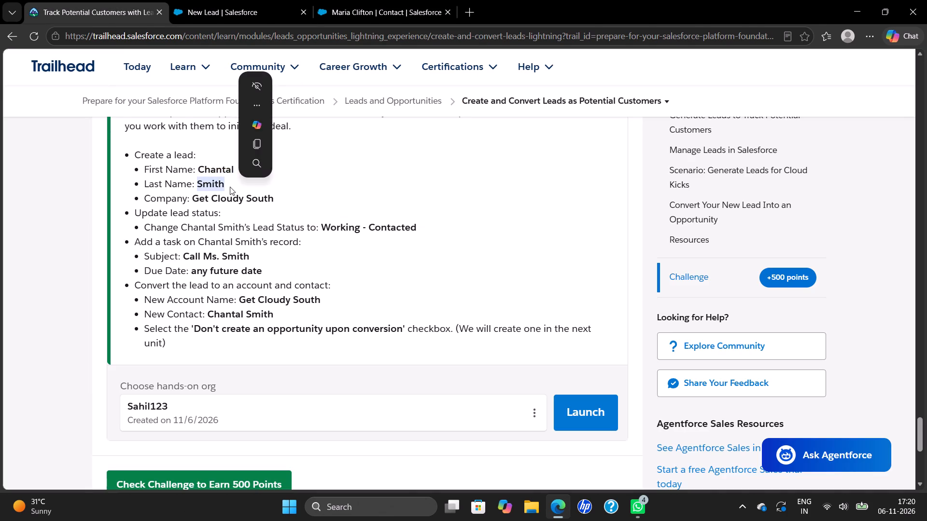
pyautogui.hotkey('ctrl', 'c')
pyautogui.click(226, 4)
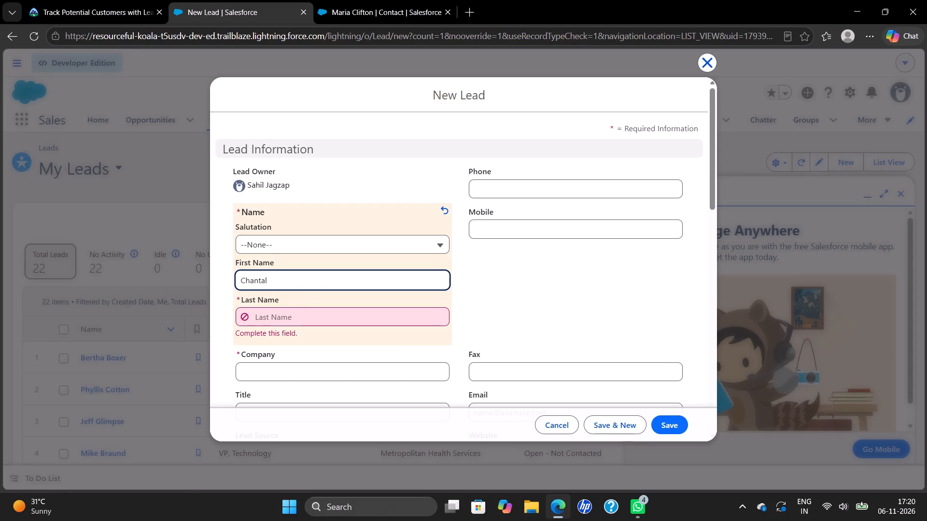
pyautogui.click(286, 312)
pyautogui.hotkey('ctrl', 'v')
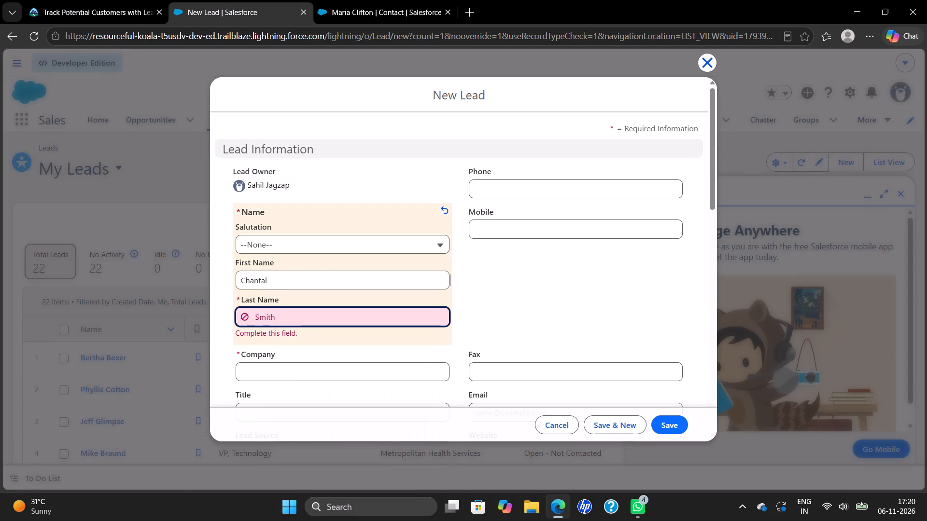
pyautogui.click(459, 324)
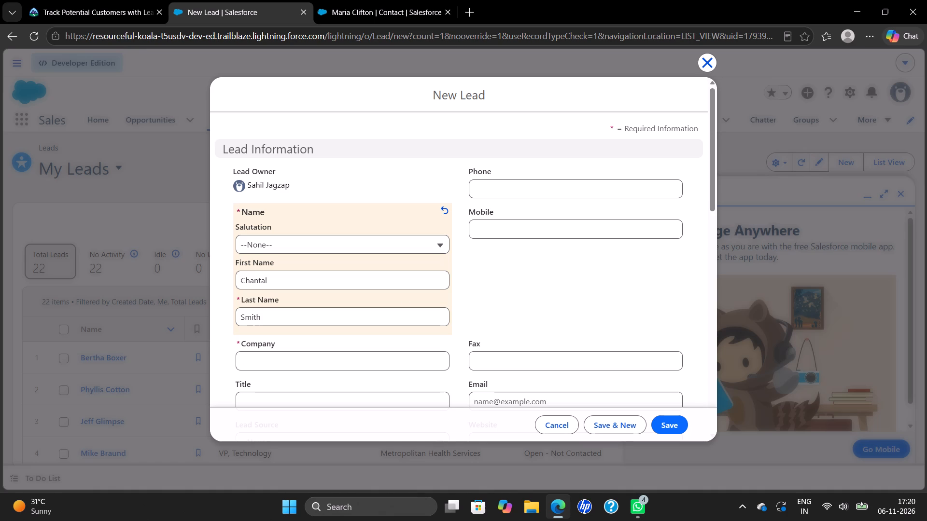
# Copy the company Get Cloudy South from the challenge instructions into the new lead's Company.
pyautogui.click(74, 7)
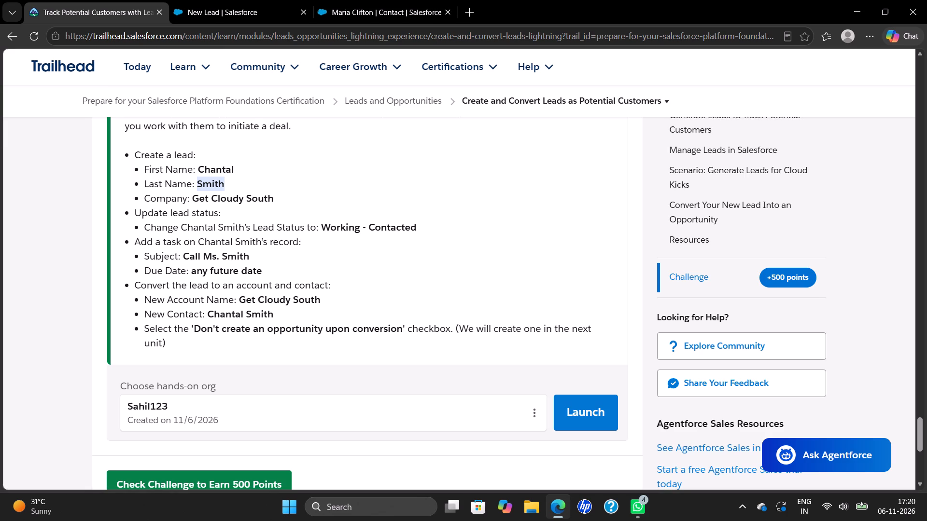
pyautogui.moveTo(191, 195); pyautogui.dragTo(273, 204)
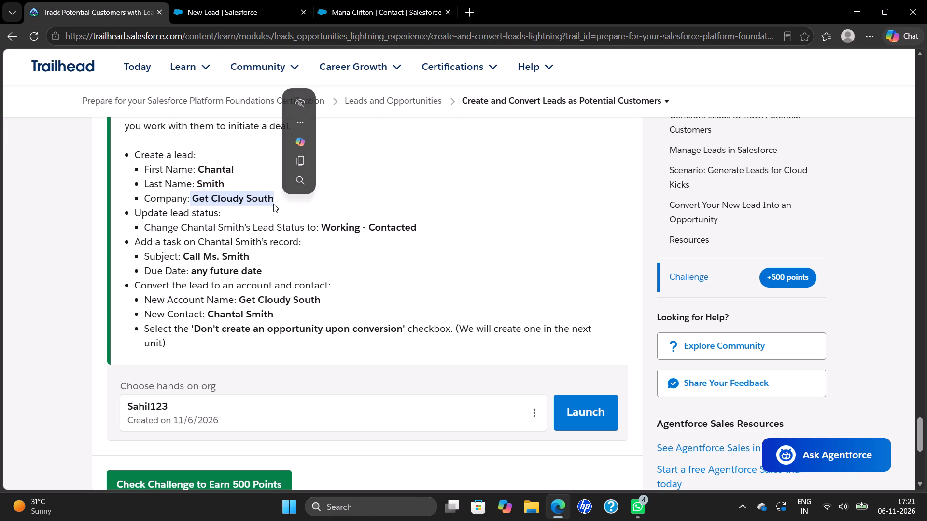
pyautogui.hotkey('ctrl', 'c')
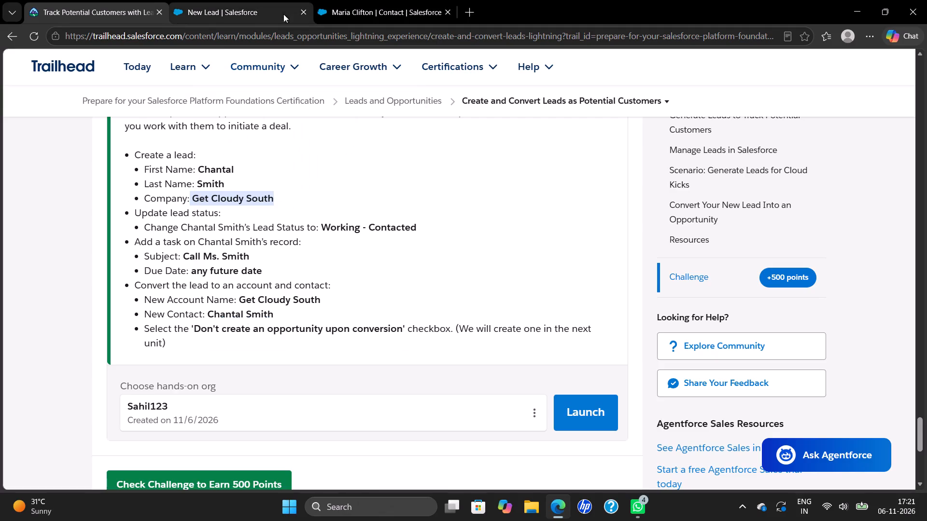
pyautogui.click(253, 11)
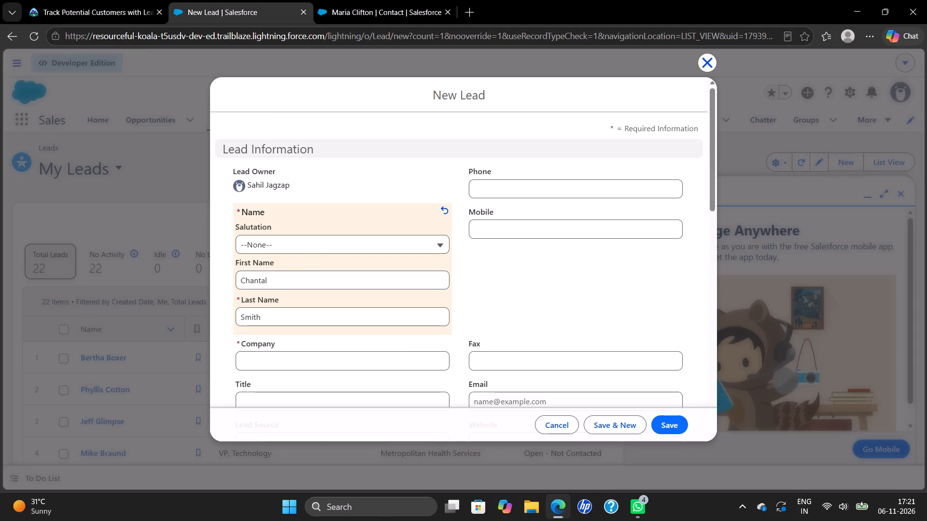
pyautogui.click(302, 356)
pyautogui.hotkey('ctrl', 'v')
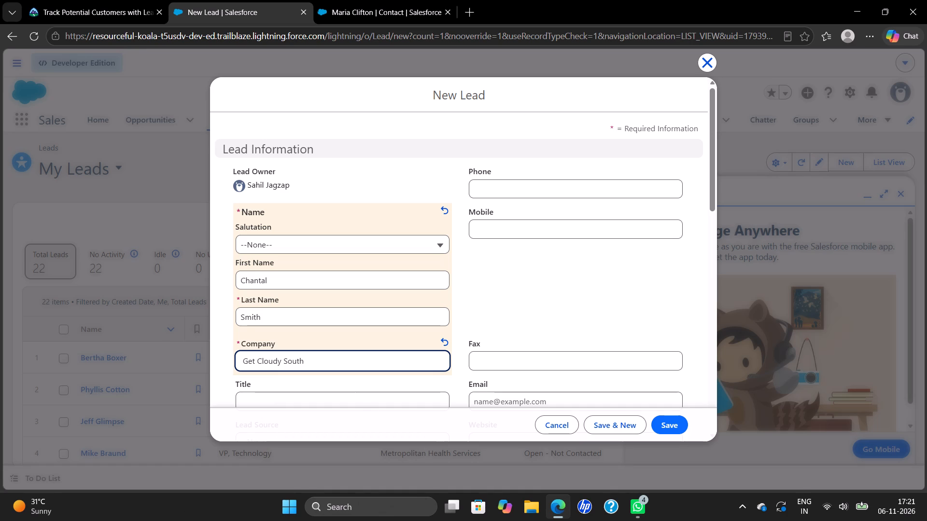
# Set the new lead's Lead Status to Working - Contacted and save the lead.
pyautogui.scroll(-4, 455, 376)
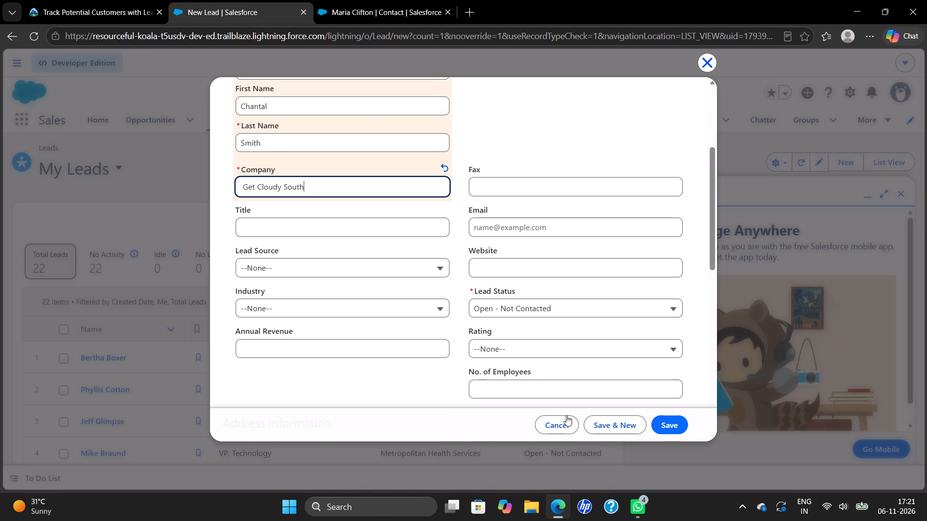
pyautogui.click(615, 304)
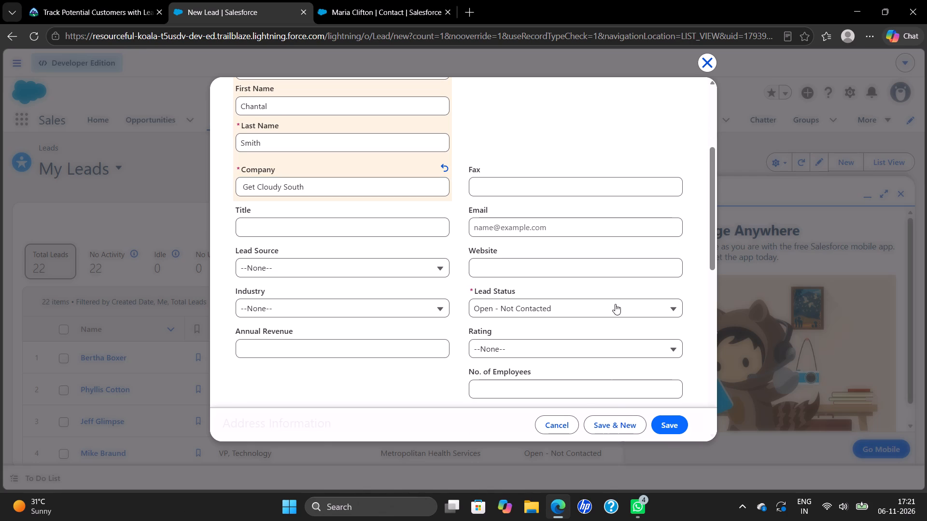
pyautogui.click(553, 371)
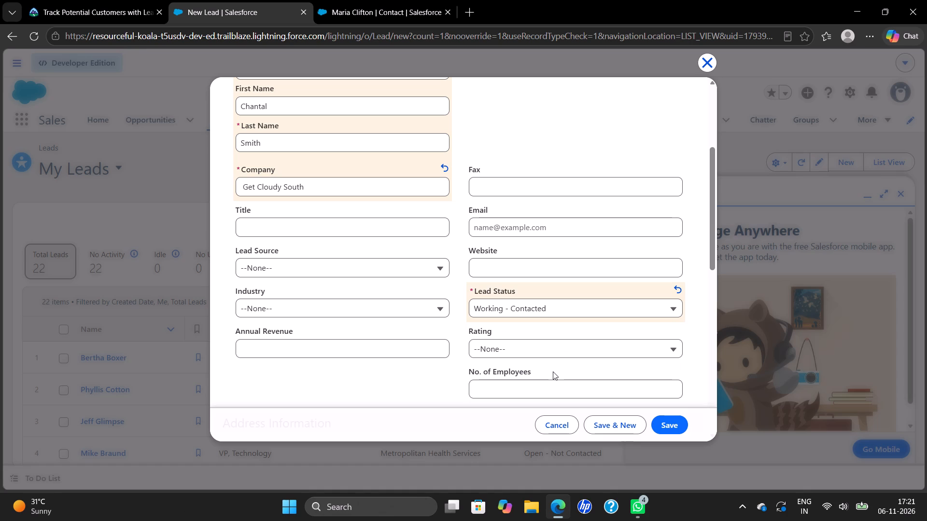
pyautogui.click(670, 426)
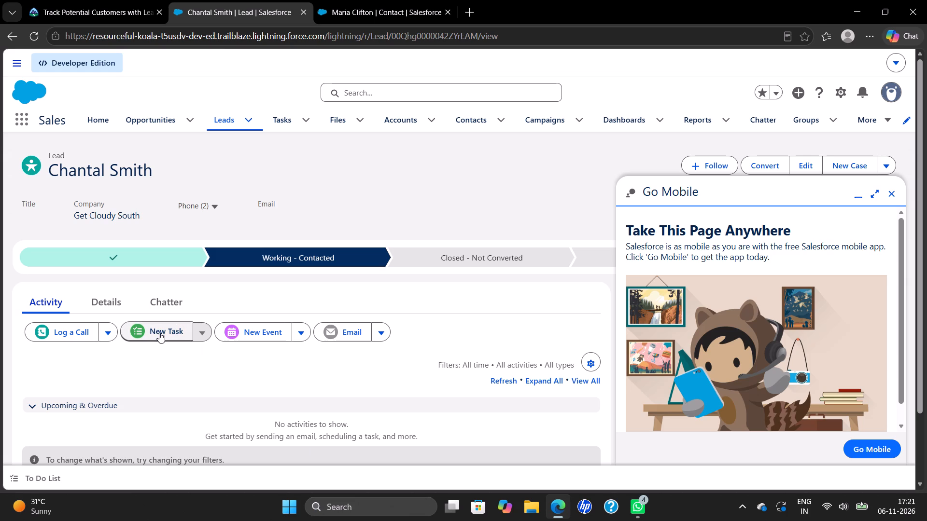
# Start a new task on the Get Cloudy South lead with the subject Call Ms. Smith, copied from the challenge instructions.
pyautogui.click(160, 331)
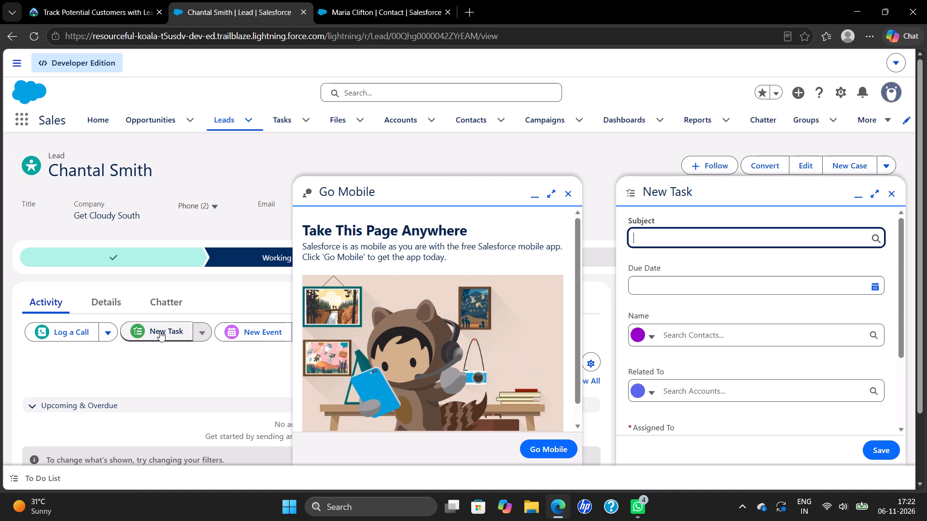
pyautogui.click(566, 192)
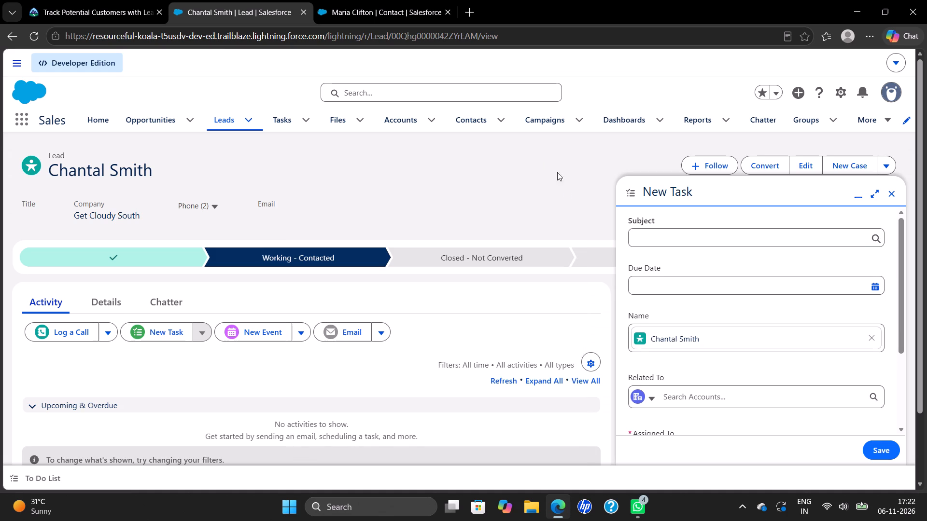
pyautogui.click(82, 6)
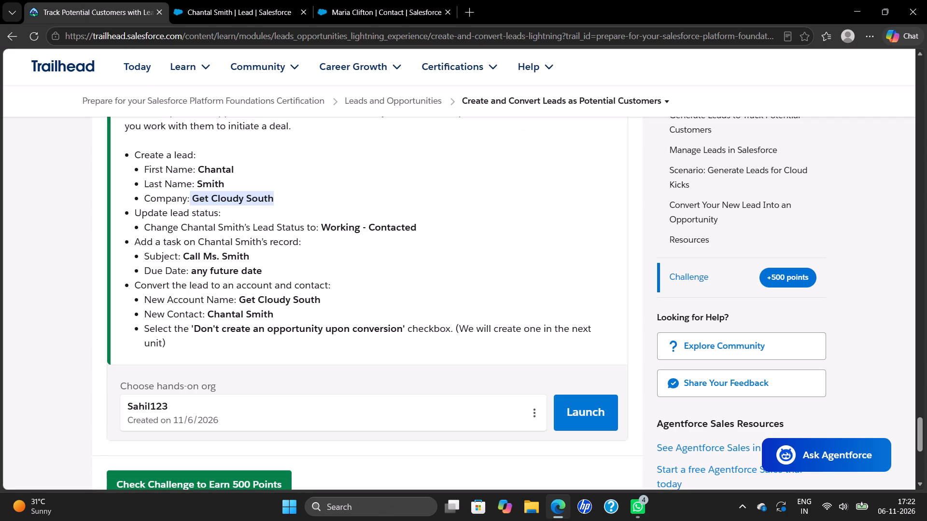
pyautogui.moveTo(185, 258); pyautogui.dragTo(255, 253)
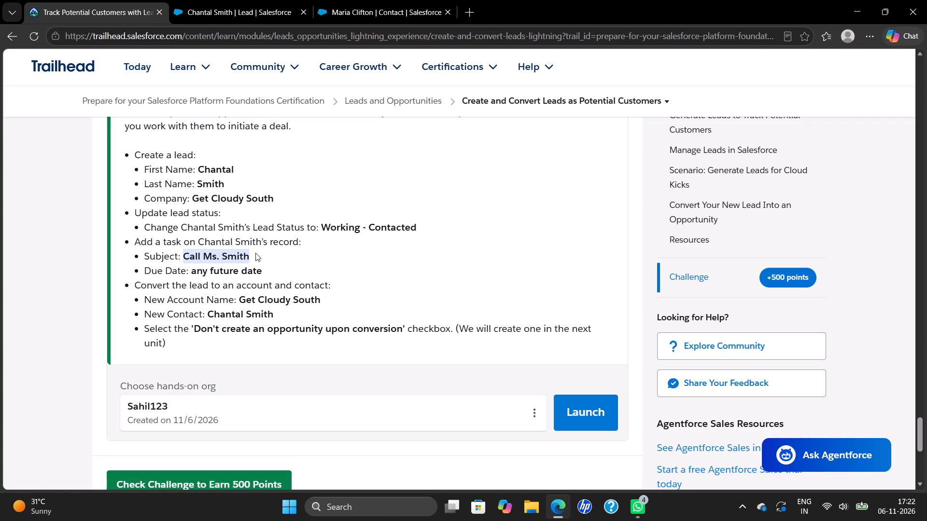
pyautogui.hotkey('ctrl', 'c')
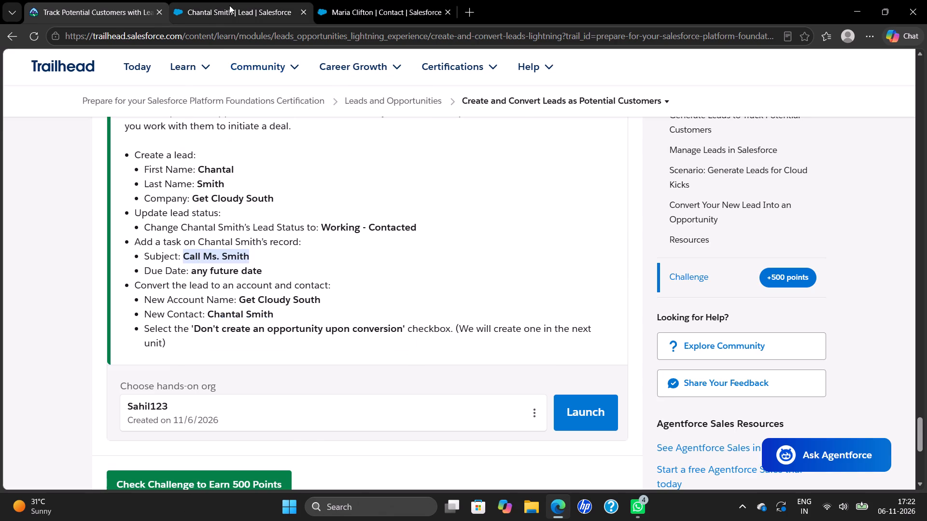
pyautogui.click(229, 5)
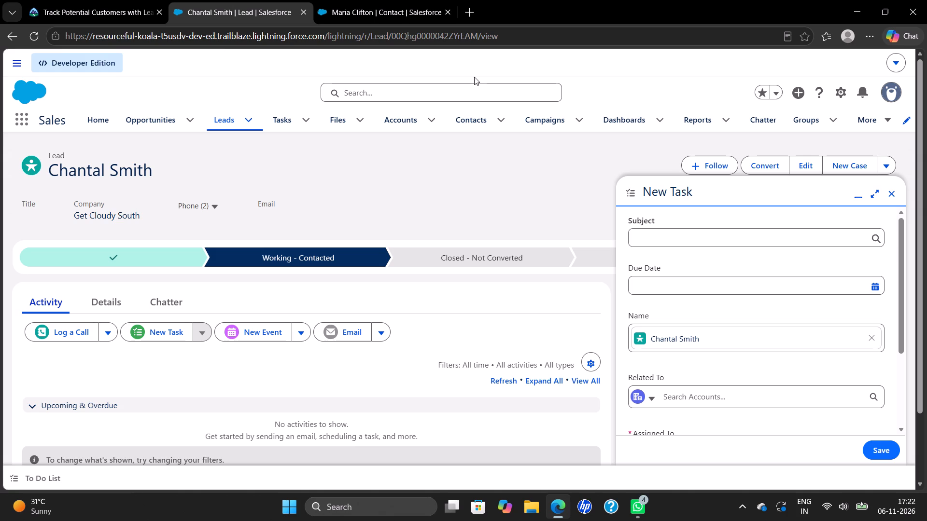
pyautogui.click(675, 229)
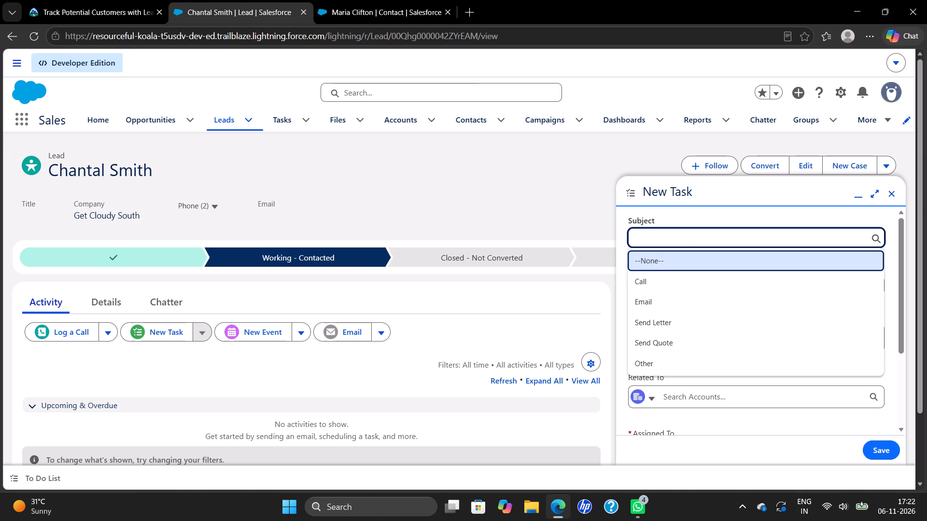
pyautogui.hotkey('ctrl', 'v')
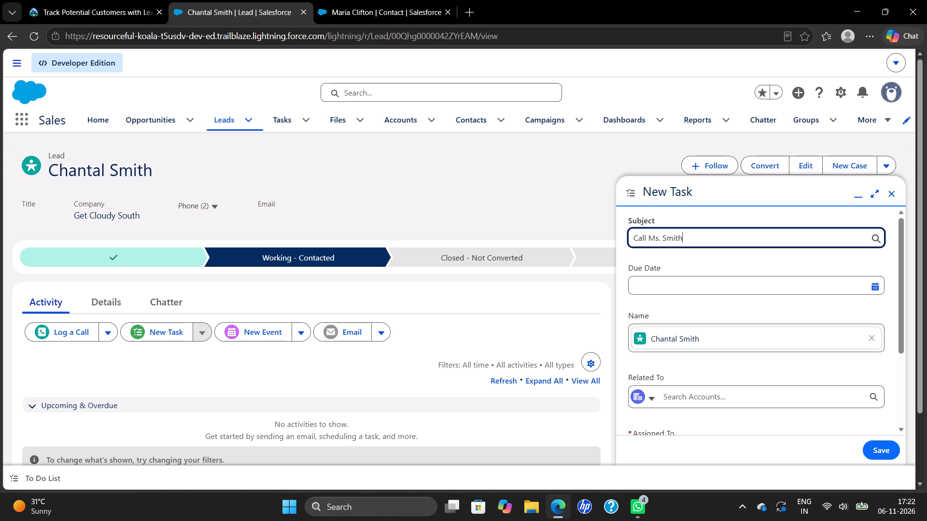
# Set the task's due date to 06/11/2028 and save the task.
pyautogui.click(817, 287)
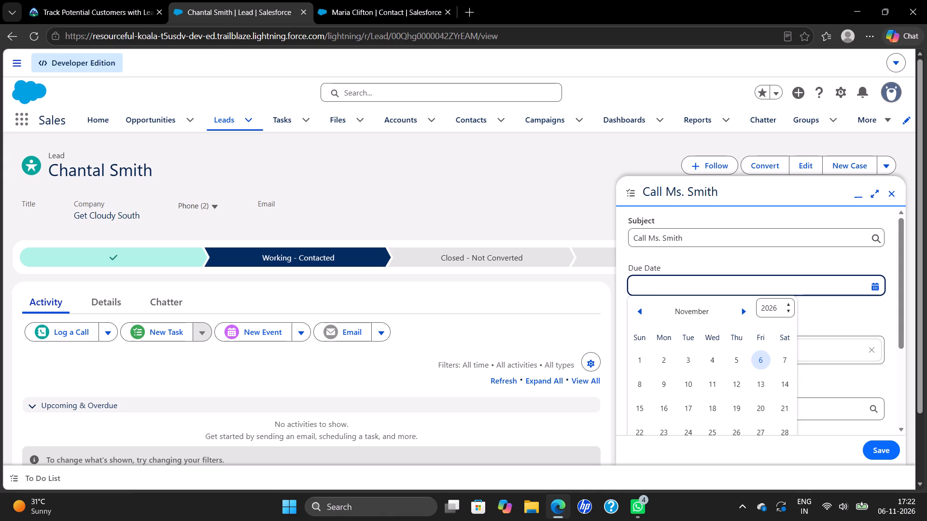
pyautogui.click(790, 313)
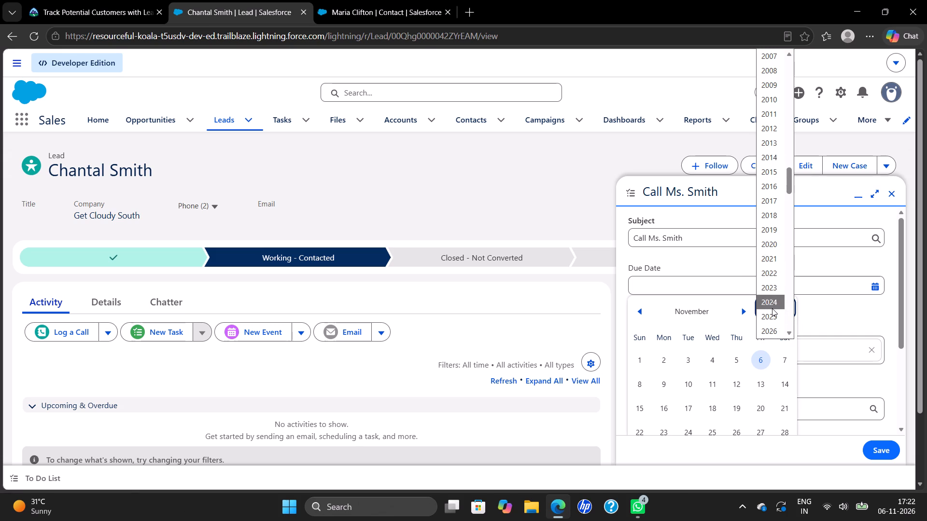
pyautogui.scroll(-1, 772, 308)
pyautogui.click(771, 296)
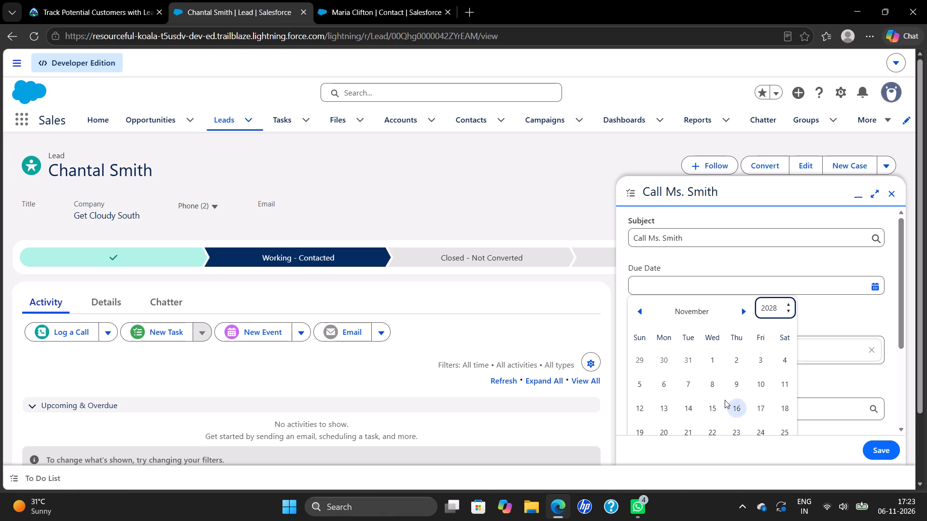
pyautogui.click(671, 388)
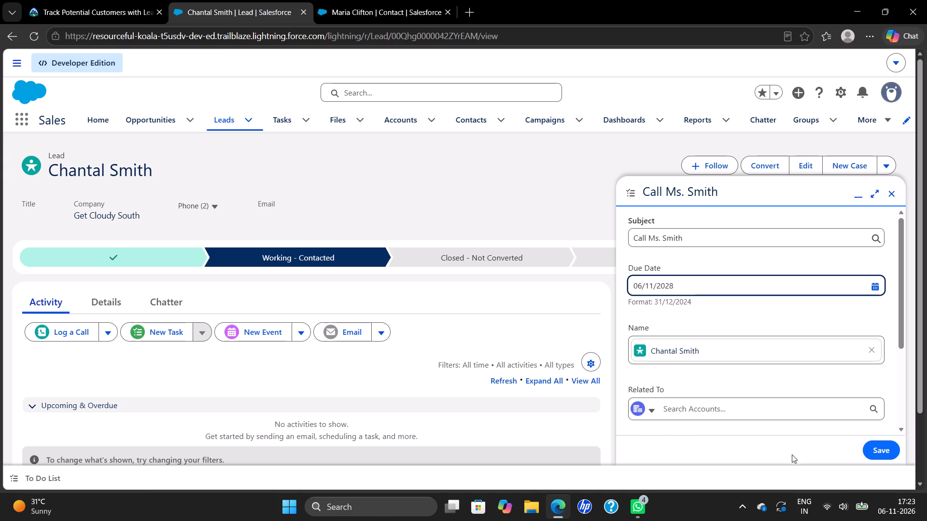
pyautogui.click(885, 452)
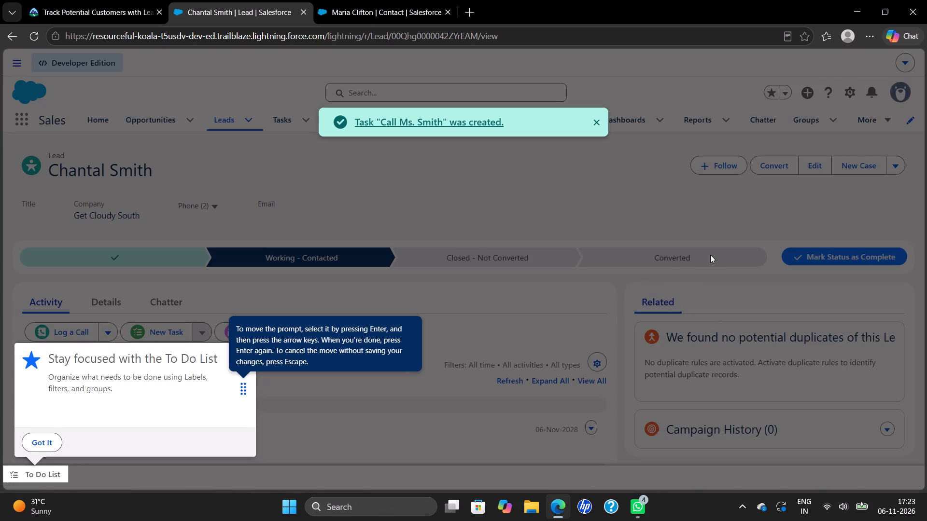
pyautogui.click(592, 214)
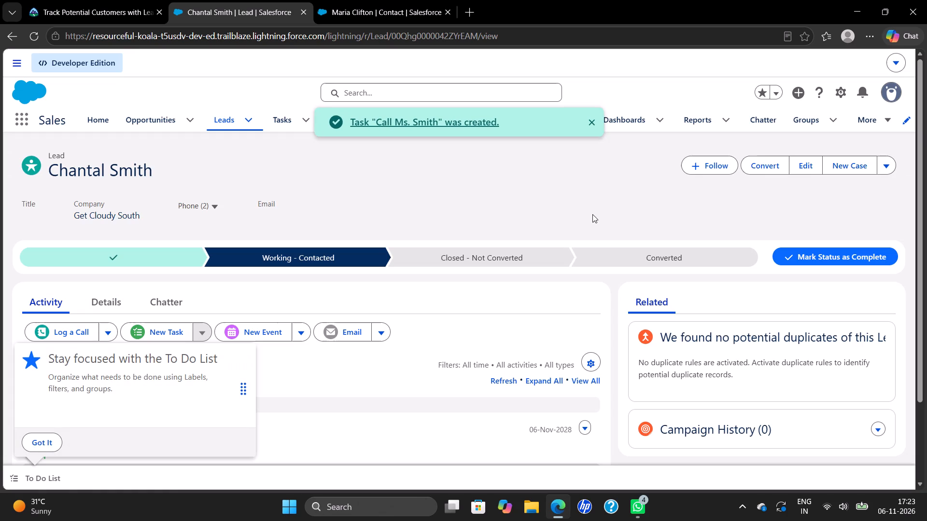
# Choose the Converted stage on the lead's path and open the converted status selection.
pyautogui.click(639, 251)
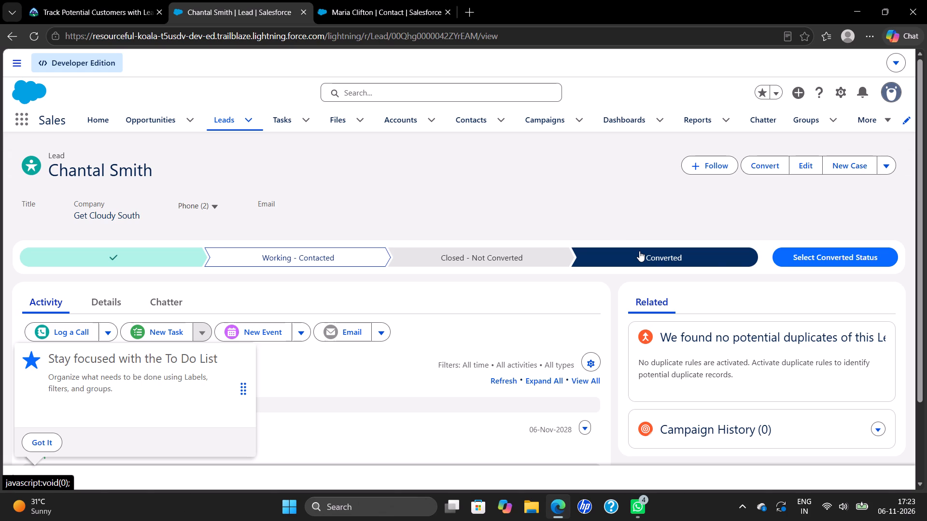
pyautogui.click(833, 251)
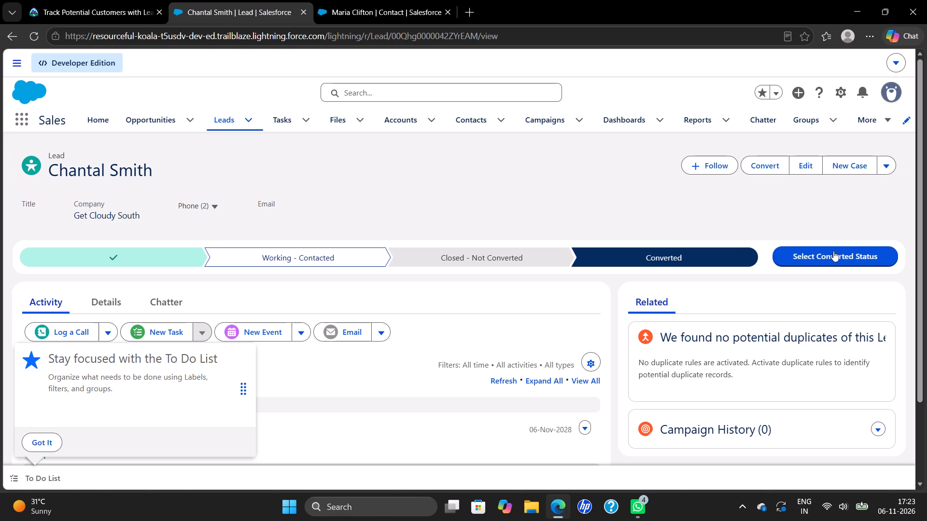
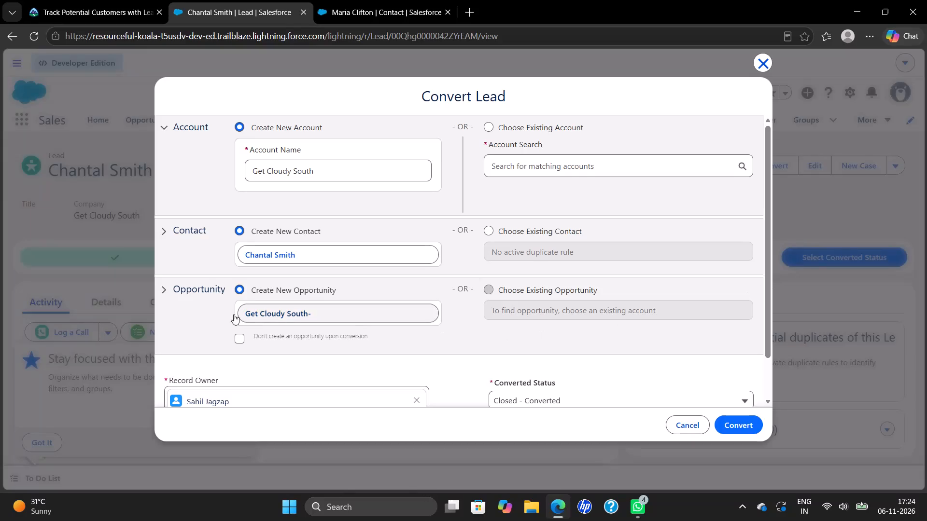
pyautogui.click(239, 337)
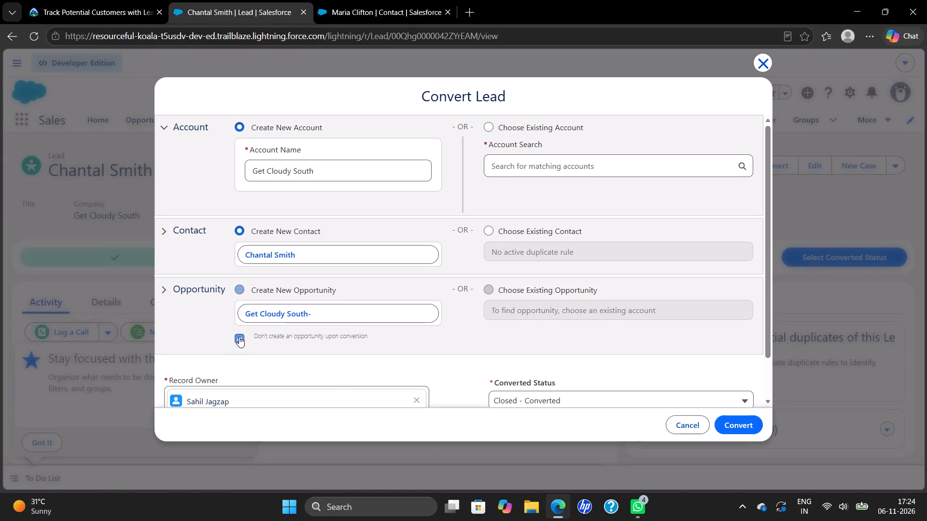
pyautogui.click(750, 421)
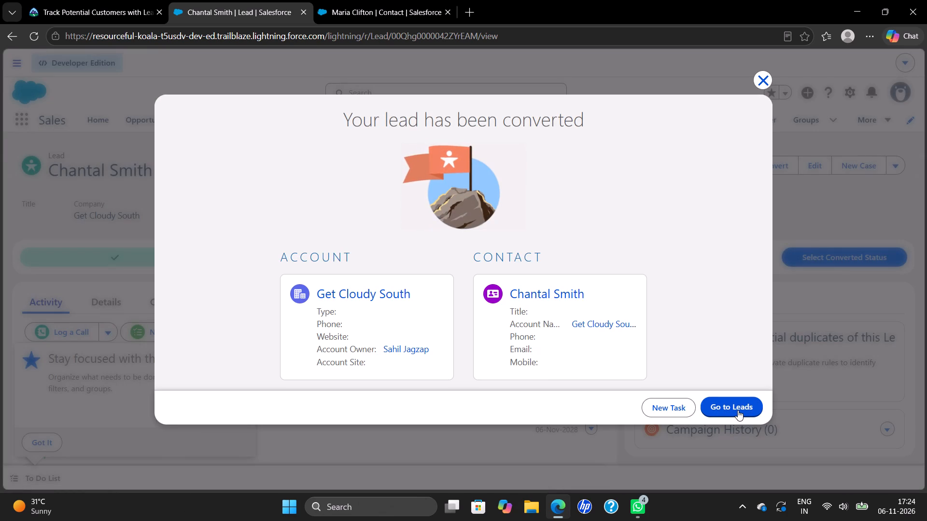
pyautogui.click(733, 404)
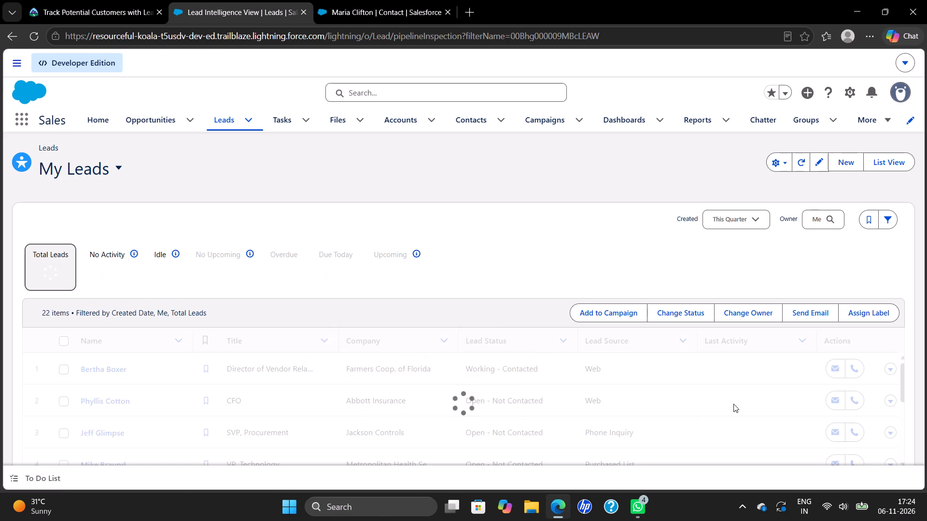
# Submit the Create and Convert Leads challenge for checking on Trailhead and proceed to the following unit.
pyautogui.click(80, 5)
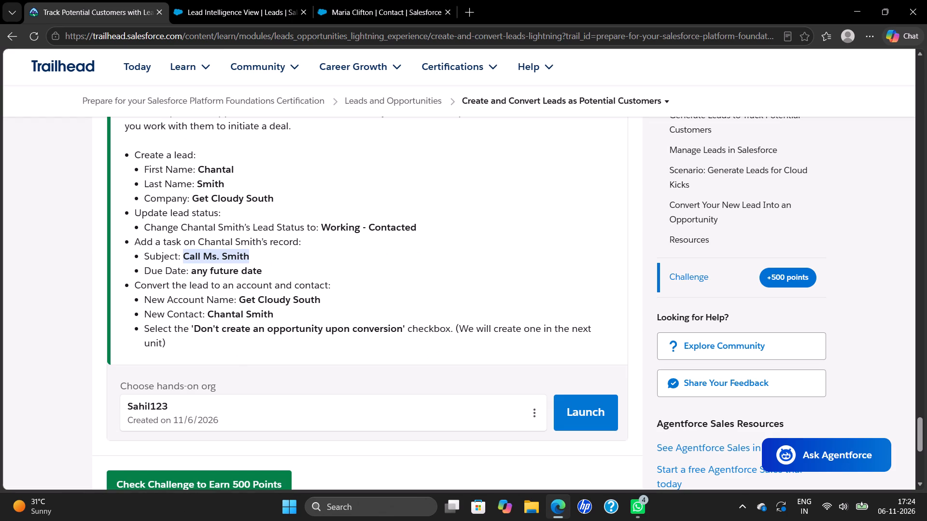
pyautogui.scroll(-1, 208, 434)
pyautogui.click(208, 434)
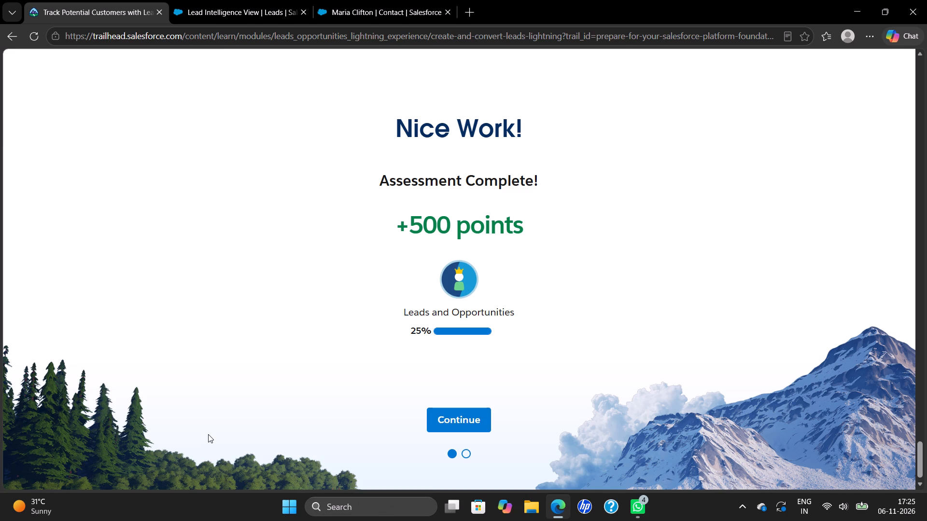
pyautogui.click(456, 414)
pyautogui.click(456, 414)
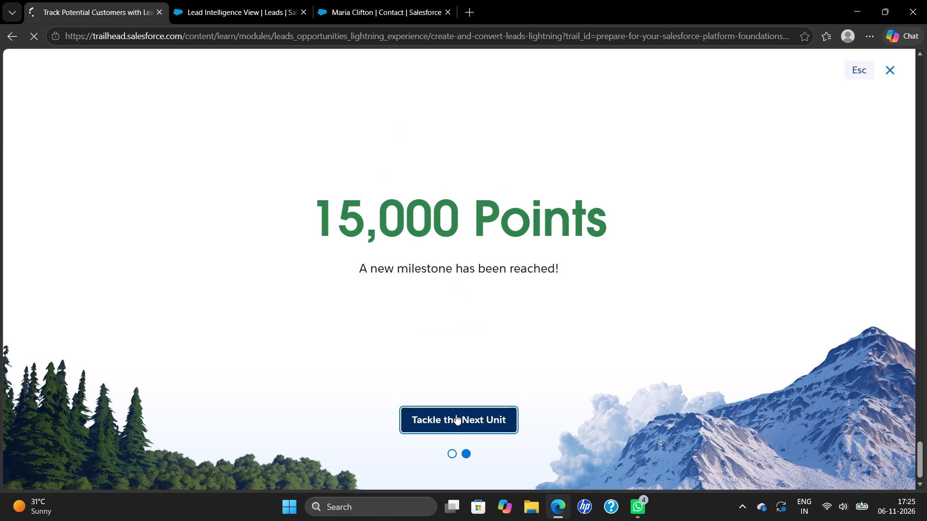
pyautogui.click(456, 414)
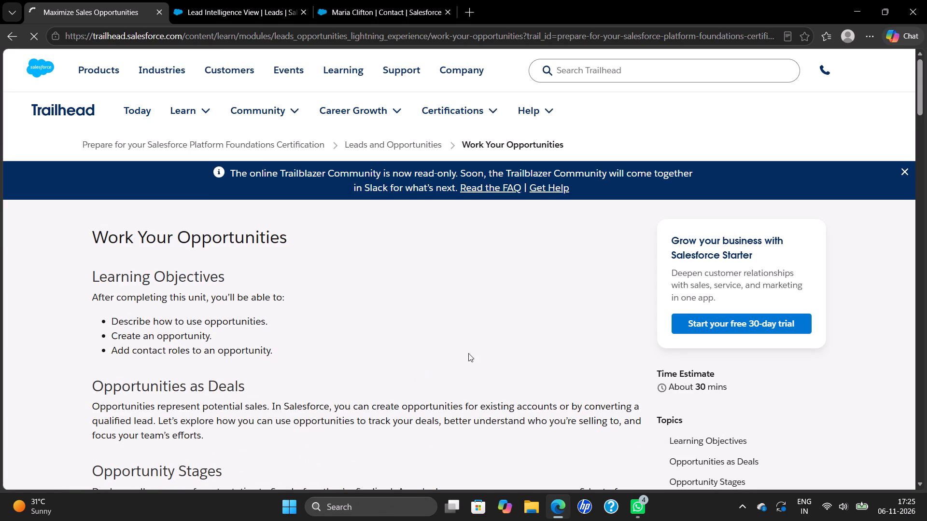
# Look through the Work Your Opportunities unit and read its Create an Opportunity and Contact Role challenge.
pyautogui.scroll(-6, 456, 352)
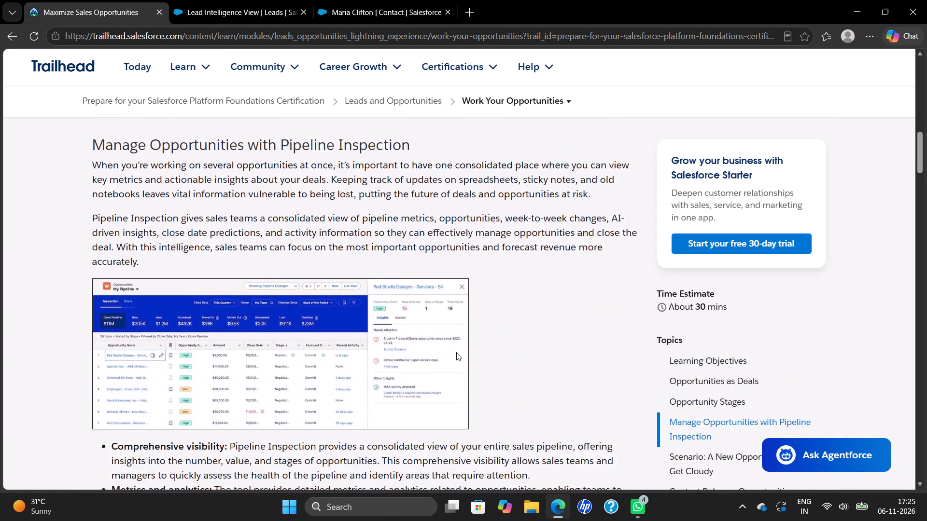
pyautogui.scroll(-9, 456, 352)
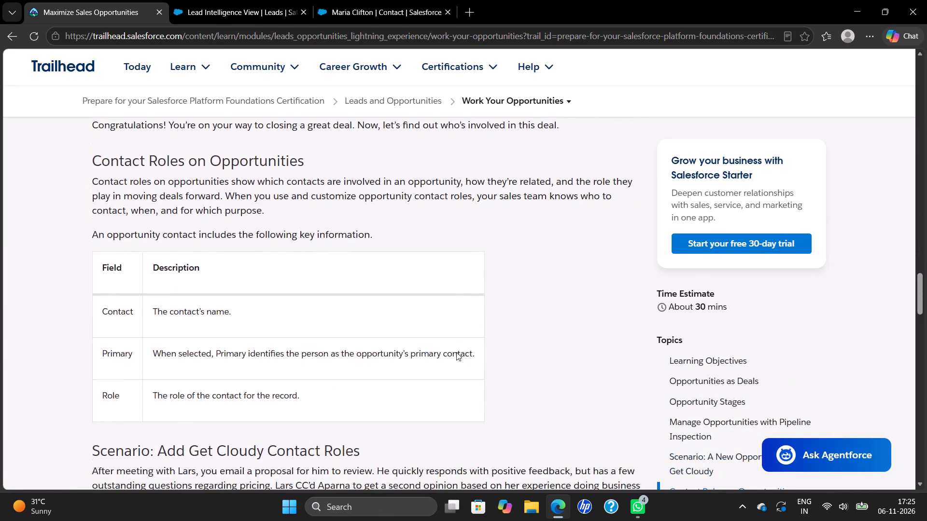
pyautogui.scroll(4, 456, 352)
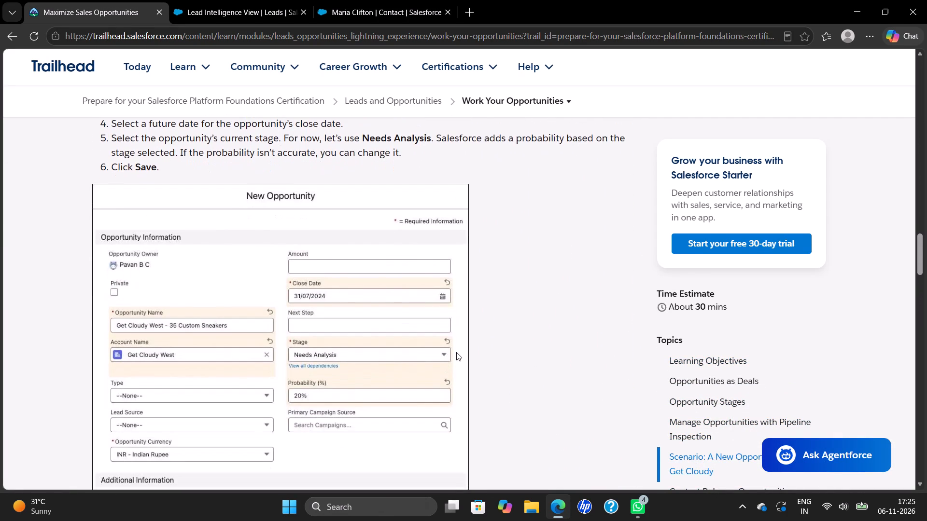
pyautogui.scroll(-6, 456, 352)
pyautogui.scroll(1, 456, 352)
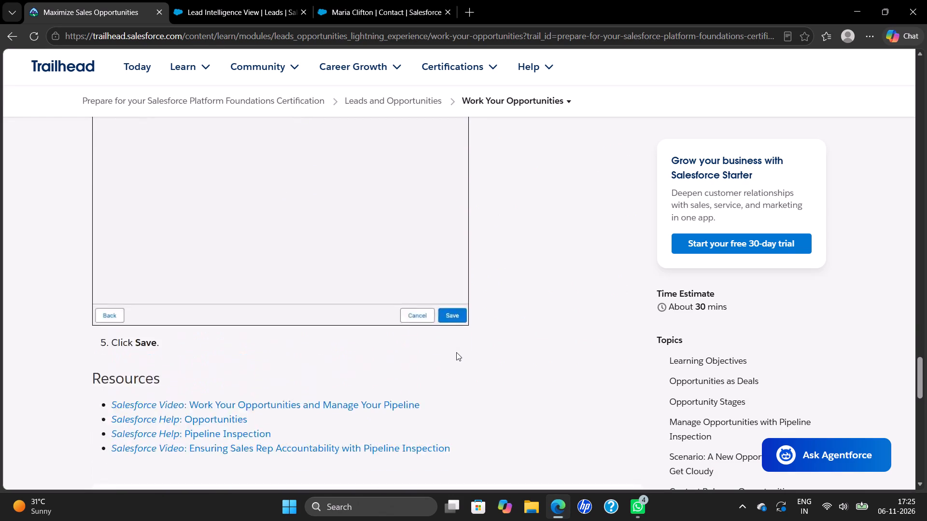
pyautogui.scroll(2, 456, 352)
pyautogui.scroll(-7, 456, 352)
pyautogui.scroll(1, 456, 352)
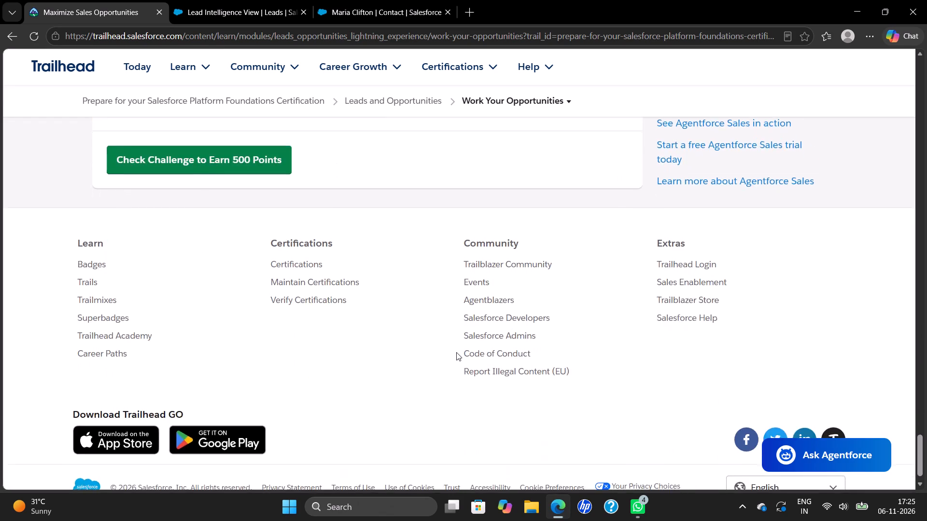
pyautogui.scroll(1, 456, 352)
pyautogui.scroll(-3, 456, 352)
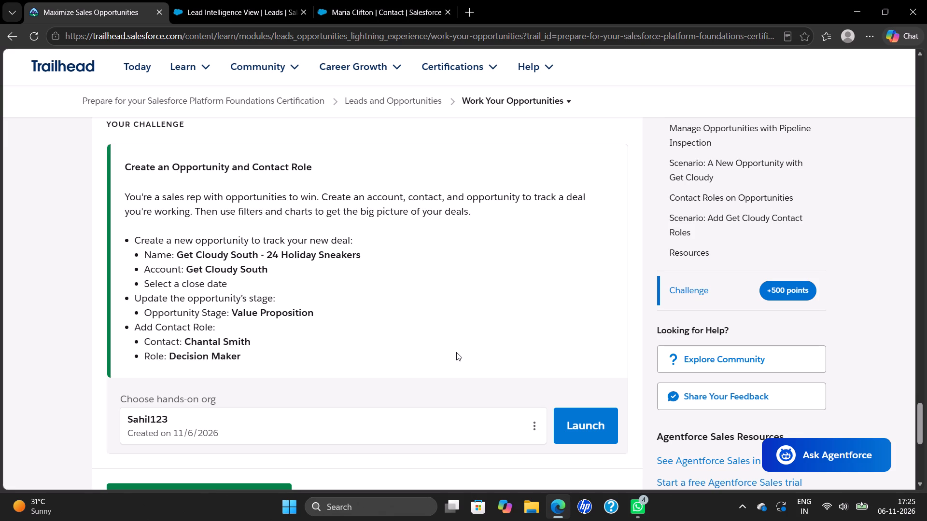
# Launch the Sahil123 playground and open Opportunities in the Sales app.
pyautogui.click(584, 429)
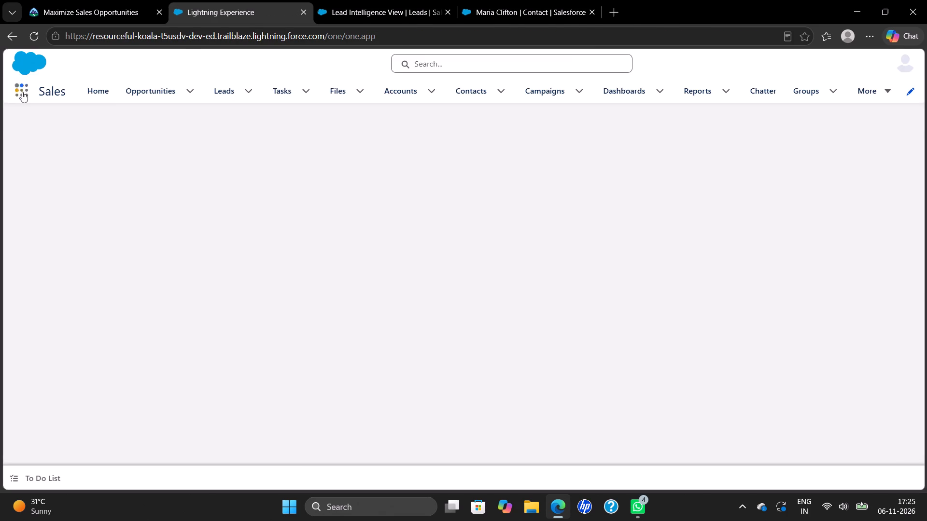
pyautogui.click(18, 114)
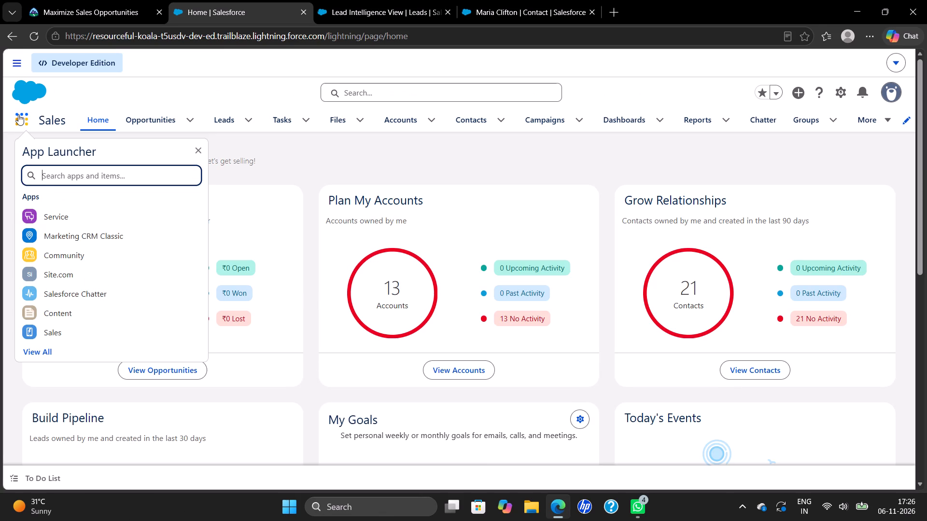
pyautogui.click(49, 334)
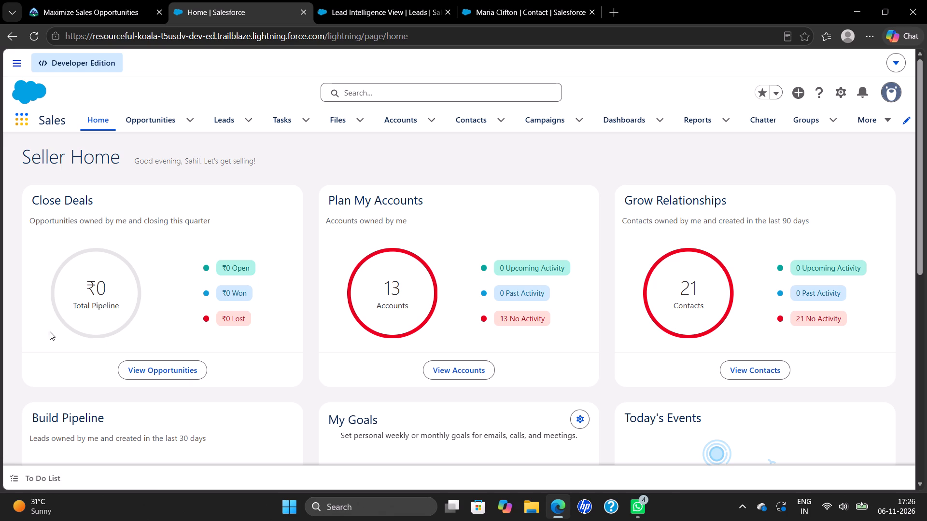
pyautogui.click(151, 117)
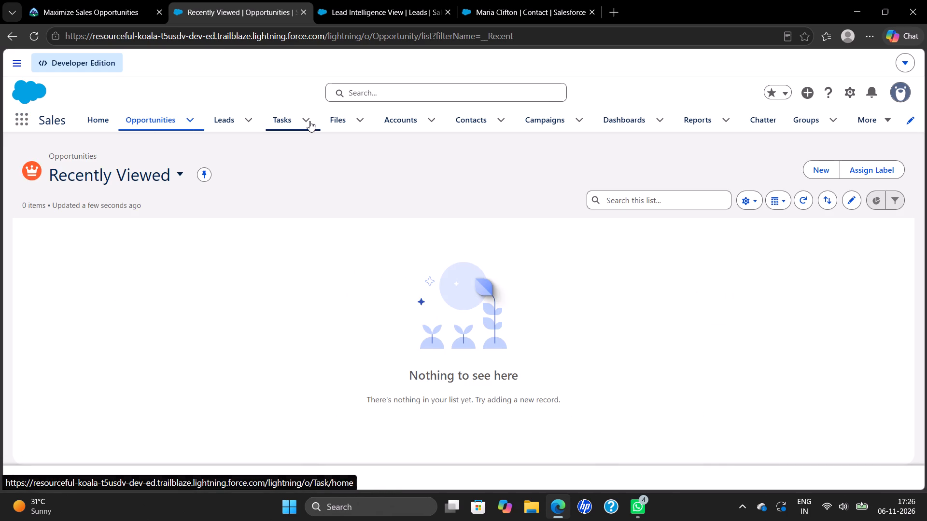
# Start a new opportunity and name it Get Cloudy South - 24 Holiday Sneakers, copied from the challenge instructions.
pyautogui.click(822, 171)
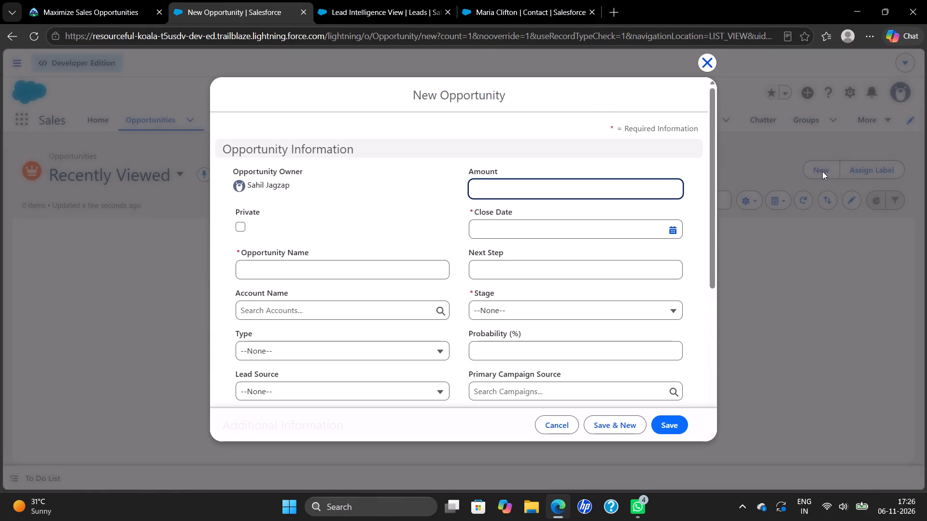
pyautogui.click(89, 14)
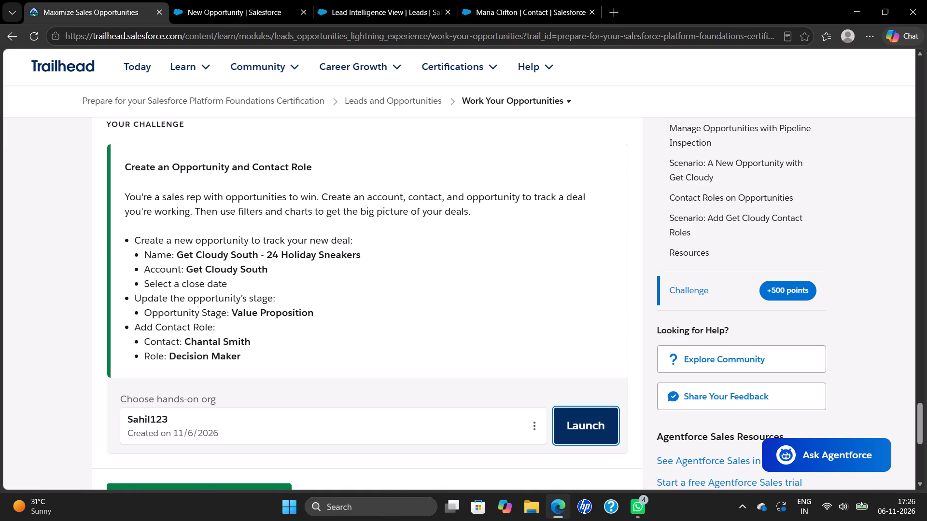
pyautogui.moveTo(179, 253); pyautogui.dragTo(367, 256)
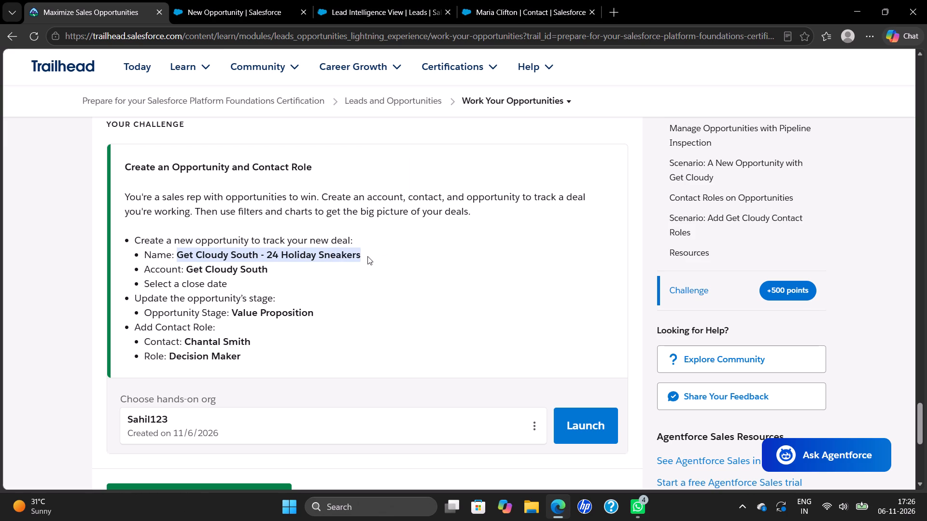
pyautogui.hotkey('ctrl', 'c')
pyautogui.click(244, 13)
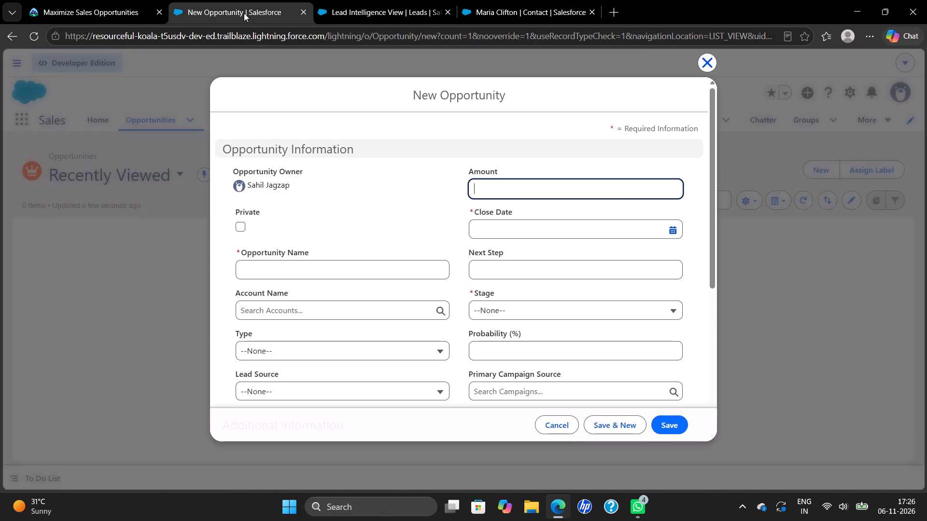
pyautogui.click(318, 271)
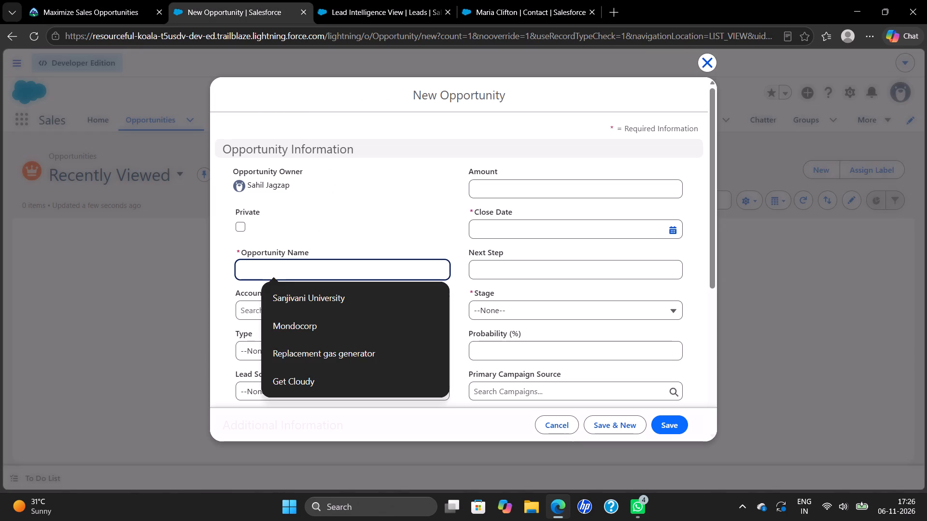
pyautogui.hotkey('ctrl', 'v')
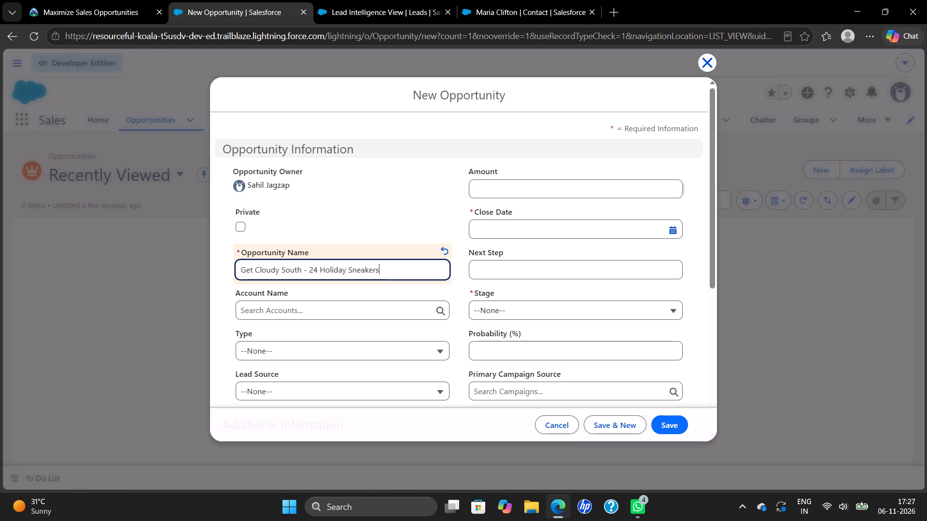
# Set the new opportunity's Account Name to Get Cloudy South, using the name copied from the challenge instructions.
pyautogui.click(94, 11)
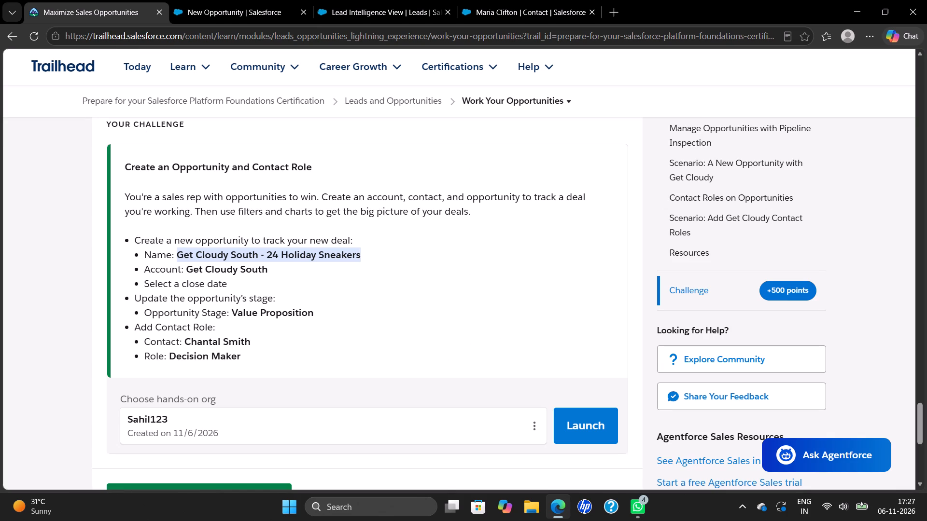
pyautogui.moveTo(185, 268); pyautogui.dragTo(267, 273)
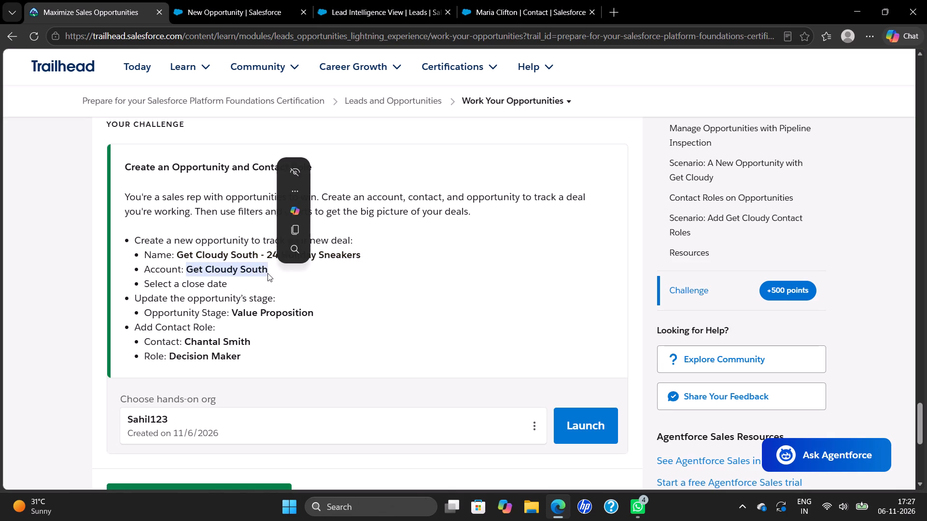
pyautogui.hotkey('ctrl', 'c')
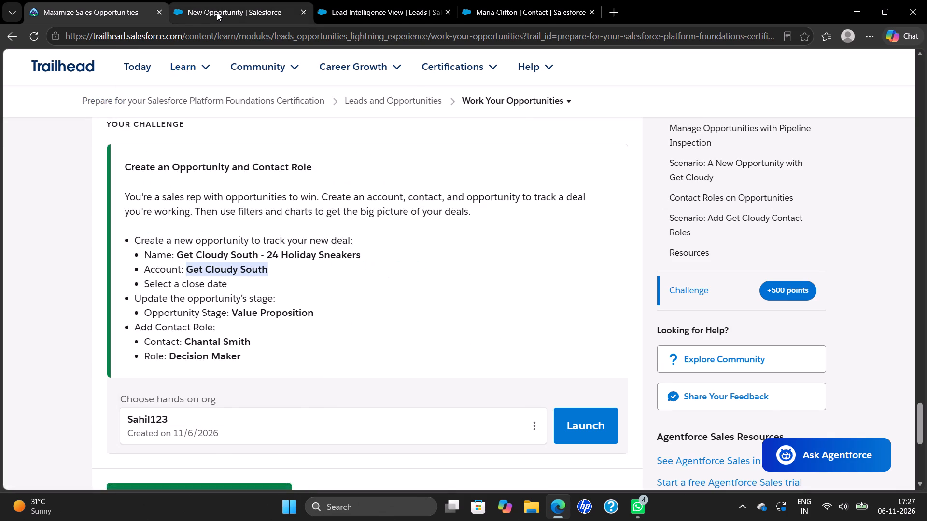
pyautogui.click(217, 13)
pyautogui.click(287, 319)
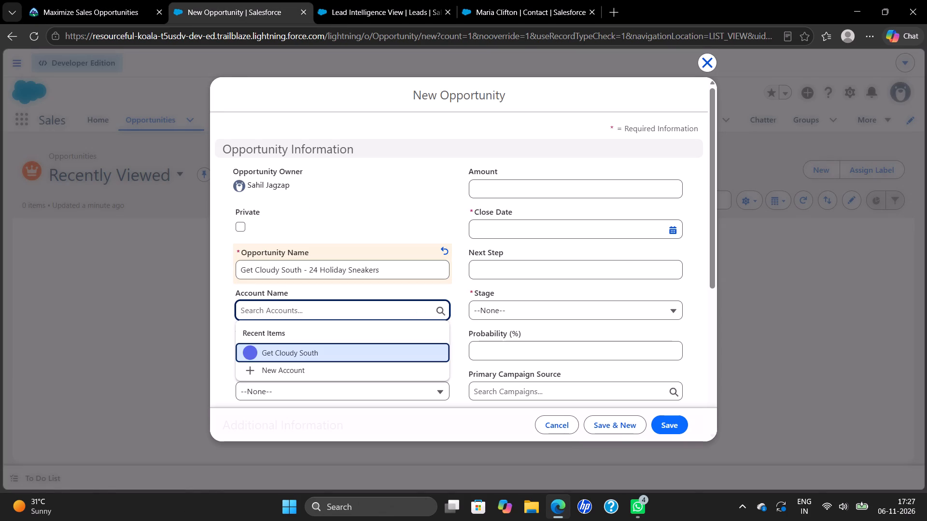
pyautogui.hotkey('ctrl', 'v')
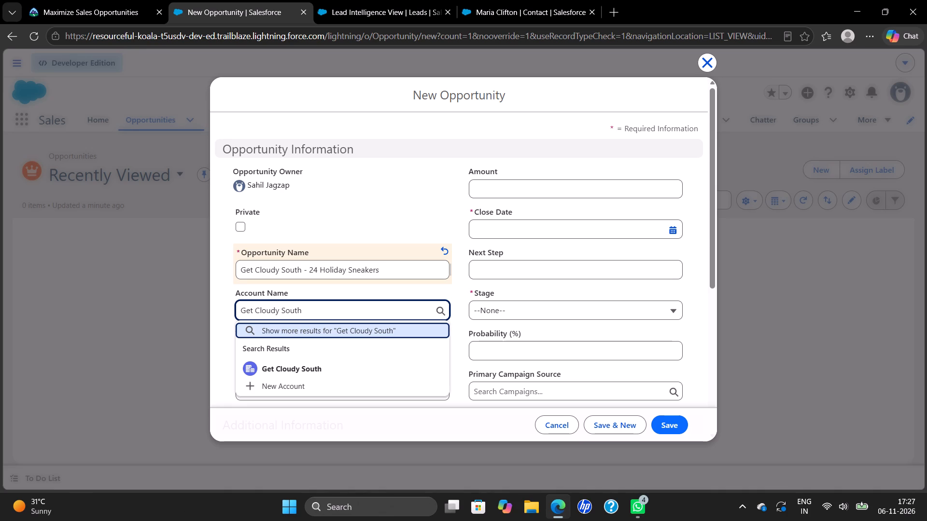
pyautogui.click(296, 368)
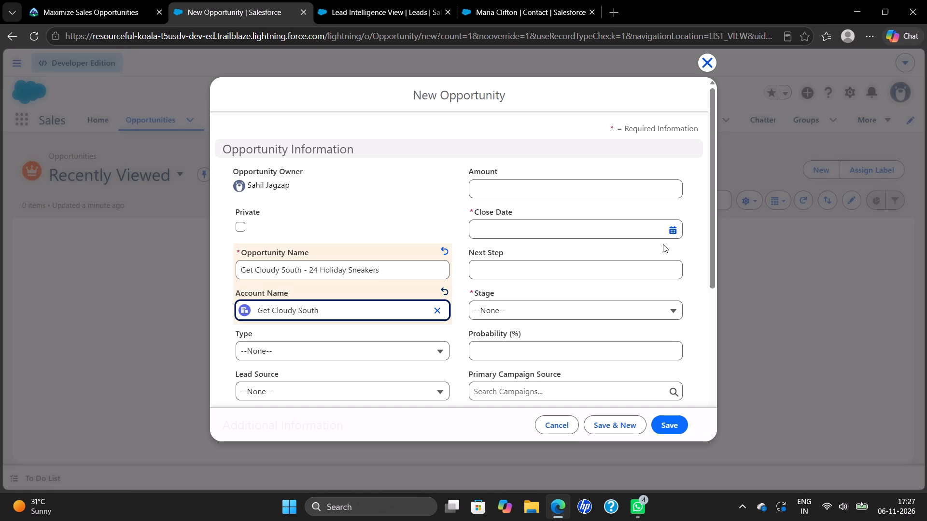
# Set the new opportunity's Close Date to 16/11/2028.
pyautogui.click(676, 234)
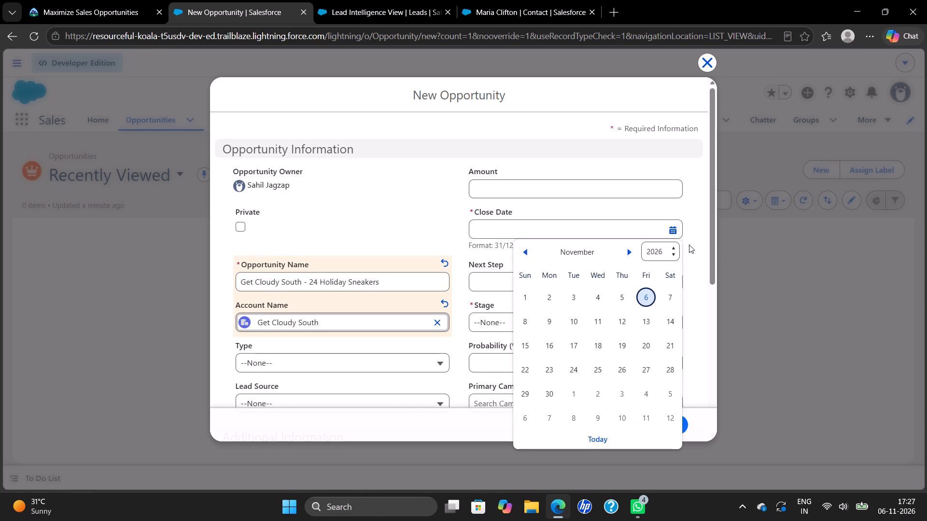
pyautogui.click(674, 255)
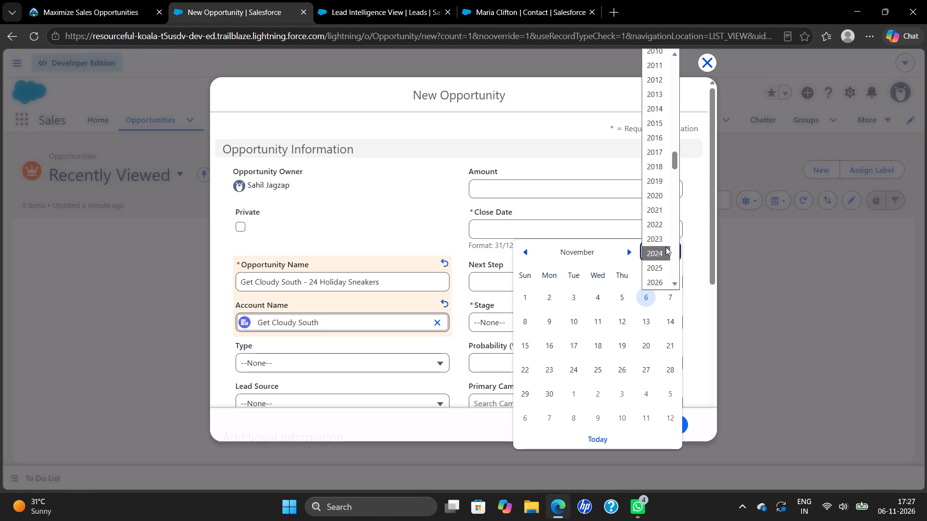
pyautogui.scroll(-1, 662, 258)
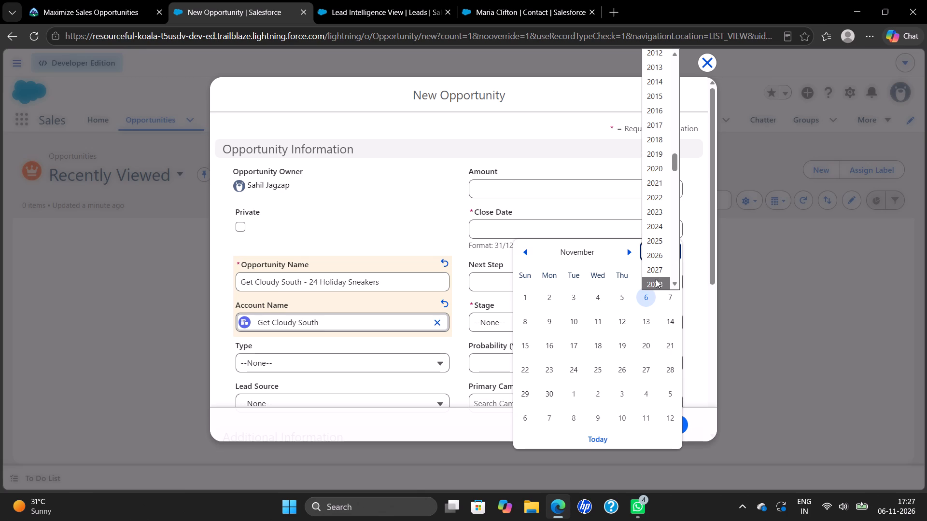
pyautogui.click(656, 279)
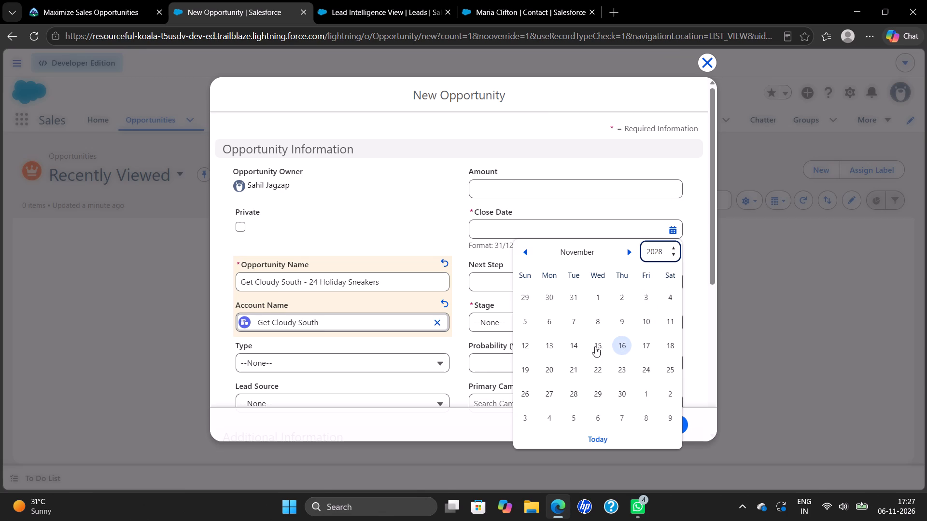
pyautogui.click(627, 344)
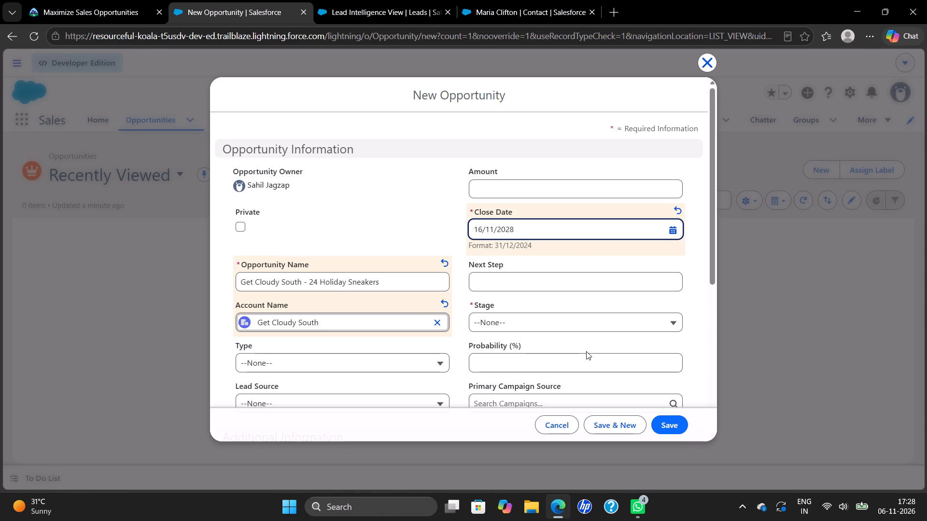
# Set the new opportunity's Stage to Value Proposition and save the record.
pyautogui.click(641, 324)
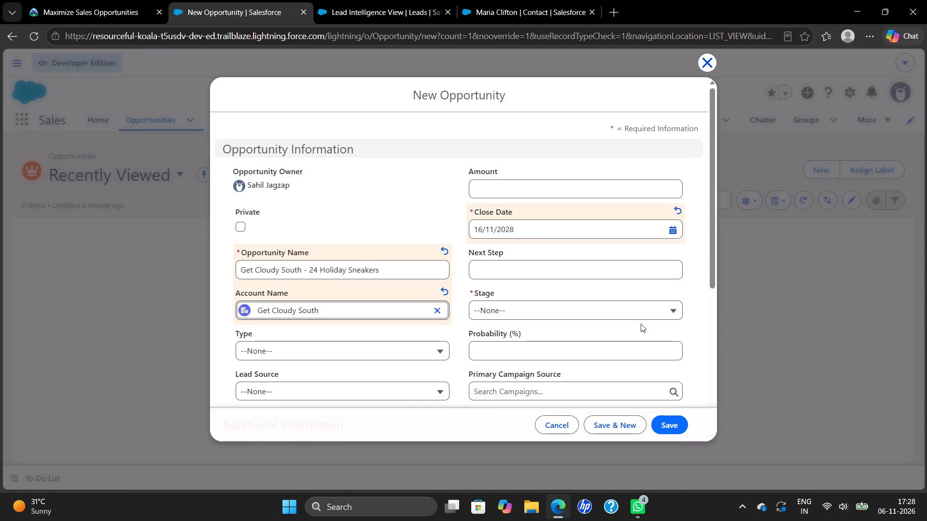
pyautogui.click(556, 408)
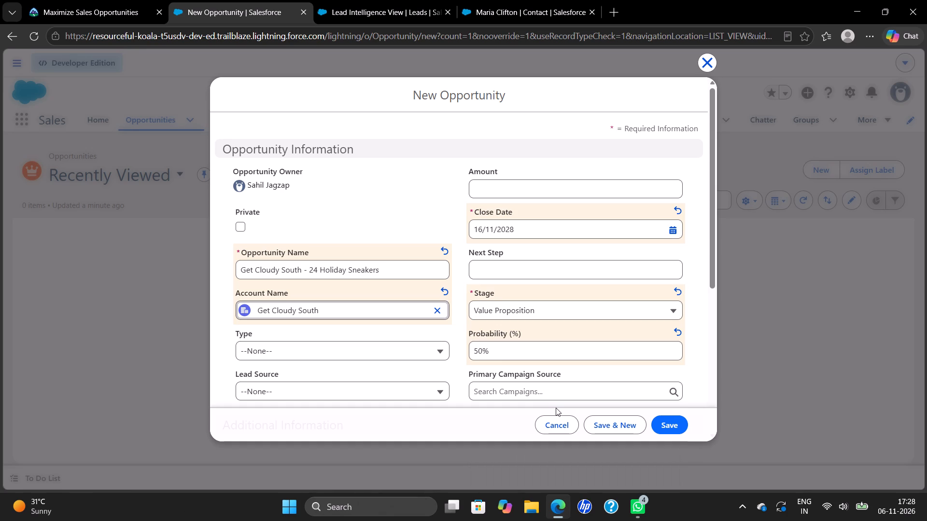
pyautogui.click(670, 423)
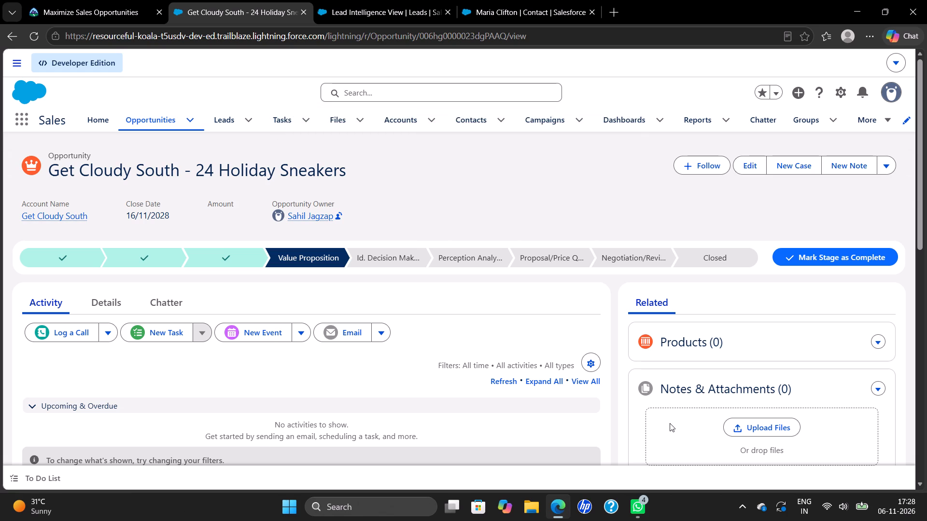
# Add a contact role to the 24 Holiday Sneakers opportunity, selecting the contact from the Get Cloudy South account and proceeding to role assignment.
pyautogui.scroll(-4, 670, 423)
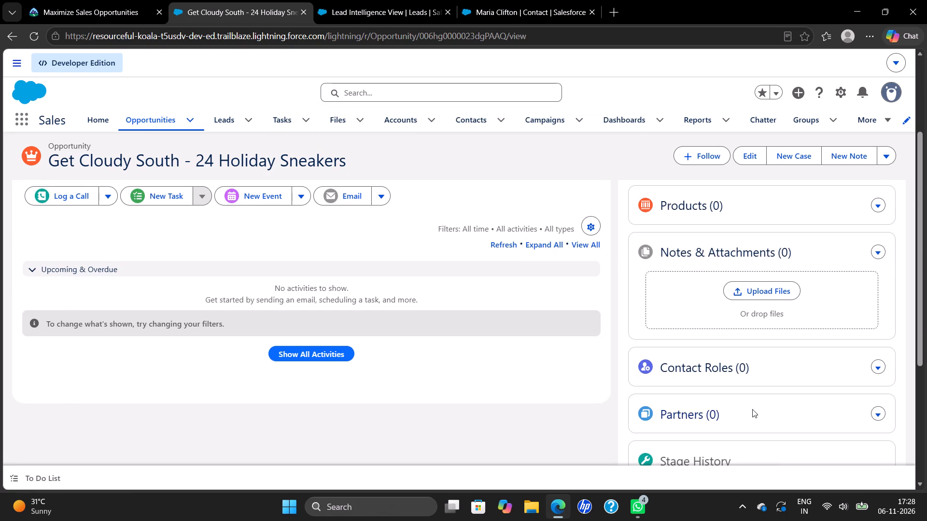
pyautogui.click(714, 370)
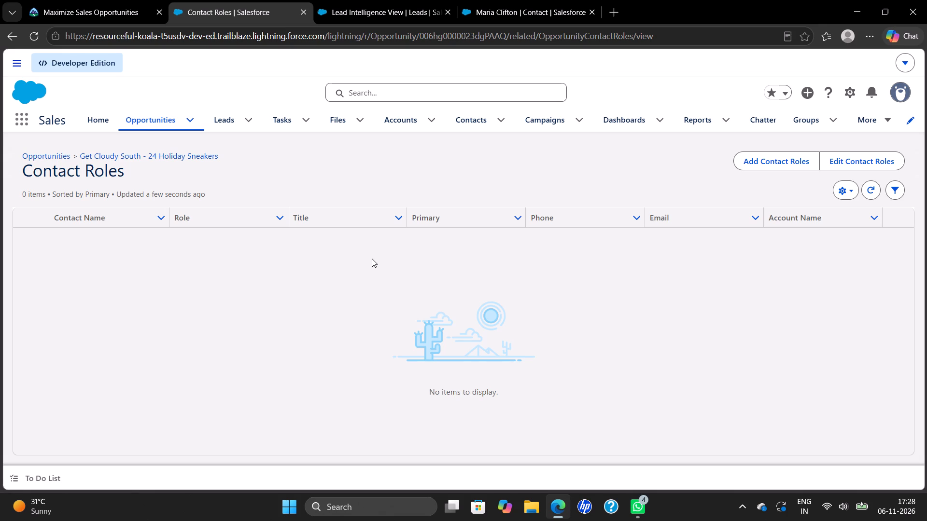
pyautogui.click(13, 40)
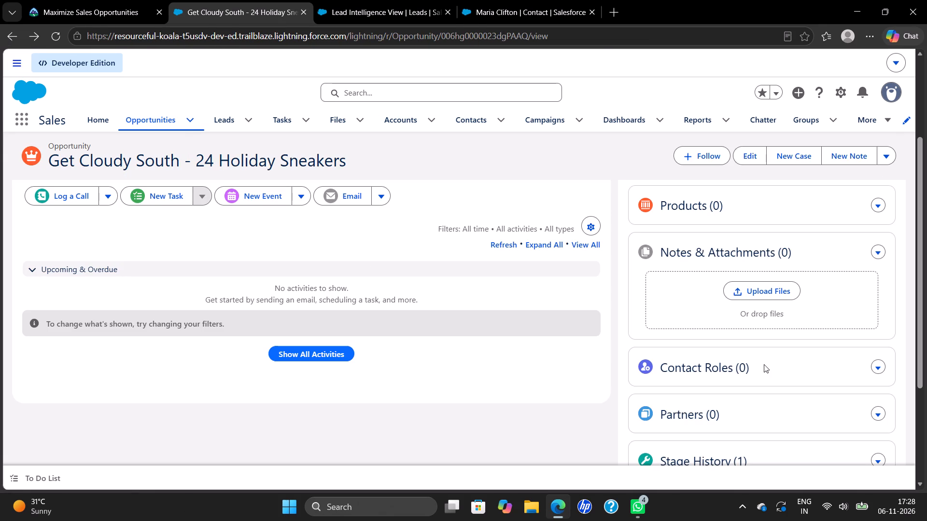
pyautogui.click(878, 367)
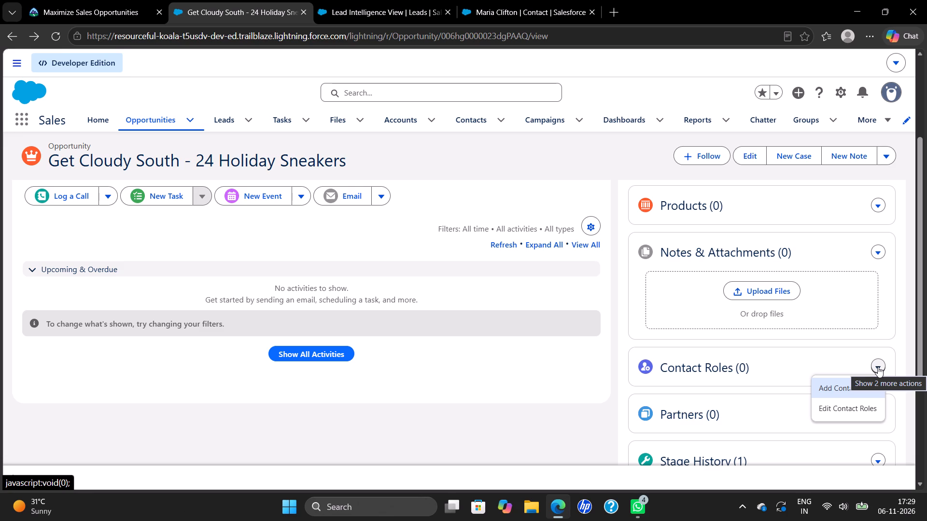
pyautogui.click(842, 384)
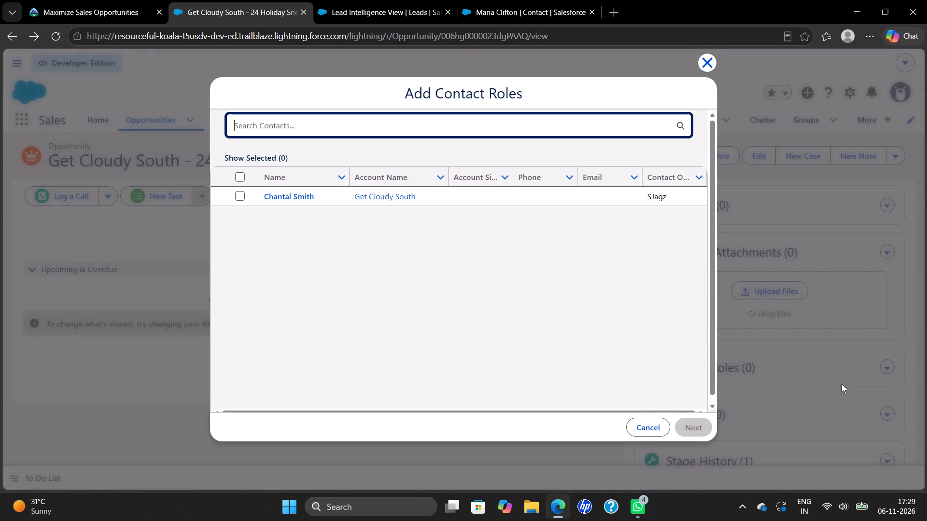
pyautogui.click(237, 198)
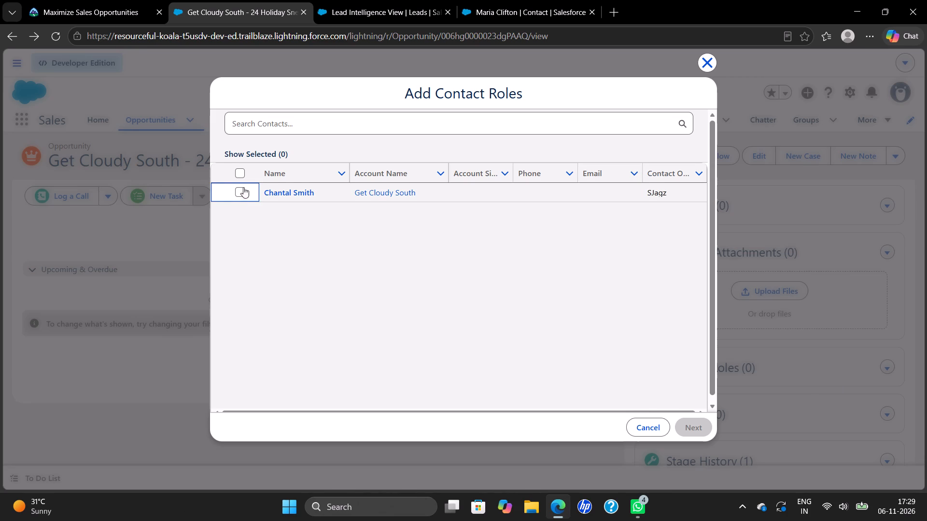
pyautogui.click(238, 192)
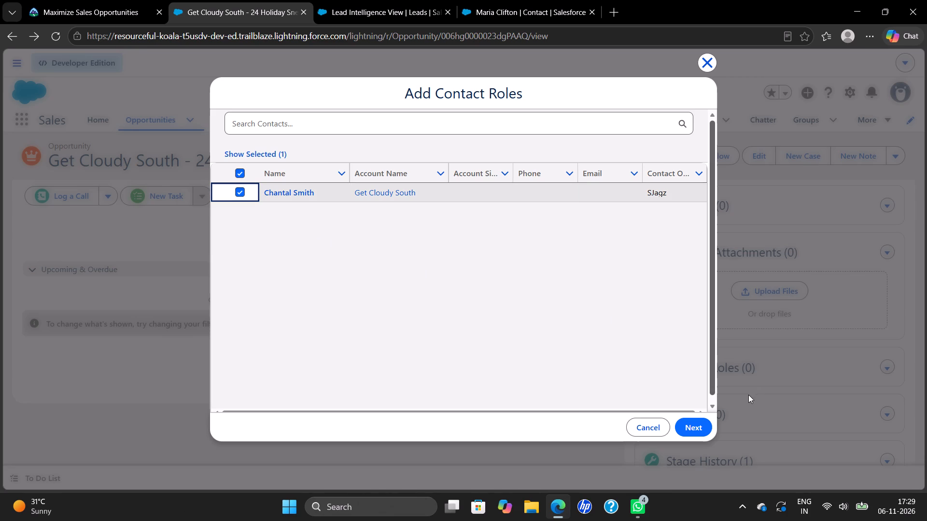
pyautogui.click(701, 425)
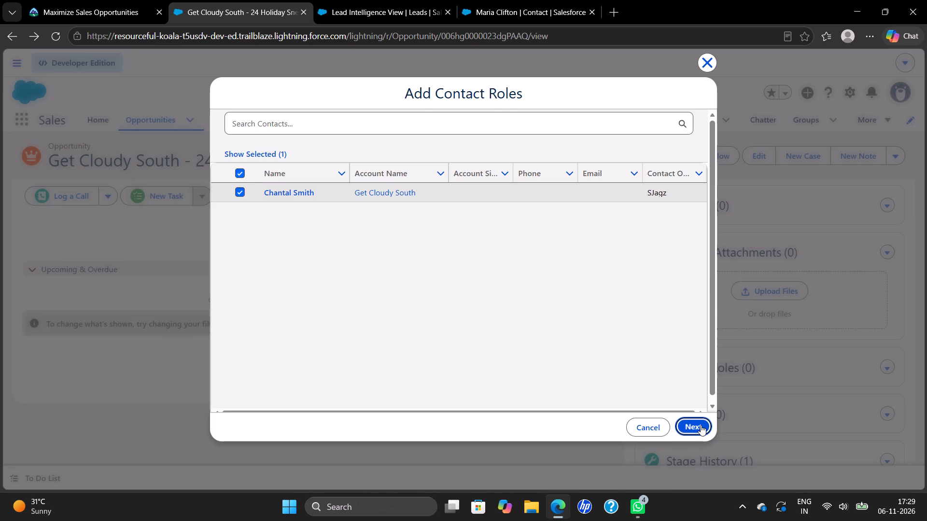
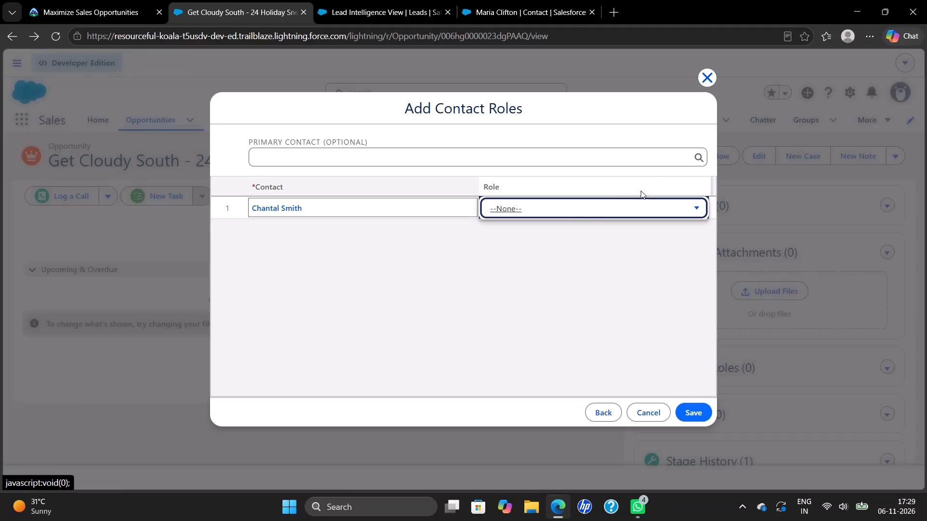
# Set the contact's role to Decision Maker and save the contact role on the opportunity.
pyautogui.click(692, 205)
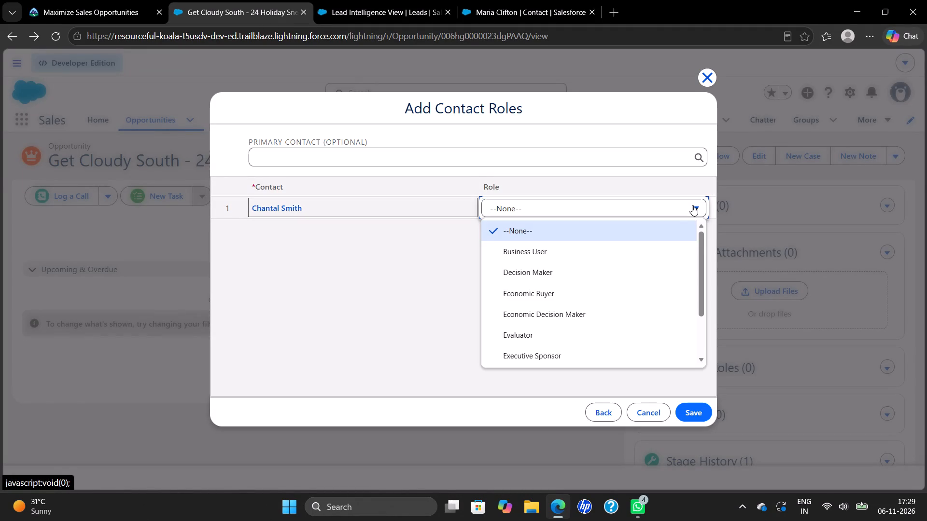
pyautogui.doubleClick(568, 269)
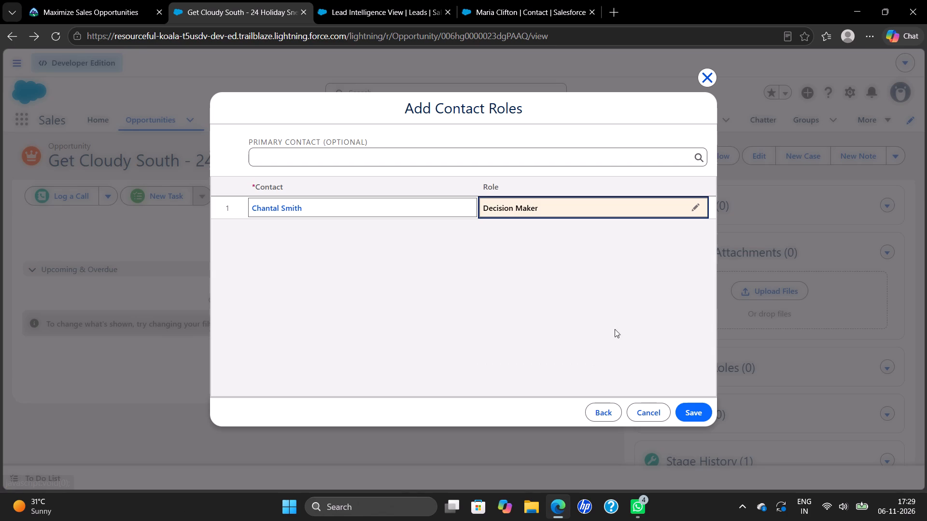
pyautogui.click(689, 410)
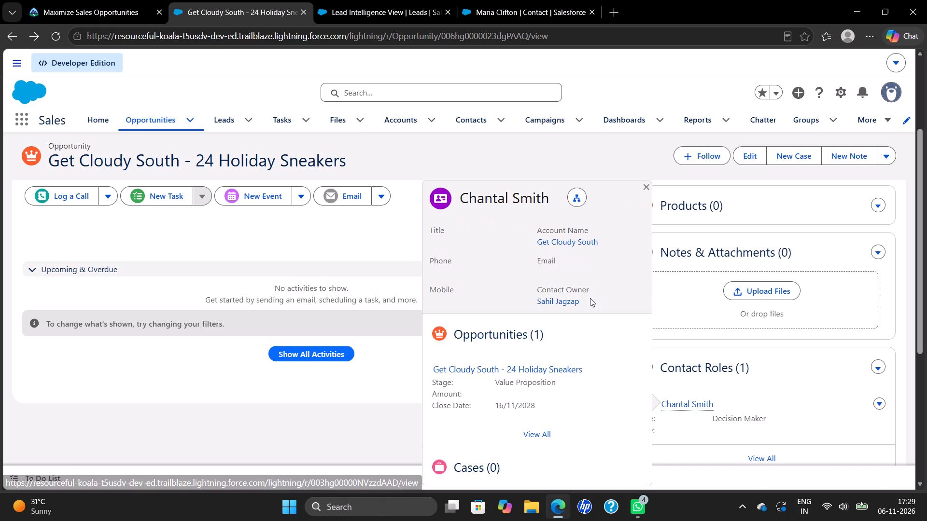
# Return to the Work Your Opportunities unit on Trailhead and submit its 500-point challenge for checking.
pyautogui.click(53, 15)
pyautogui.scroll(-1, 222, 300)
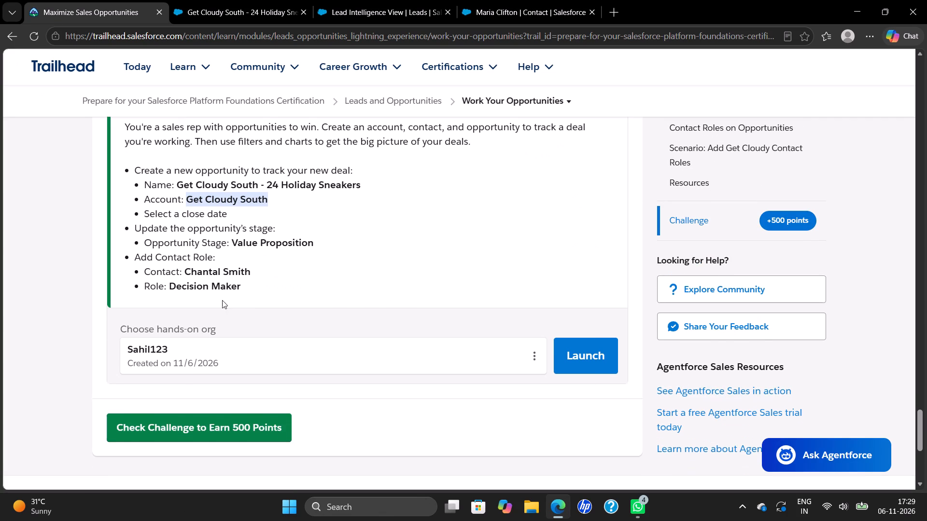
pyautogui.click(176, 429)
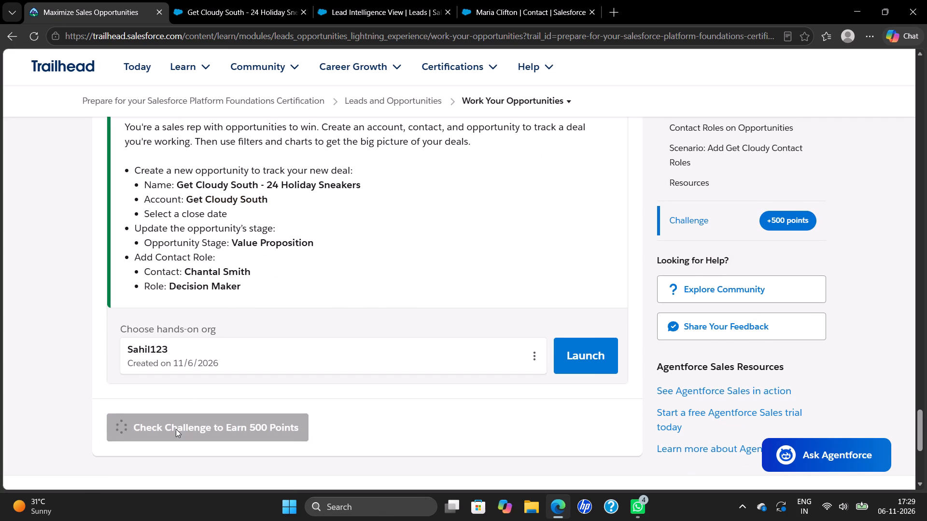
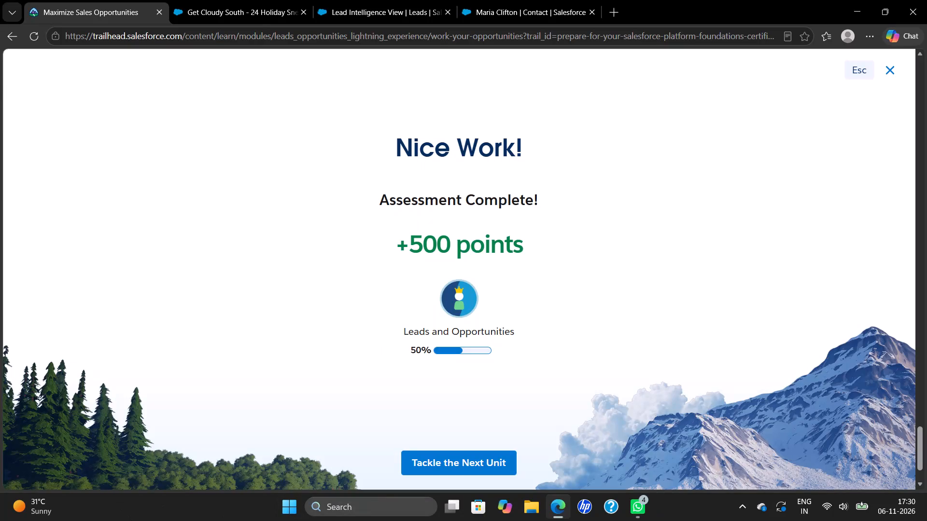
# Continue to the Sell as a Team and Split the Credit unit and skim its content through to the quiz.
pyautogui.click(458, 455)
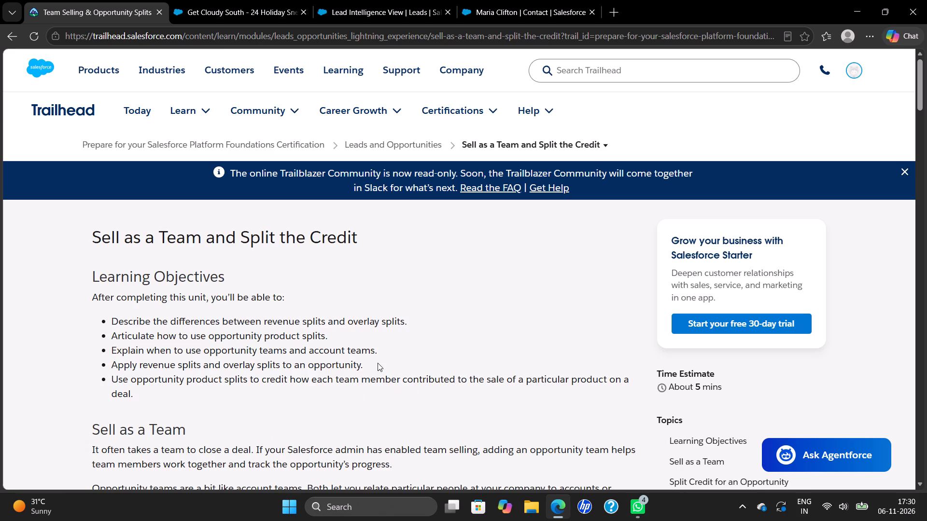
pyautogui.scroll(-8, 378, 363)
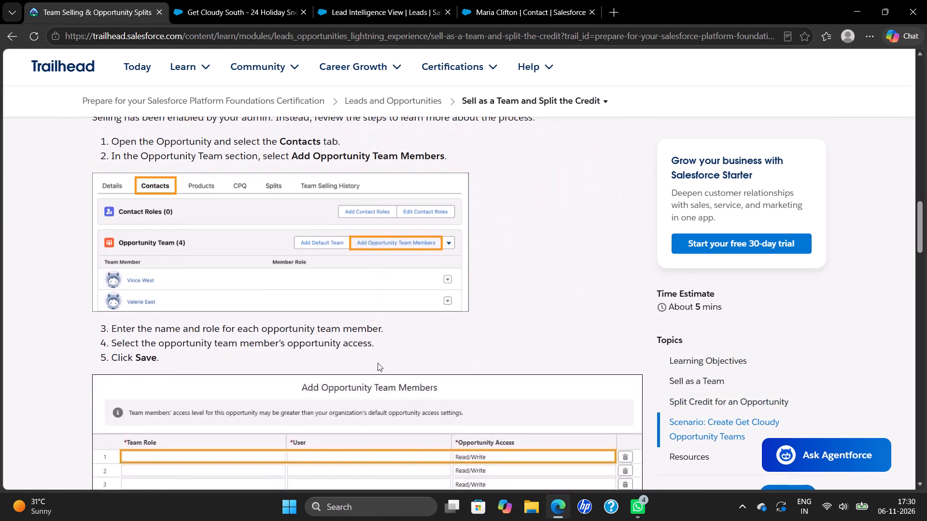
pyautogui.scroll(-7, 378, 363)
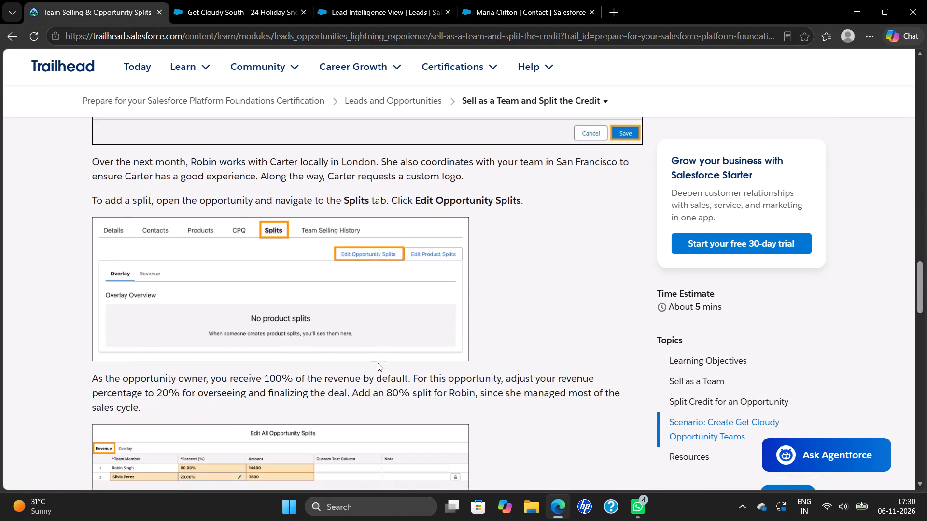
pyautogui.scroll(-3, 378, 363)
pyautogui.scroll(2, 378, 363)
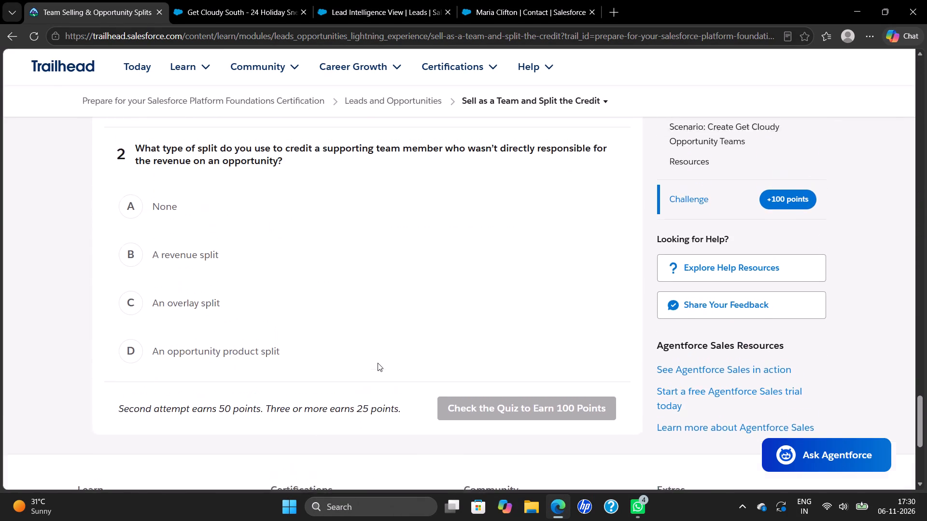
pyautogui.scroll(3, 378, 363)
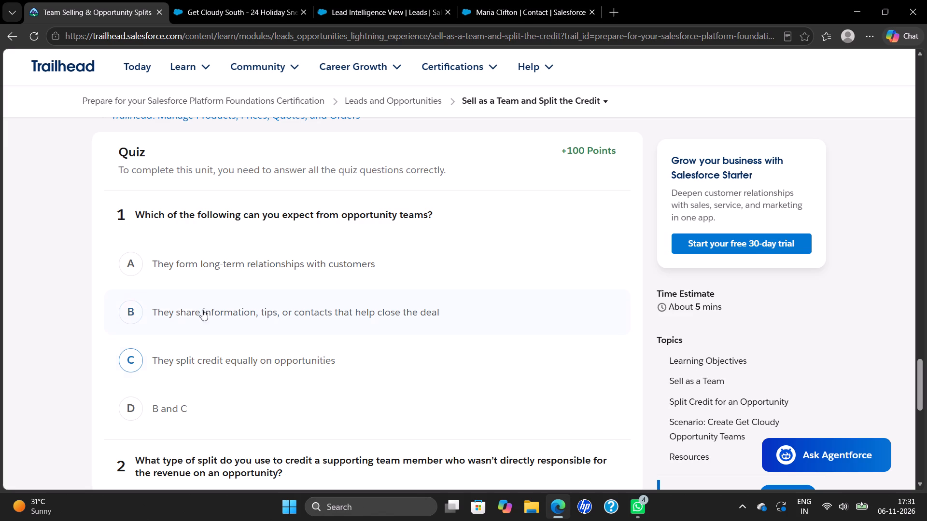
# Answer the quiz with B (share information, tips, or contacts that help close the deal) and C (an overlay split), and submit it.
pyautogui.click(127, 314)
pyautogui.scroll(-1, 260, 329)
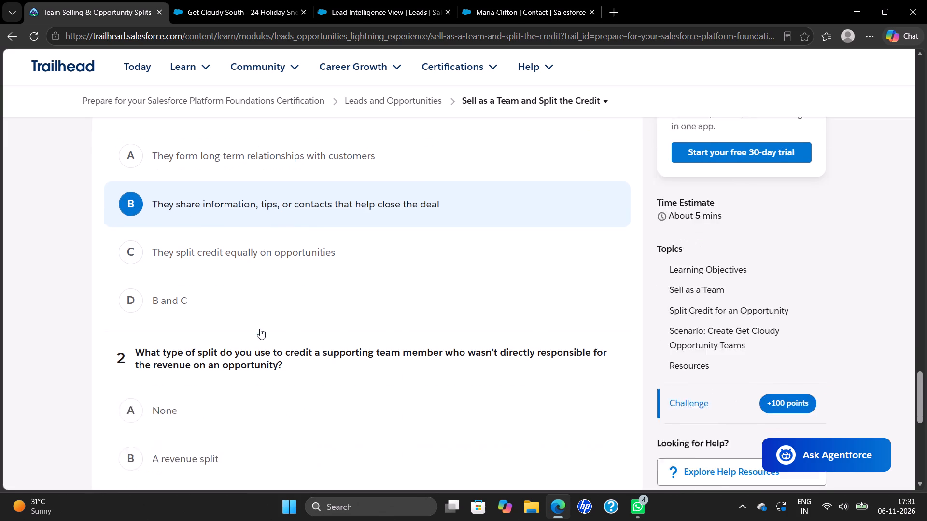
pyautogui.scroll(-2, 260, 329)
pyautogui.click(131, 378)
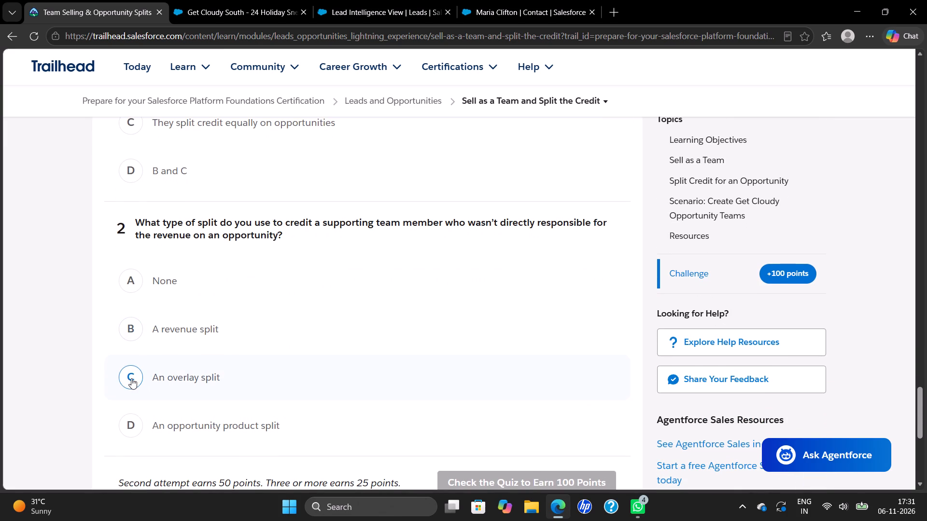
pyautogui.scroll(-1, 420, 342)
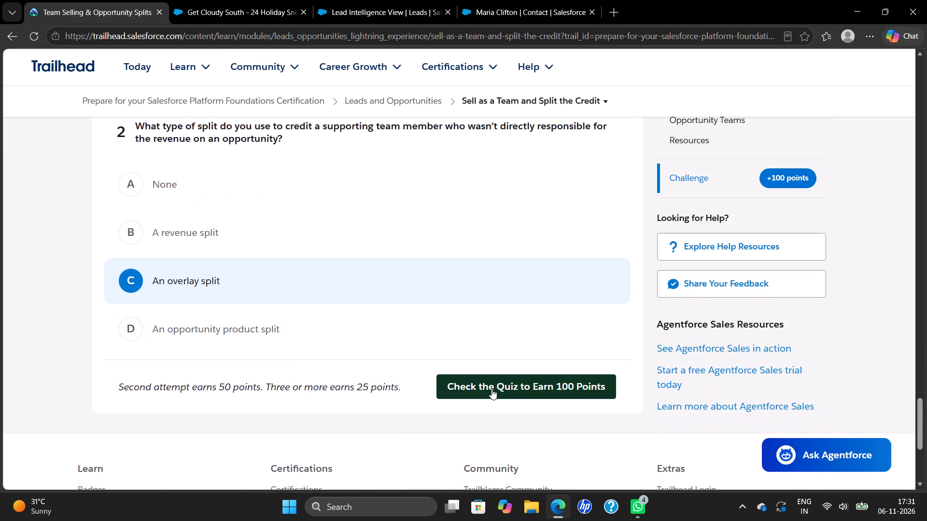
pyautogui.click(492, 389)
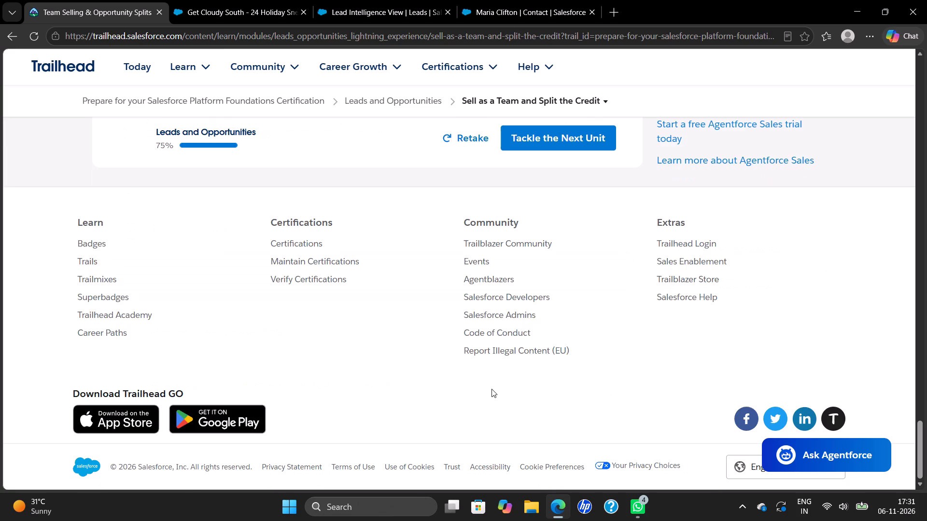
# Continue to the Visualize Success with Path and Kanban unit and skim its content through to the quiz.
pyautogui.click(466, 461)
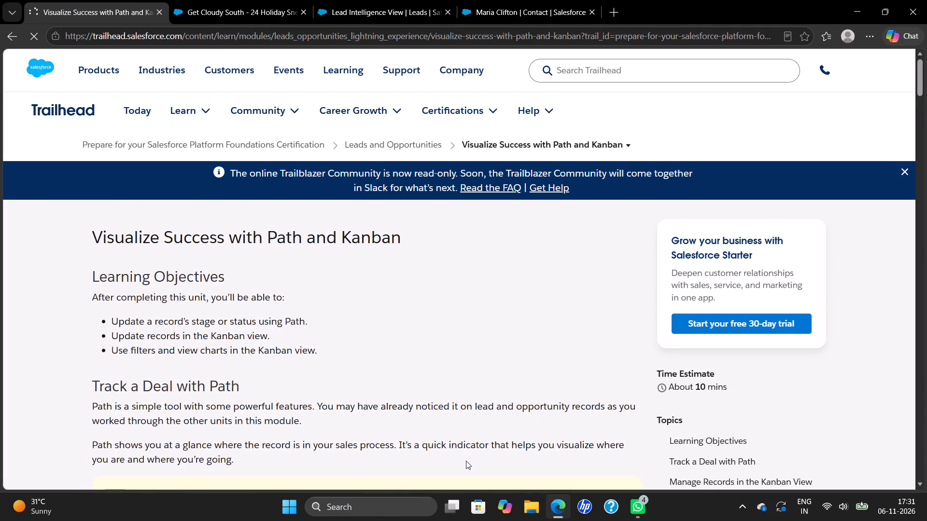
pyautogui.scroll(-4, 466, 461)
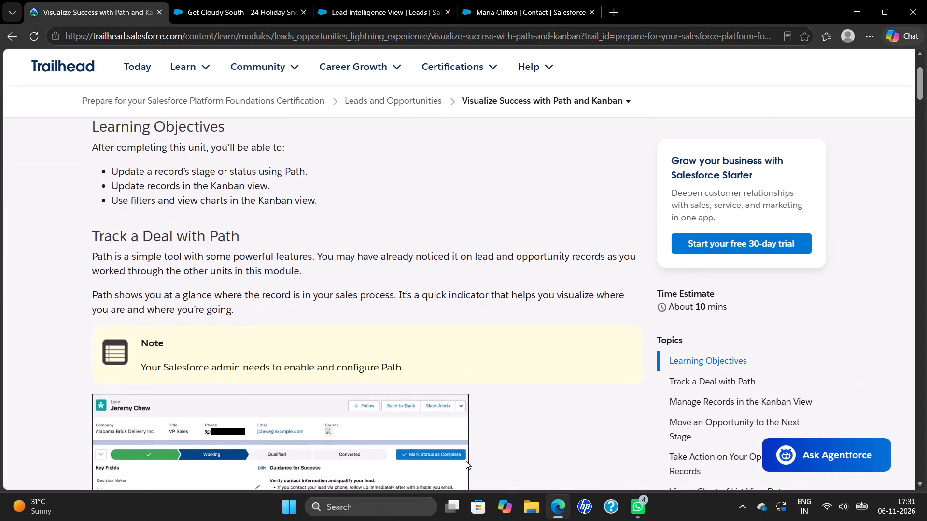
pyautogui.scroll(-9, 466, 461)
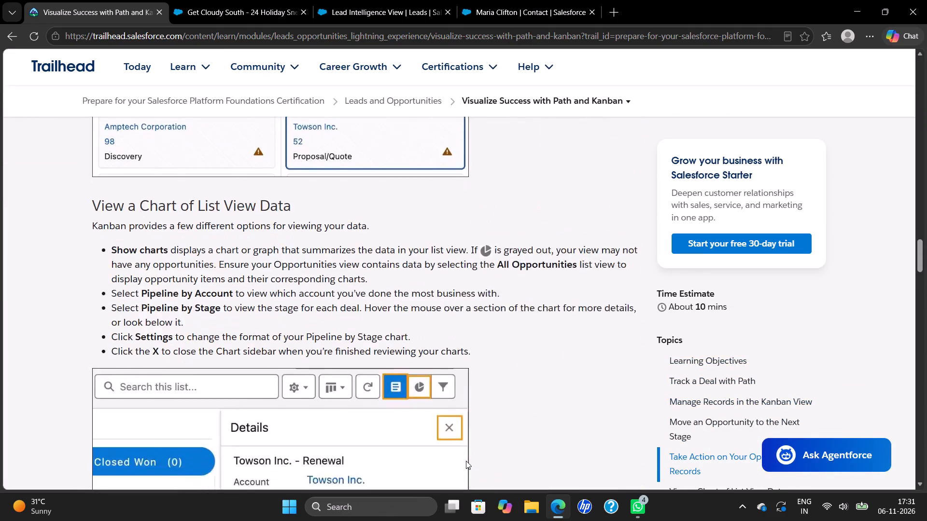
pyautogui.scroll(-10, 466, 461)
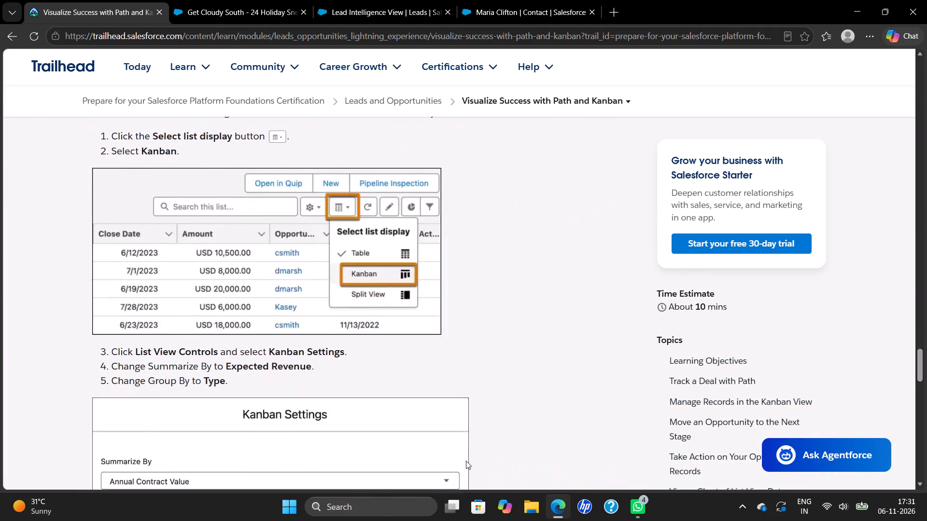
pyautogui.scroll(-3, 466, 461)
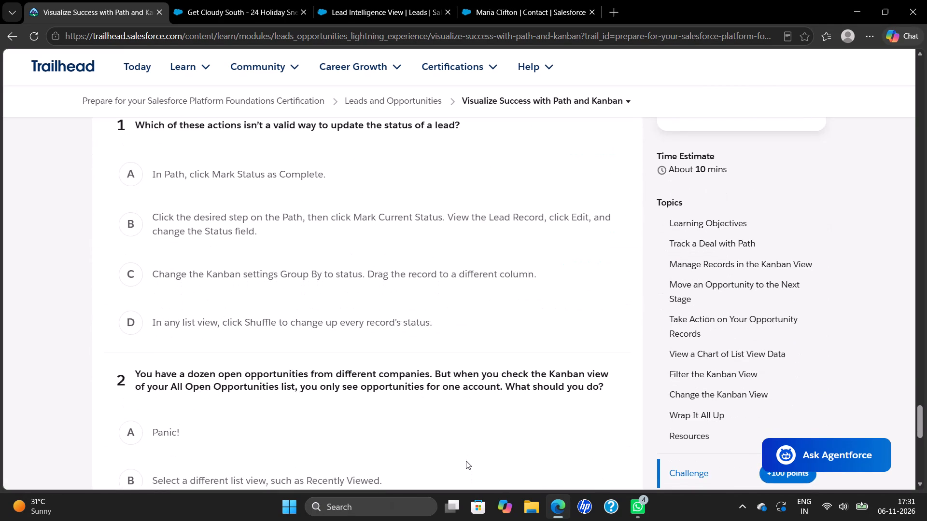
pyautogui.scroll(-2, 466, 461)
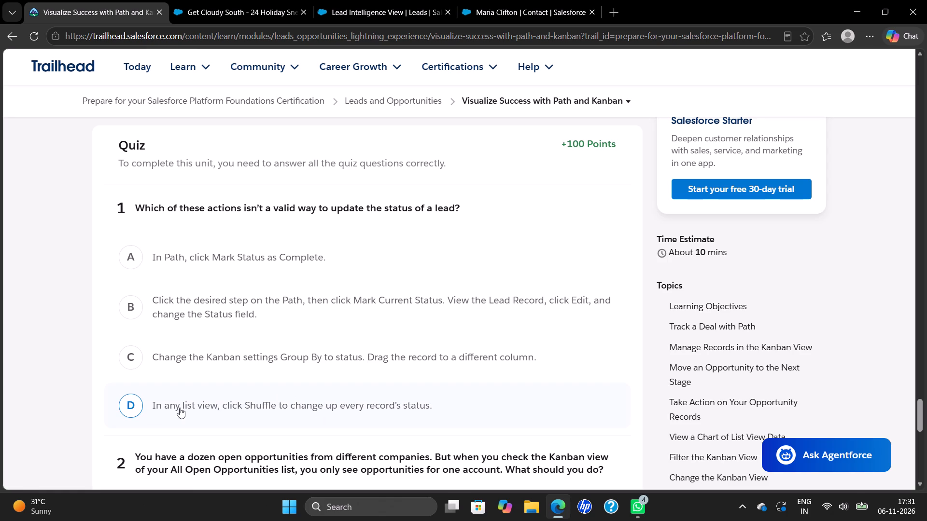
# Answer the quiz with D (Shuffle in any list view) and C (check the filter panel for filtered-out records), and submit it.
pyautogui.click(125, 404)
pyautogui.scroll(-3, 210, 410)
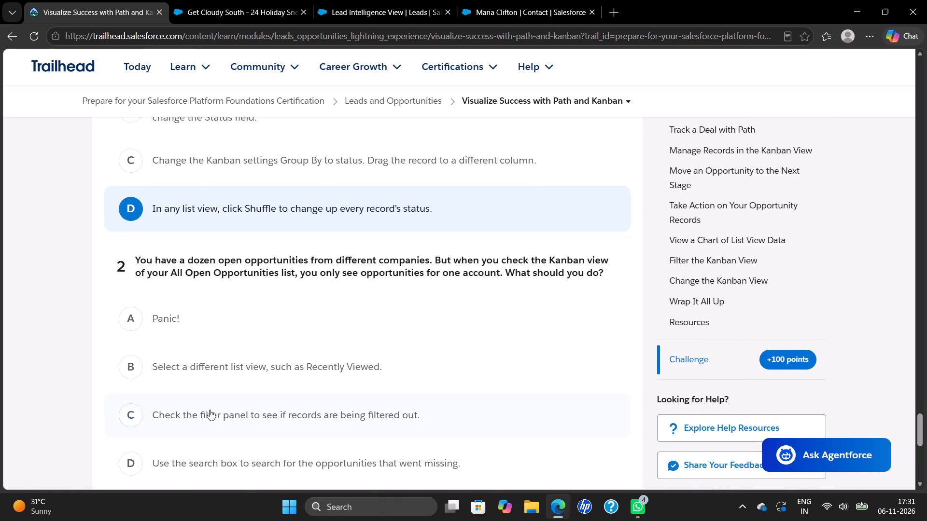
pyautogui.scroll(-1, 210, 410)
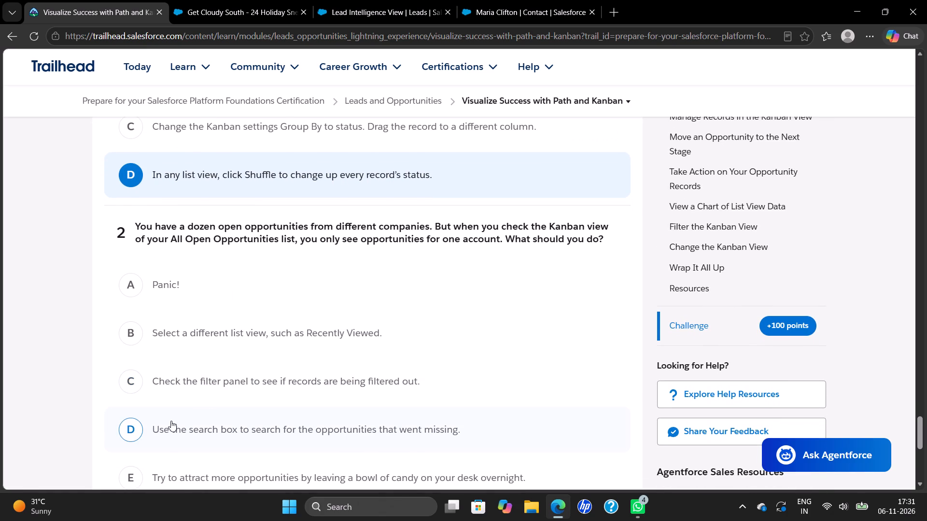
pyautogui.click(132, 378)
pyautogui.scroll(-1, 231, 400)
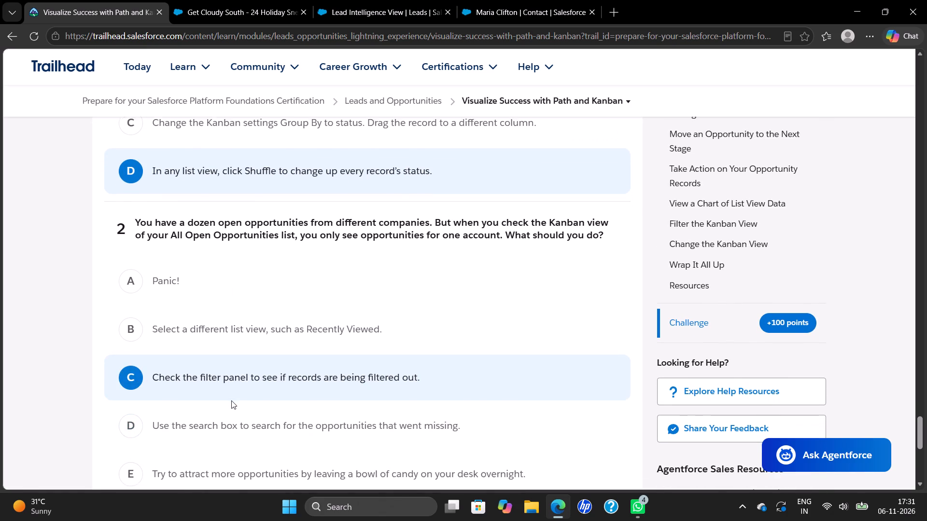
pyautogui.scroll(-1, 231, 400)
pyautogui.click(479, 411)
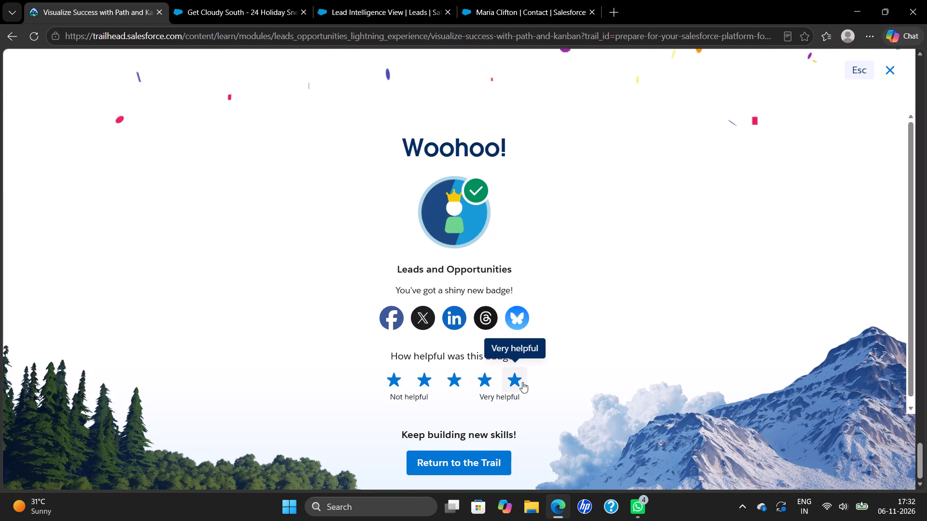
# Rate the Leads and Opportunities badge five stars, Very helpful.
pyautogui.click(521, 382)
# Return to the Platform Foundations Certification trail and look through its badges for the next incomplete one after Leads and Opportunities.
pyautogui.click(461, 460)
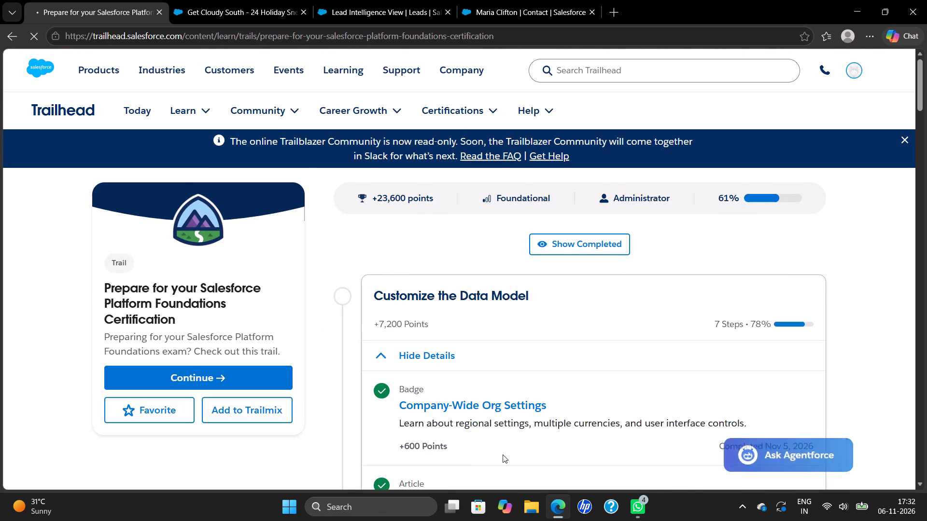
pyautogui.scroll(-6, 546, 421)
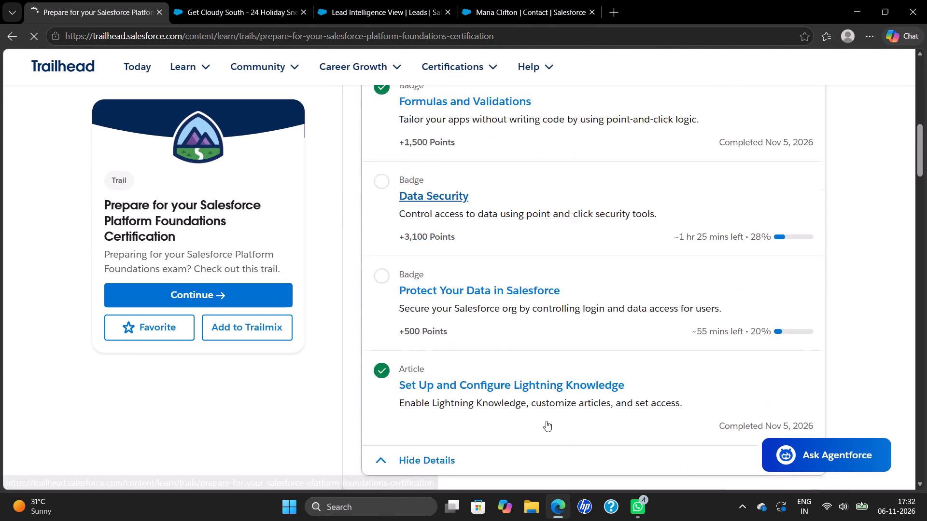
pyautogui.scroll(-2, 546, 421)
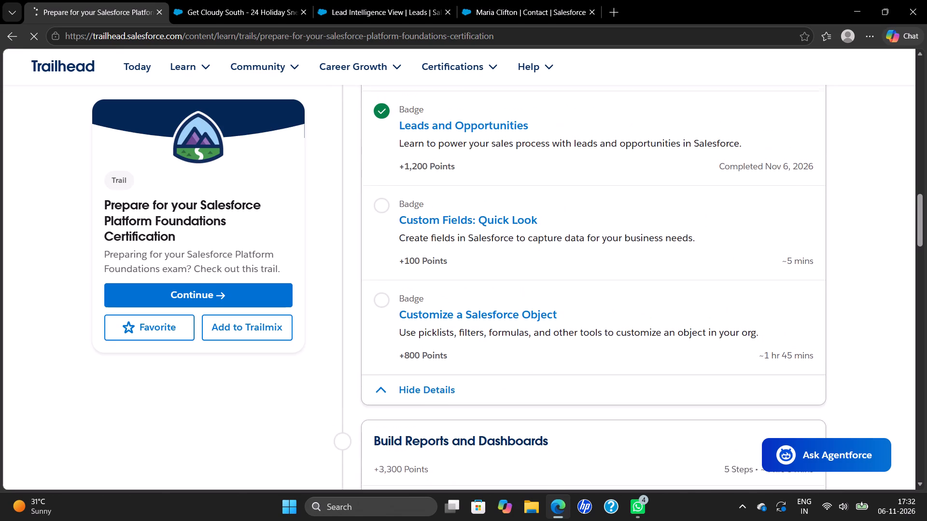
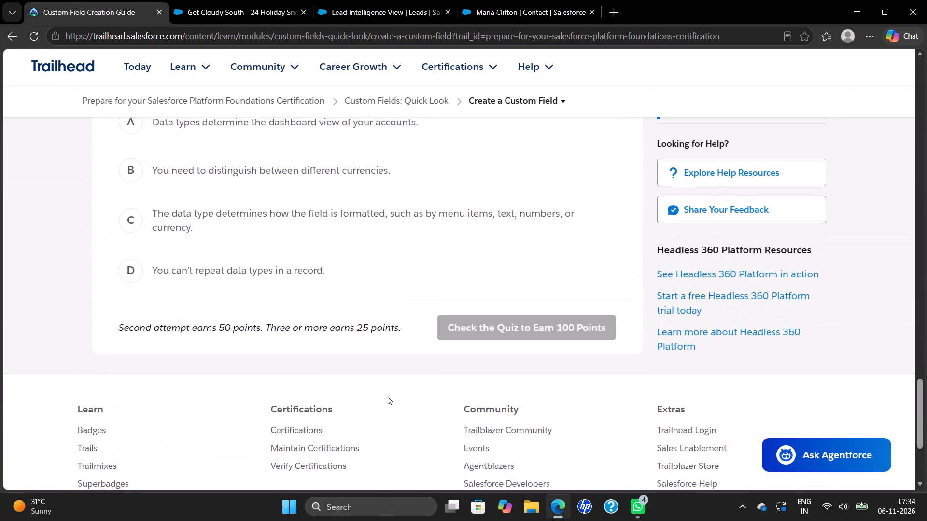
# Answer the Custom Fields quiz with B (False) and C (data type determines how the field is formatted), and submit it.
pyautogui.scroll(4, 387, 396)
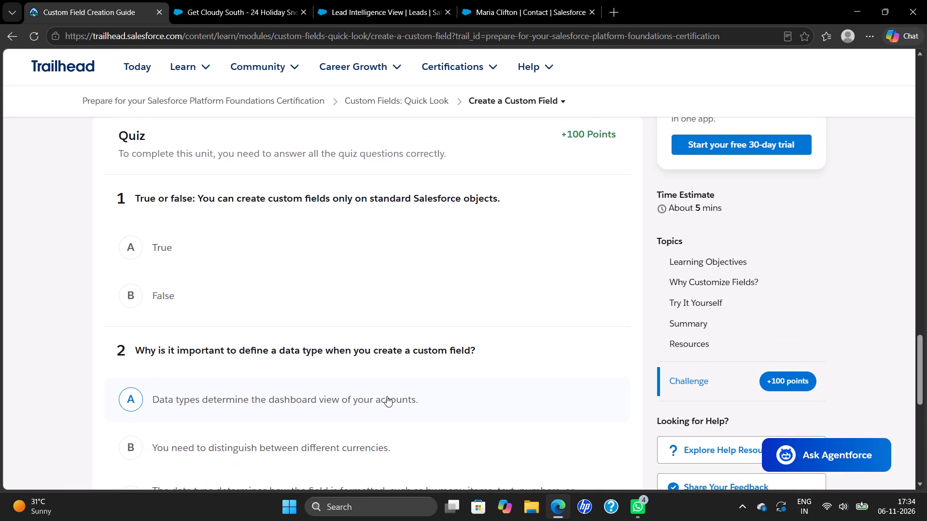
pyautogui.click(133, 296)
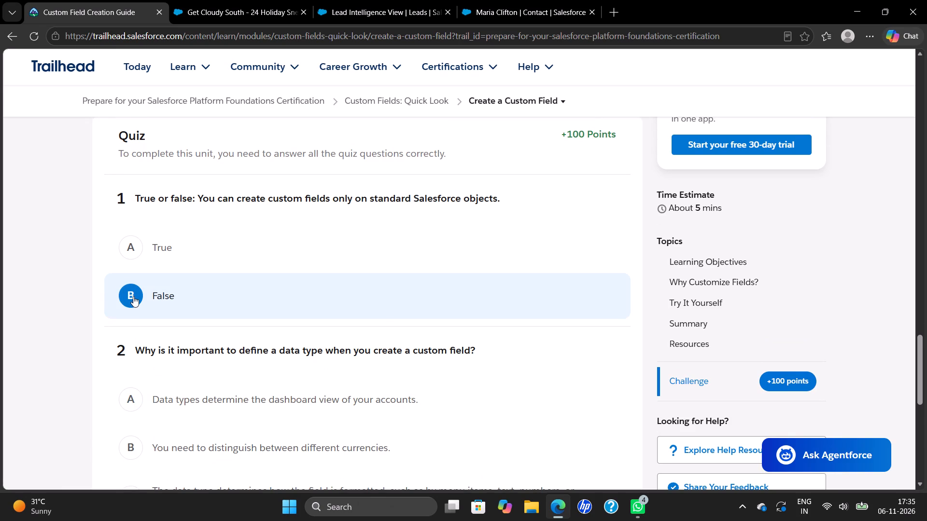
pyautogui.scroll(-3, 133, 296)
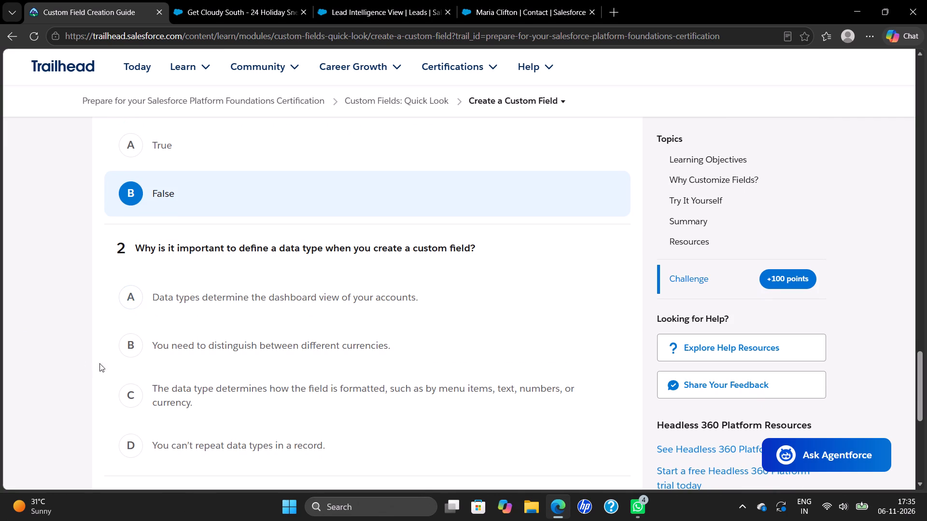
pyautogui.click(141, 396)
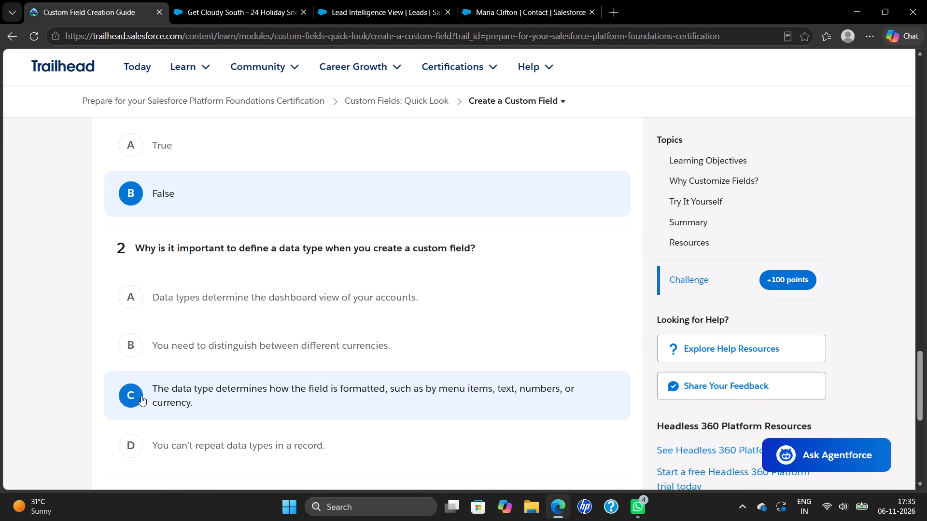
pyautogui.scroll(-3, 141, 396)
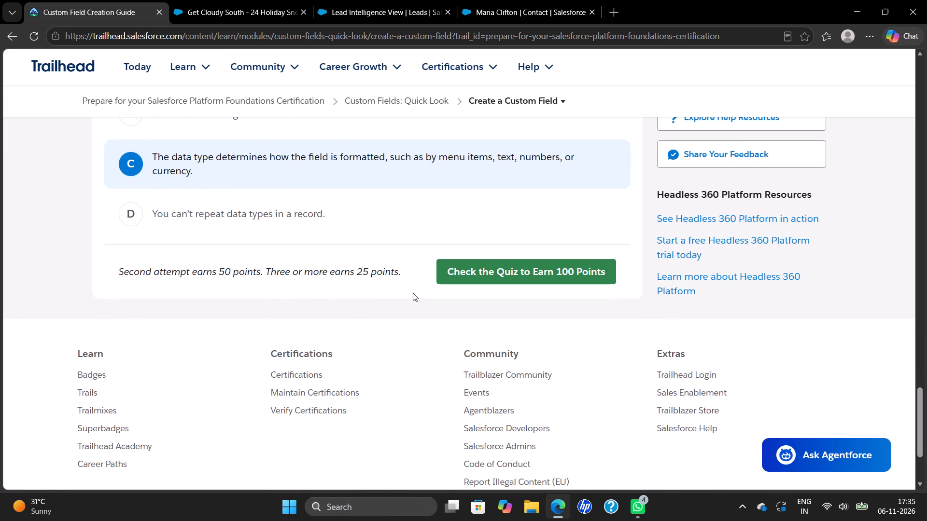
pyautogui.click(483, 266)
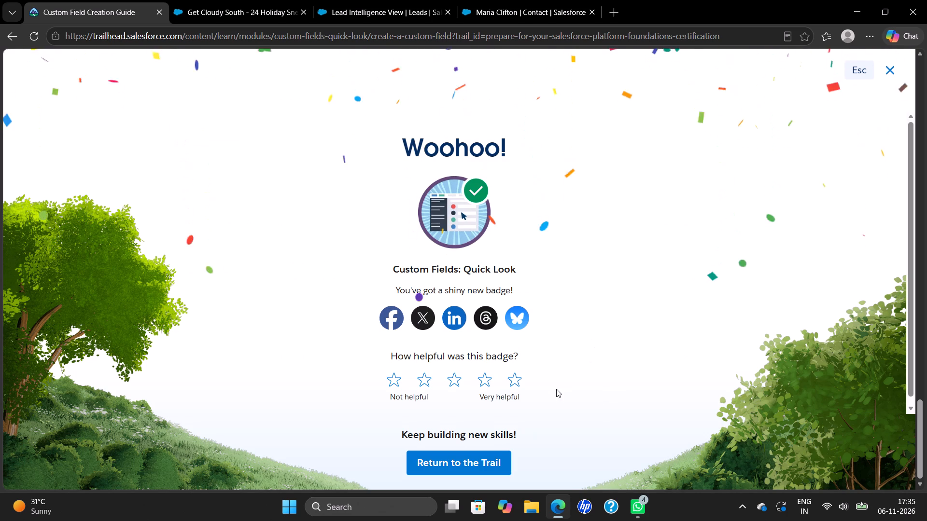
# Rate the Custom Fields: Quick Look badge five stars, Very helpful.
pyautogui.click(518, 378)
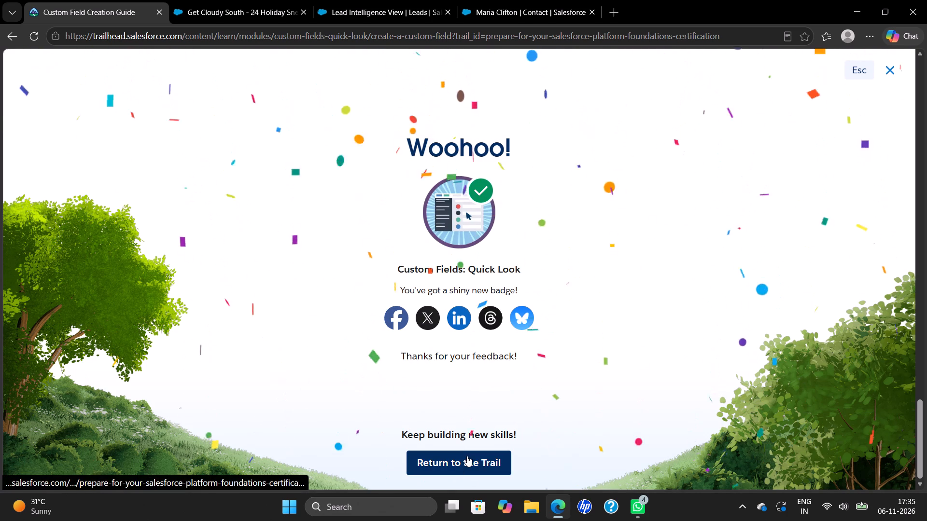
# Return to the Platform Foundations Certification trail, look through its remaining badges, and open the Customize a Salesforce Object badge.
pyautogui.click(467, 456)
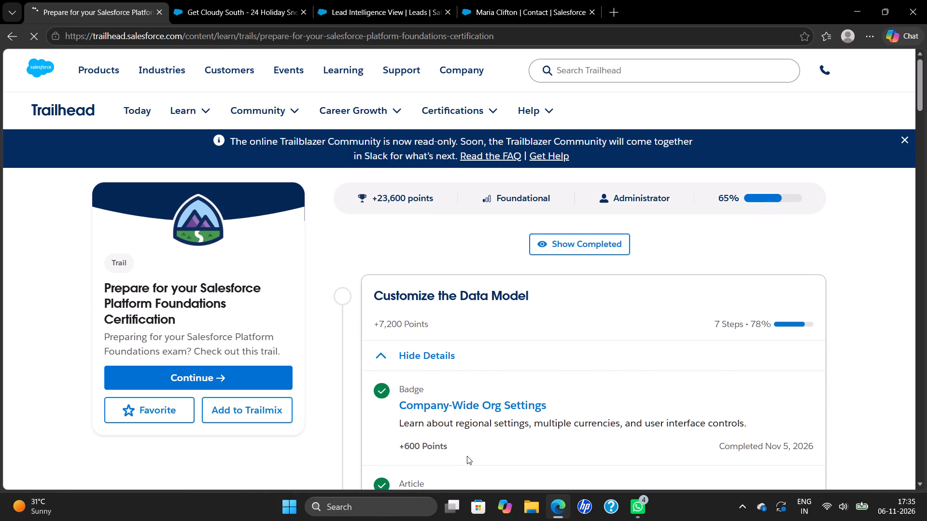
pyautogui.scroll(-6, 561, 358)
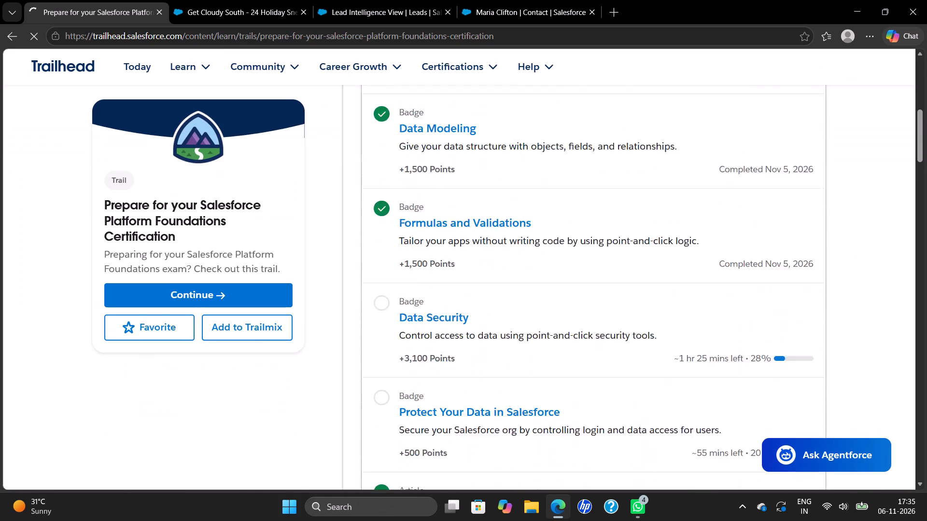
pyautogui.scroll(-7, 561, 358)
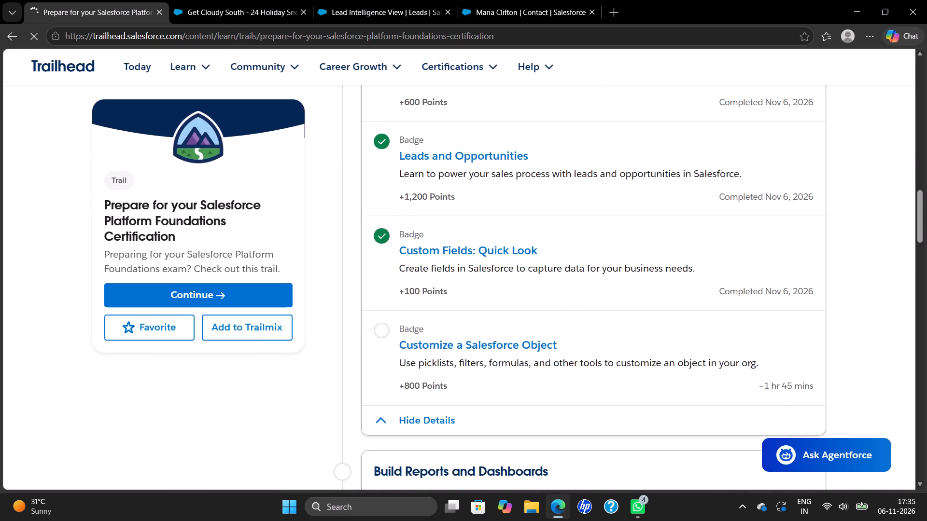
pyautogui.scroll(-2, 561, 358)
pyautogui.scroll(3, 561, 358)
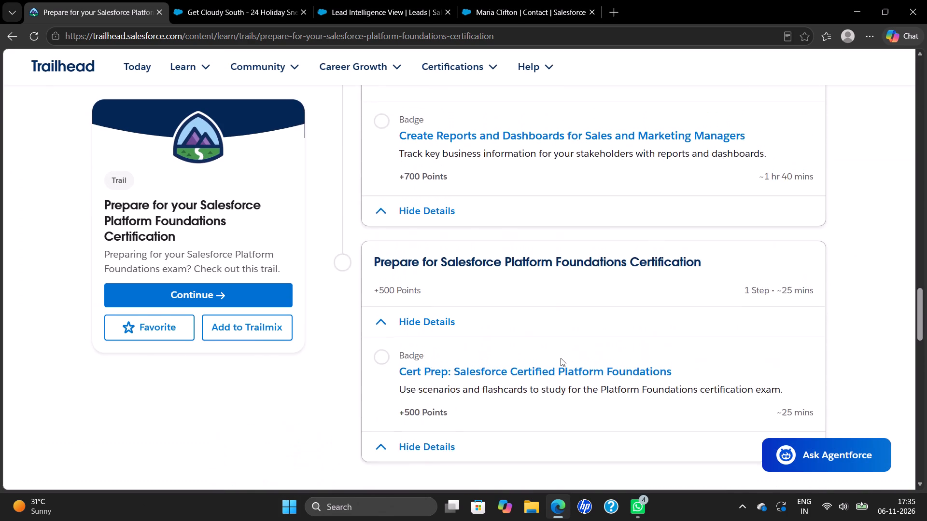
pyautogui.scroll(3, 561, 358)
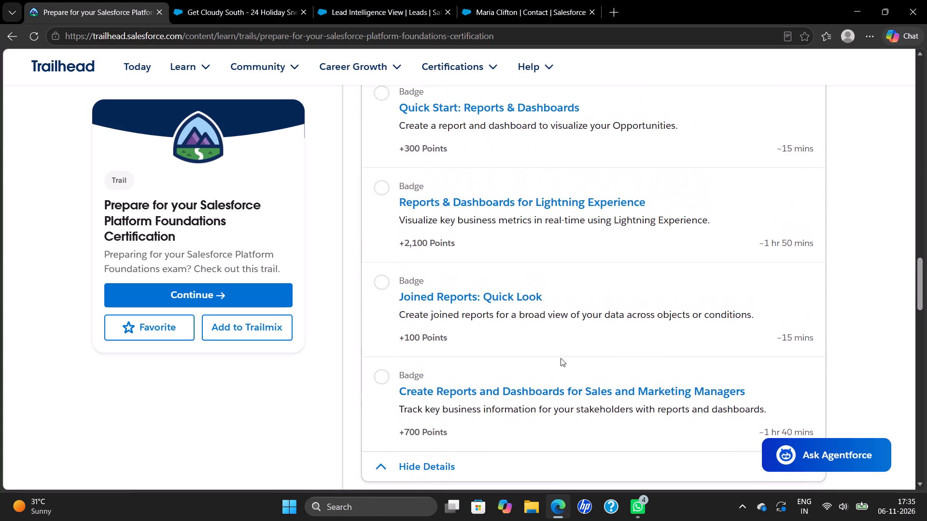
pyautogui.scroll(5, 561, 358)
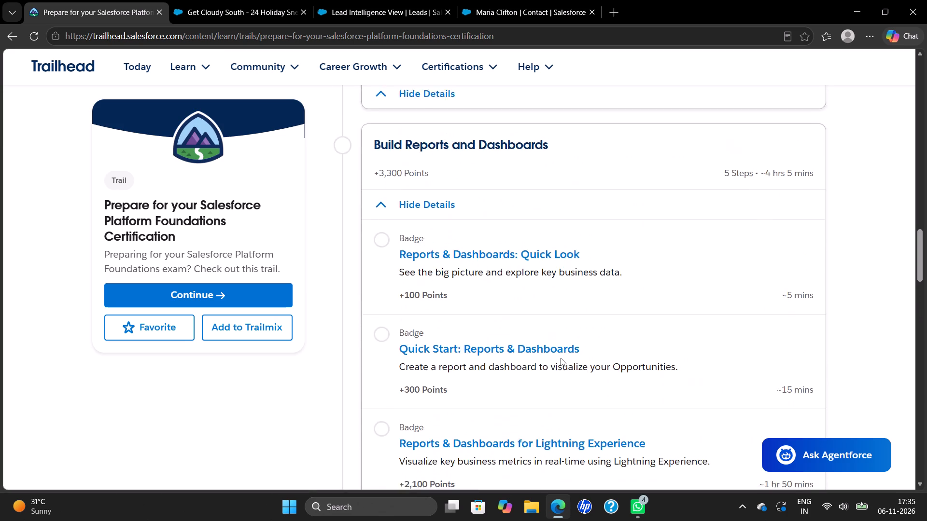
pyautogui.scroll(2, 561, 358)
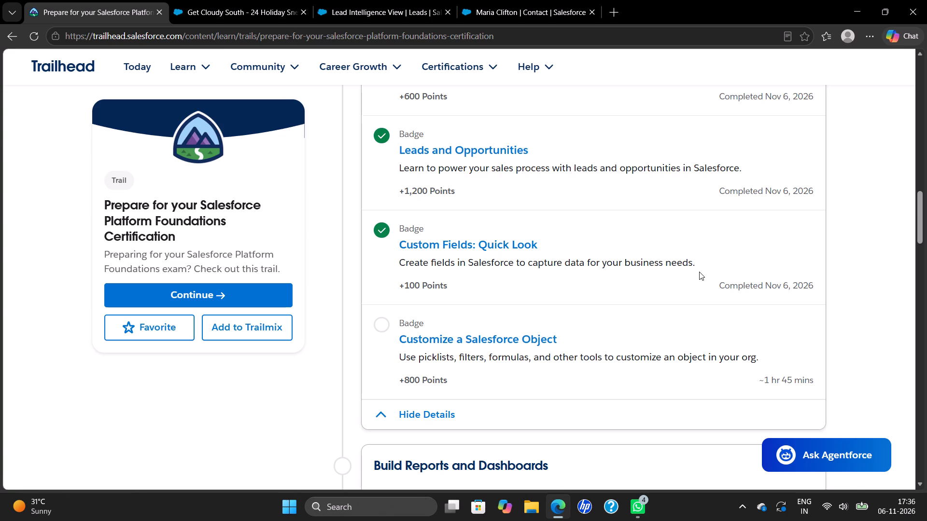
pyautogui.click(492, 333)
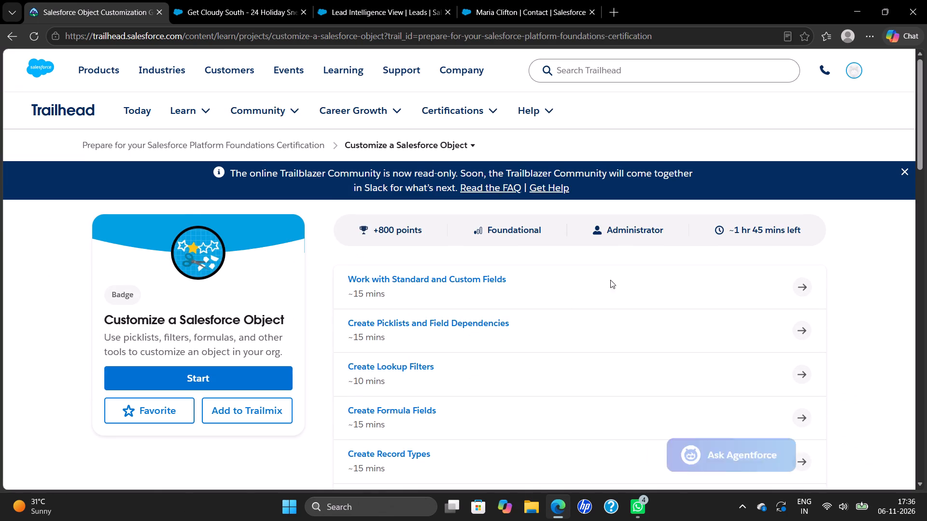
# Close the leftover Salesforce contact record and Lead Intelligence View browser tabs.
pyautogui.click(594, 10)
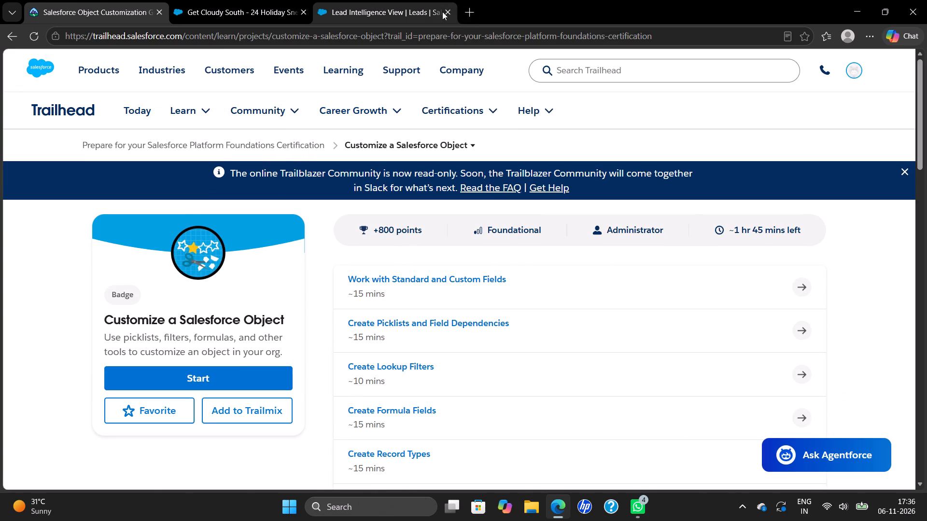
pyautogui.click(449, 9)
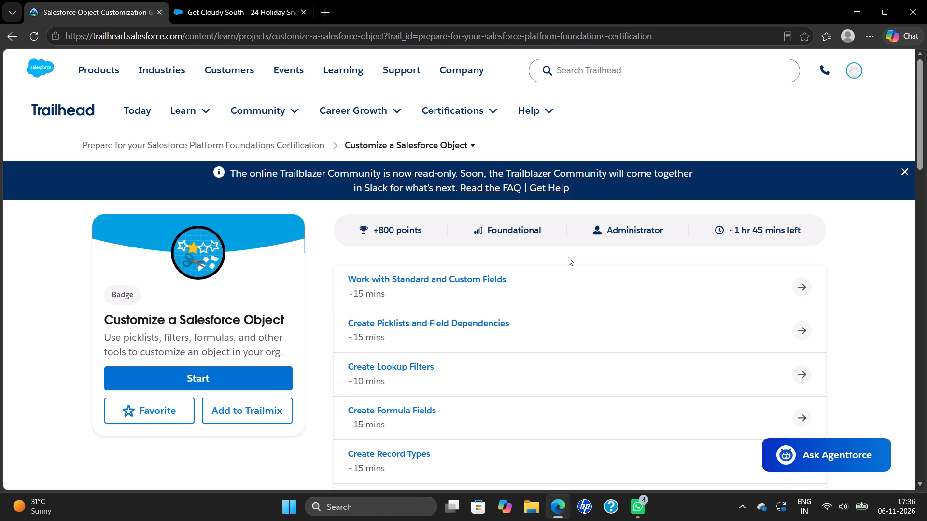
# Open the Work with Standard and Custom Fields unit and skim its instructions through to the Verify Step section.
pyautogui.click(480, 276)
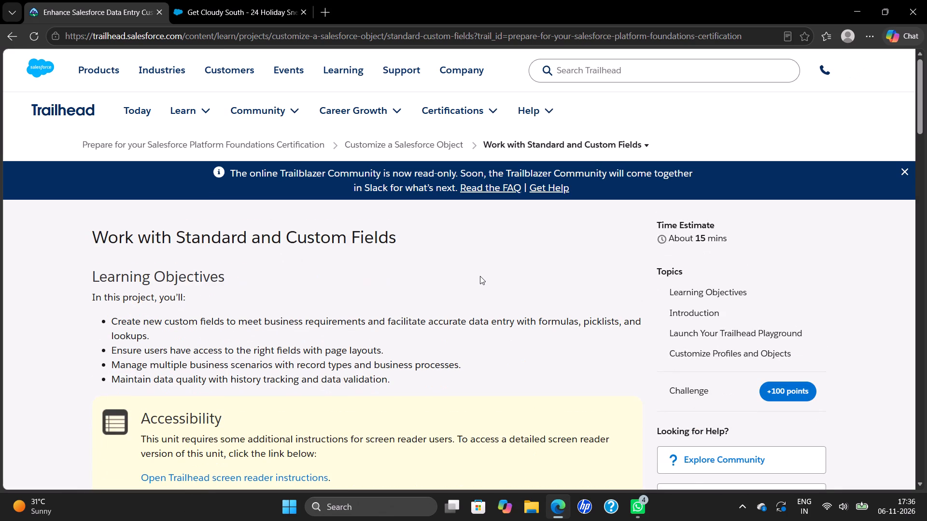
pyautogui.scroll(-2, 480, 276)
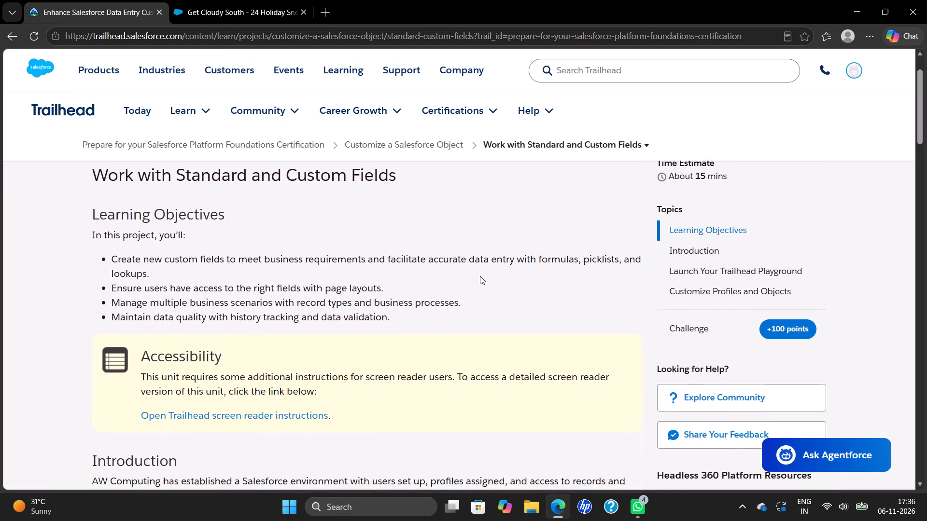
pyautogui.scroll(-6, 480, 276)
pyautogui.scroll(1, 480, 276)
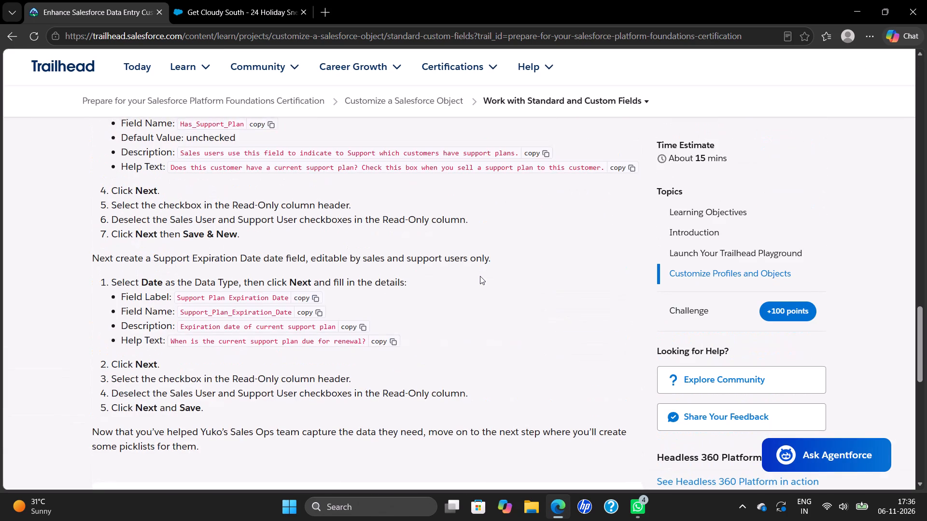
pyautogui.scroll(-5, 480, 276)
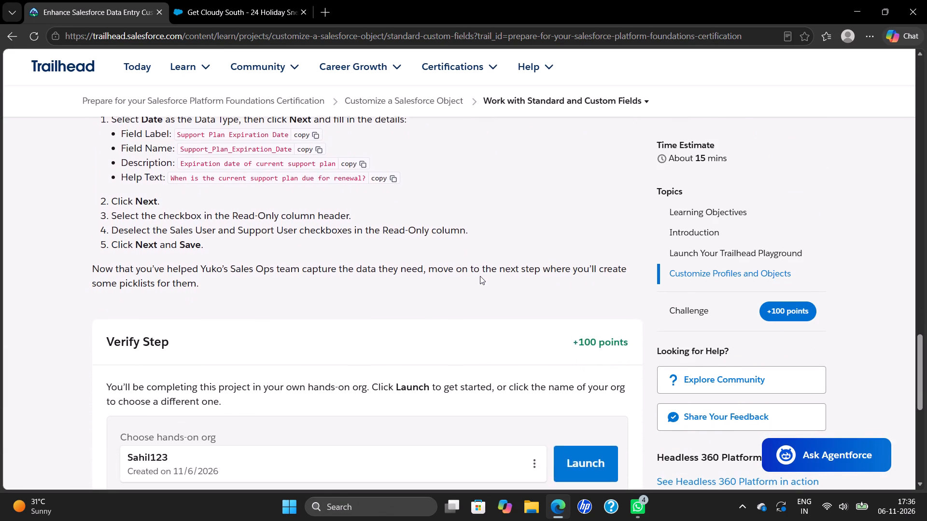
pyautogui.scroll(-1, 480, 276)
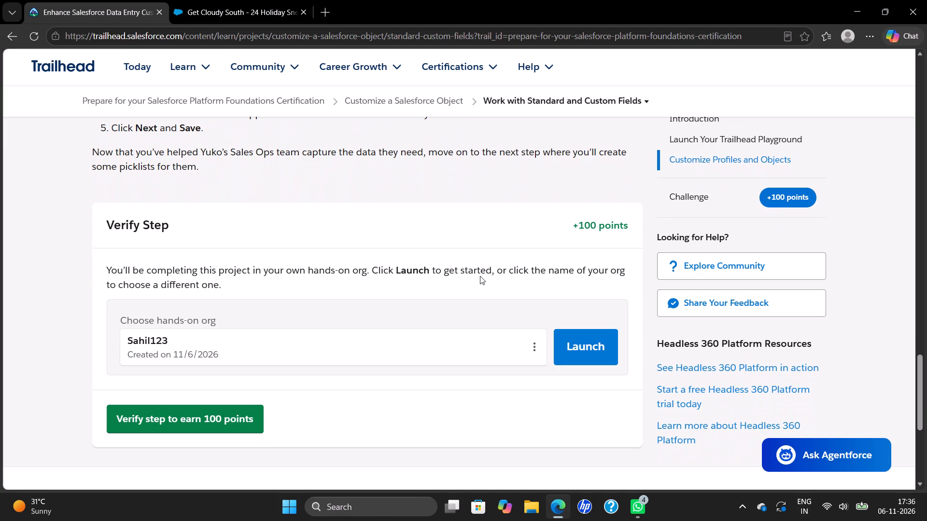
# Create a new Trailhead Playground named Sahil1234 as a hands-on org for this project.
pyautogui.click(535, 344)
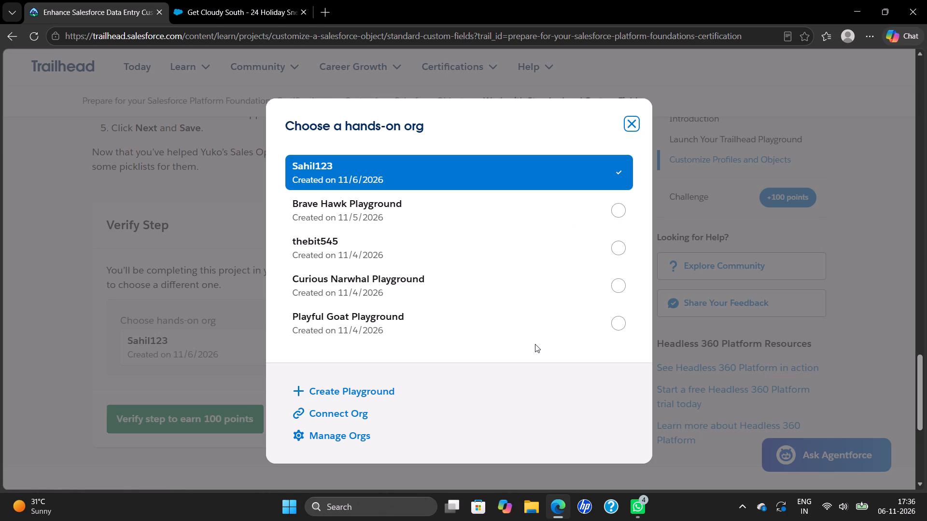
pyautogui.click(365, 393)
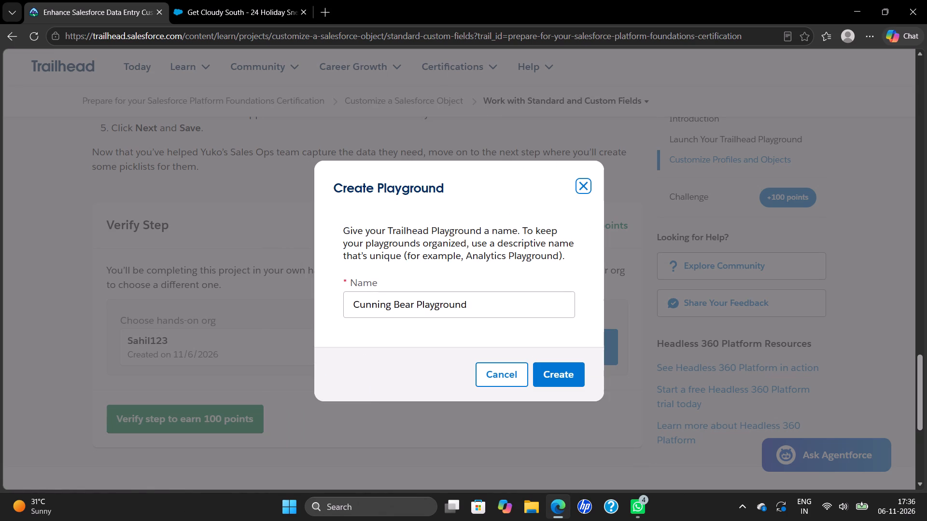
pyautogui.click(485, 311)
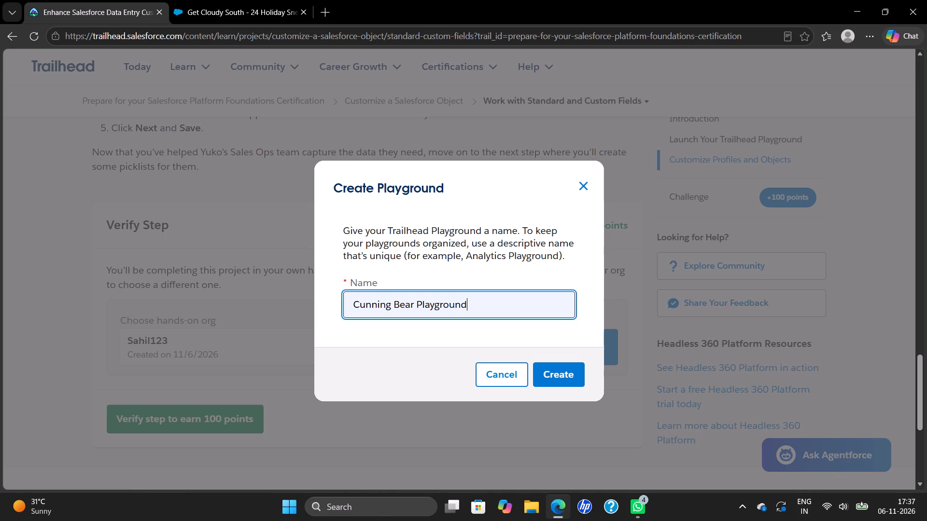
pyautogui.press('BackSpace')
pyautogui.press('BackSpace')
pyautogui.press('BackSpace')
pyautogui.press('BackSpace')
pyautogui.press('BackSpace')
pyautogui.press('BackSpace')
pyautogui.press('BackSpace')
pyautogui.press('BackSpace')
pyautogui.press('BackSpace')
pyautogui.press('BackSpace')
pyautogui.press('BackSpace')
pyautogui.press('BackSpace')
pyautogui.press('BackSpace')
pyautogui.press('BackSpace')
pyautogui.press('BackSpace')
pyautogui.press('BackSpace')
pyautogui.press('BackSpace')
pyautogui.press('BackSpace')
pyautogui.press('BackSpace')
pyautogui.press('BackSpace')
pyautogui.press('BackSpace')
pyautogui.press('BackSpace')
pyautogui.press('BackSpace')
pyautogui.press('BackSpace')
pyautogui.press('BackSpace')
pyautogui.press('BackSpace')
pyautogui.press('BackSpace')
pyautogui.press('BackSpace')
pyautogui.press('BackSpace')
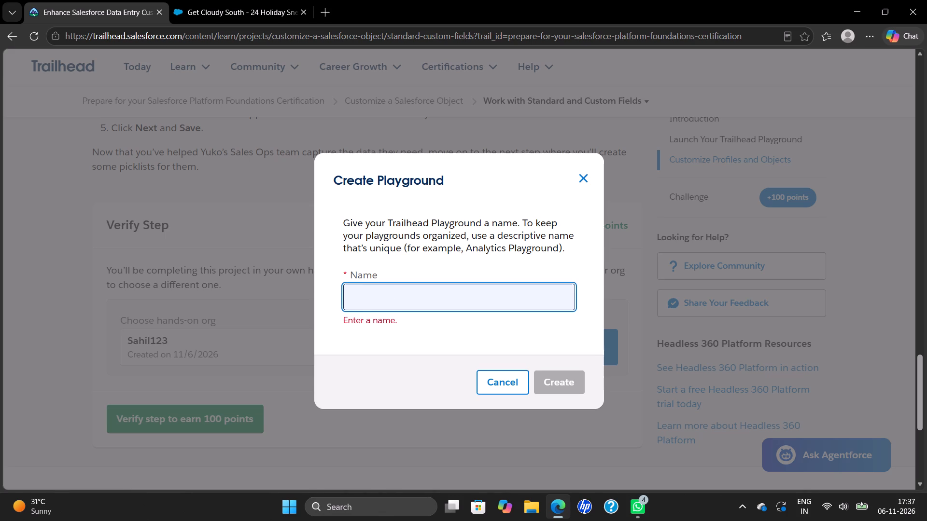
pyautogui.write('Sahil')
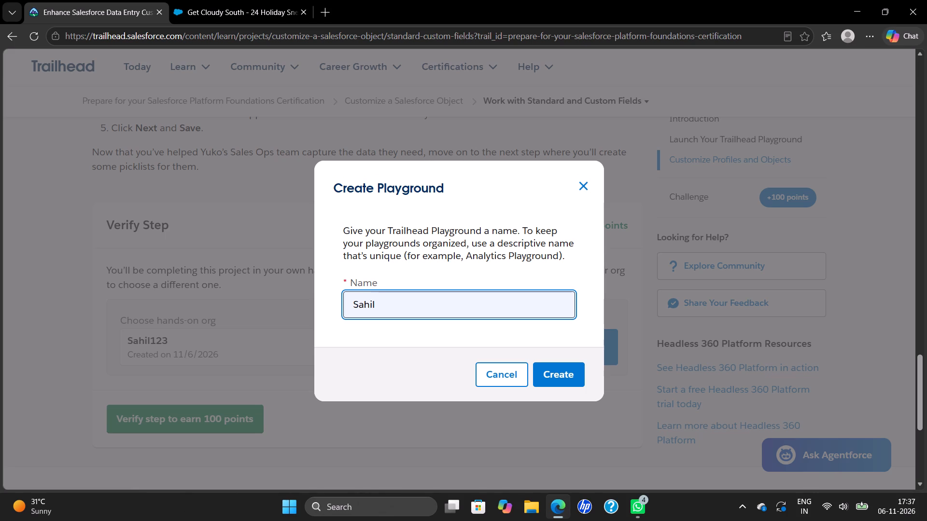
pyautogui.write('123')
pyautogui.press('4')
pyautogui.click(564, 374)
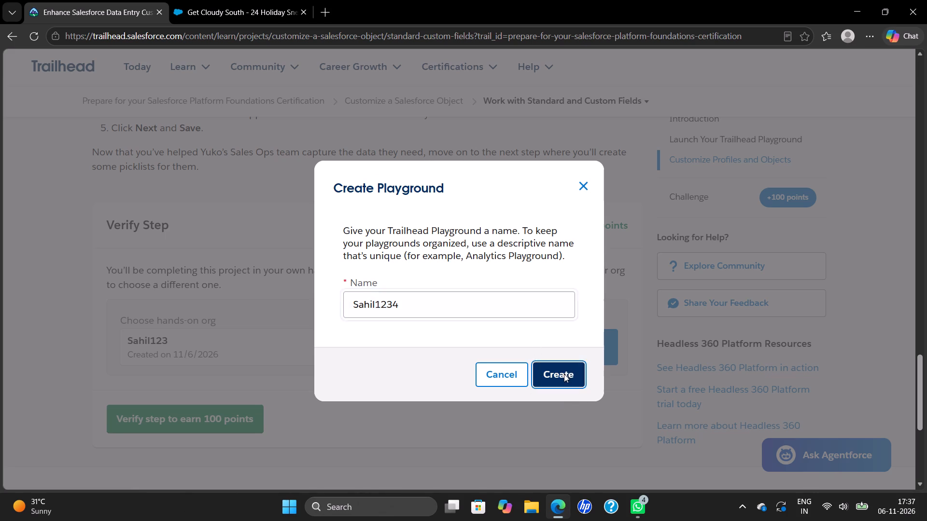
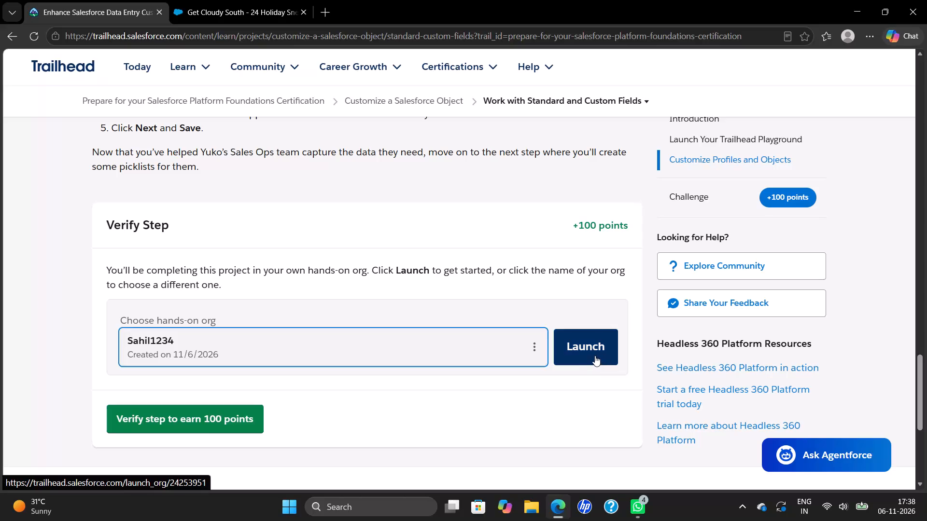
# Launch the Sahil1234 playground, close the leftover Get Cloudy South tab, and open the playground's Setup.
pyautogui.click(595, 356)
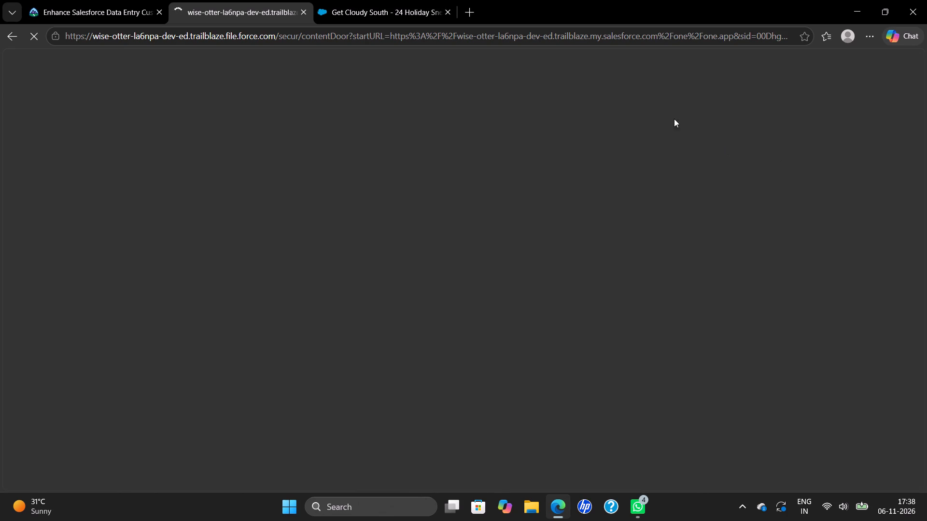
pyautogui.click(449, 13)
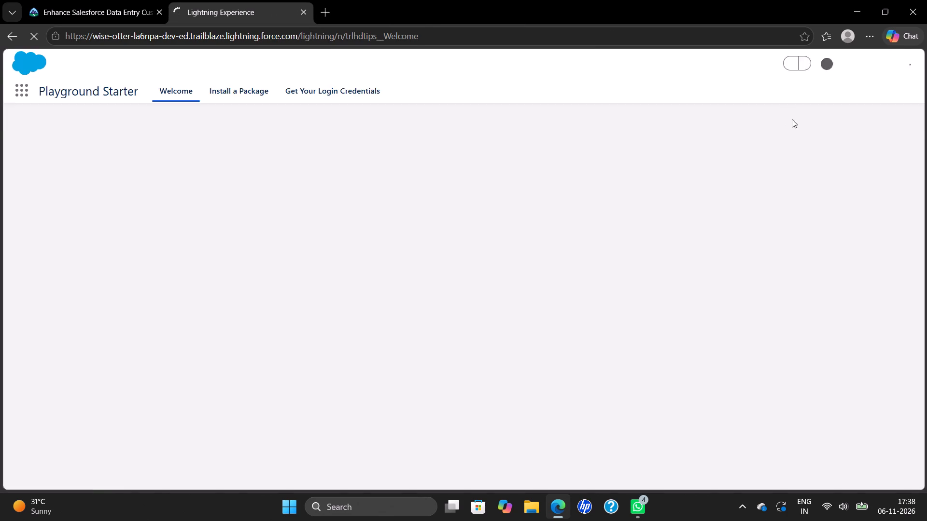
pyautogui.click(851, 92)
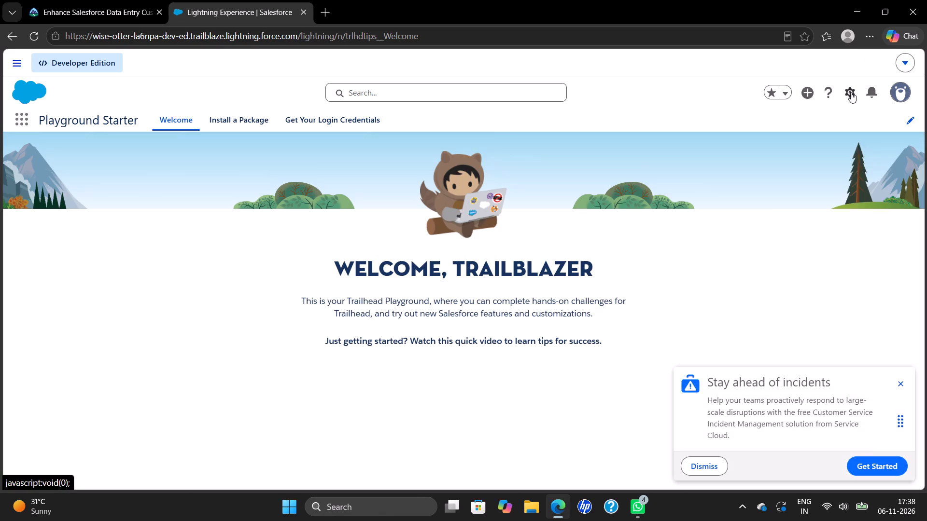
pyautogui.click(786, 140)
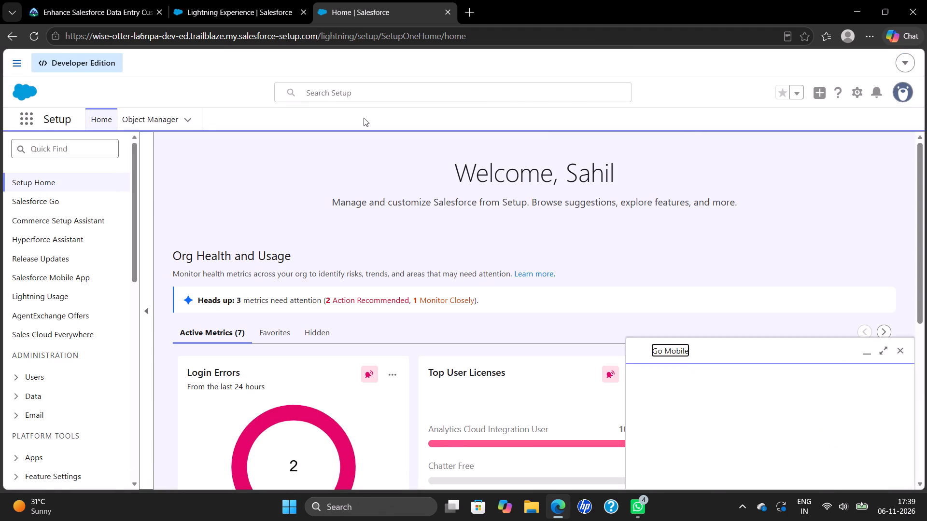
# Find the Profiles page in Setup by searching for profile, open it, and dismiss the Go Mobile pop-up.
pyautogui.click(51, 147)
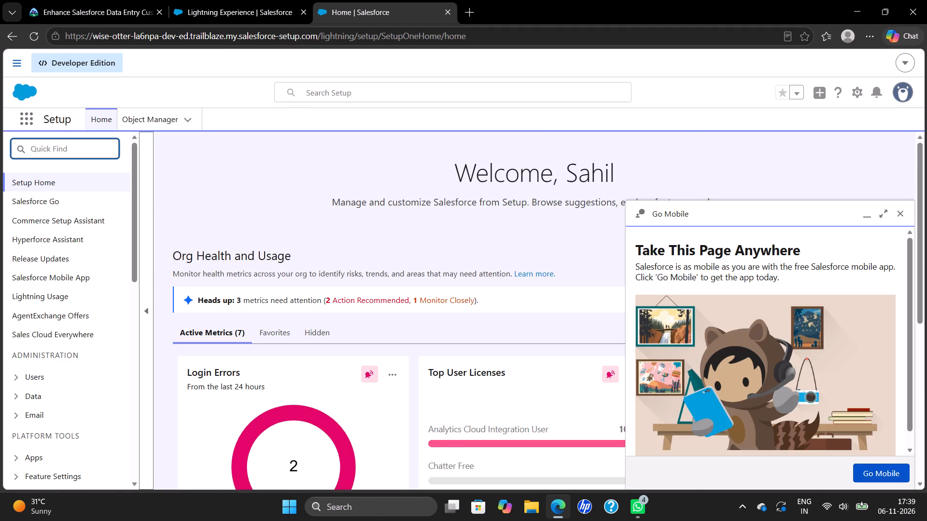
pyautogui.write('profile')
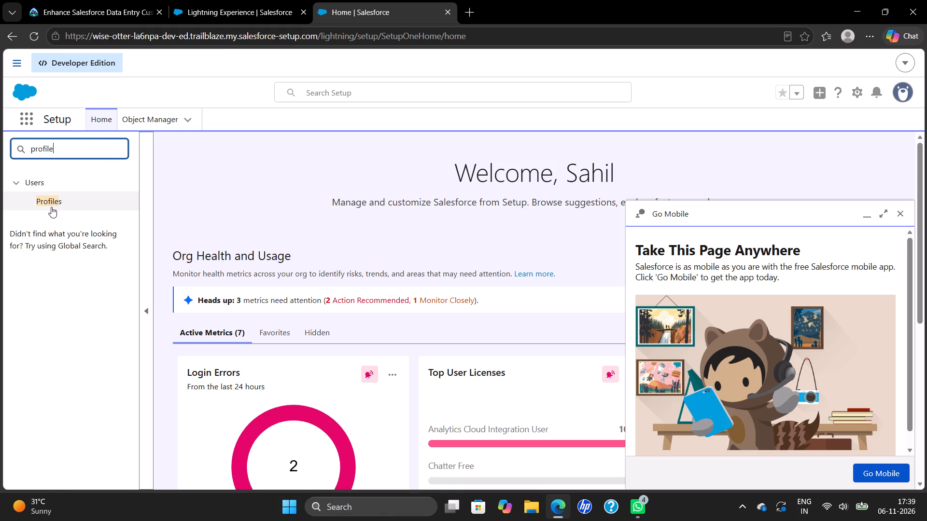
pyautogui.click(51, 201)
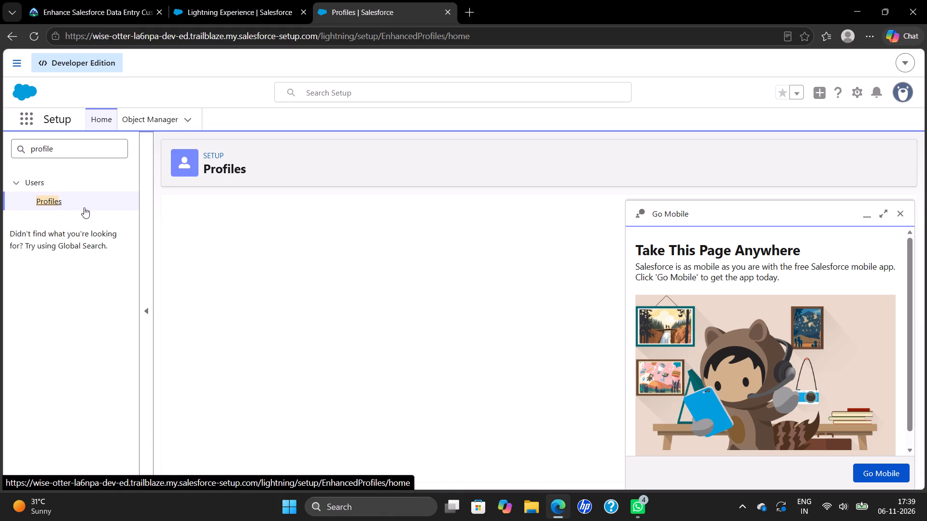
pyautogui.click(899, 215)
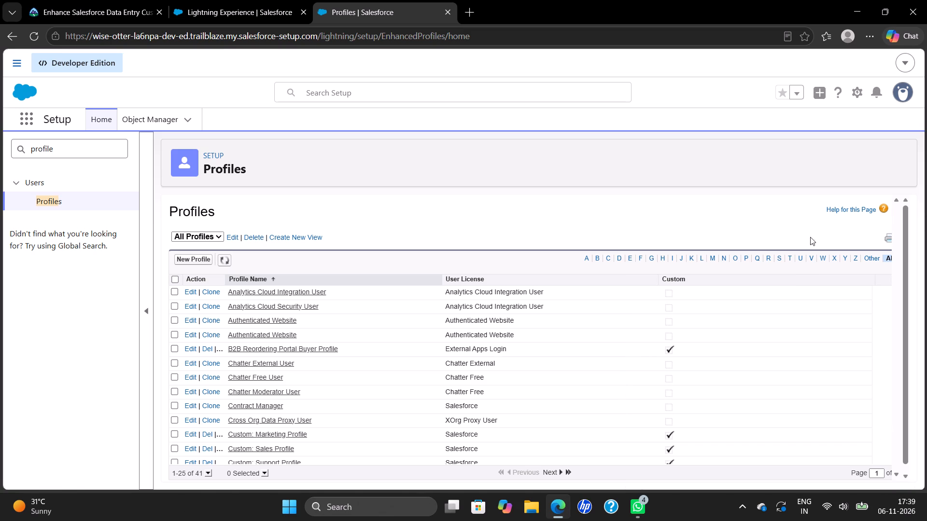
# Clone the Standard User profile, name the copy Sales User as given in the Trailhead instructions, and save it.
pyautogui.click(780, 259)
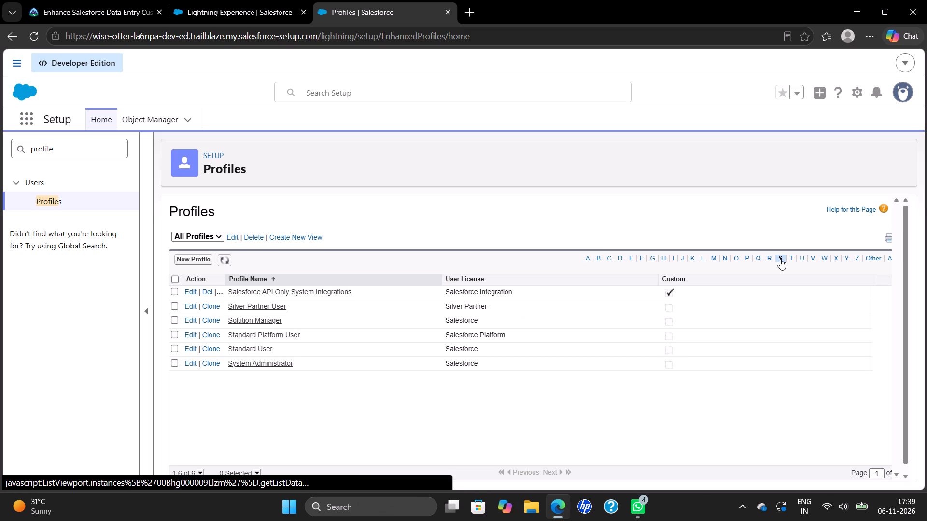
pyautogui.click(212, 348)
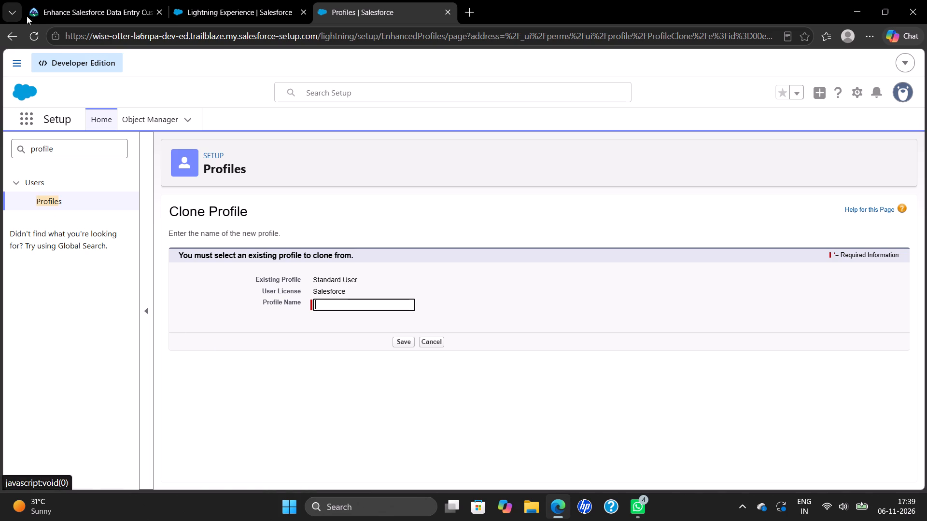
pyautogui.click(64, 11)
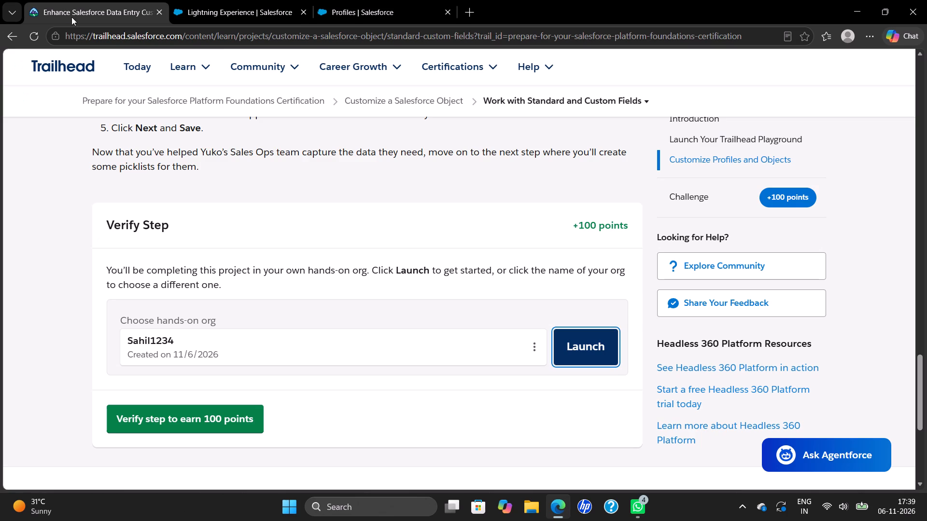
pyautogui.scroll(2, 216, 193)
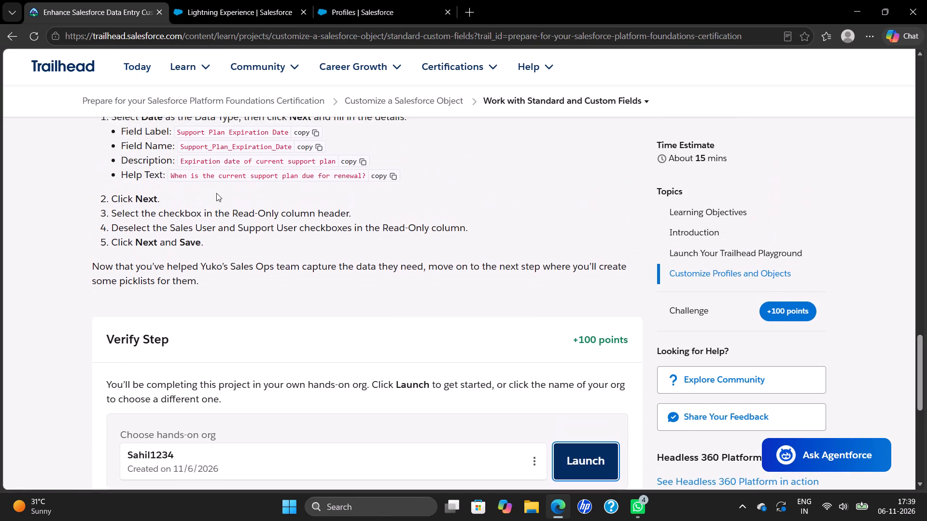
pyautogui.scroll(1, 216, 193)
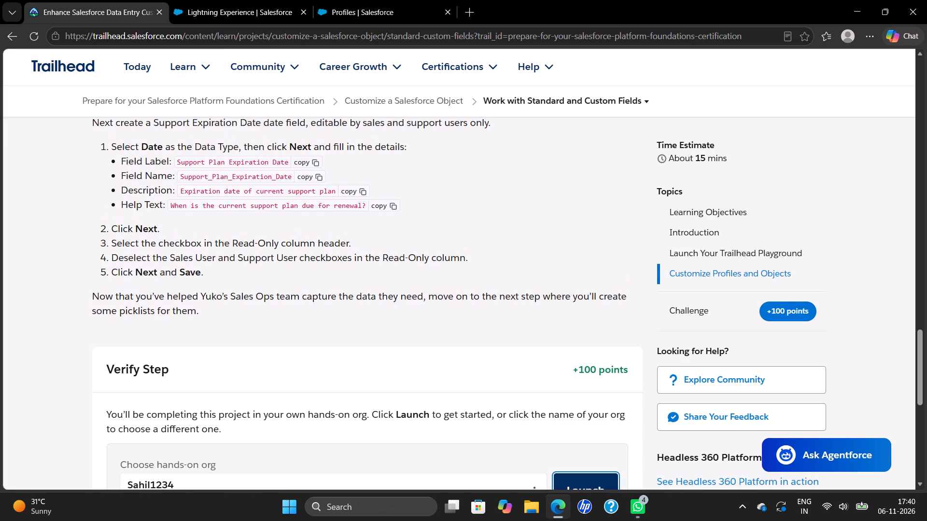
pyautogui.scroll(4, 293, 199)
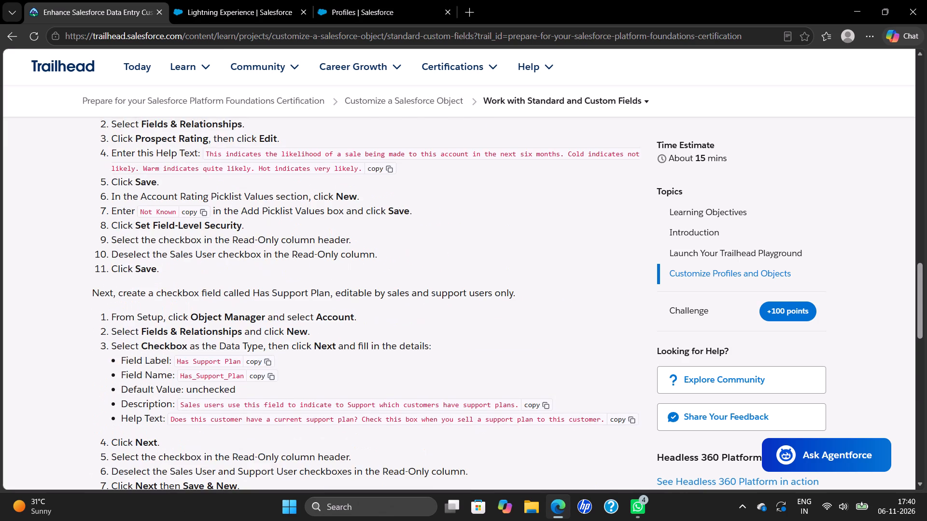
pyautogui.scroll(7, 293, 199)
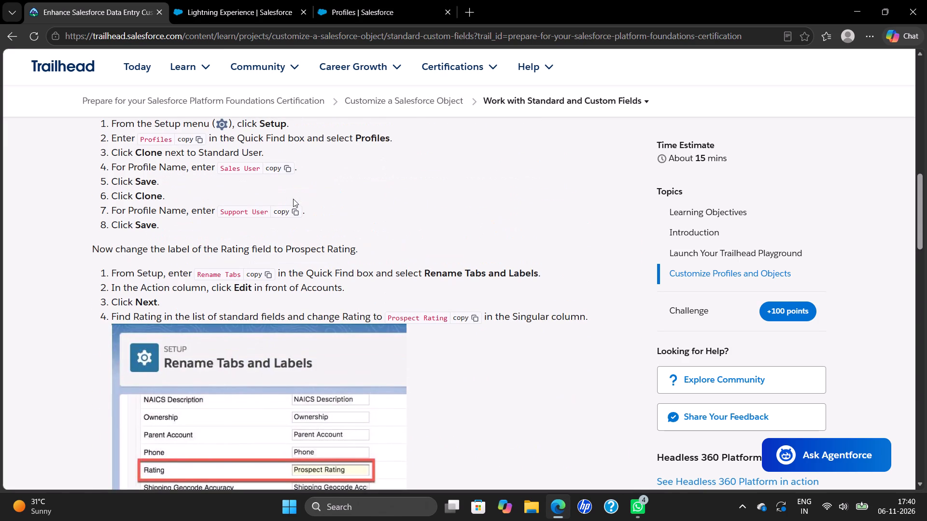
pyautogui.scroll(1, 223, 177)
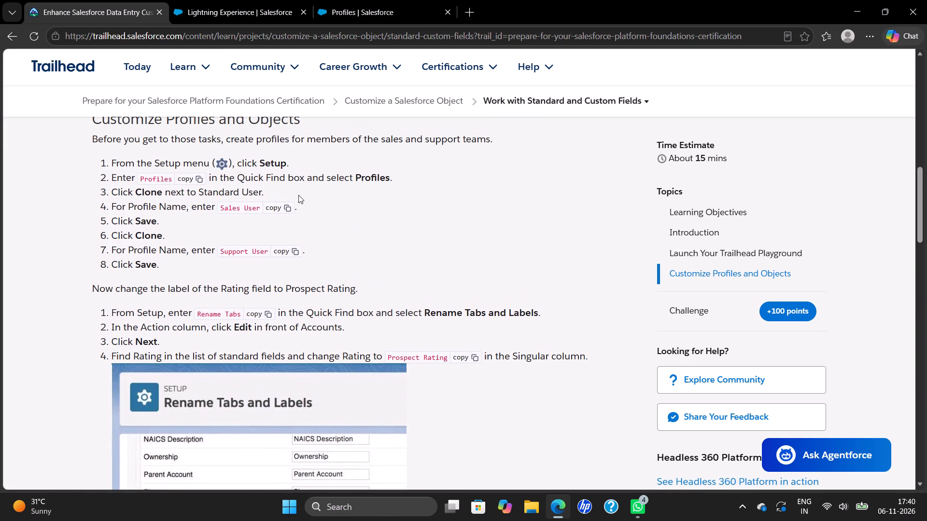
pyautogui.click(285, 204)
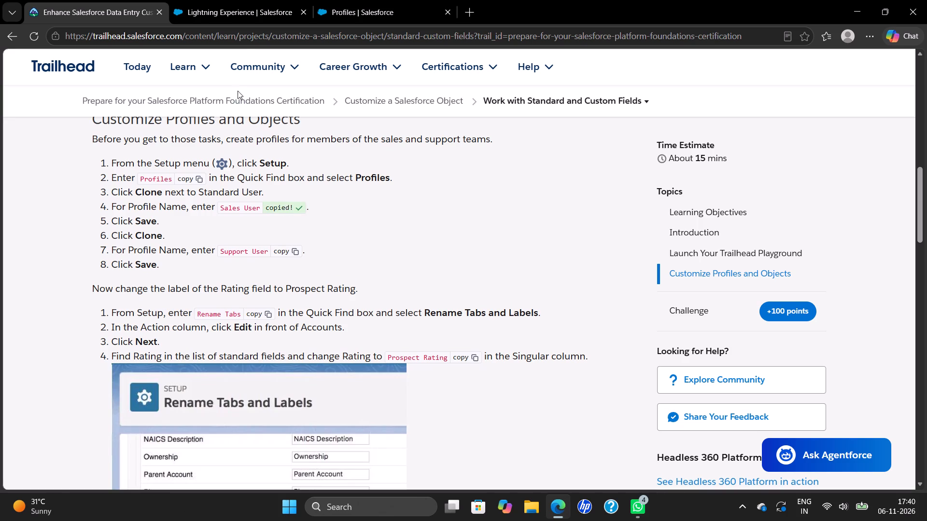
pyautogui.click(249, 9)
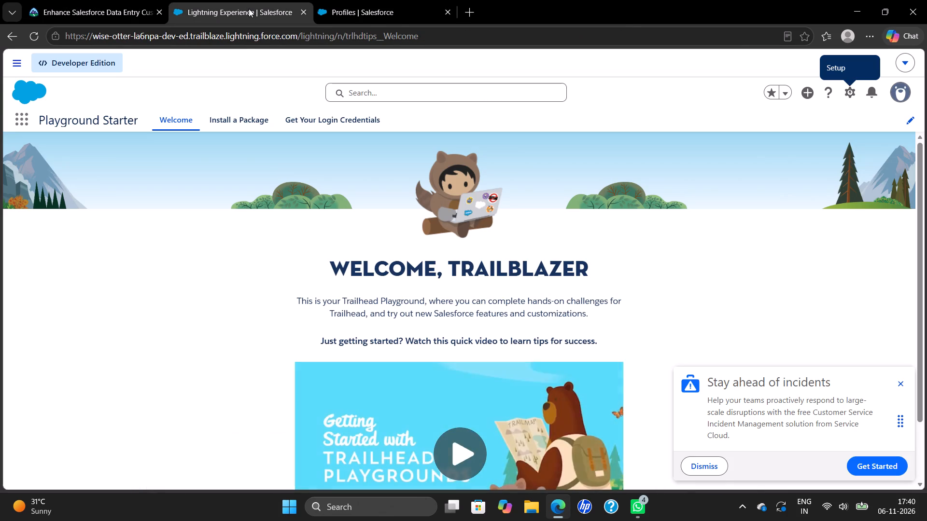
pyautogui.click(327, 9)
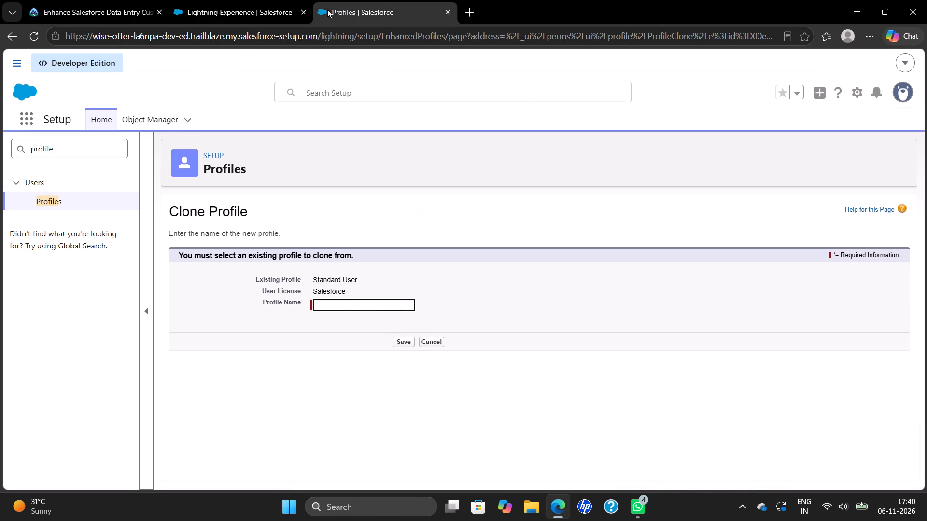
pyautogui.click(343, 300)
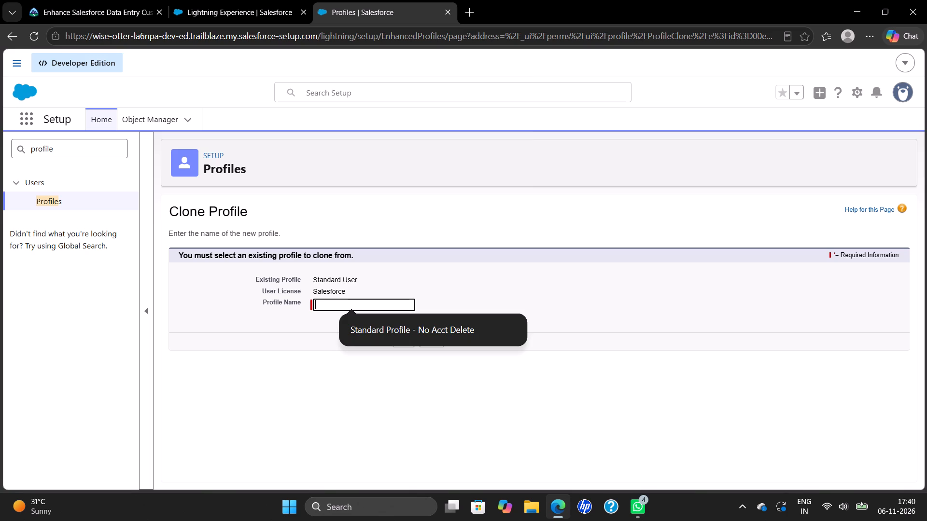
pyautogui.click(336, 305)
pyautogui.hotkey('ctrl', 'v')
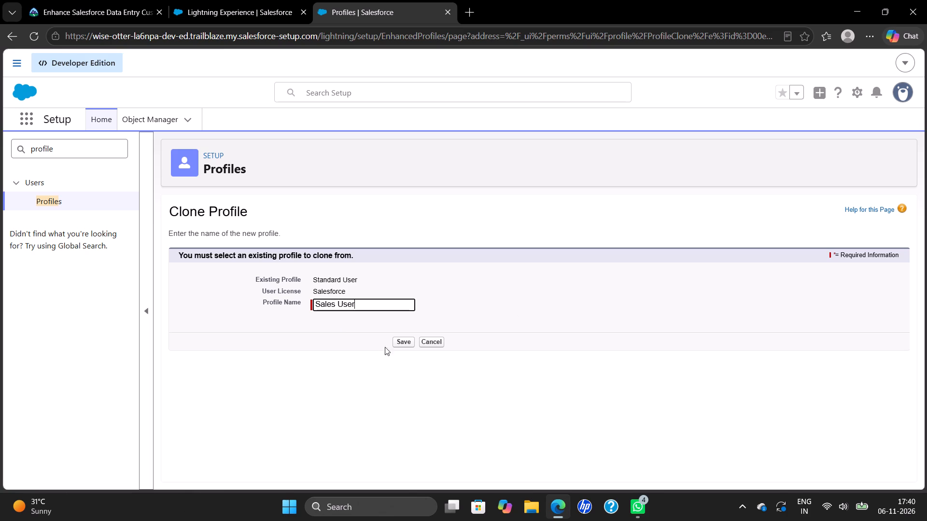
pyautogui.click(406, 342)
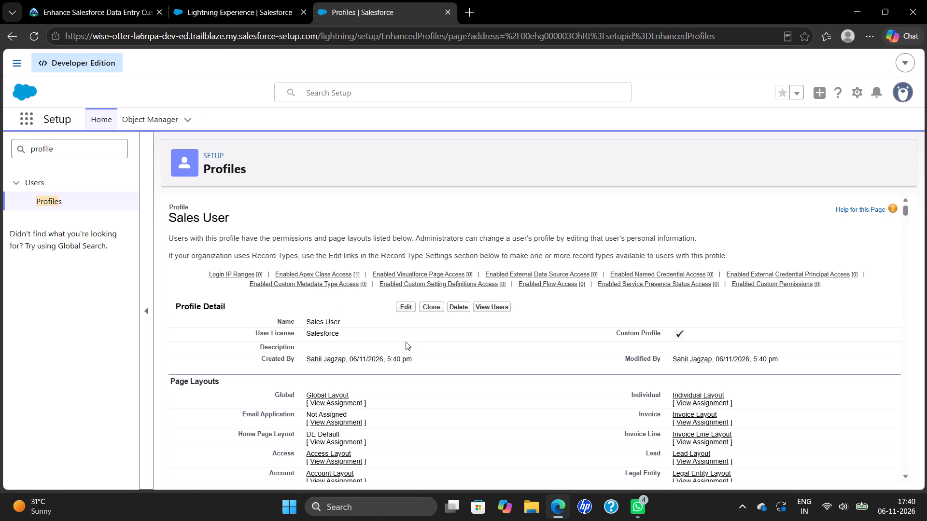
# Clone the Sales User profile, name the copy Support User as given in the Trailhead instructions, and save it.
pyautogui.click(434, 307)
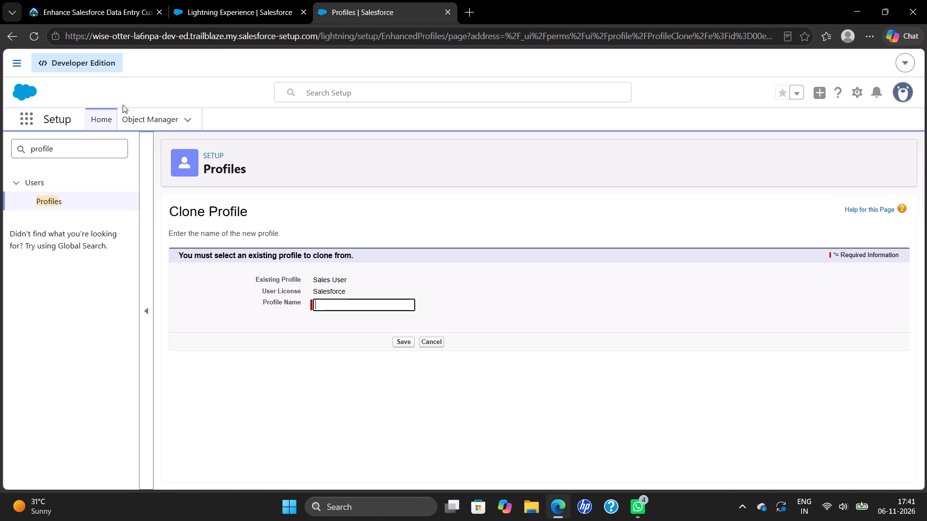
pyautogui.click(103, 12)
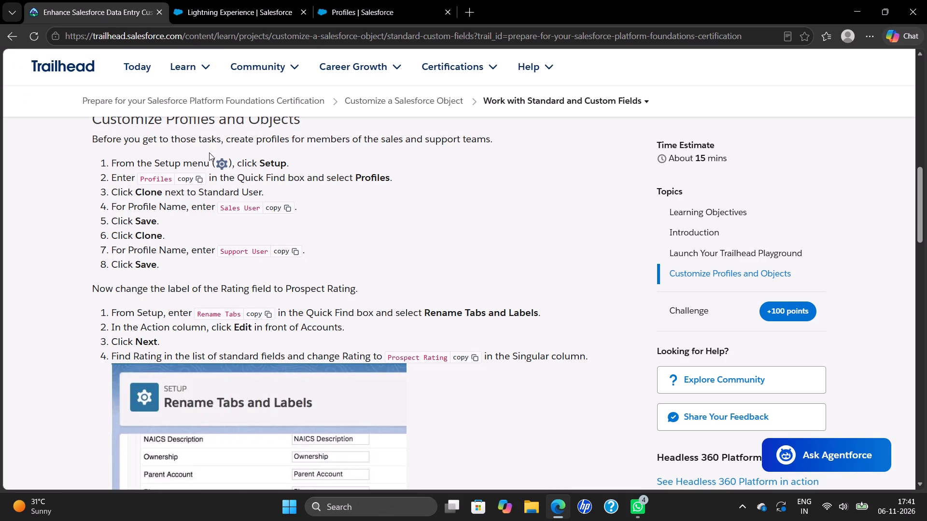
pyautogui.click(294, 254)
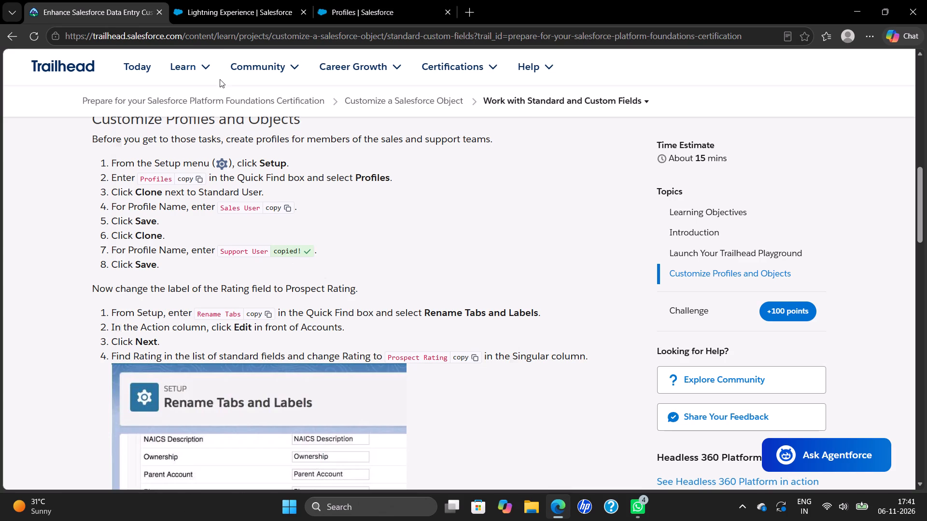
pyautogui.click(247, 15)
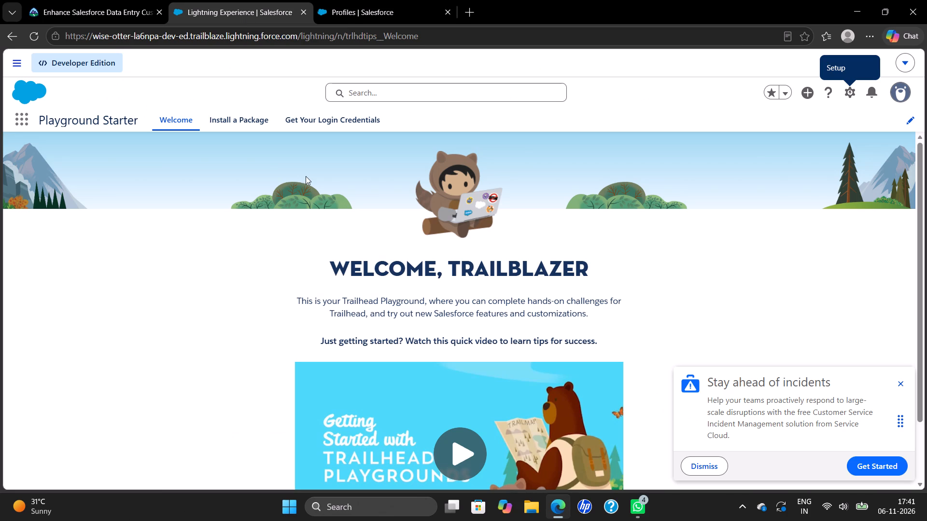
pyautogui.click(361, 15)
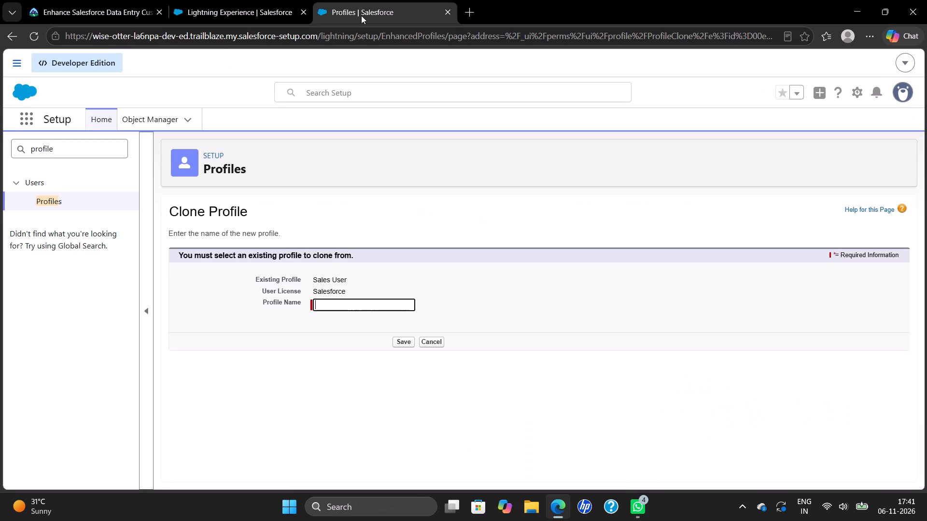
pyautogui.click(334, 308)
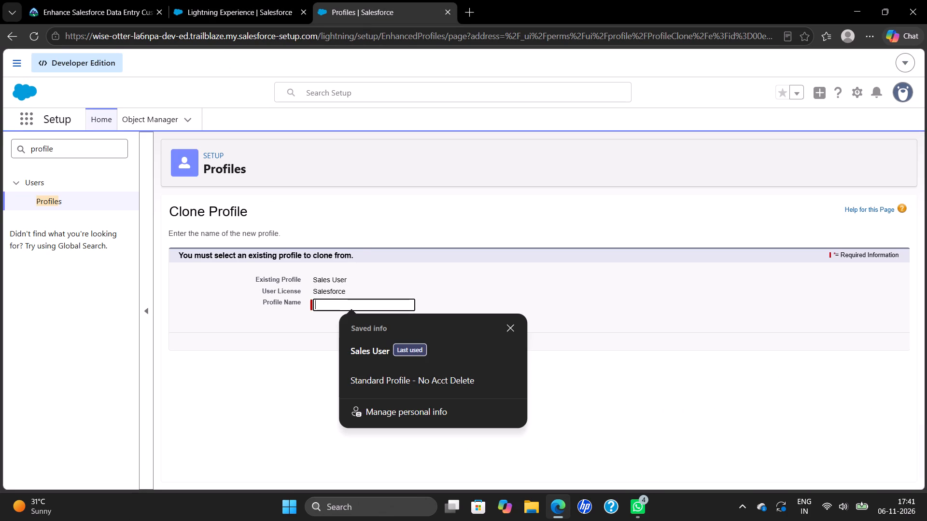
pyautogui.hotkey('ctrl', 'v')
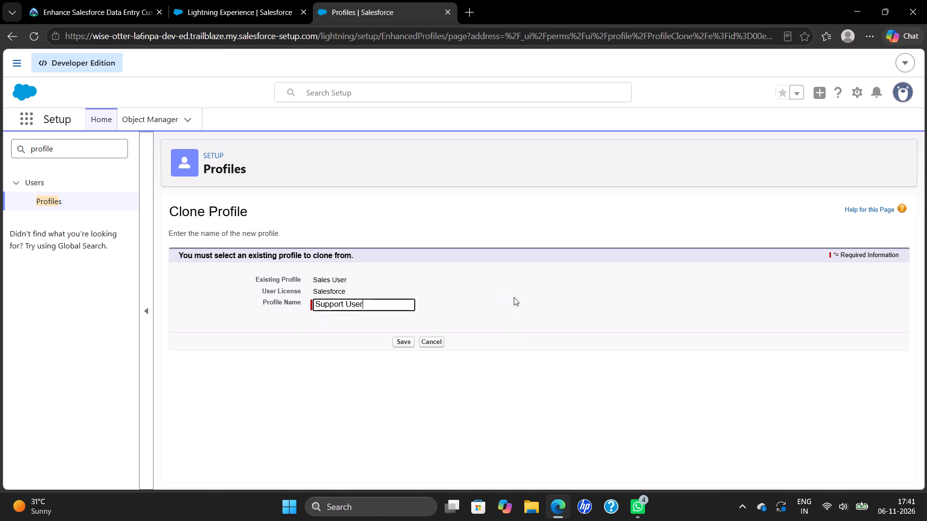
pyautogui.click(403, 339)
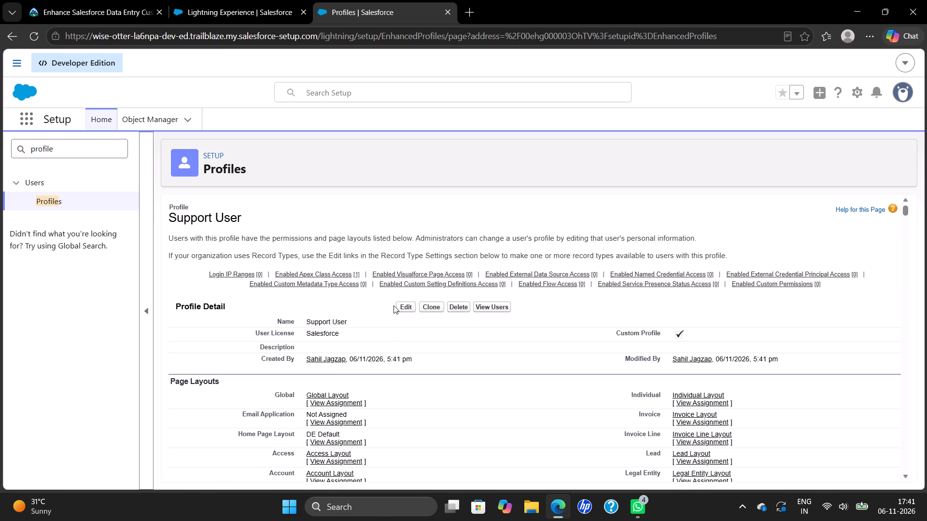
# Search Setup for rename tabs and open the Rename Tabs and Labels page.
pyautogui.click(83, 143)
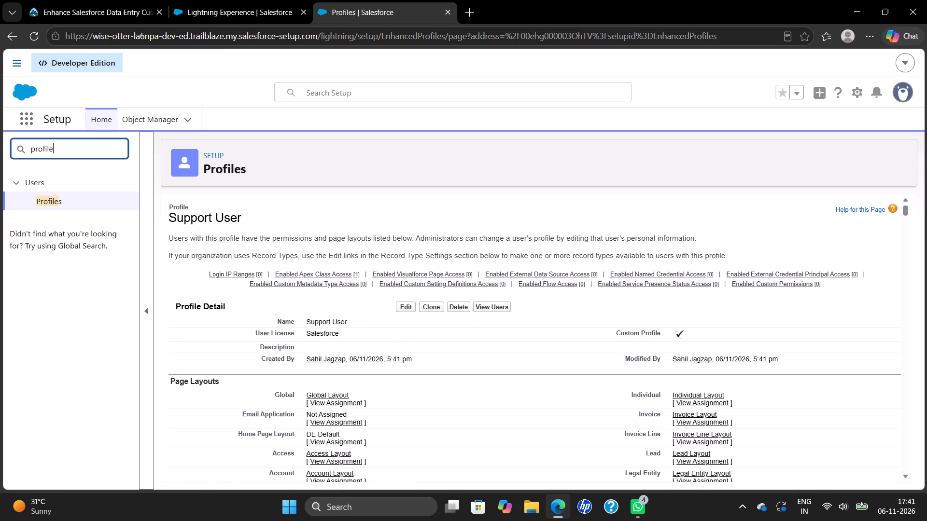
pyautogui.press('BackSpace')
pyautogui.press('BackSpace')
pyautogui.press('BackSpace')
pyautogui.press('BackSpace')
pyautogui.press('BackSpace')
pyautogui.press('BackSpace')
pyautogui.press('BackSpace')
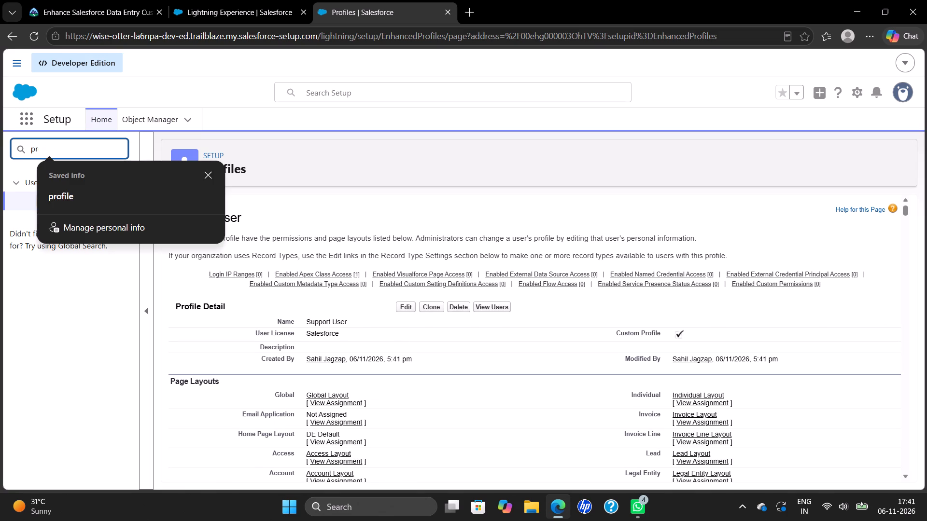
pyautogui.write('re')
pyautogui.write('na')
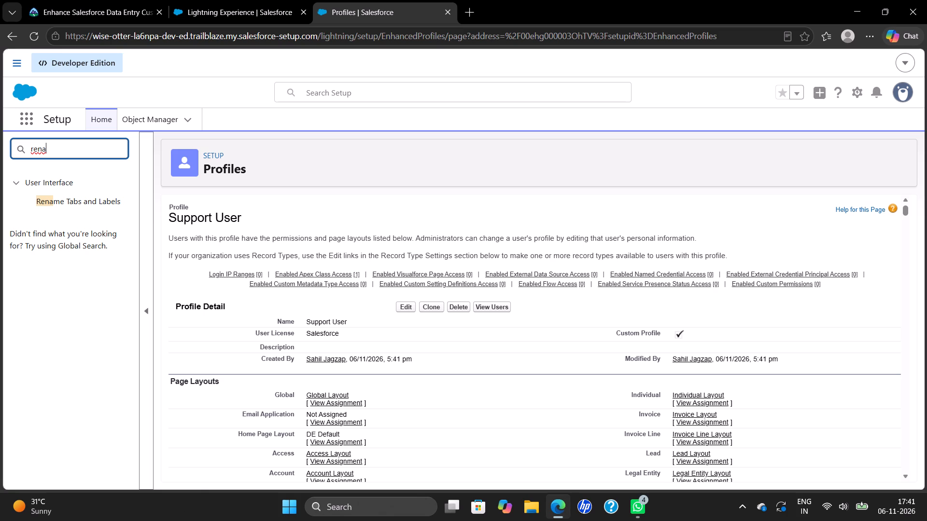
pyautogui.press('BackSpace')
pyautogui.press('BackSpace')
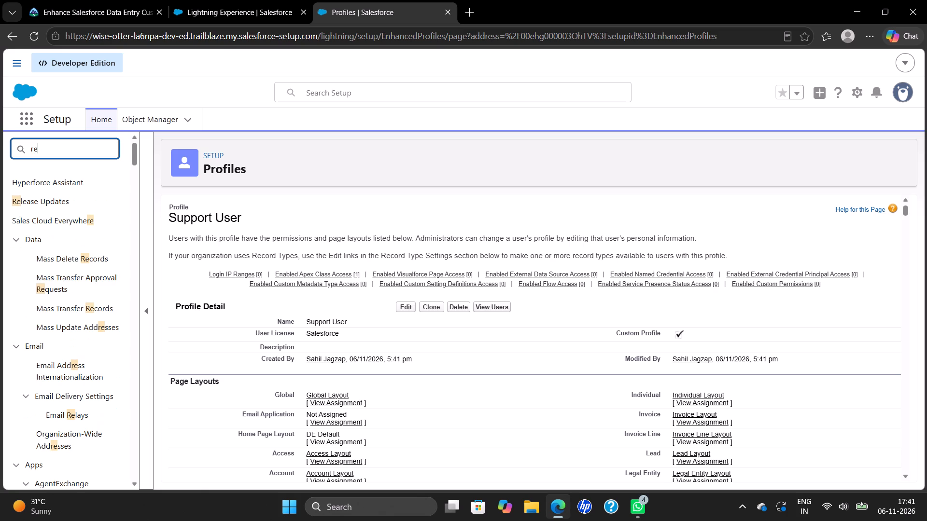
pyautogui.write('nam')
pyautogui.press('e')
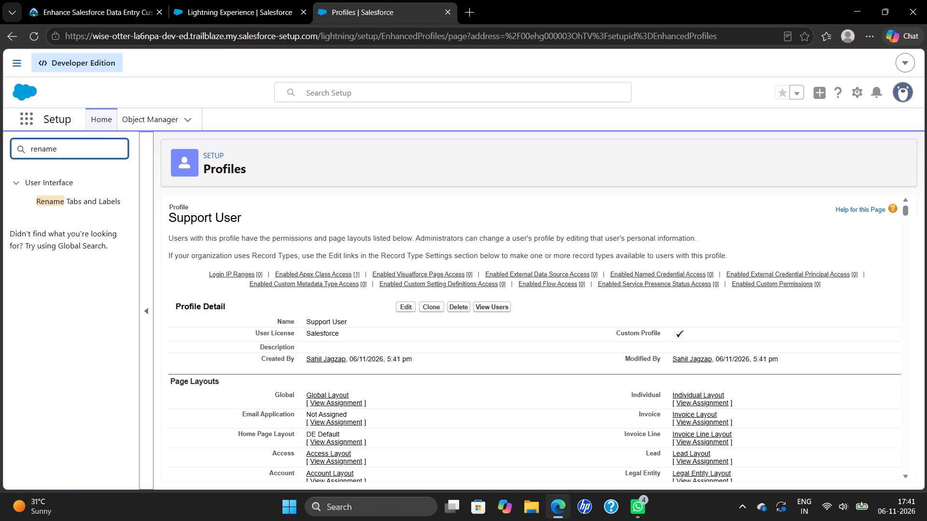
pyautogui.write('ta')
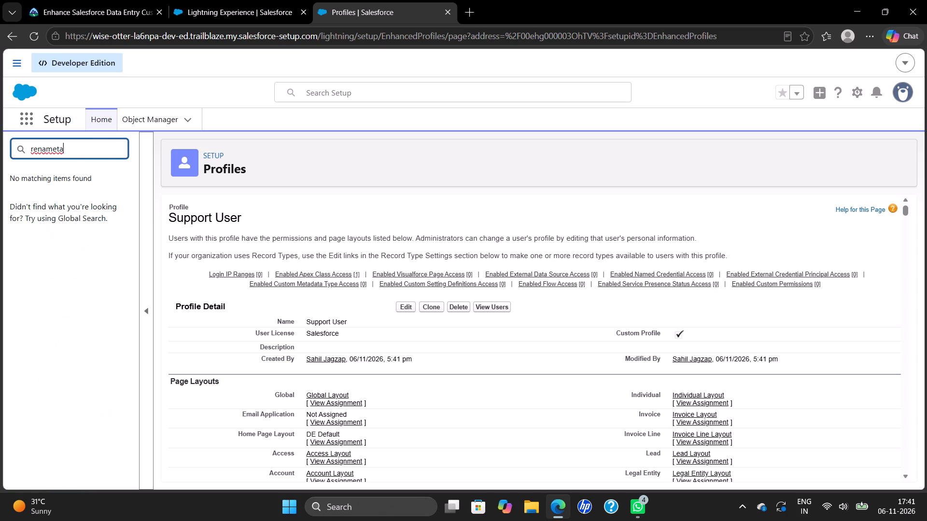
pyautogui.write('bs')
pyautogui.click(57, 150)
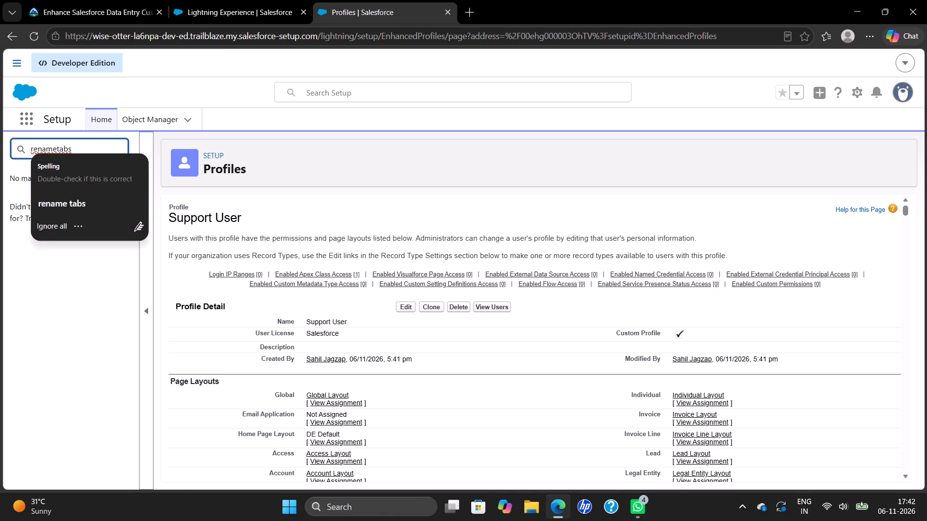
pyautogui.press('space')
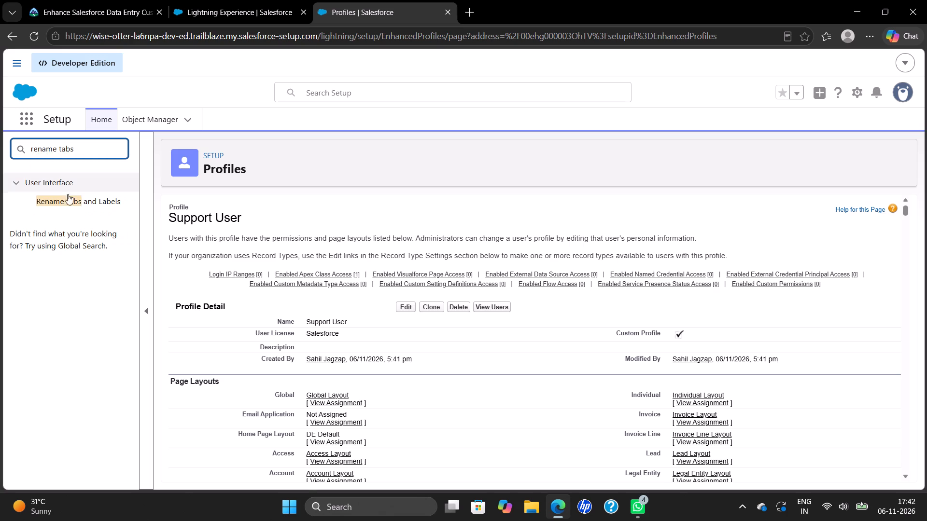
pyautogui.click(94, 197)
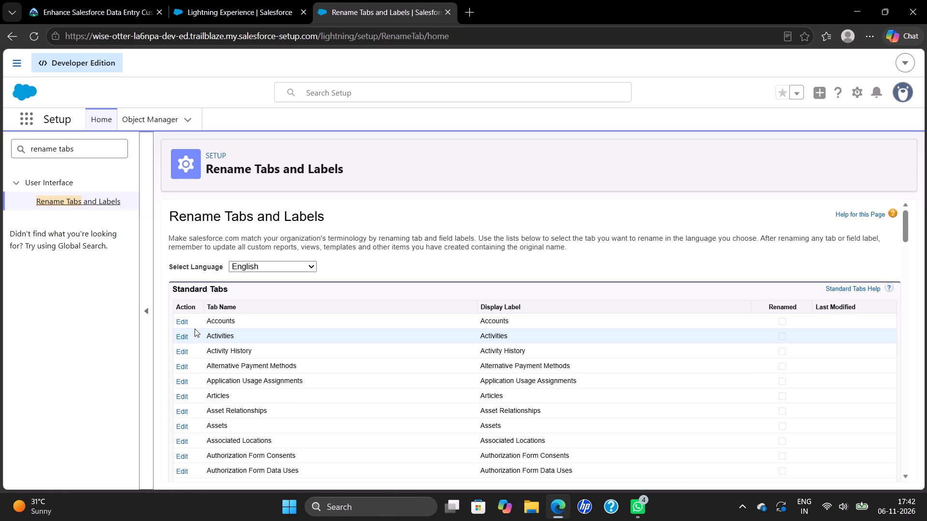
# Change the singular label of the Accounts tab's Rating field to Prospect Rating, copied from the Trailhead instructions, and save.
pyautogui.click(181, 322)
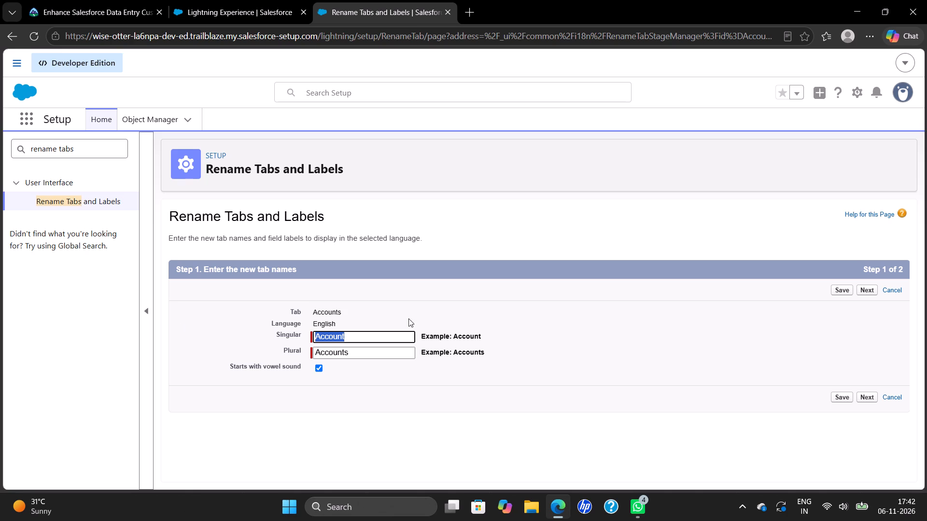
pyautogui.click(872, 290)
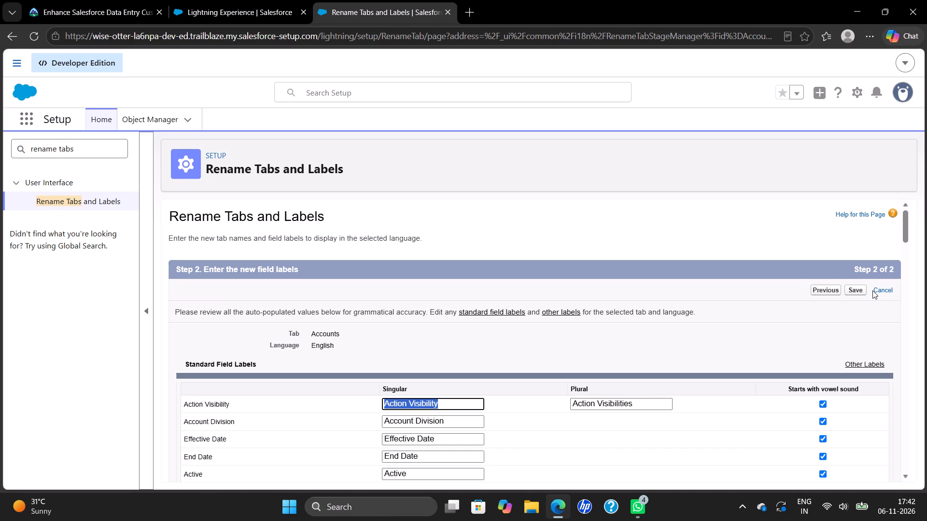
pyautogui.scroll(-2, 657, 388)
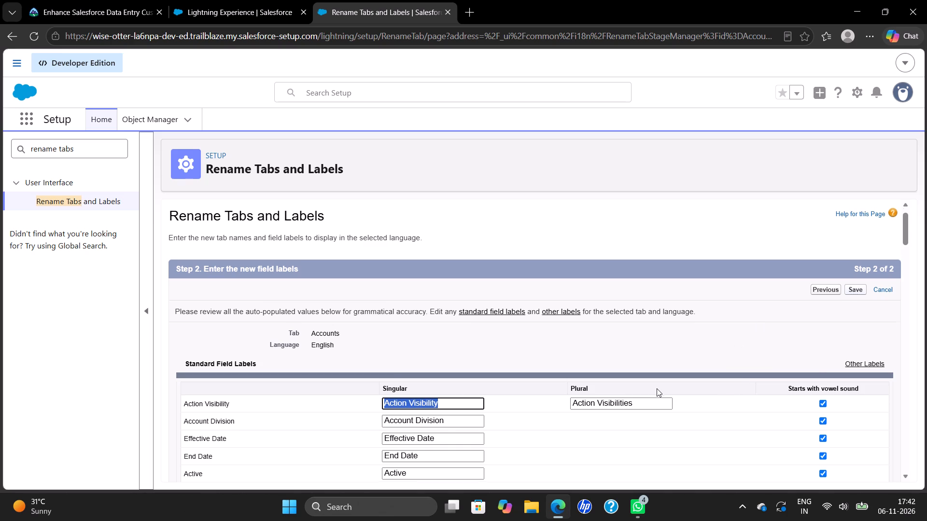
pyautogui.scroll(-4, 657, 388)
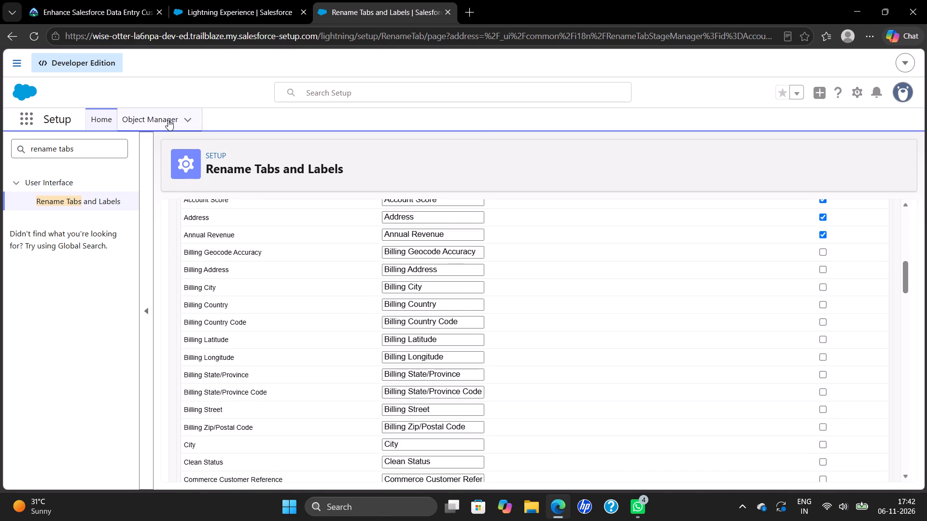
pyautogui.click(65, 12)
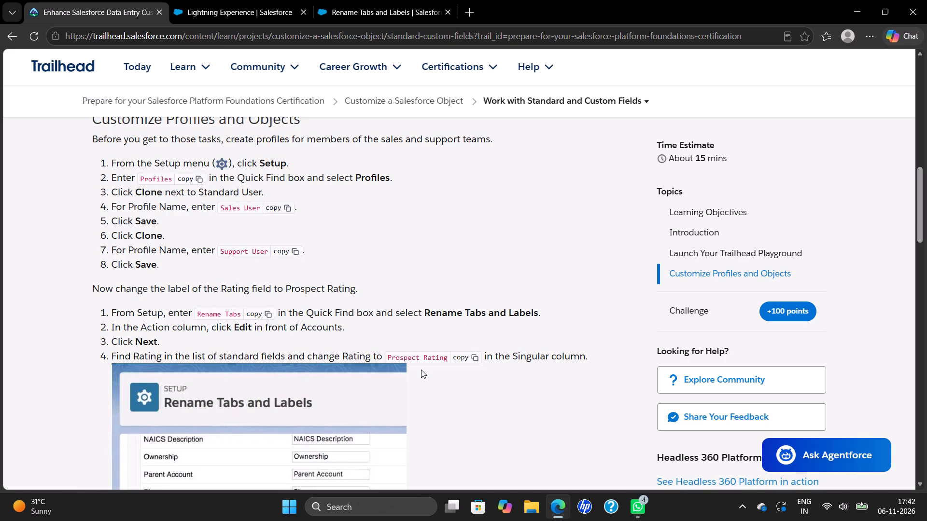
pyautogui.click(468, 358)
pyautogui.click(342, 14)
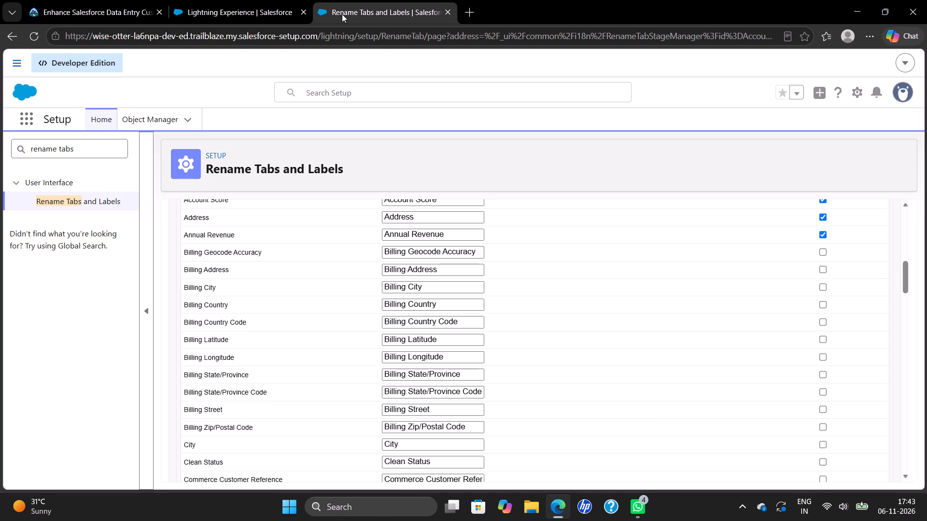
pyautogui.scroll(-1, 444, 314)
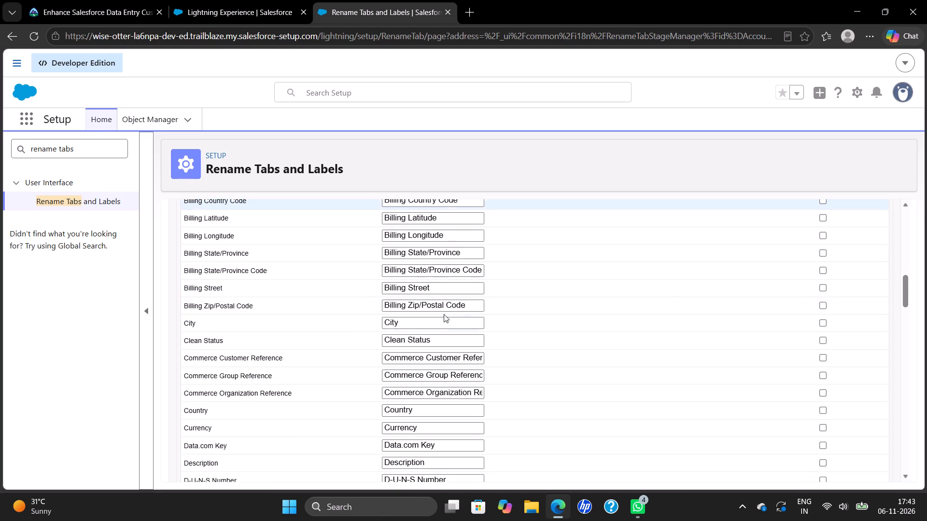
pyautogui.scroll(-4, 444, 314)
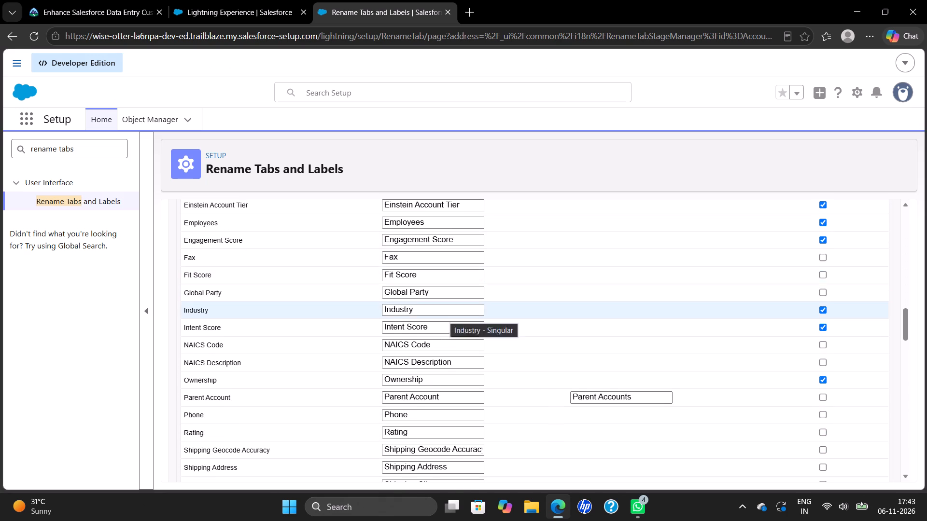
pyautogui.scroll(-1, 444, 314)
pyautogui.click(415, 404)
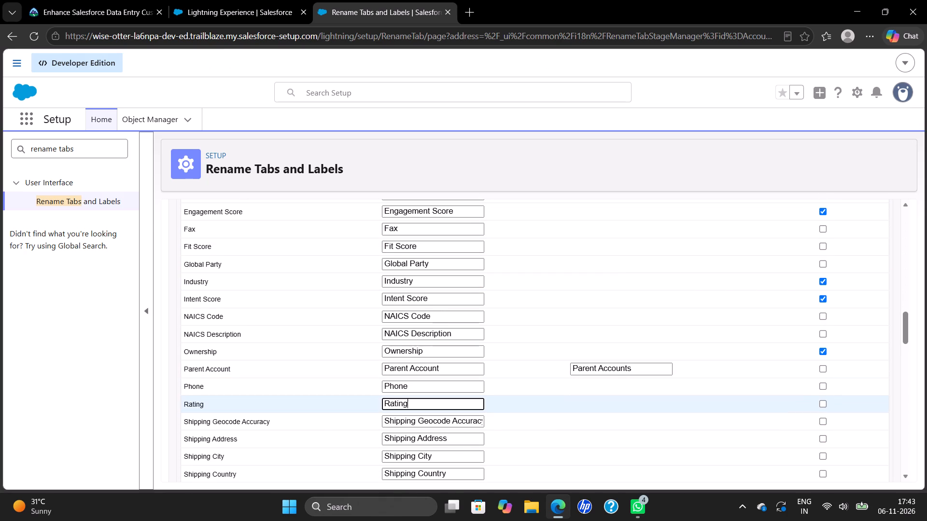
pyautogui.hotkey('ctrl', 'a')
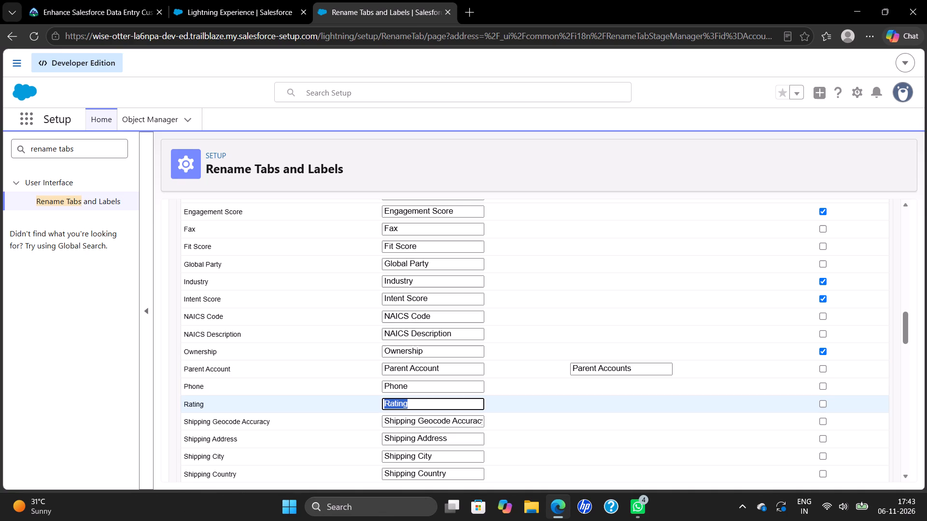
pyautogui.press('BackSpace')
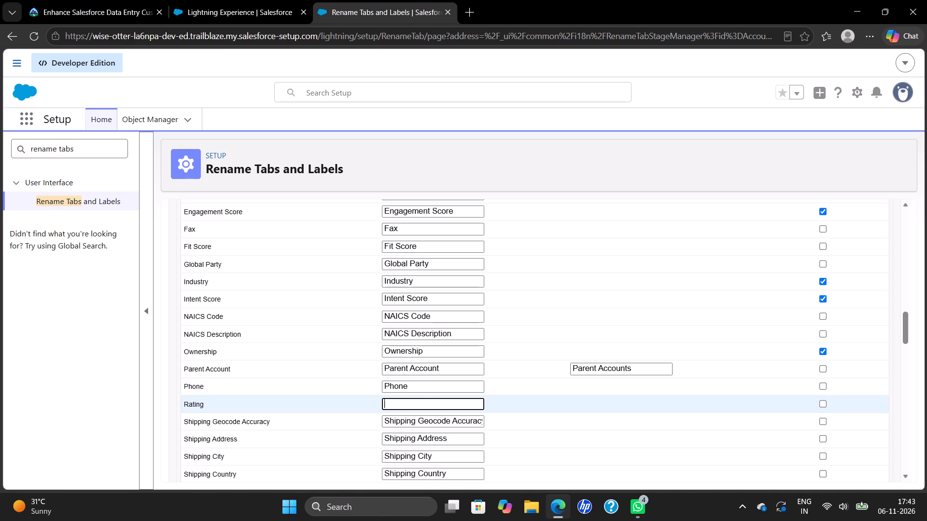
pyautogui.hotkey('ctrl', 'v')
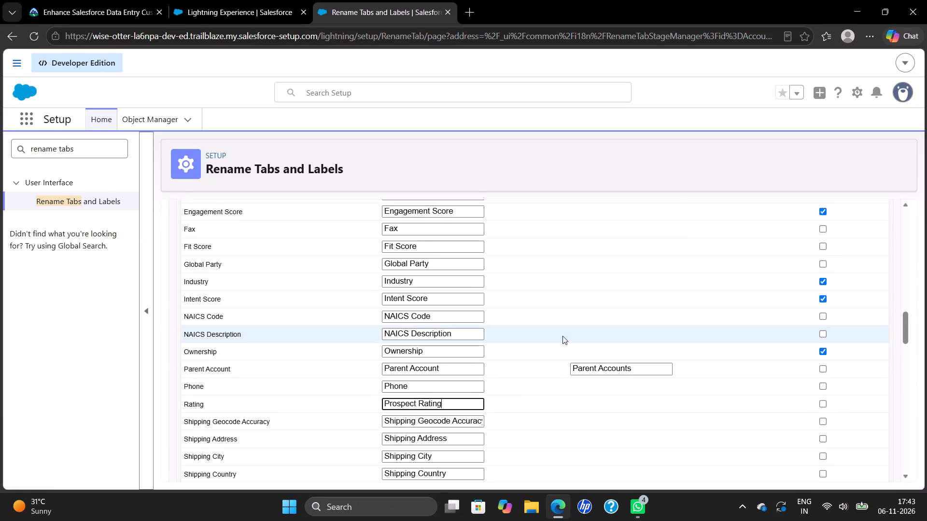
pyautogui.scroll(7, 562, 336)
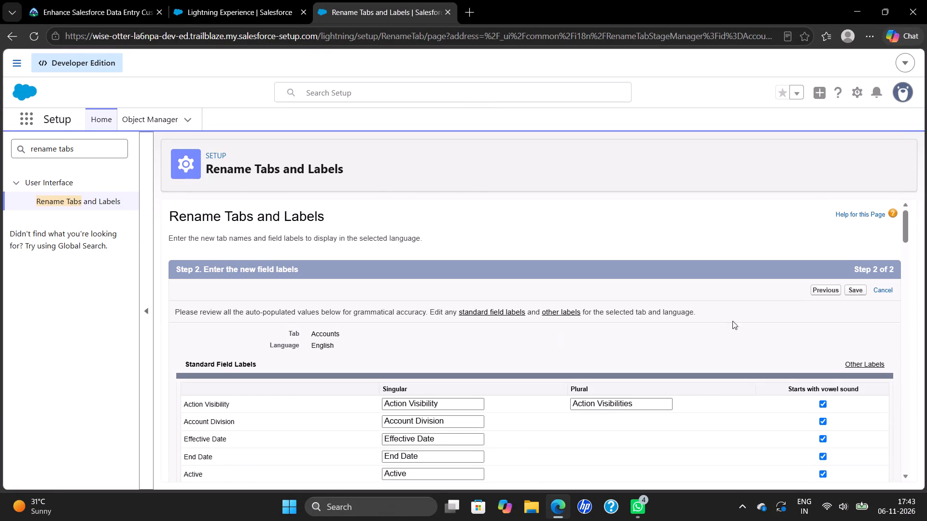
pyautogui.click(855, 289)
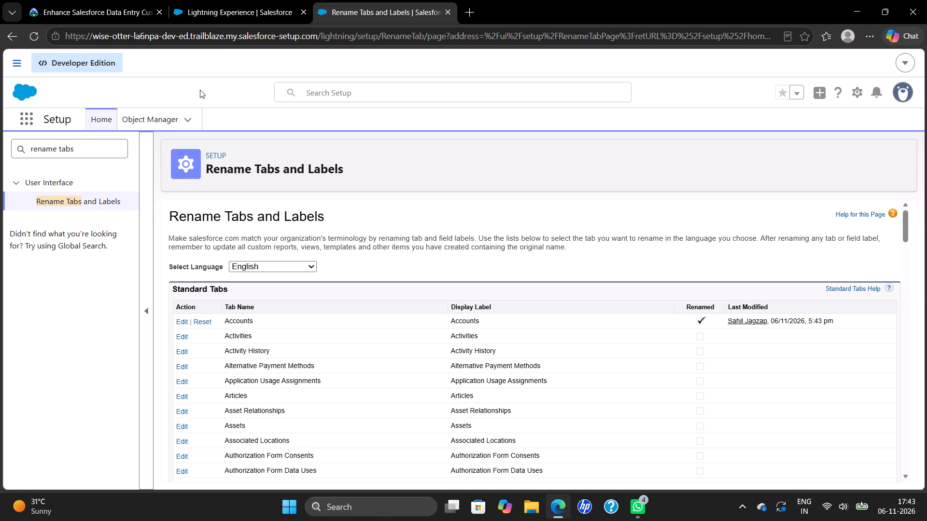
# In Object Manager, find the Account object's Prospect Rating field by searching its fields for pros, and open it for editing.
pyautogui.click(156, 125)
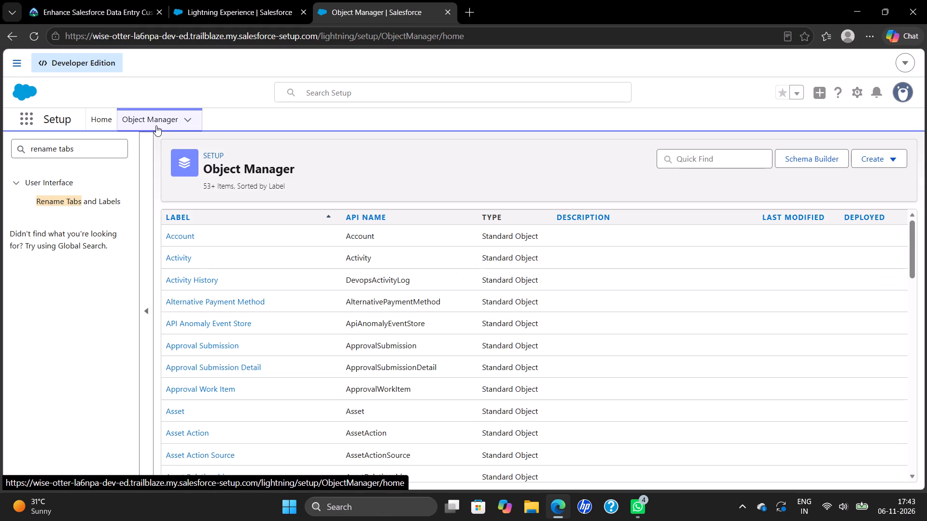
pyautogui.click(170, 231)
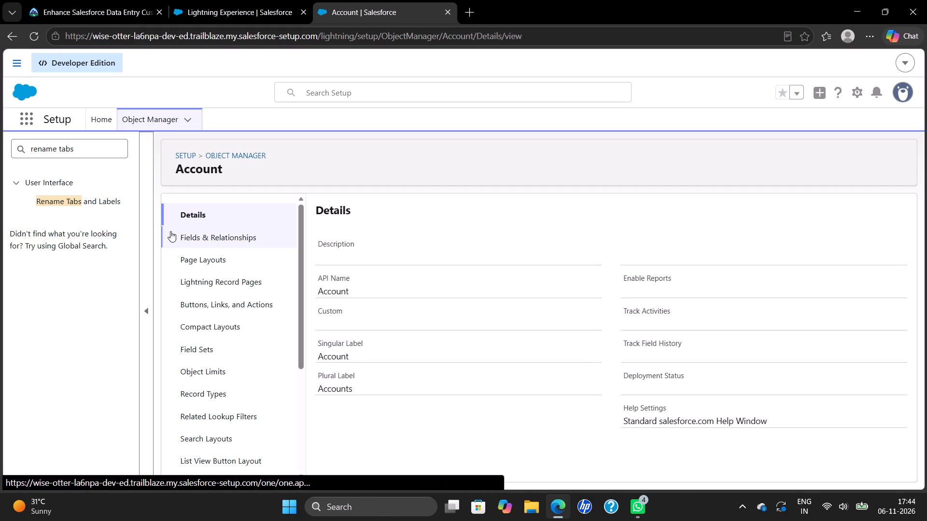
pyautogui.click(198, 234)
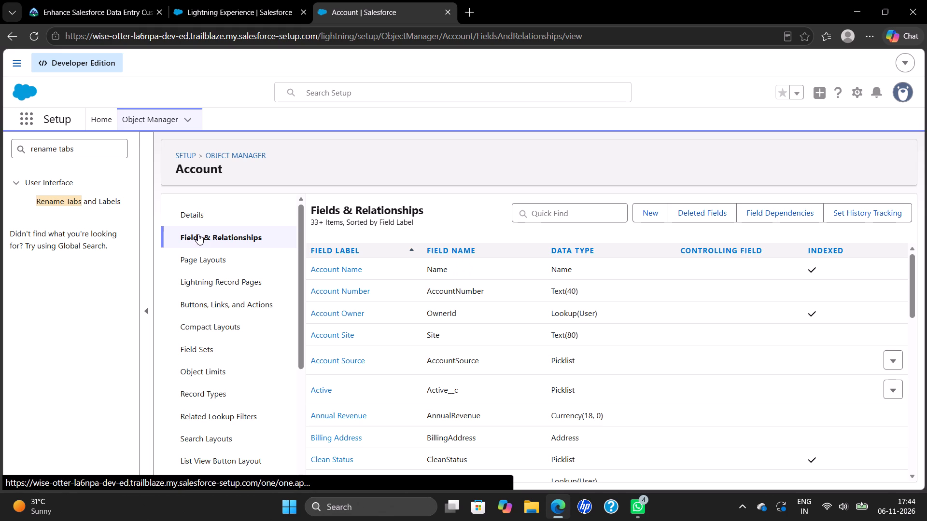
pyautogui.click(550, 218)
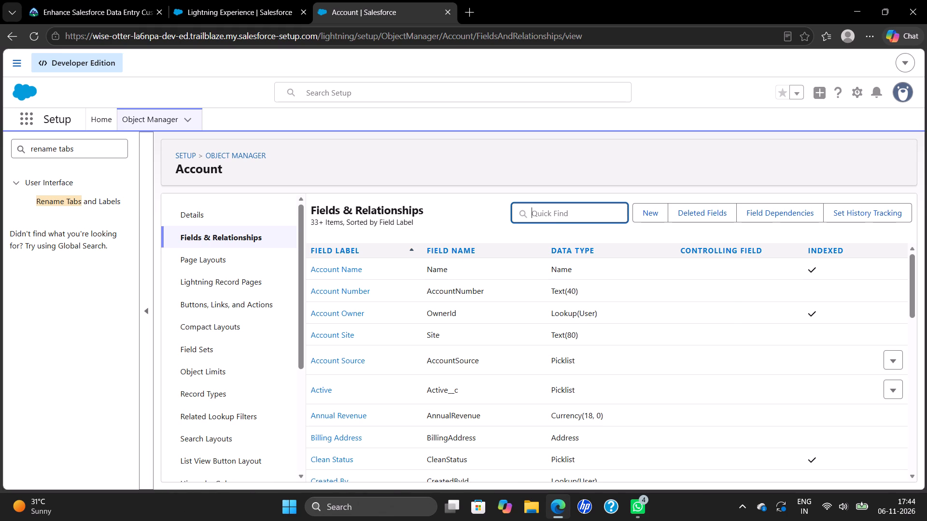
pyautogui.write('prof')
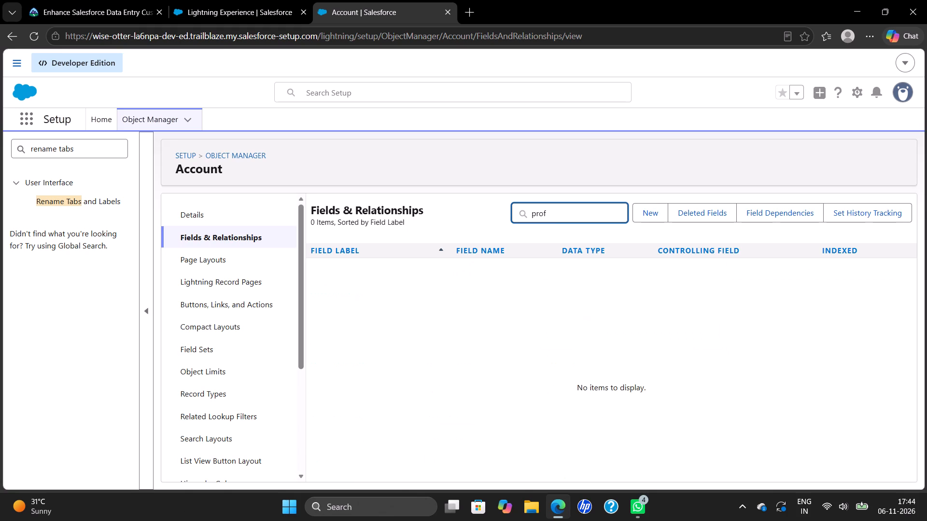
pyautogui.press('BackSpace')
pyautogui.press('s')
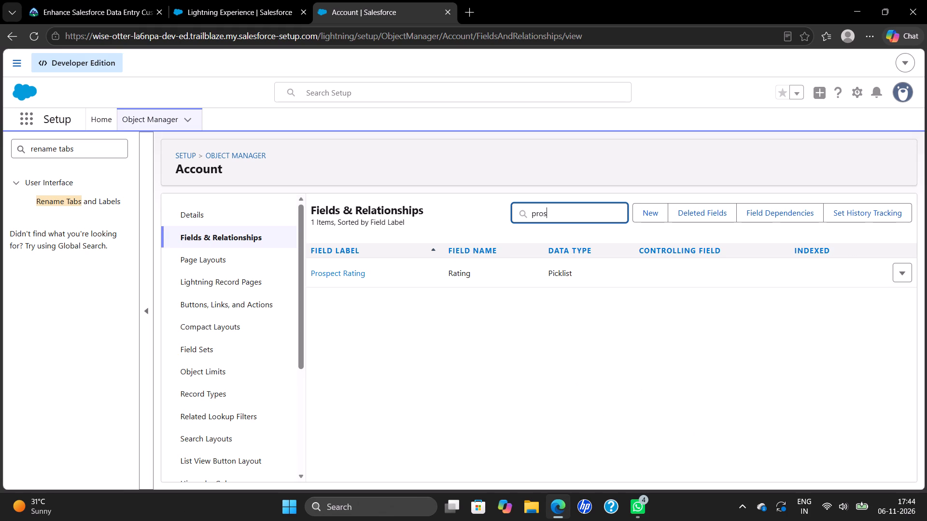
pyautogui.click(345, 275)
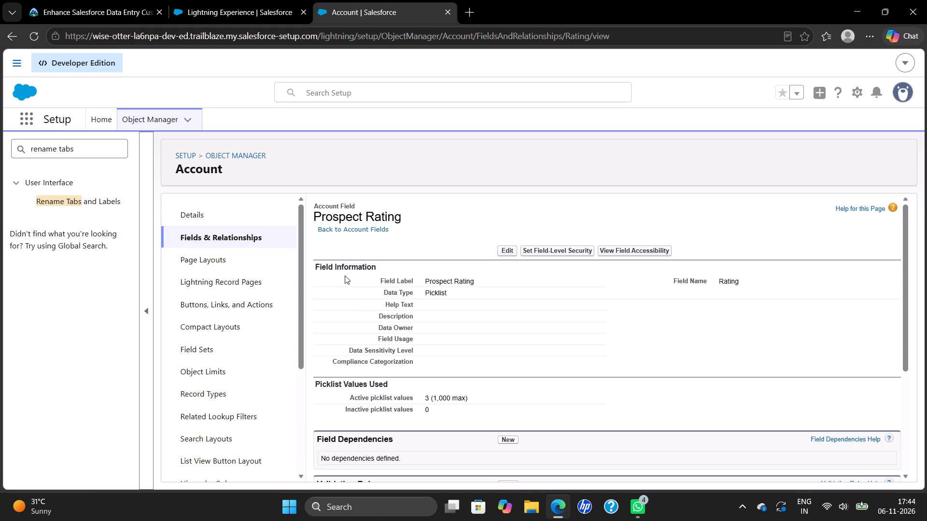
pyautogui.click(510, 247)
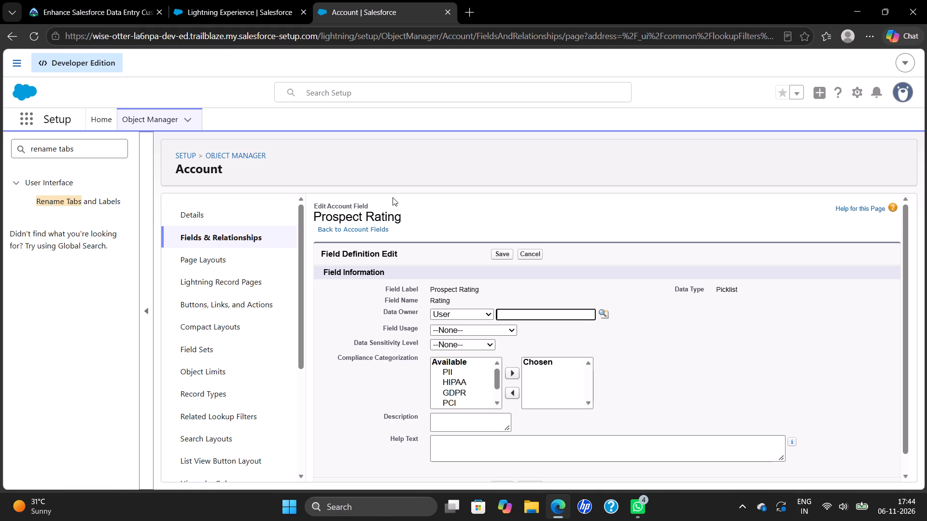
# Fill the Prospect Rating field's Help Text with the sale-likelihood explanation (Cold, Warm, Hot) copied from the Trailhead instructions, and save the field.
pyautogui.click(100, 13)
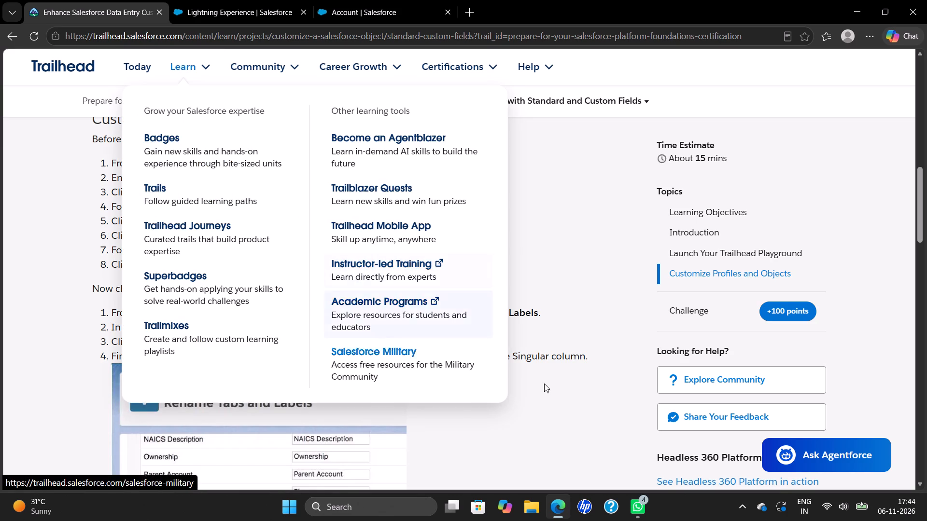
pyautogui.scroll(-2, 445, 380)
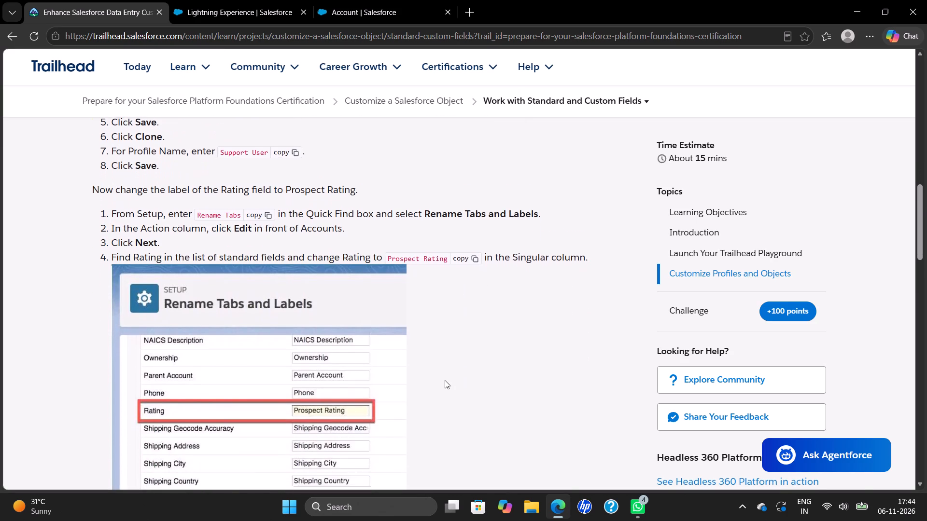
pyautogui.scroll(-4, 445, 380)
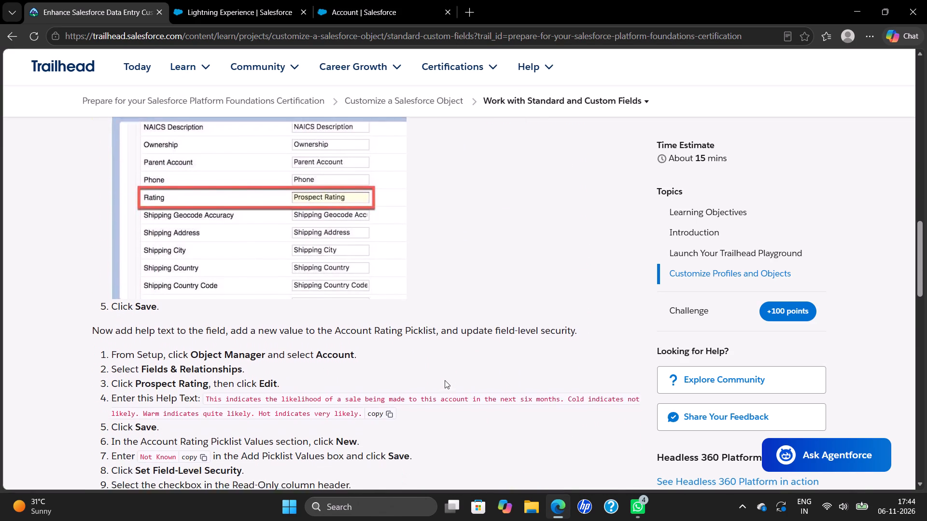
pyautogui.scroll(-1, 445, 380)
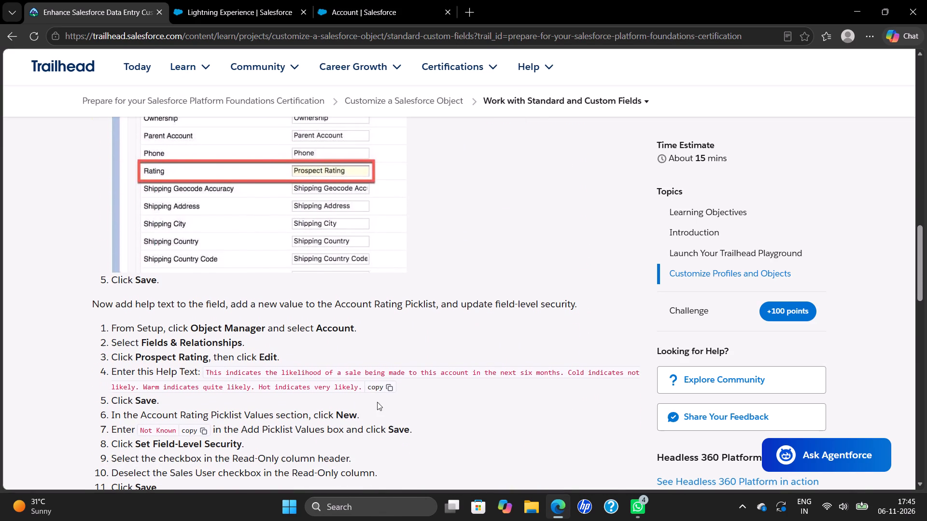
pyautogui.click(383, 387)
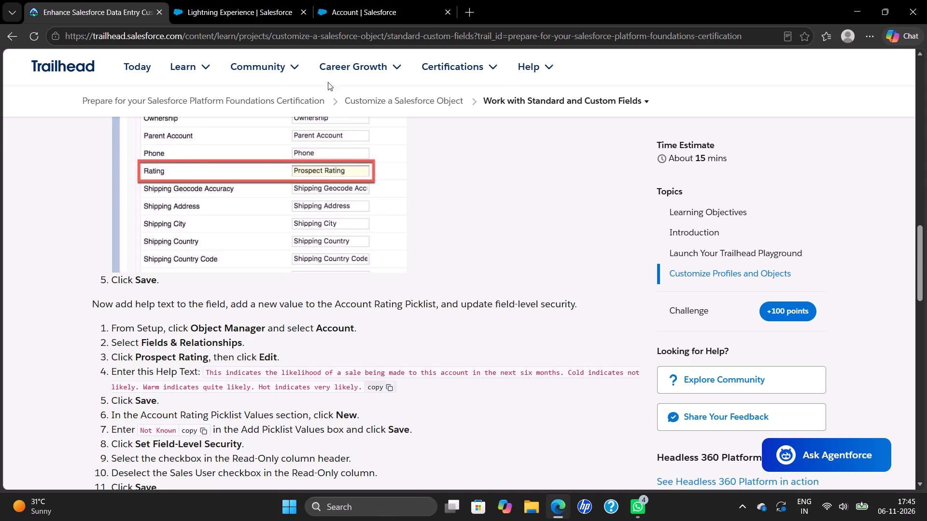
pyautogui.click(362, 0)
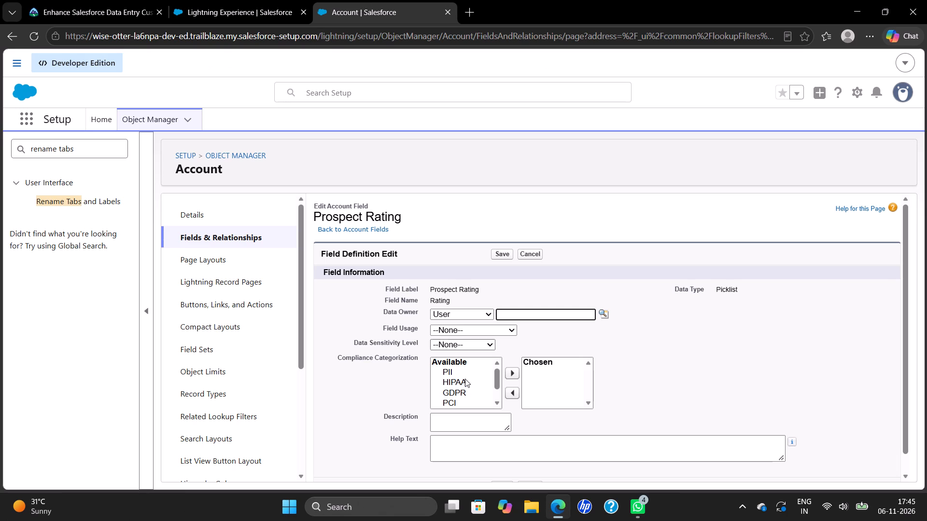
pyautogui.click(456, 446)
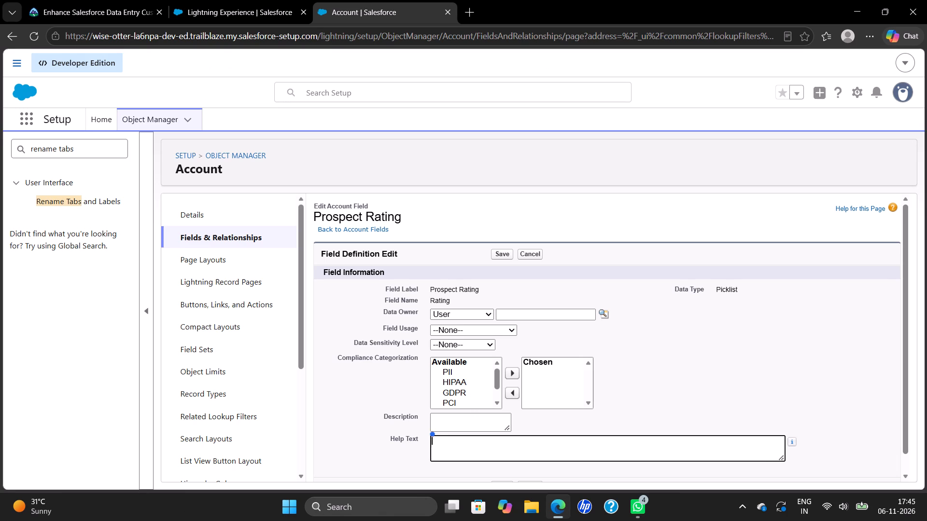
pyautogui.hotkey('ctrl', 'v')
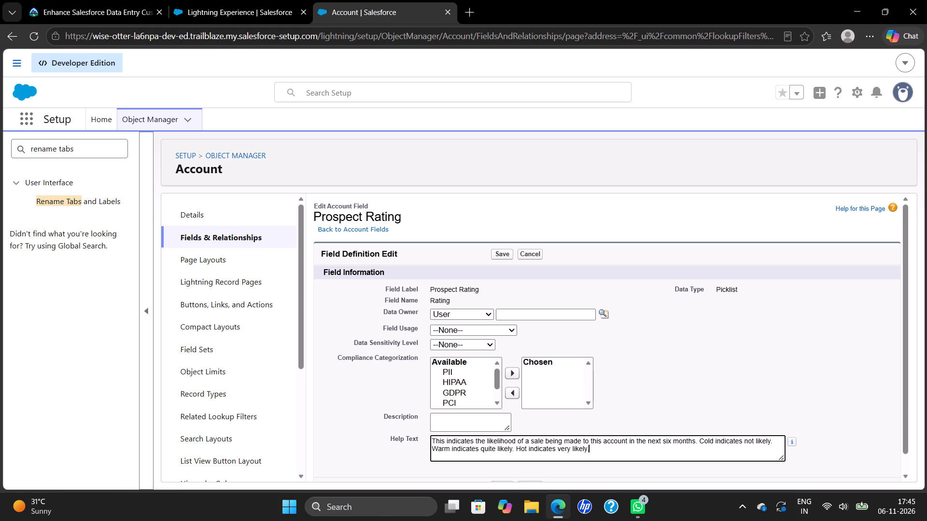
pyautogui.click(504, 255)
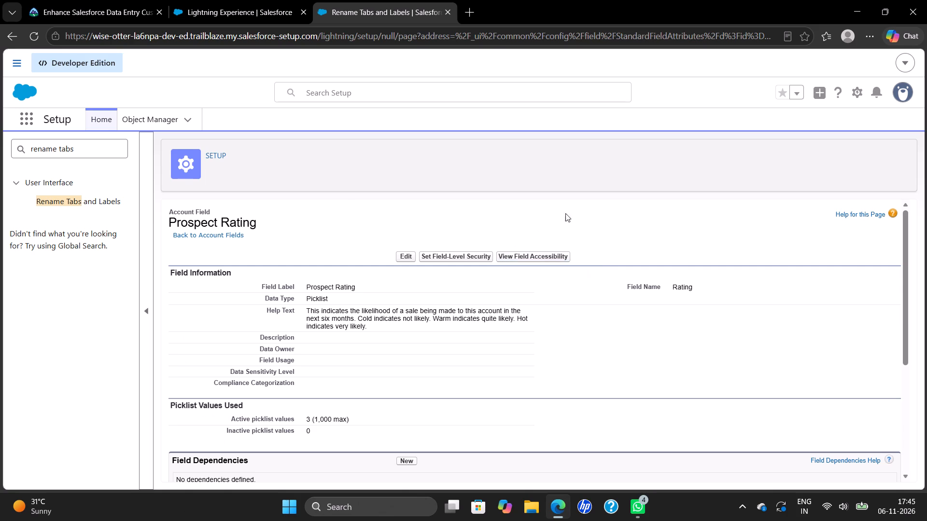
# Add the picklist value Not Known, copied from the Trailhead instructions, to the Account Rating picklist values and save.
pyautogui.scroll(-3, 440, 351)
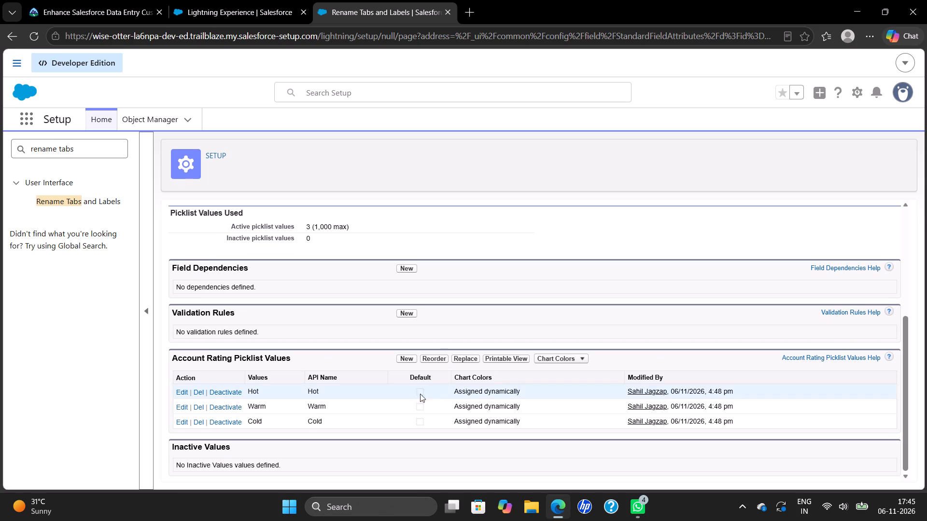
pyautogui.click(408, 357)
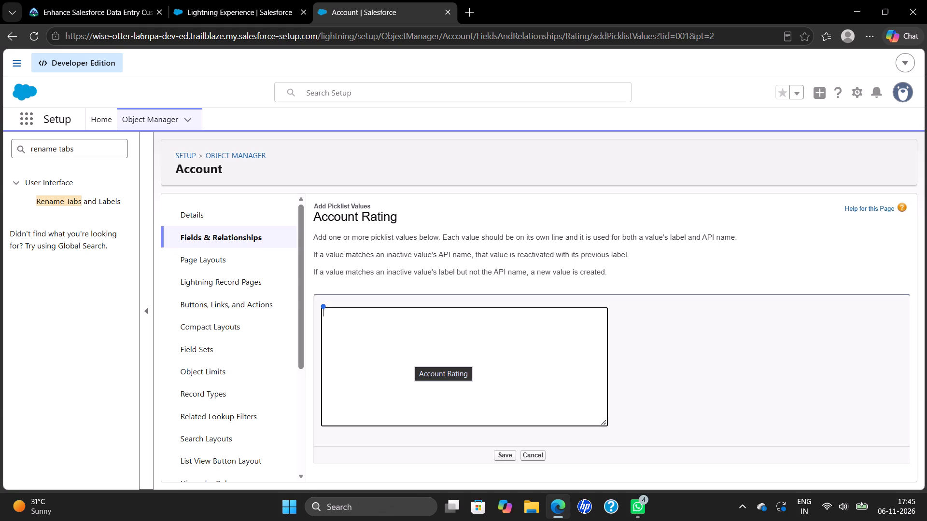
pyautogui.click(112, 12)
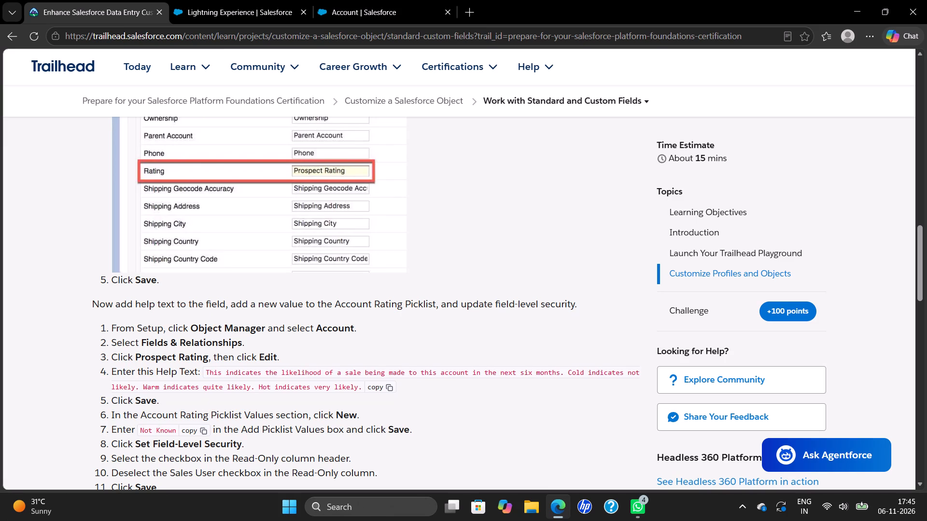
pyautogui.click(191, 429)
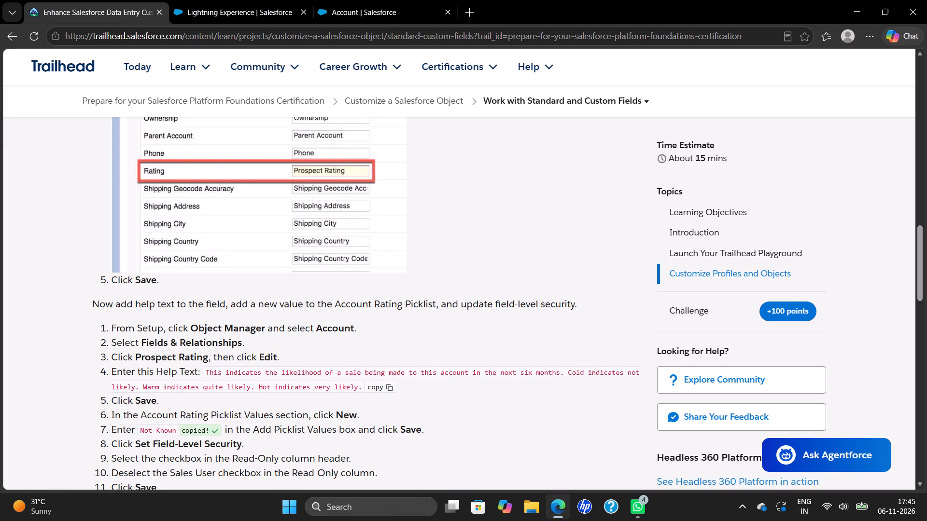
pyautogui.click(372, 14)
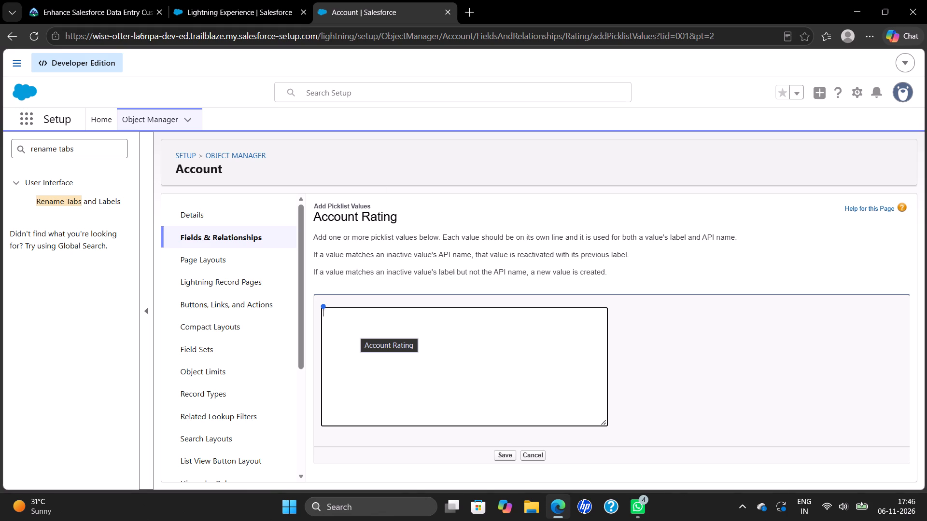
pyautogui.hotkey('ctrl', 'v')
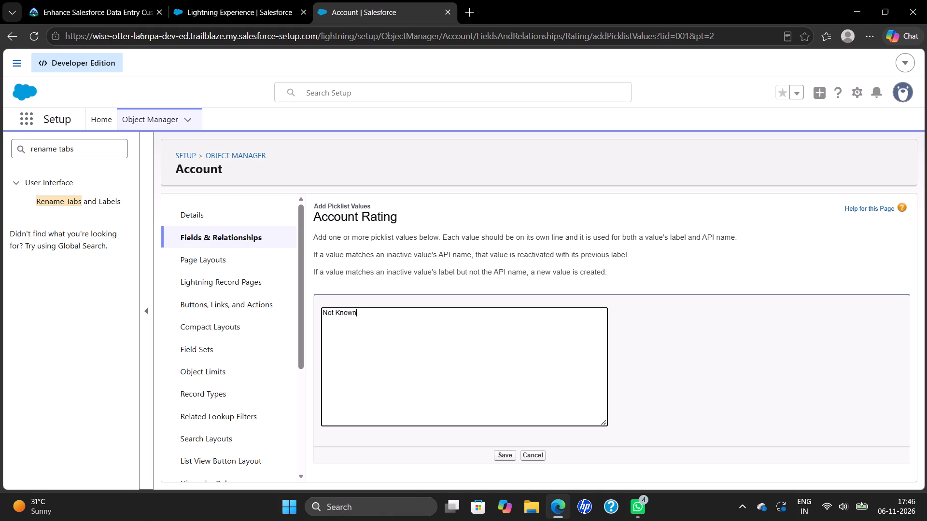
pyautogui.click(504, 452)
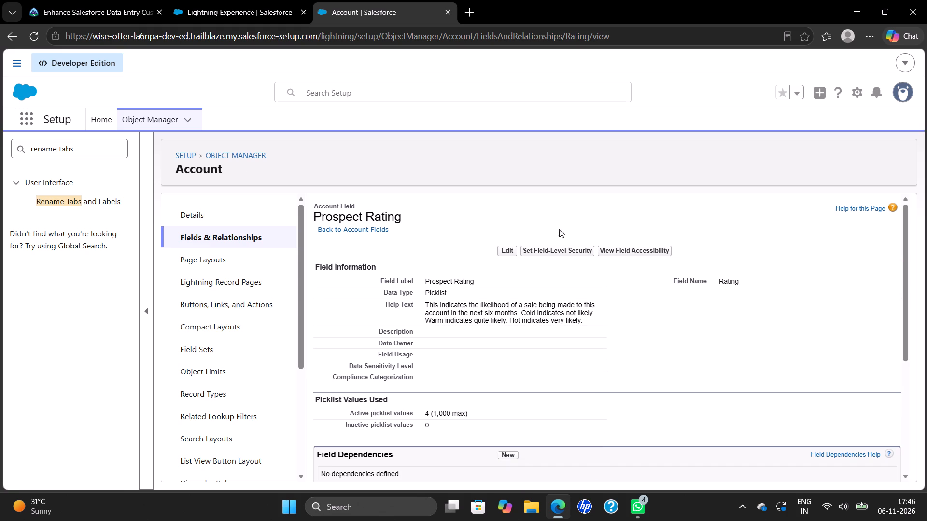
# Set Prospect Rating's field-level security to Read-Only for all profiles except Sales User, and save.
pyautogui.click(550, 248)
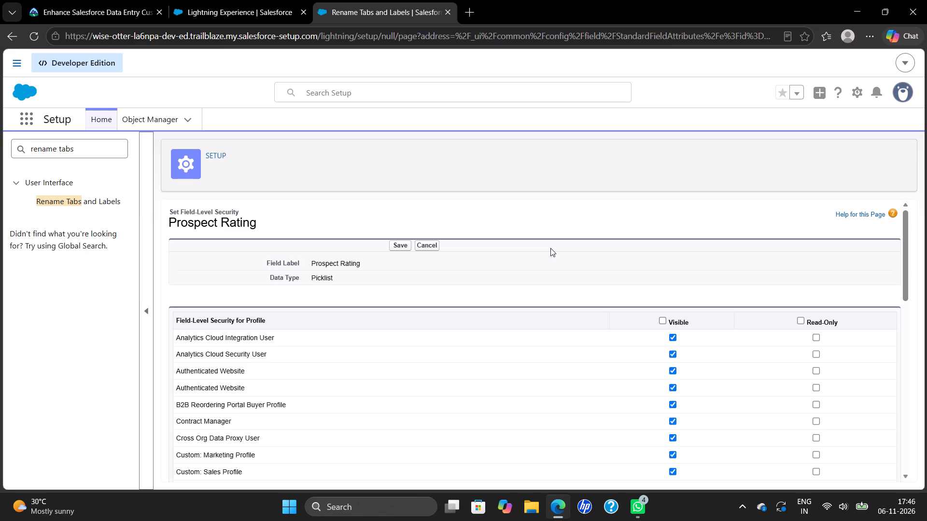
pyautogui.click(803, 323)
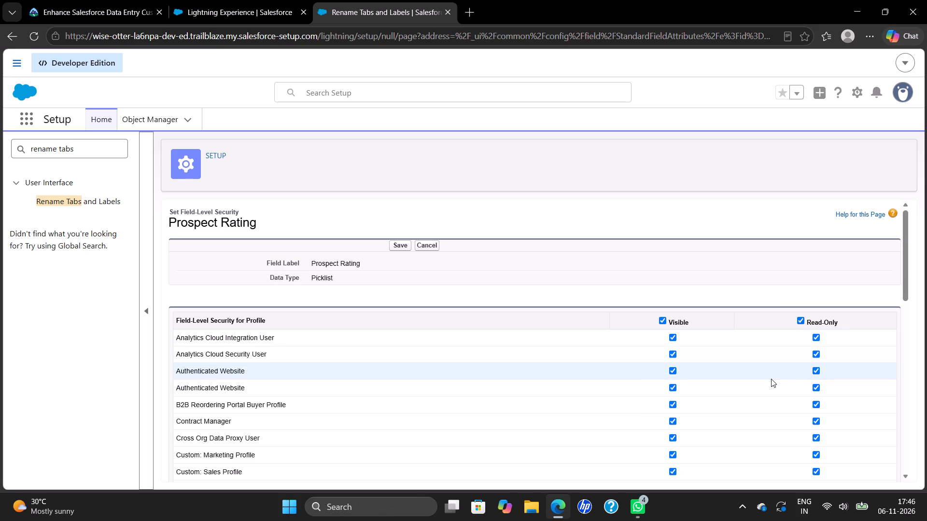
pyautogui.scroll(-5, 771, 379)
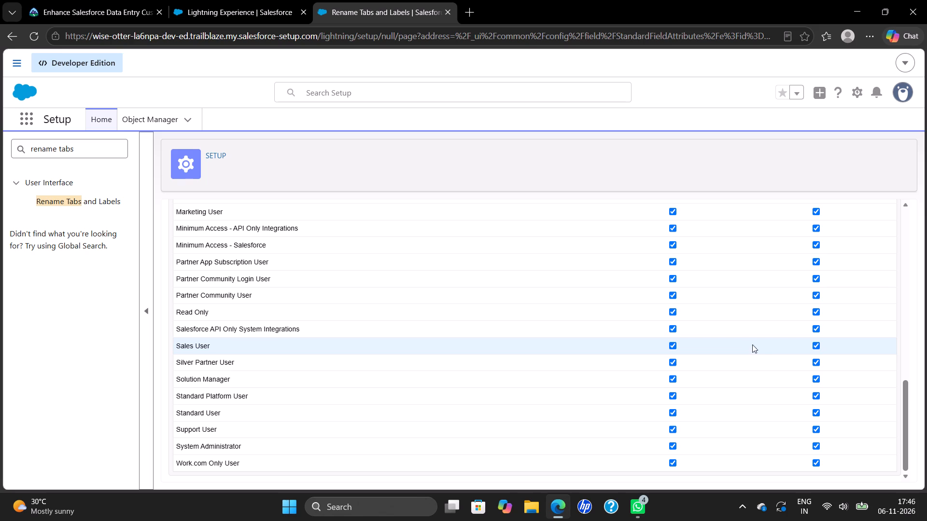
pyautogui.click(816, 345)
pyautogui.scroll(10, 816, 345)
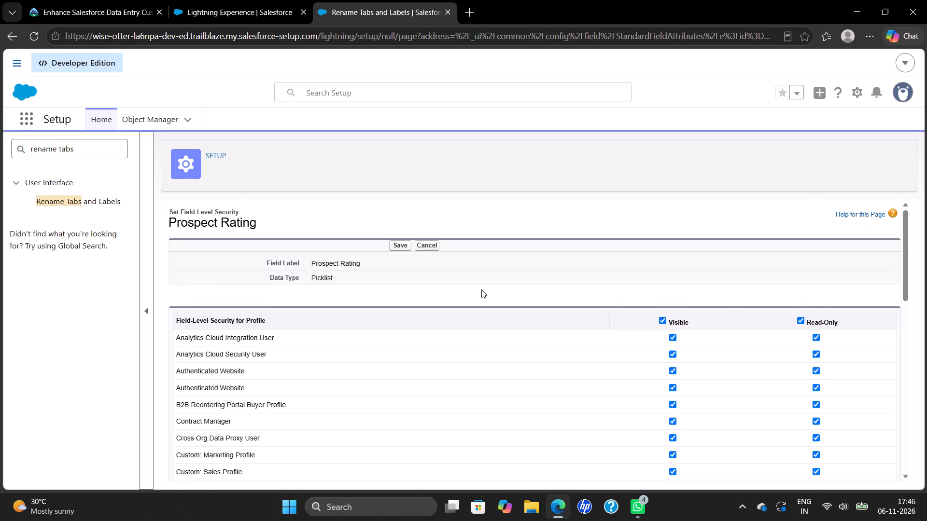
pyautogui.click(398, 246)
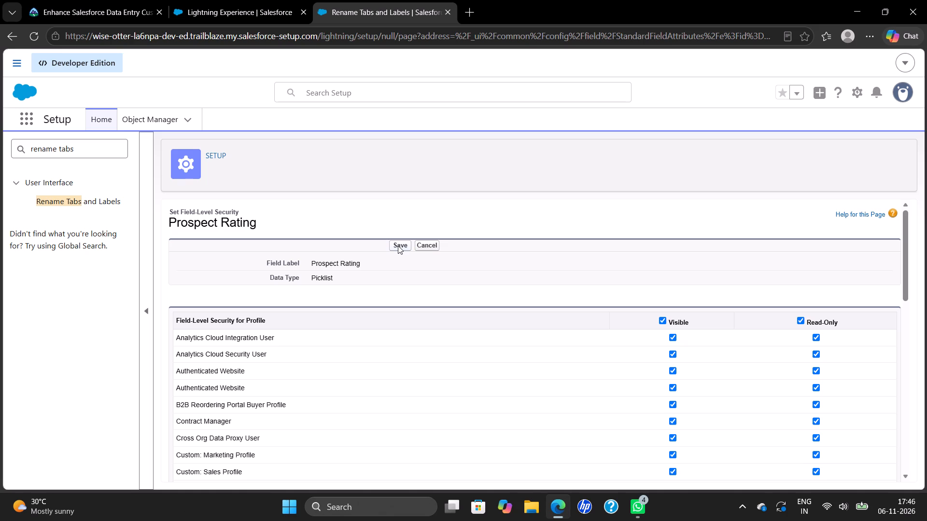
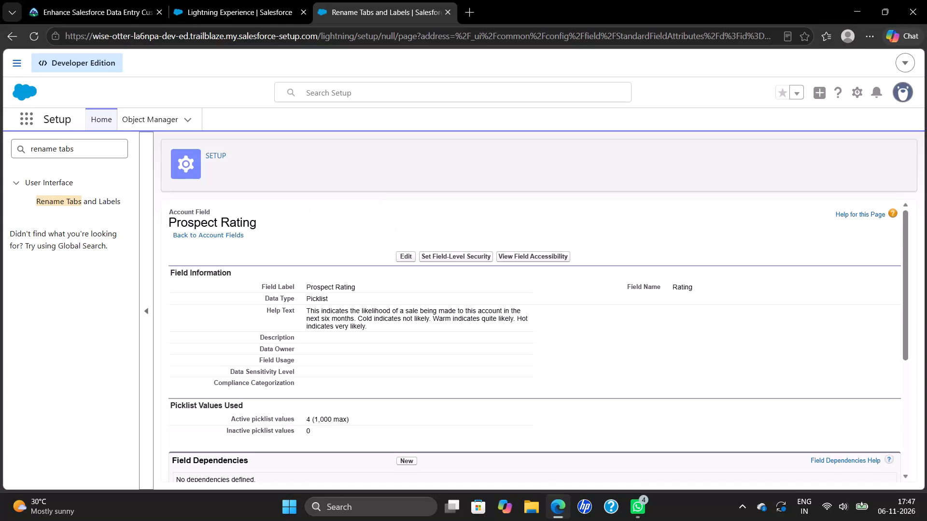
# Return to the Account object's fields, start a new custom field, choose Checkbox as its data type, and proceed to the field details.
pyautogui.click(206, 235)
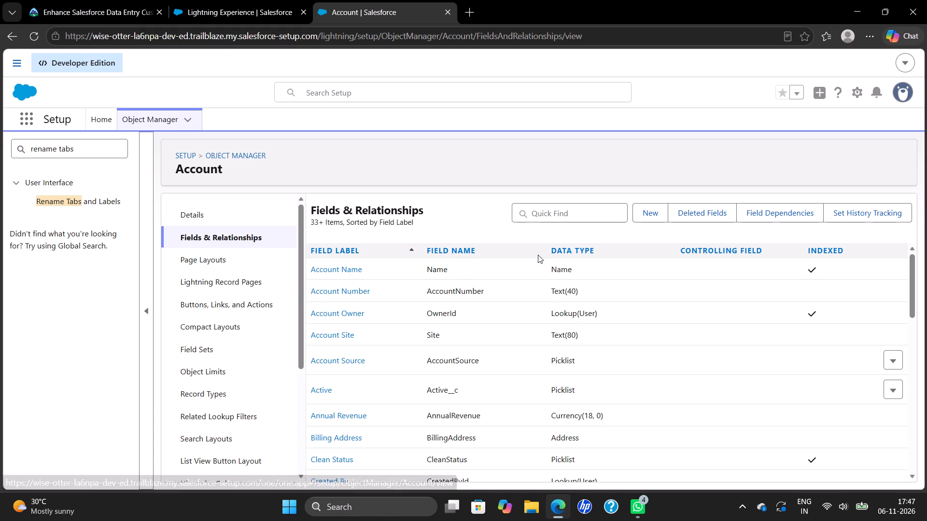
pyautogui.click(657, 211)
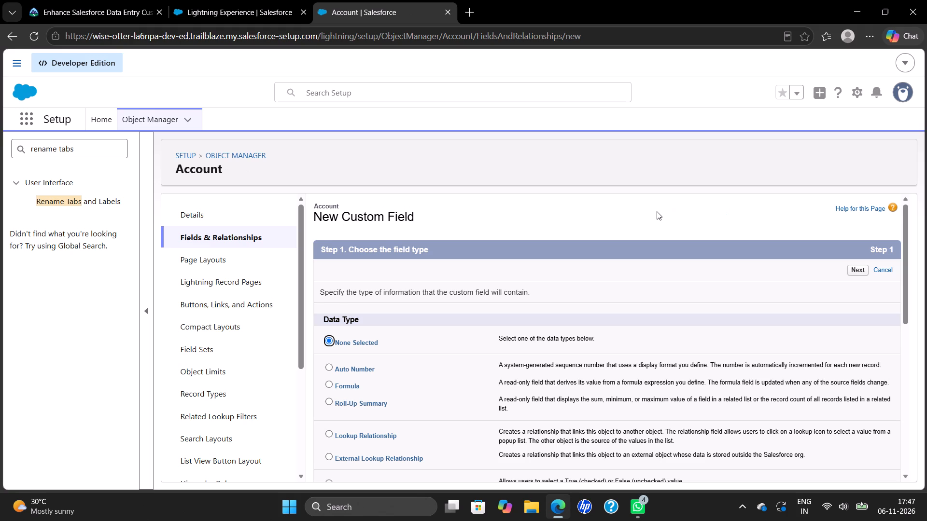
pyautogui.scroll(-2, 657, 211)
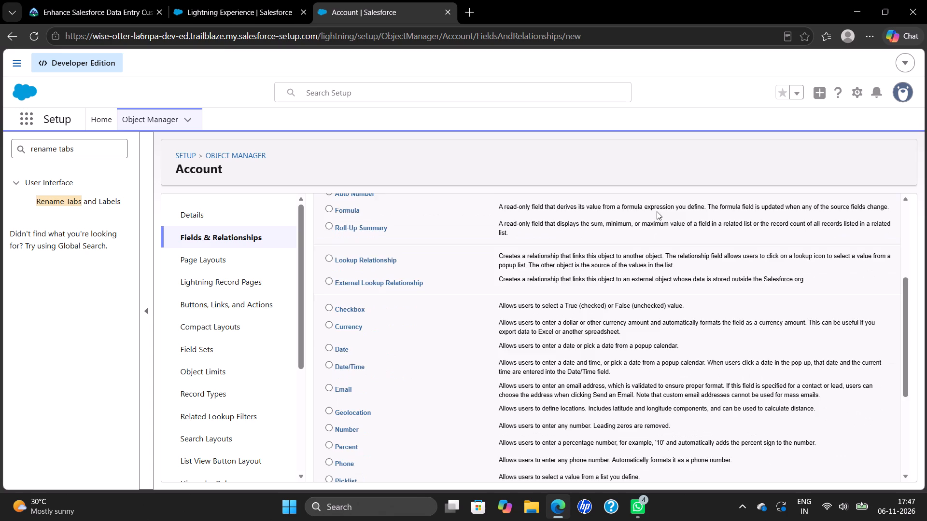
pyautogui.scroll(-1, 657, 211)
pyautogui.scroll(2, 657, 211)
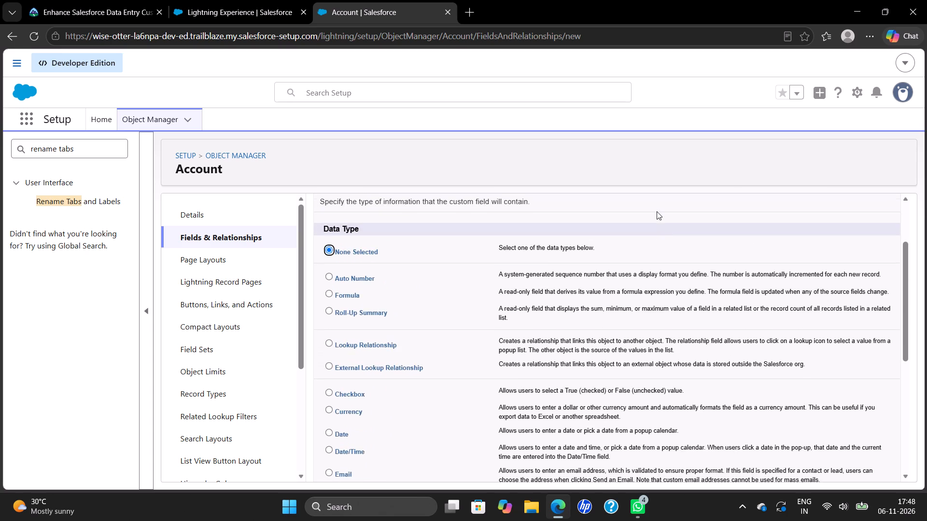
pyautogui.scroll(-2, 657, 211)
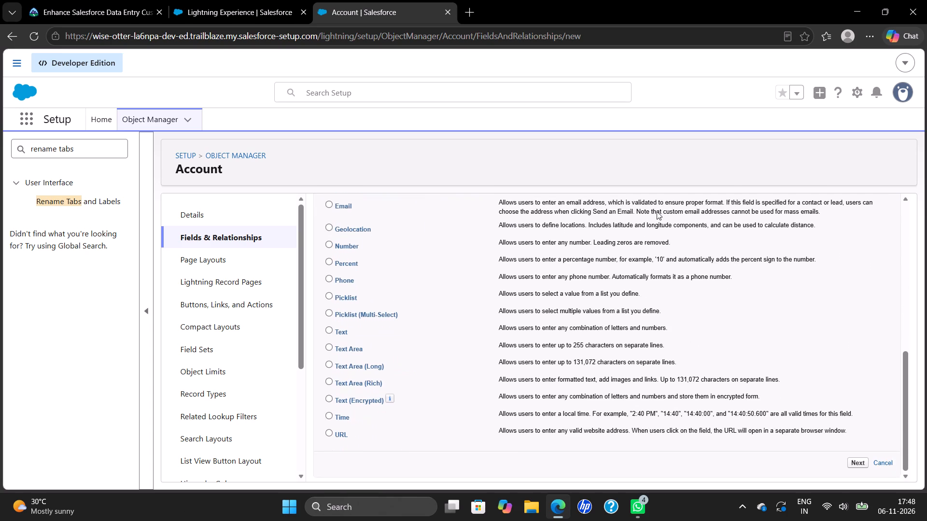
pyautogui.scroll(-1, 657, 211)
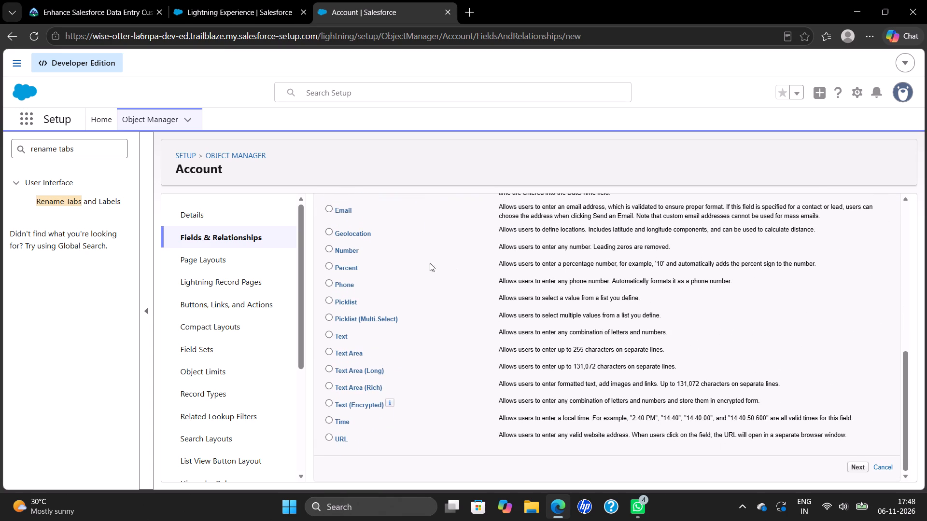
pyautogui.scroll(4, 398, 263)
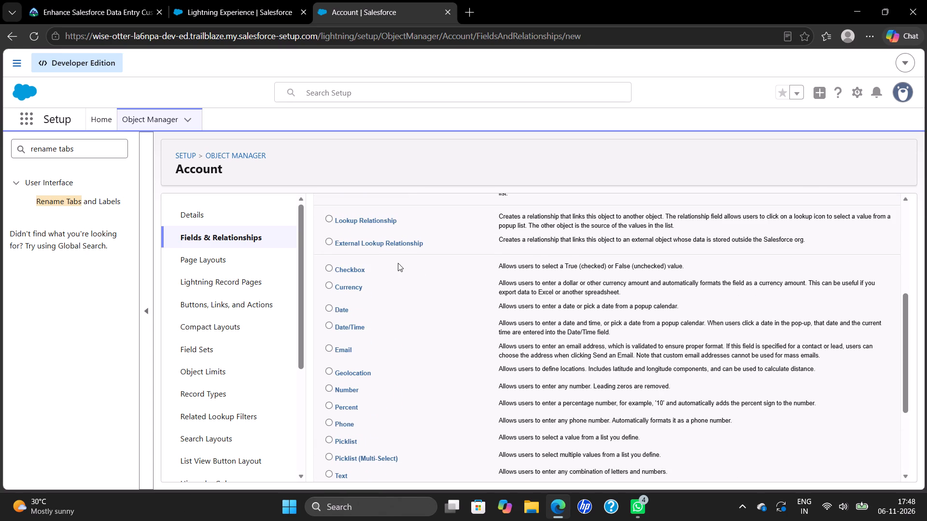
pyautogui.click(328, 267)
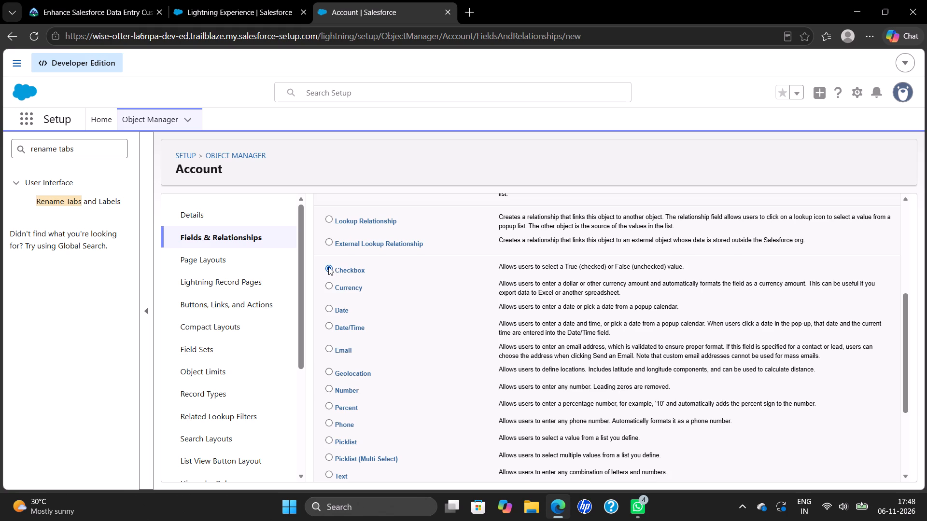
pyautogui.scroll(3, 468, 282)
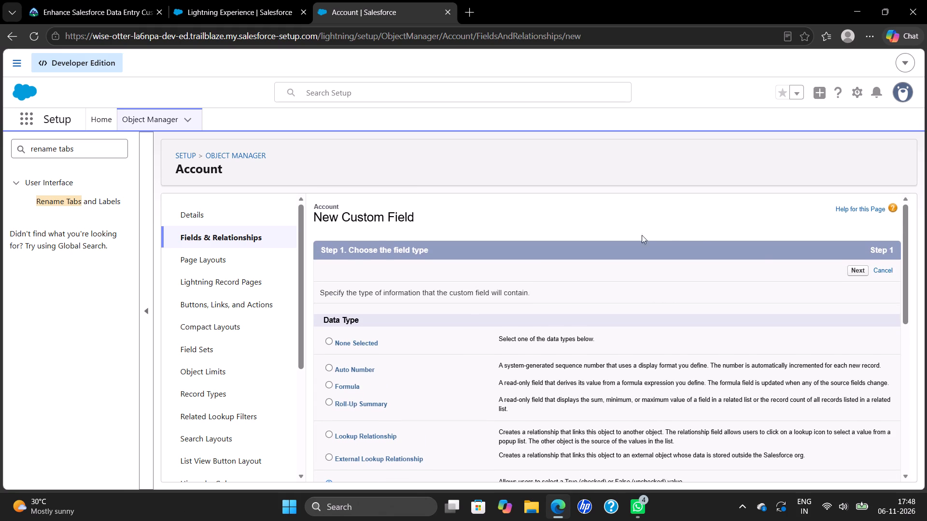
pyautogui.click(858, 267)
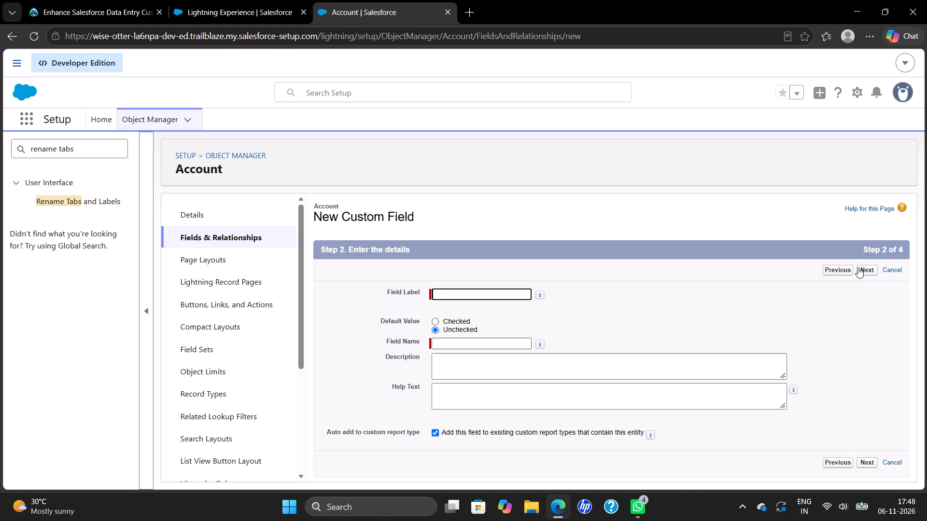
# Copy the label Has Support Plan from the Trailhead instructions into the new field's Field Label, letting the Field Name fill in as Has_Support_Plan.
pyautogui.click(115, 10)
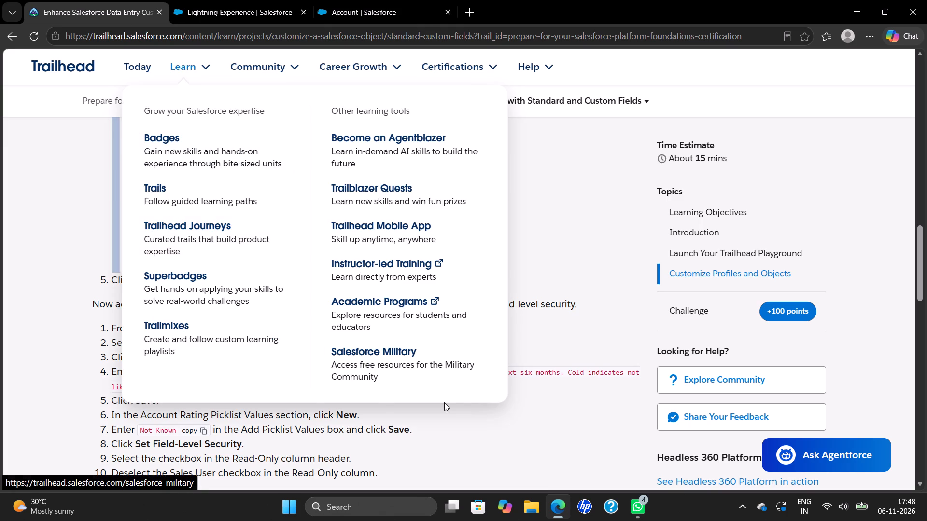
pyautogui.scroll(-2, 430, 413)
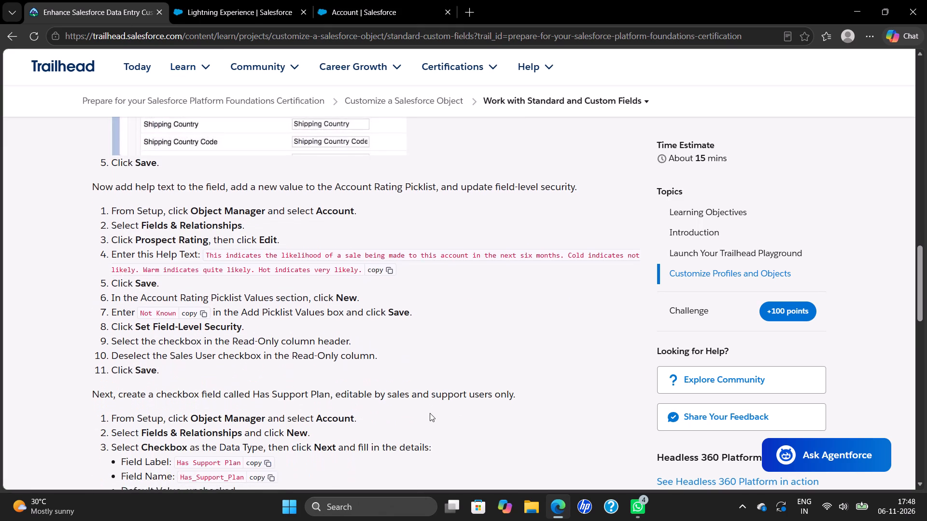
pyautogui.scroll(-2, 430, 413)
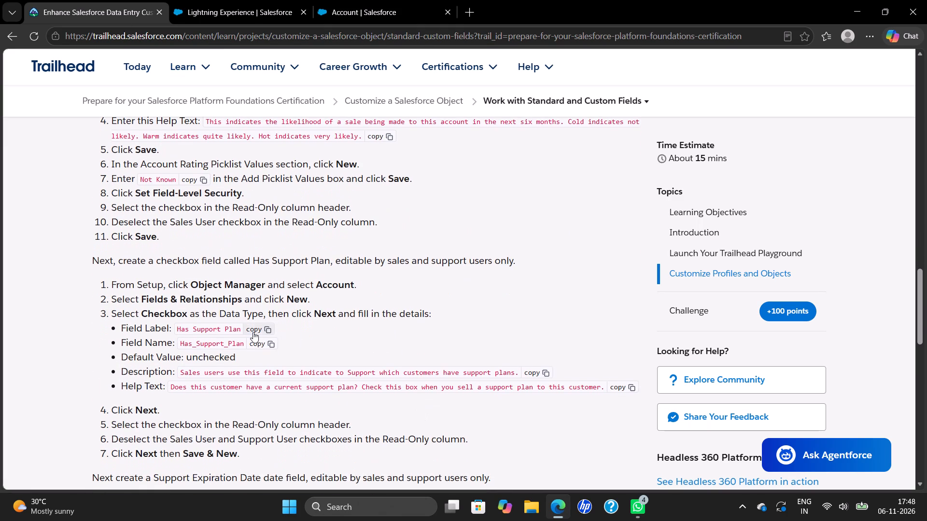
pyautogui.click(257, 332)
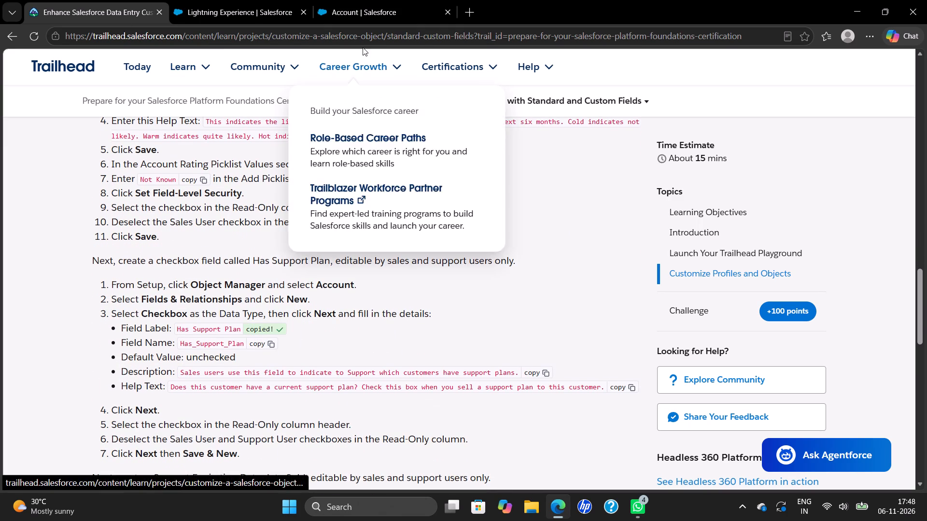
pyautogui.click(368, 9)
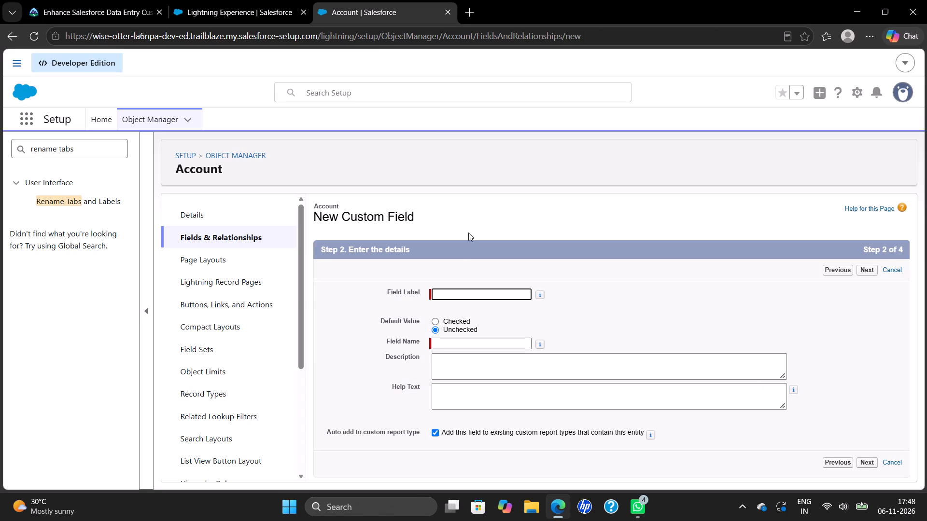
pyautogui.click(469, 293)
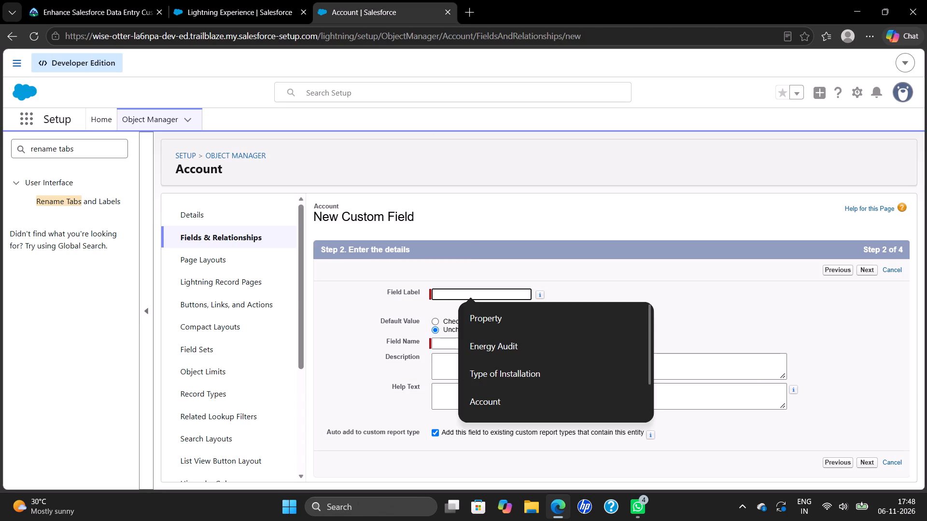
pyautogui.hotkey('ctrl', 'v')
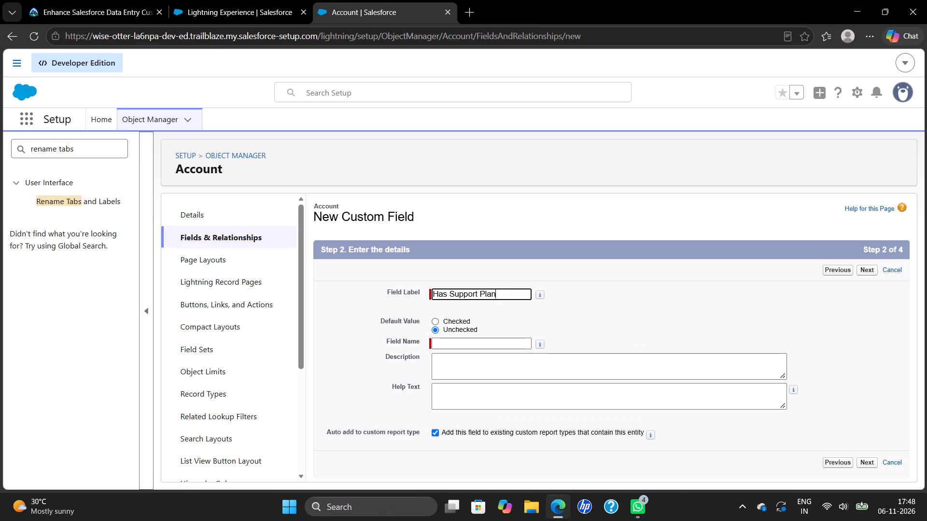
pyautogui.click(619, 329)
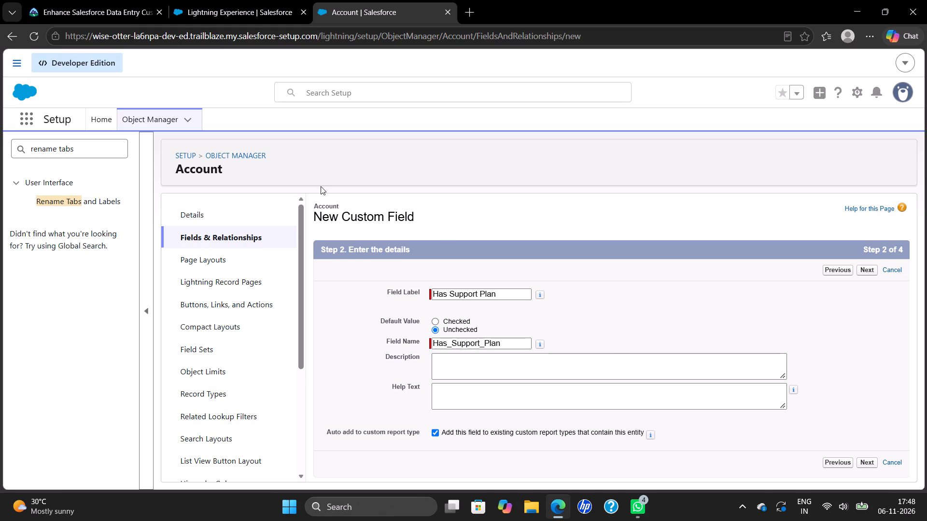
# Fill the new field's Description with the Trailhead text "Sales users use this field to indicate to Support which customers have support plans.".
pyautogui.click(101, 15)
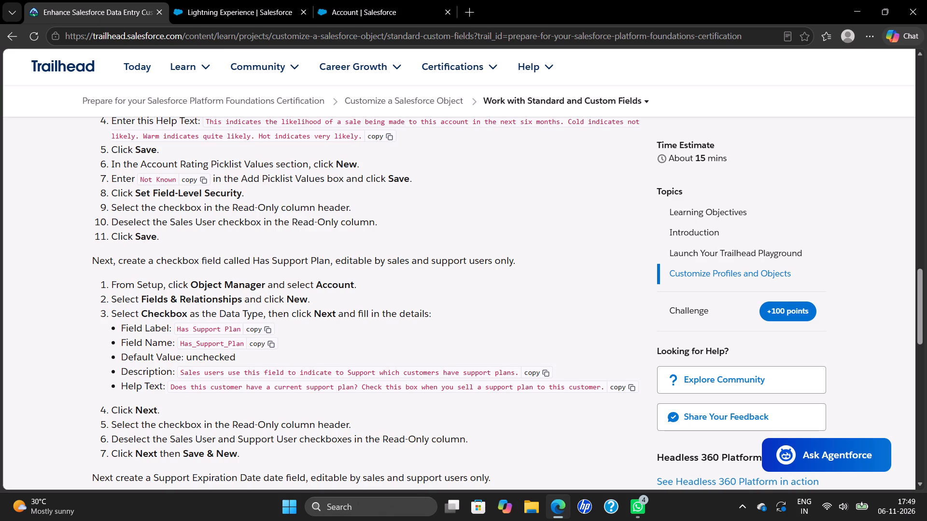
pyautogui.click(539, 374)
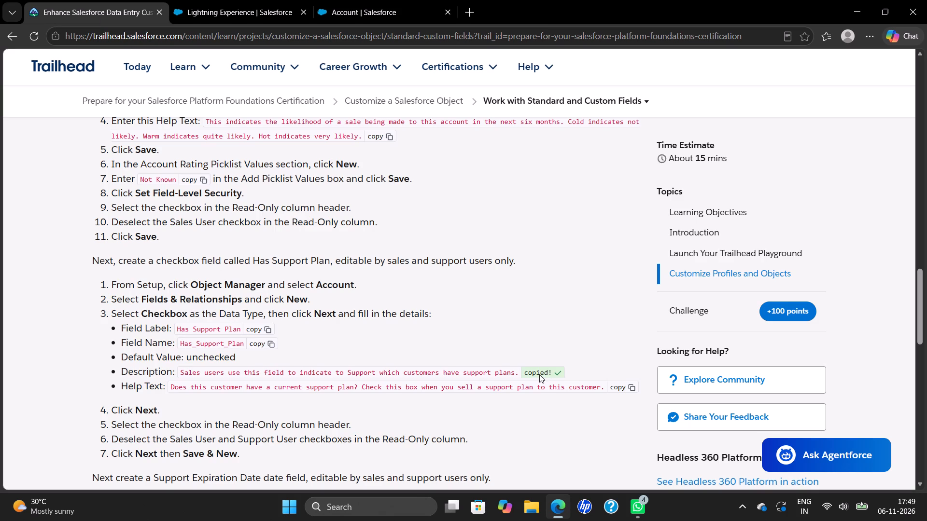
pyautogui.click(384, 19)
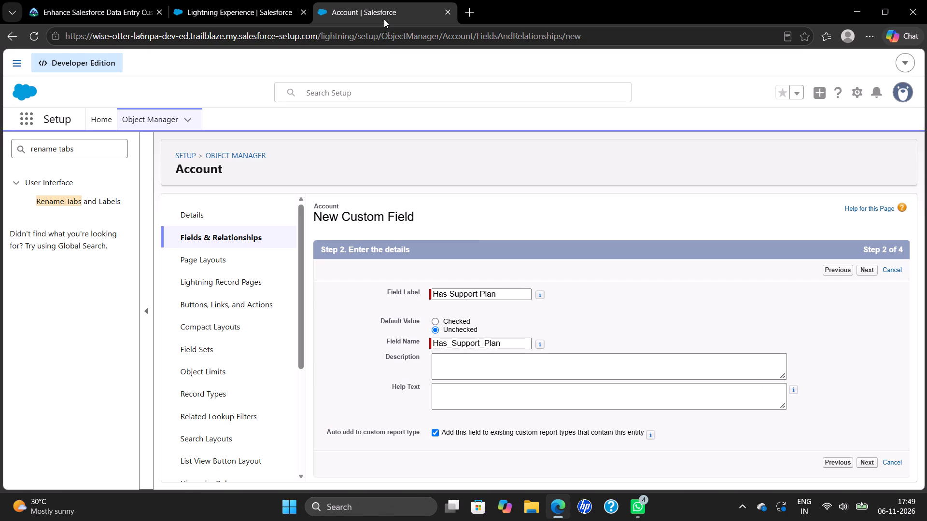
pyautogui.click(481, 360)
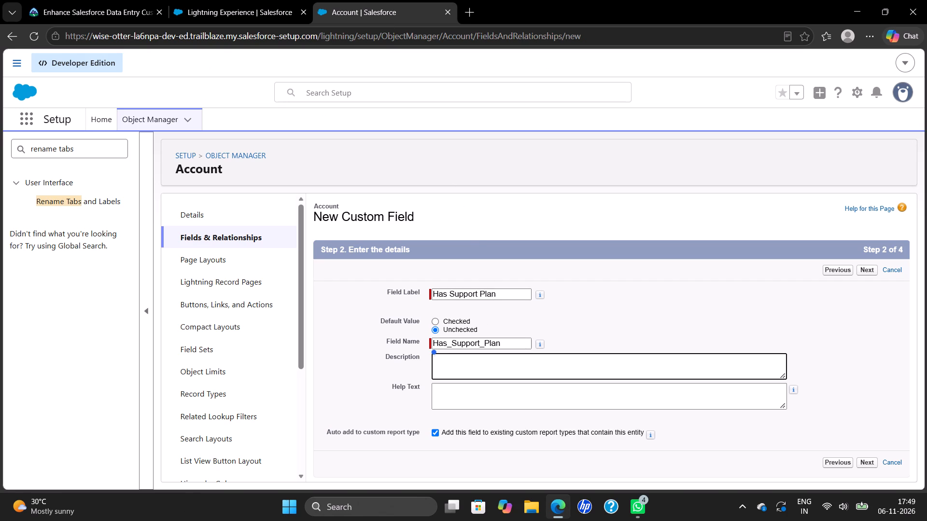
pyautogui.hotkey('ctrl', 'v')
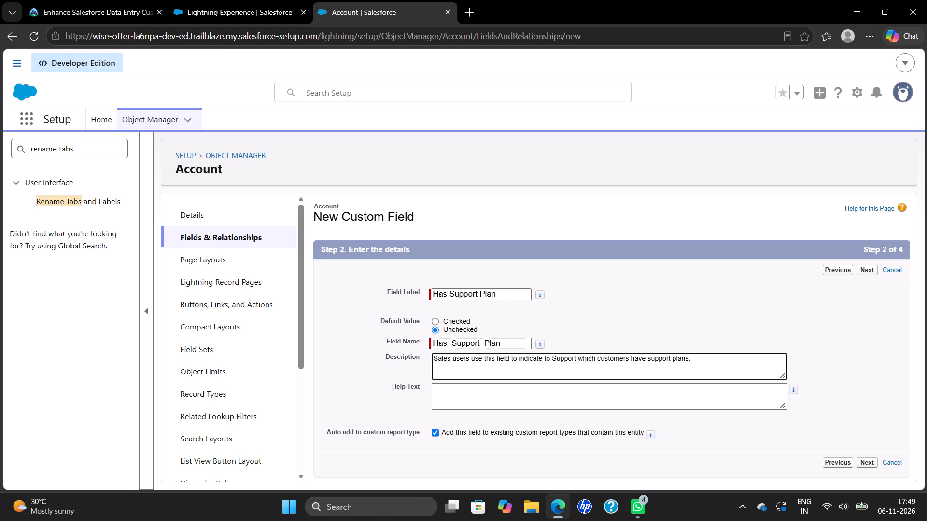
# Fill the Help Text with the current-support-plan question and checkbox guidance copied from the Trailhead instructions, and proceed to field-level security.
pyautogui.click(68, 12)
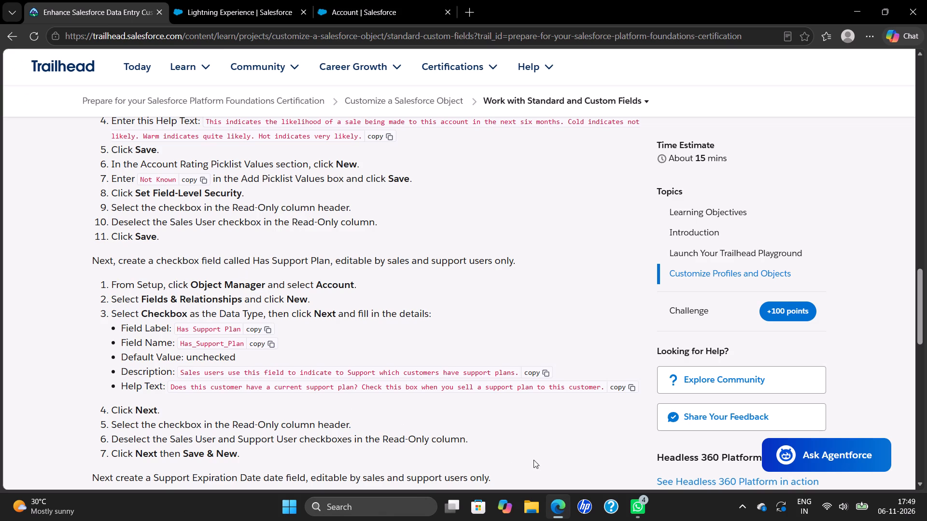
pyautogui.click(622, 385)
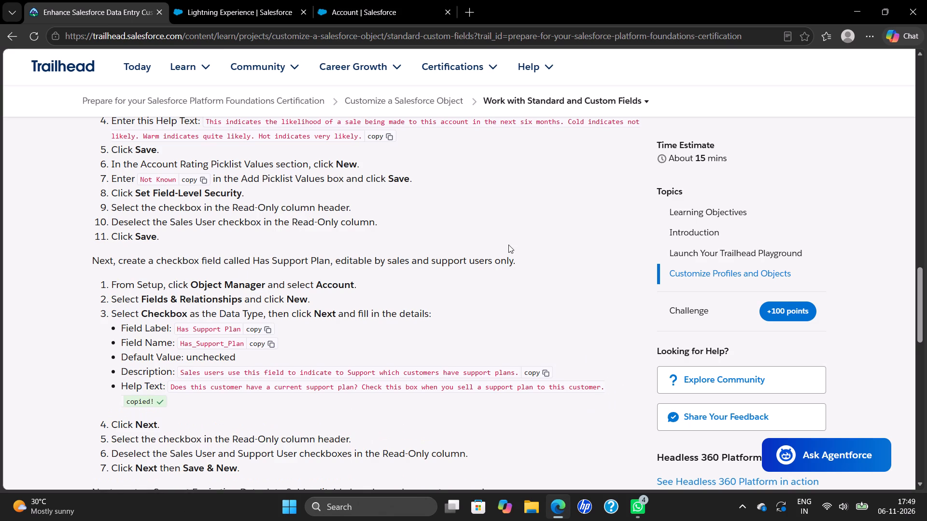
pyautogui.click(390, 14)
pyautogui.click(506, 398)
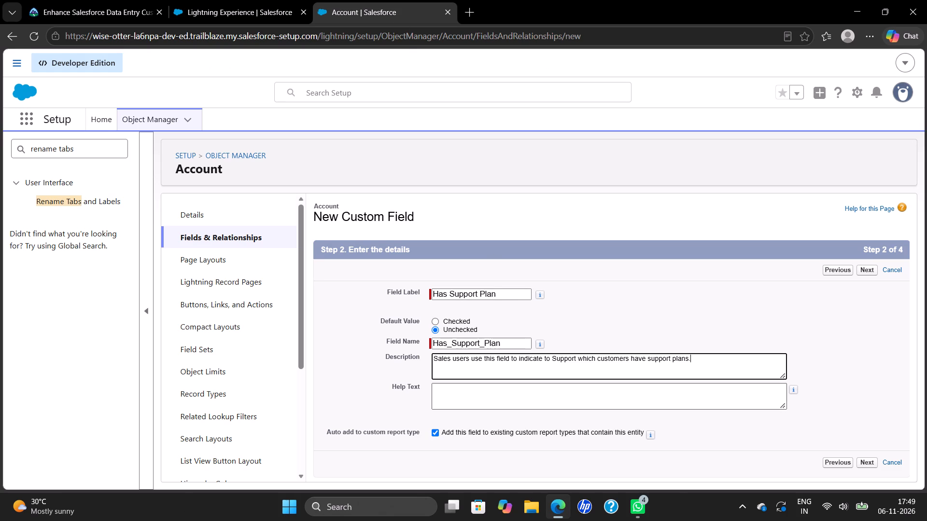
pyautogui.hotkey('ctrl', 'v')
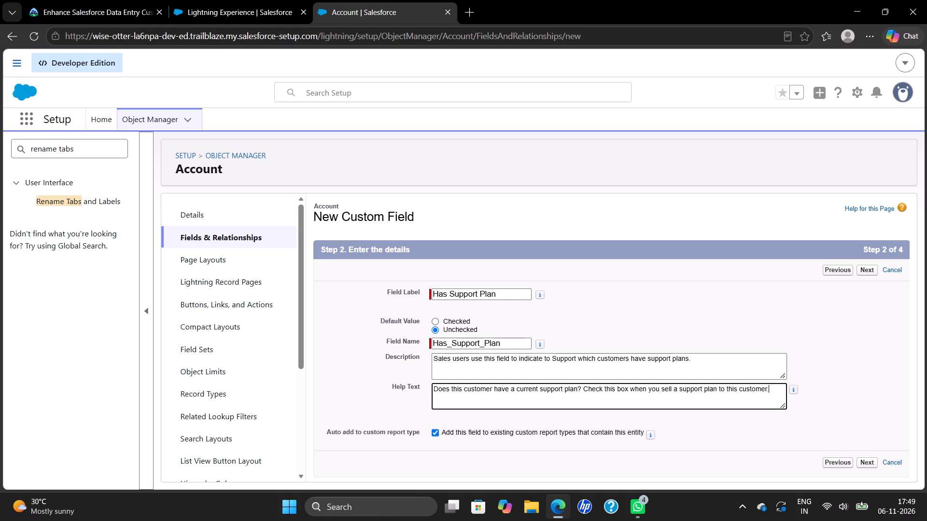
pyautogui.click(868, 270)
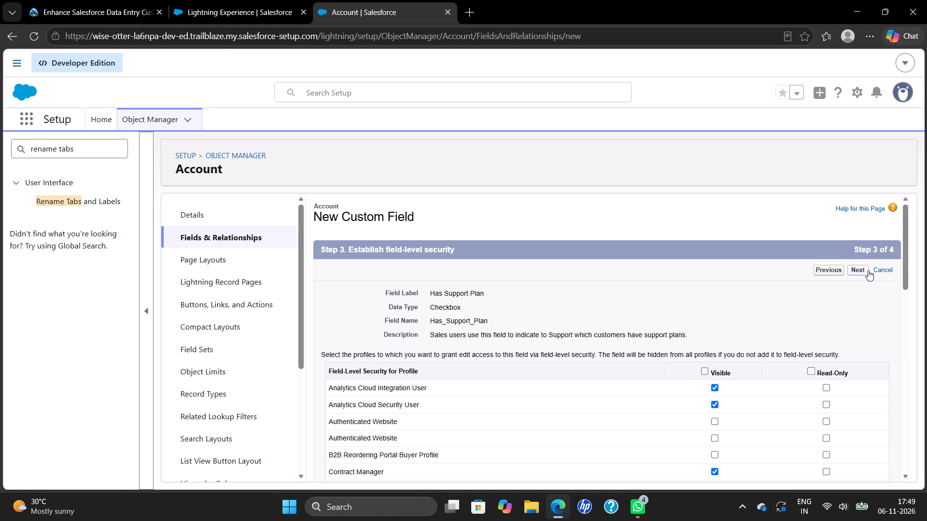
# Make Has Support Plan Read-Only for all profiles except Sales User and Support User, and proceed to the page layouts.
pyautogui.click(814, 370)
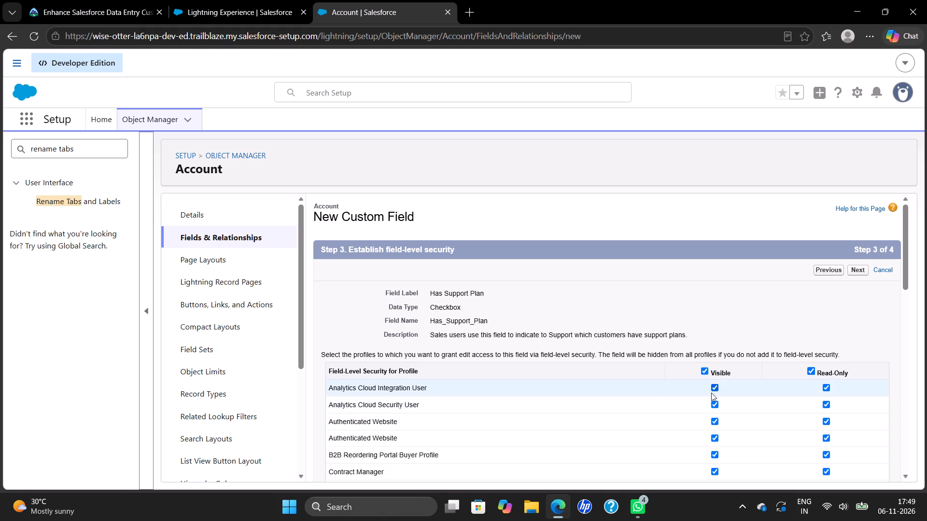
pyautogui.scroll(-5, 641, 440)
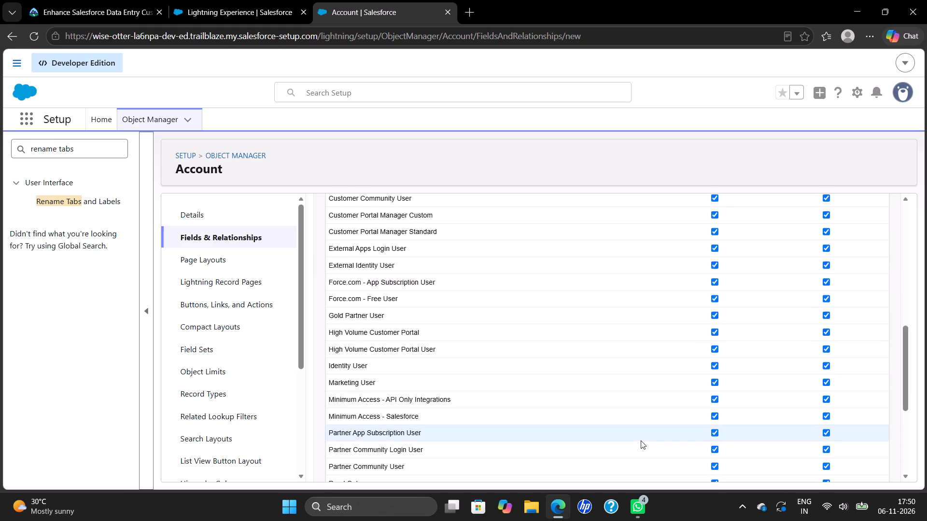
pyautogui.scroll(-4, 641, 440)
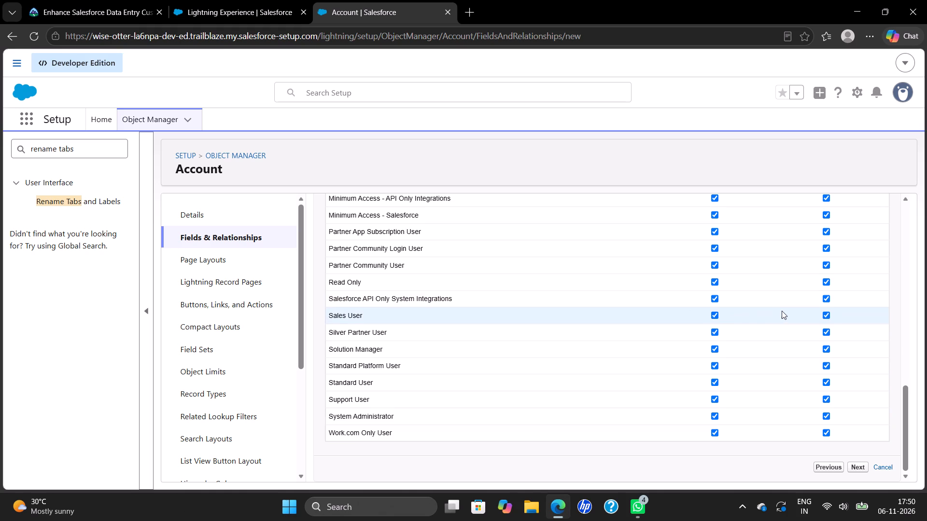
pyautogui.click(827, 315)
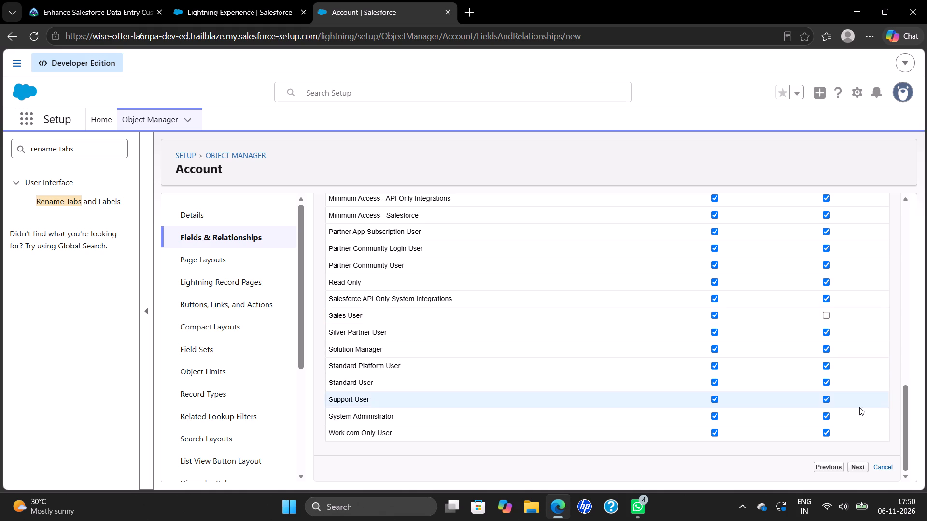
pyautogui.click(826, 401)
pyautogui.click(859, 467)
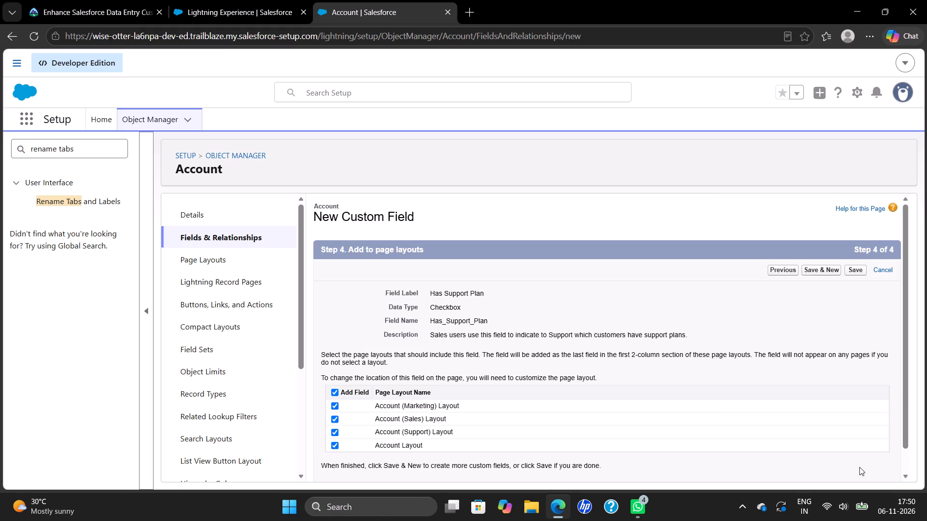
# Save Has Support Plan with all Account page layouts included, and start another new custom field.
pyautogui.click(816, 268)
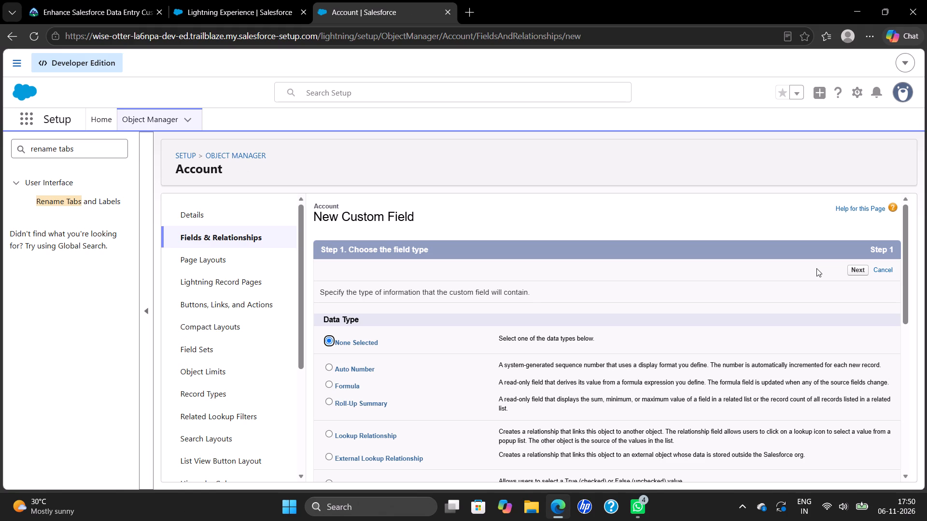
# Choose Date as the data type of the new Account custom field and proceed to its details.
pyautogui.scroll(-1, 461, 375)
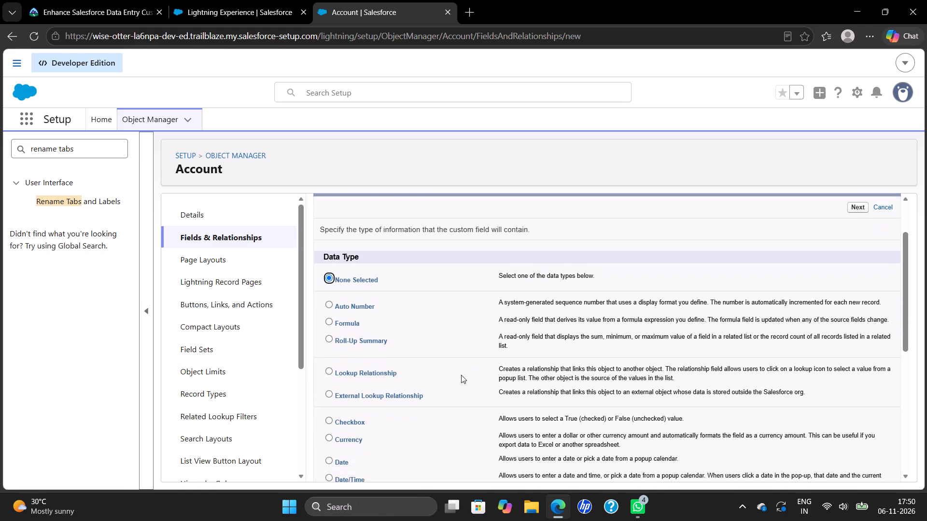
pyautogui.scroll(-1, 461, 375)
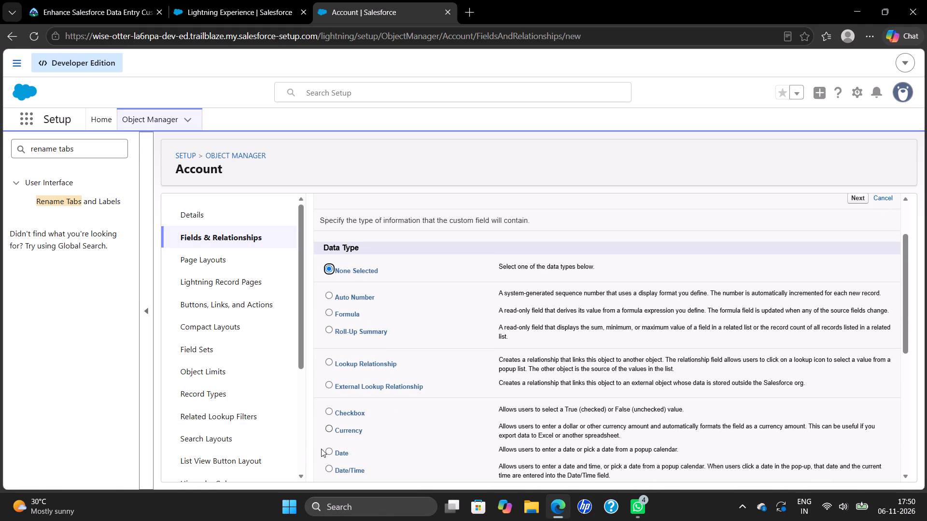
pyautogui.click(327, 450)
pyautogui.click(860, 197)
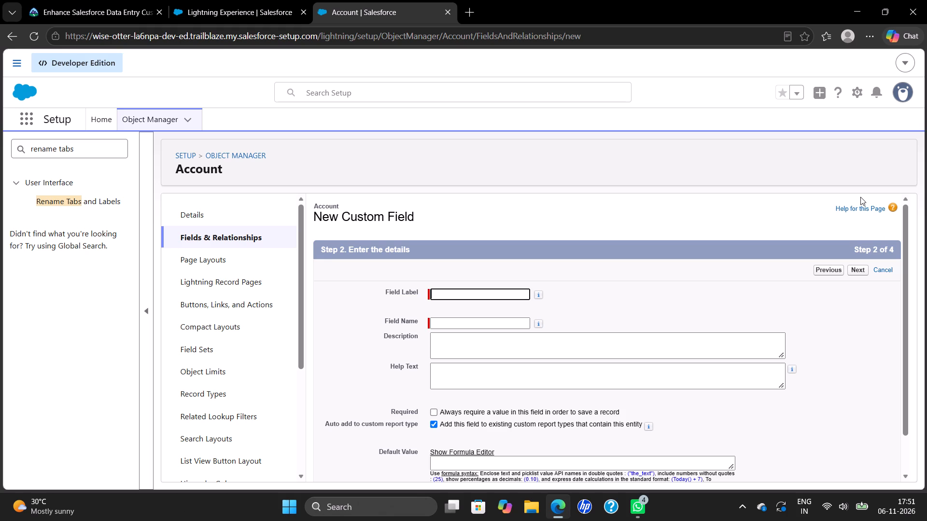
# Fill in the Field Label "Support Plan Expiration Date" copied from the Trailhead instructions, with Field Name Support_Plan_Expiration_Date.
pyautogui.click(126, 12)
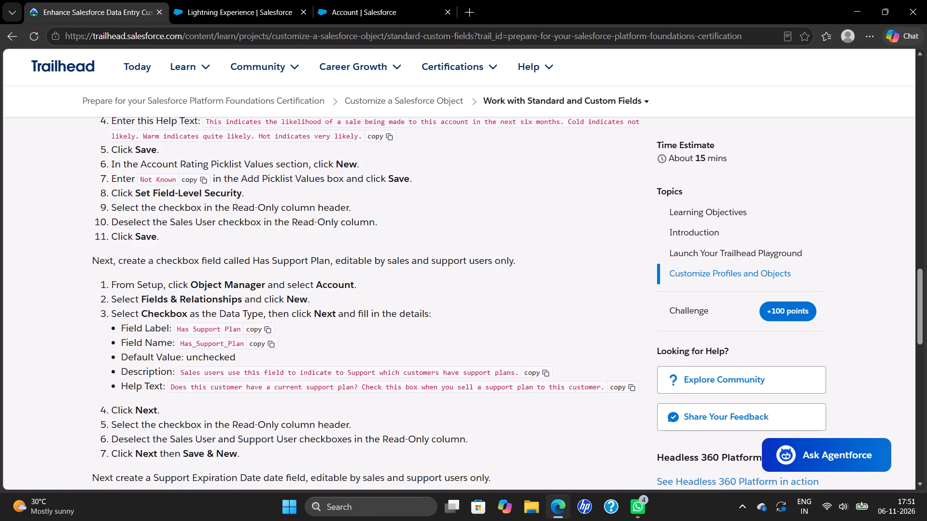
pyautogui.scroll(-3, 280, 403)
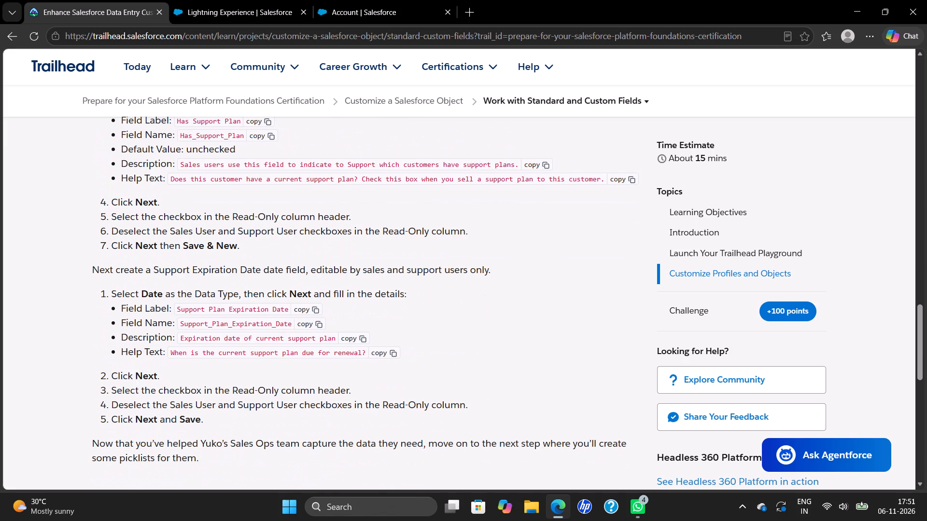
pyautogui.click(313, 309)
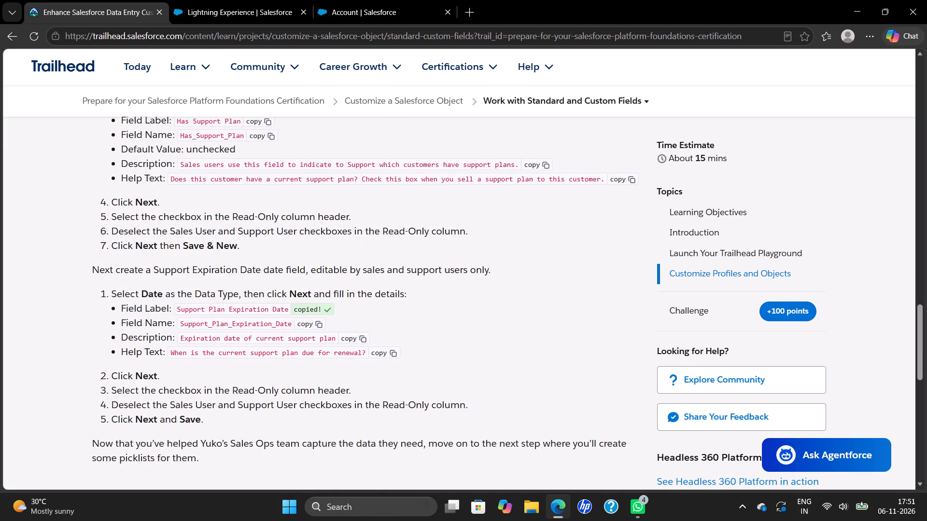
pyautogui.click(365, 9)
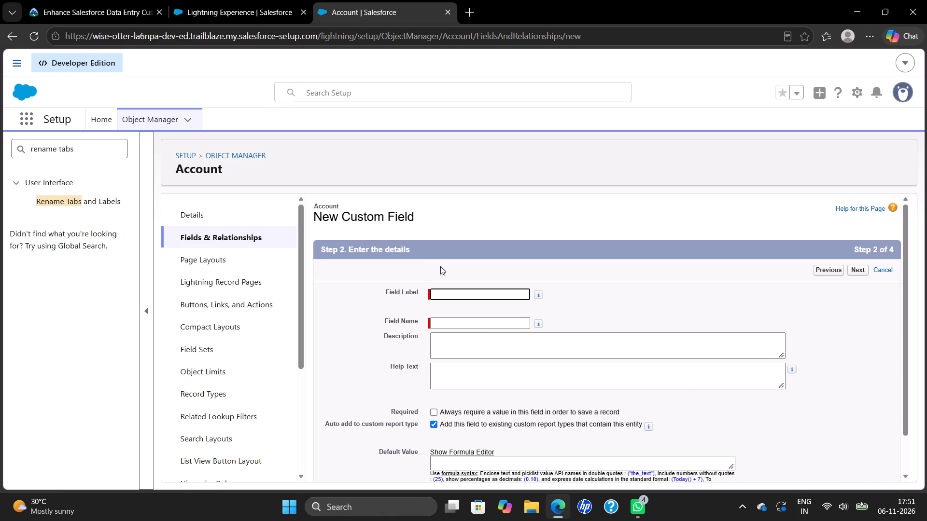
pyautogui.click(457, 292)
pyautogui.hotkey('ctrl', 'v')
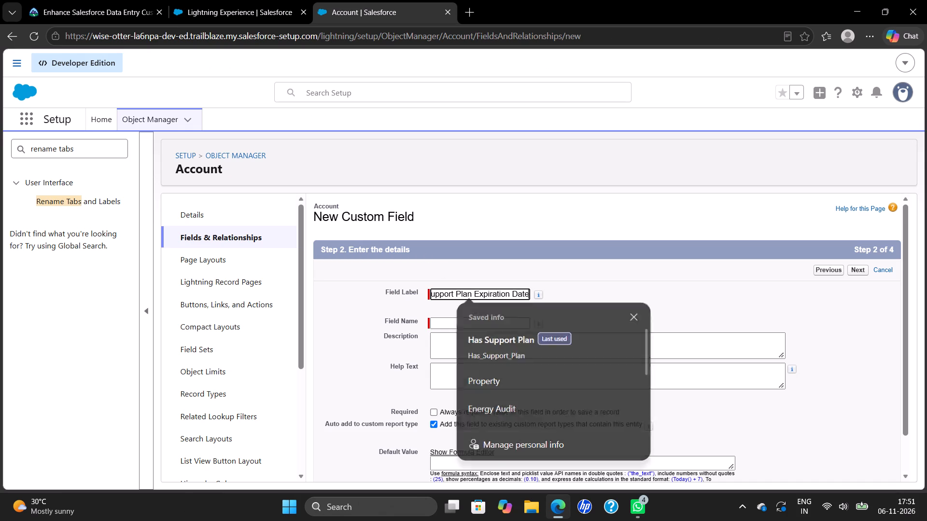
pyautogui.click(621, 301)
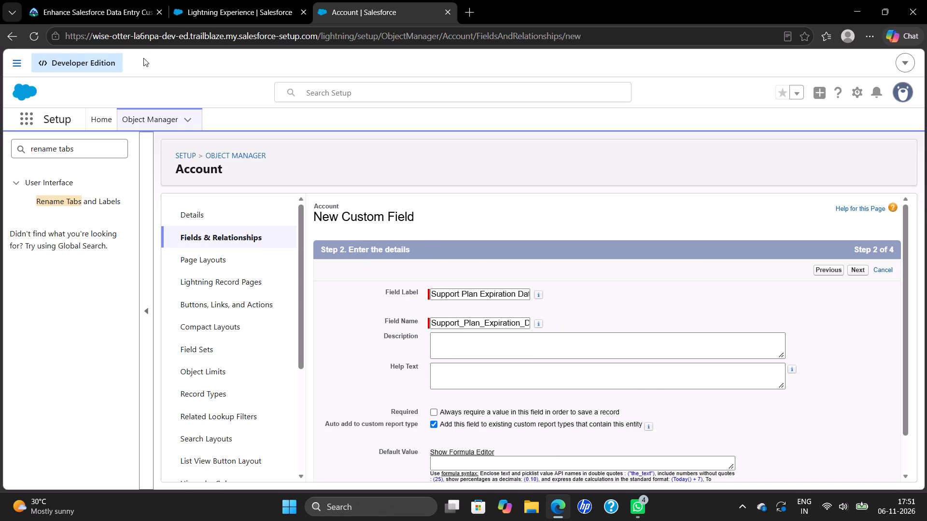
# Fill the date field's Description with the Trailhead text "Expiration date of current support plan".
pyautogui.click(109, 14)
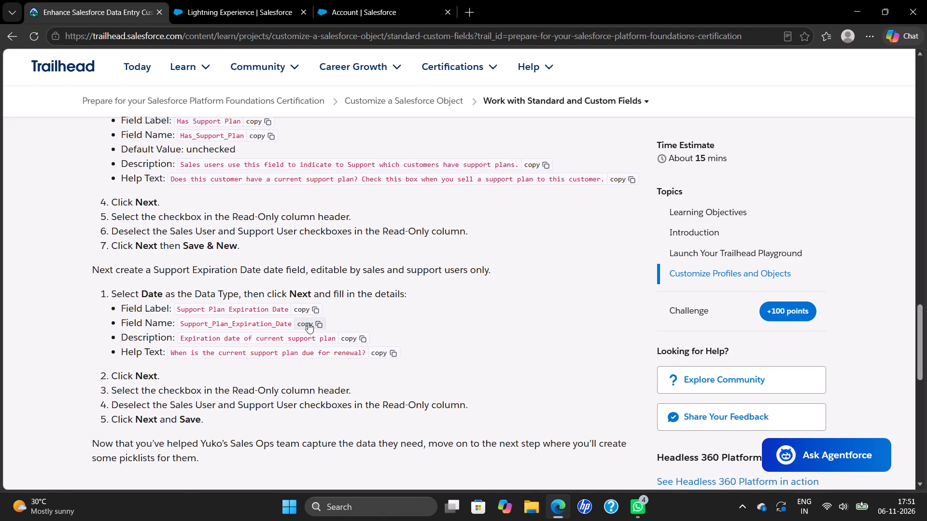
pyautogui.click(347, 337)
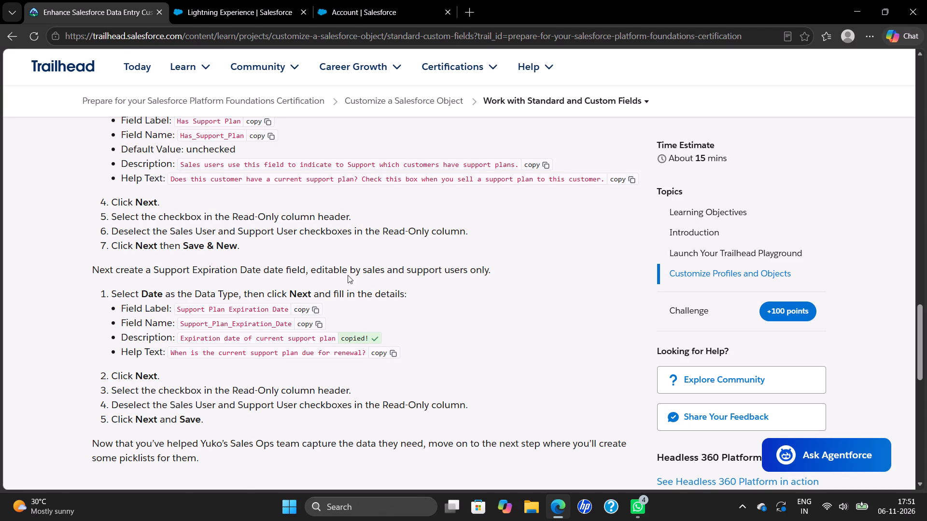
pyautogui.click(351, 13)
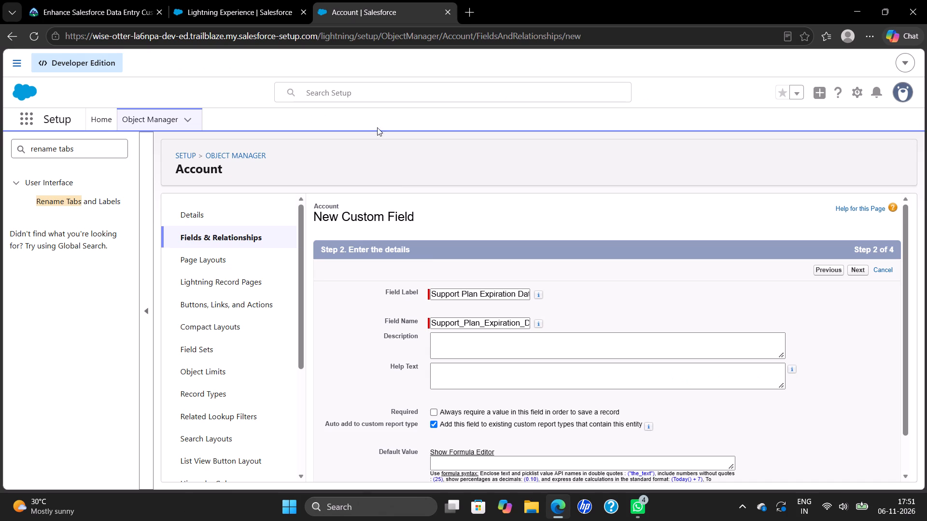
pyautogui.click(457, 340)
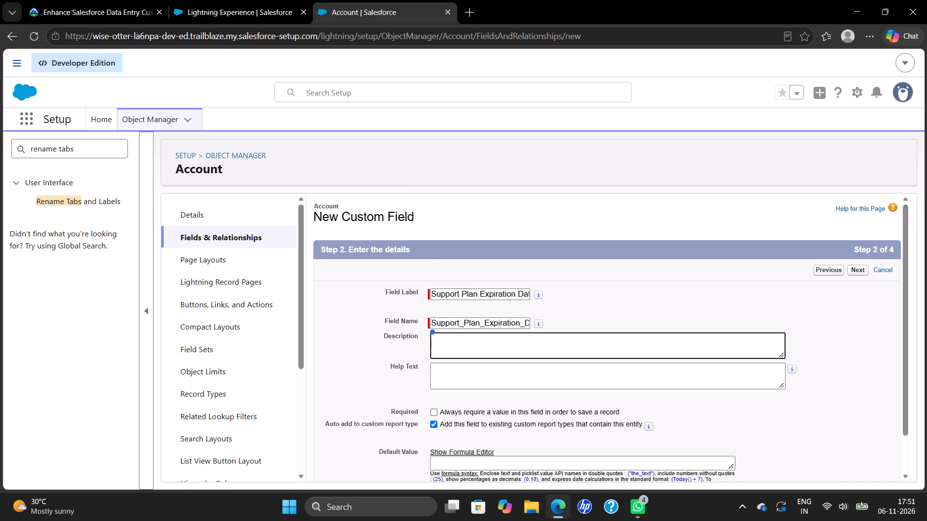
pyautogui.hotkey('ctrl', 'v')
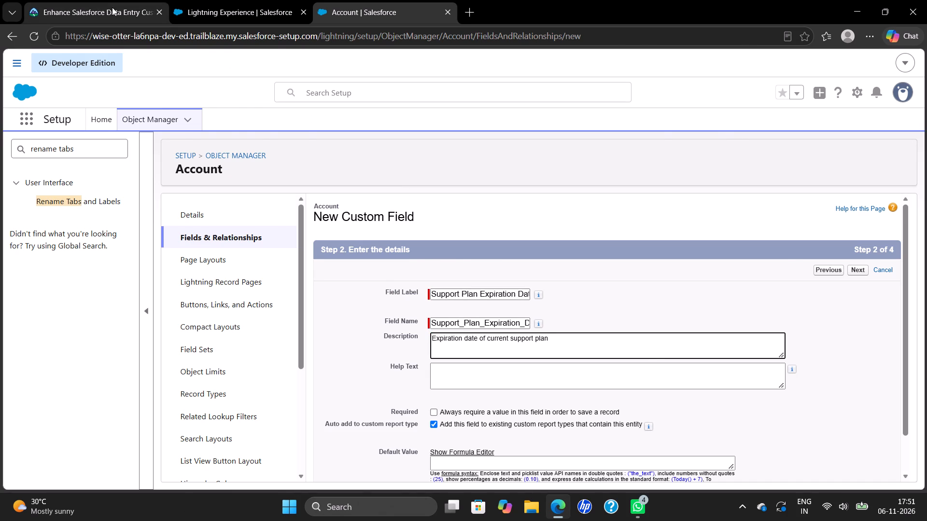
# Fill the Help Text with "When is the current support plan due for renewal?" from Trailhead, and proceed to field-level security.
pyautogui.click(112, 7)
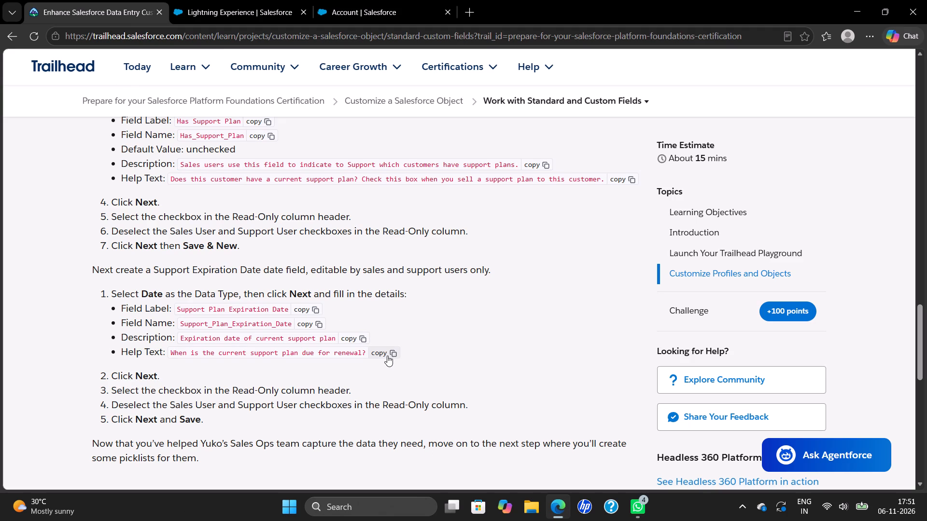
pyautogui.click(387, 356)
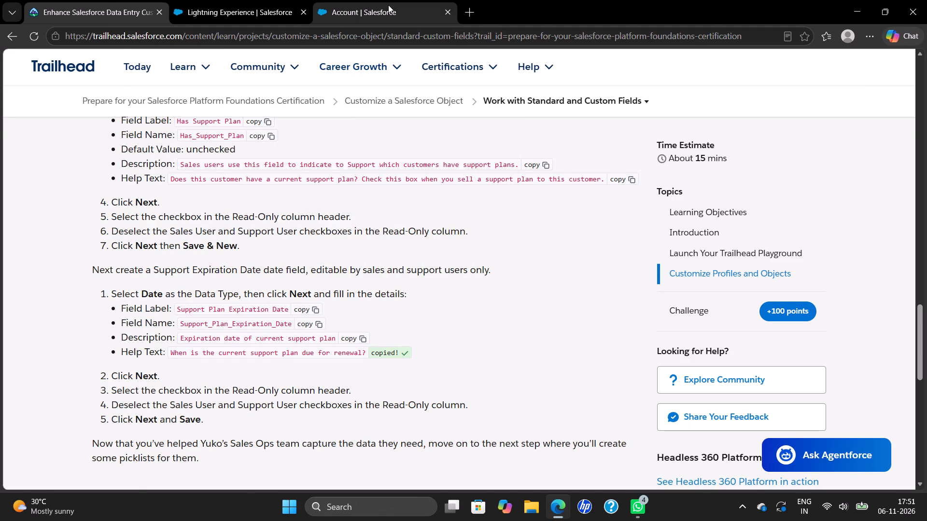
pyautogui.click(388, 5)
pyautogui.click(503, 381)
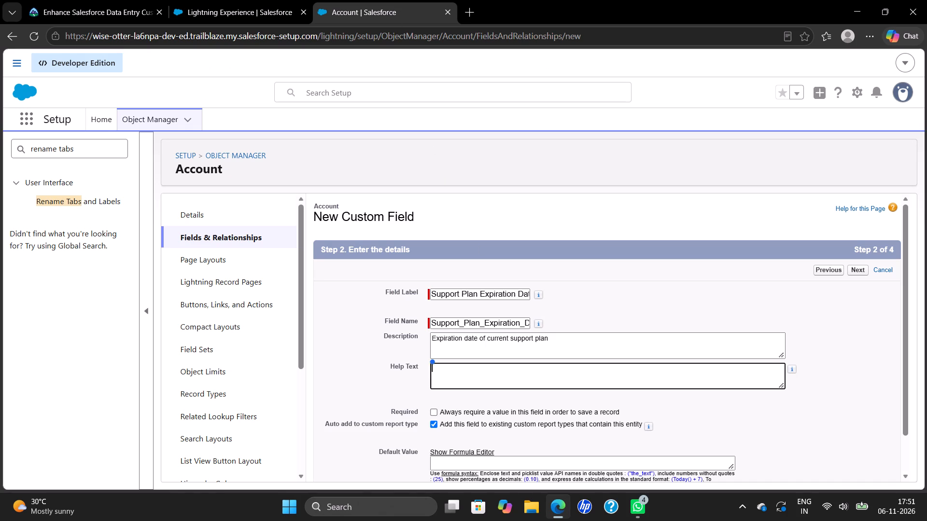
pyautogui.hotkey('ctrl', 'v')
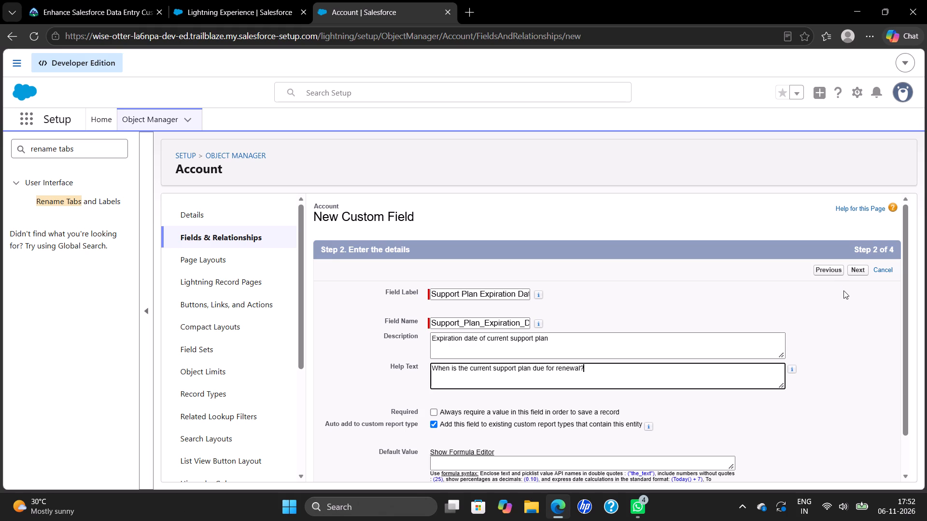
pyautogui.click(862, 270)
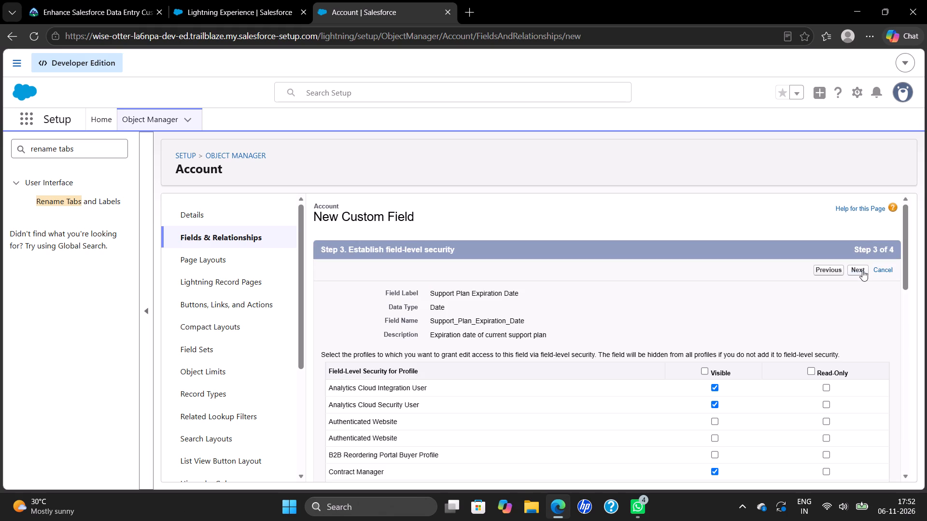
# Make Support Plan Expiration Date Read-Only for all profiles except Sales User and Support User, and proceed to the page layouts.
pyautogui.click(811, 371)
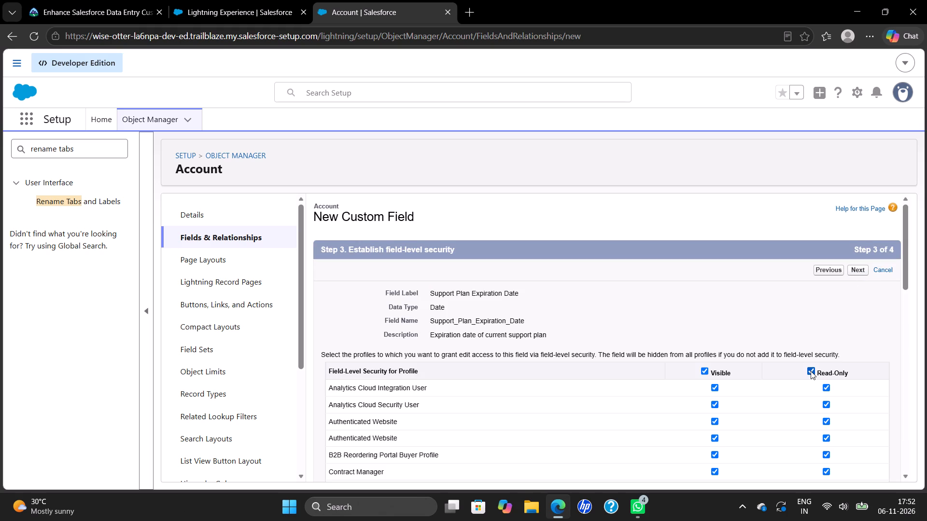
pyautogui.scroll(-6, 811, 371)
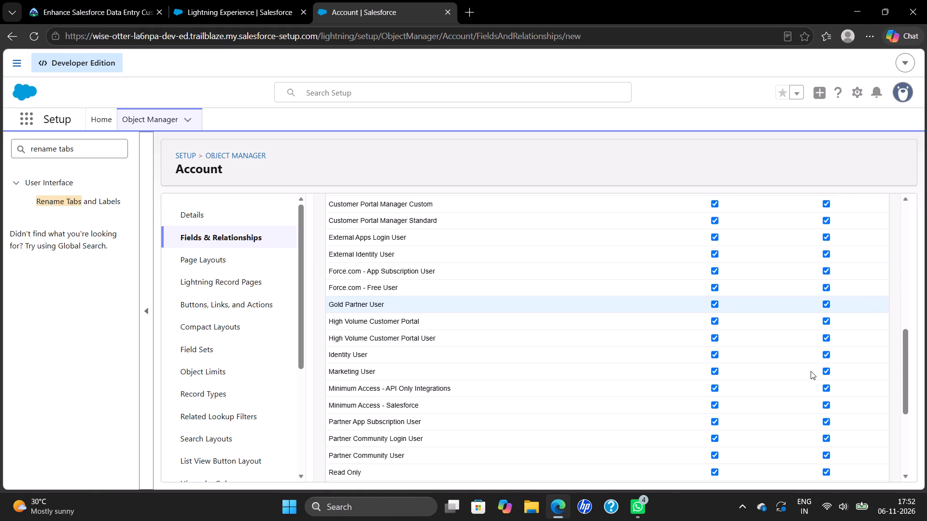
pyautogui.scroll(-3, 811, 371)
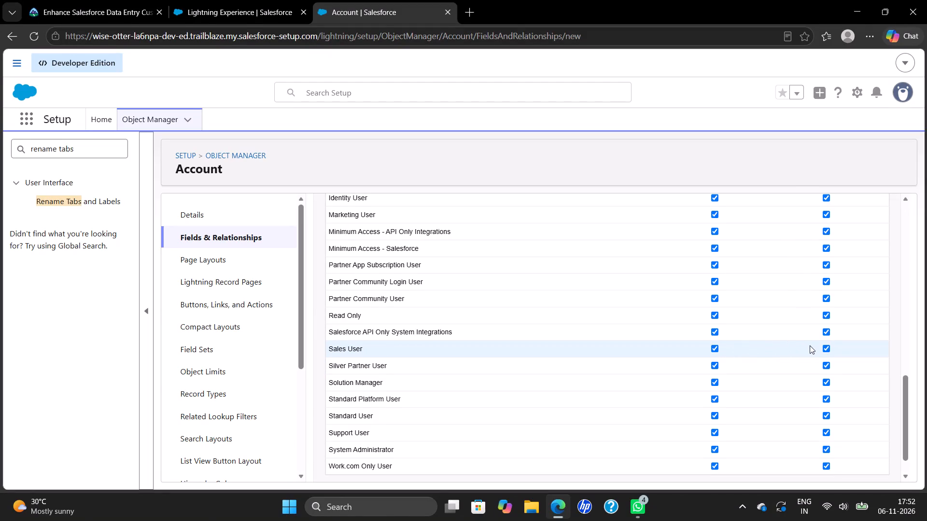
pyautogui.click(825, 347)
pyautogui.click(825, 432)
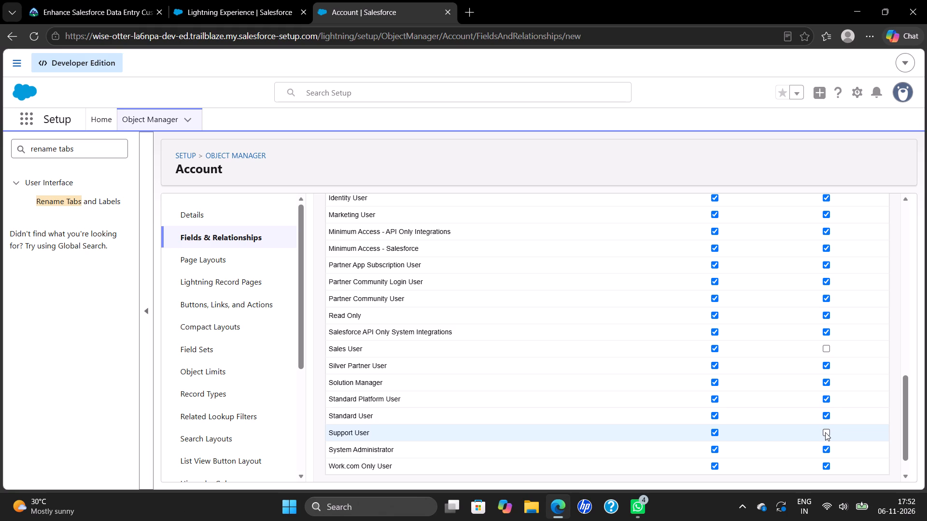
pyautogui.scroll(-1, 825, 432)
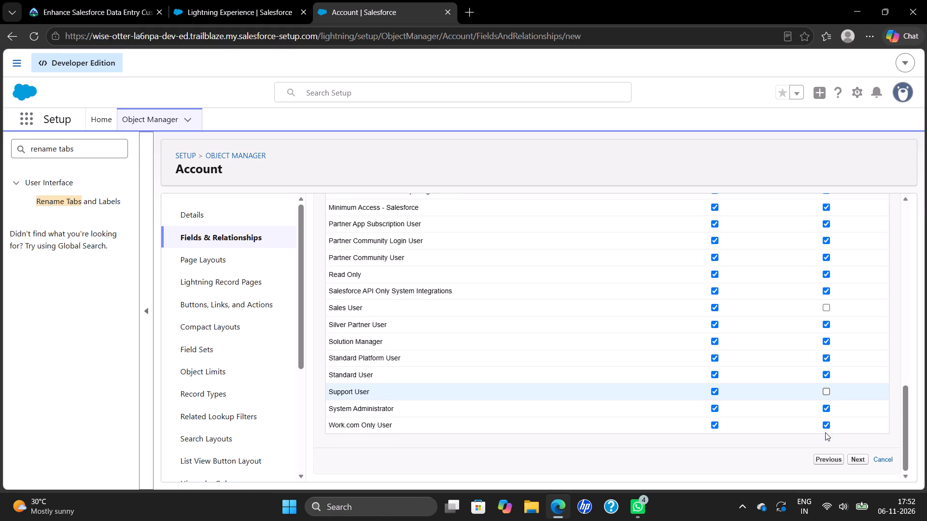
pyautogui.scroll(-1, 825, 432)
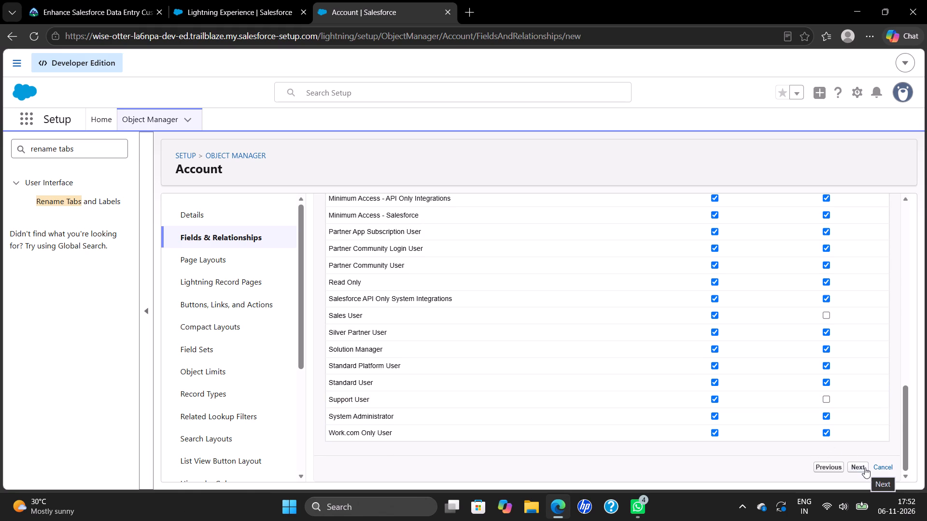
pyautogui.click(855, 466)
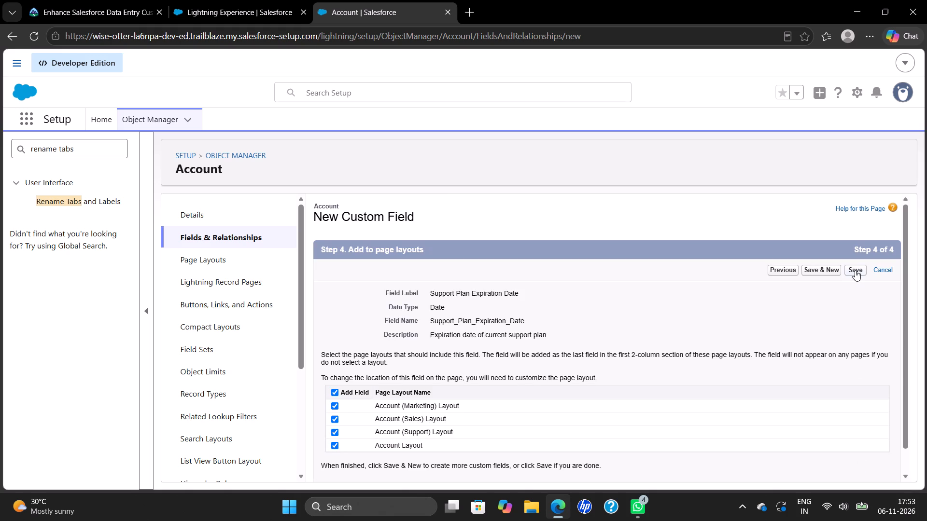
# Save Support Plan Expiration Date with all four Account page layouts included.
pyautogui.click(856, 269)
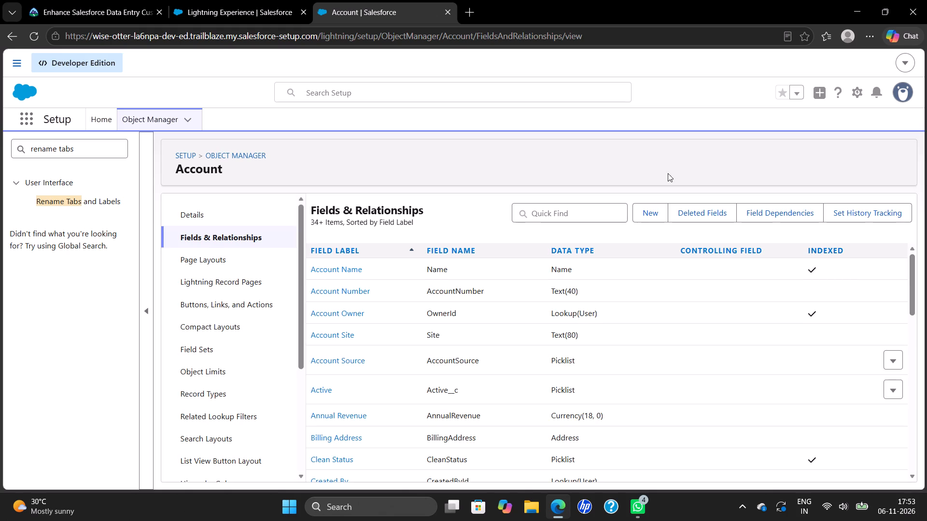
# Return to the Trailhead unit and submit the Work with Standard and Custom Fields step for verification to earn 100 points.
pyautogui.click(91, 6)
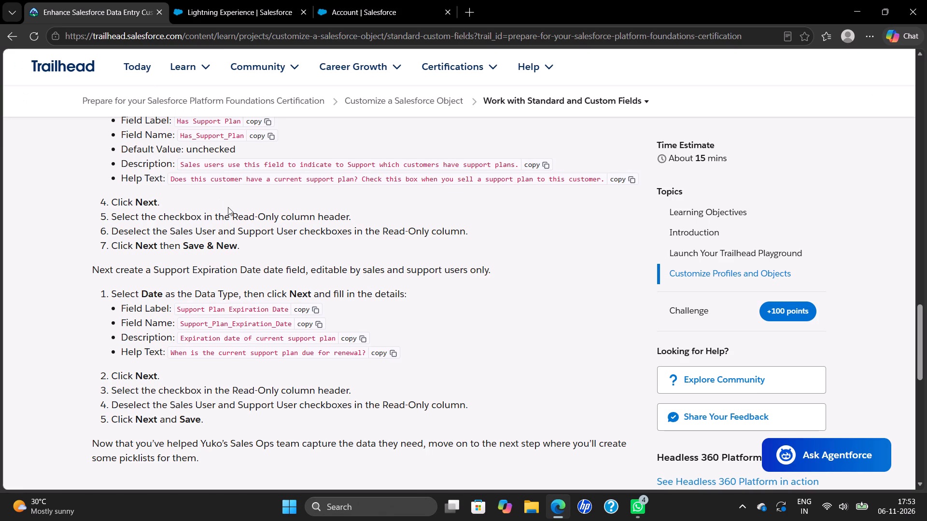
pyautogui.scroll(-4, 264, 236)
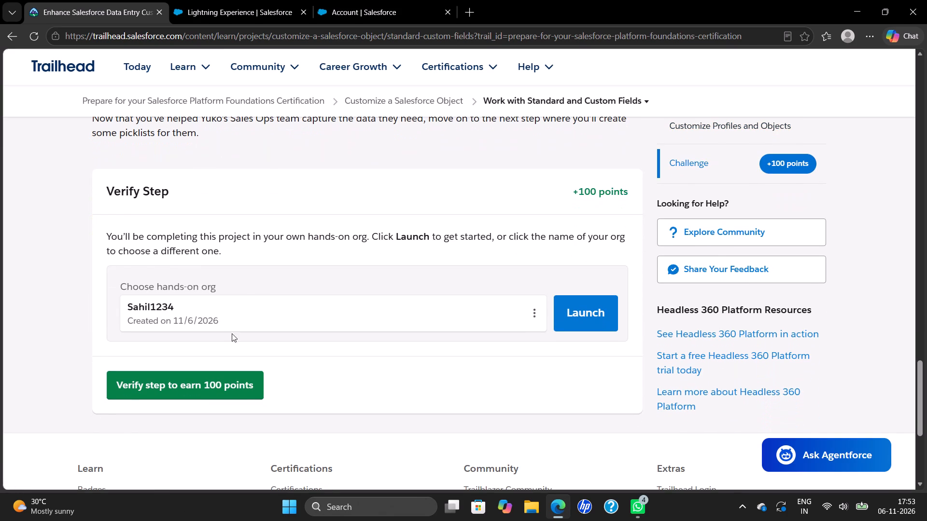
pyautogui.click(203, 379)
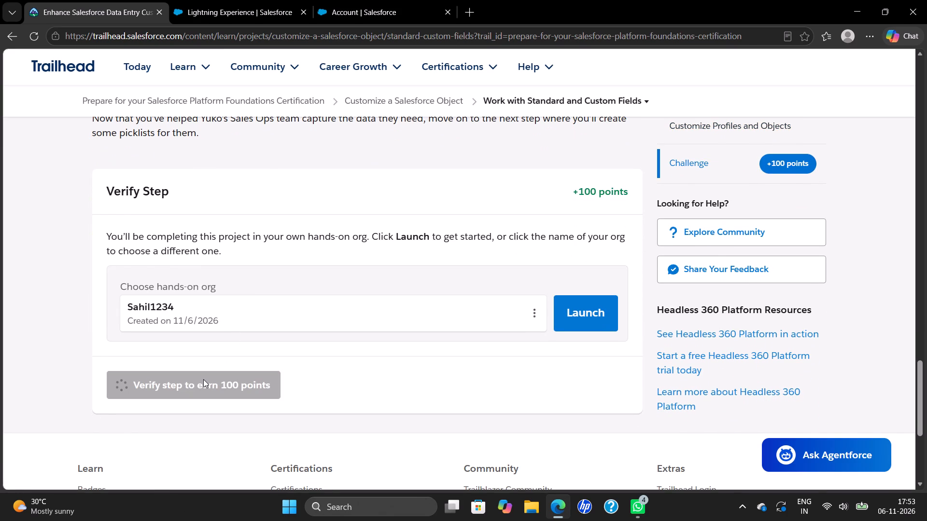
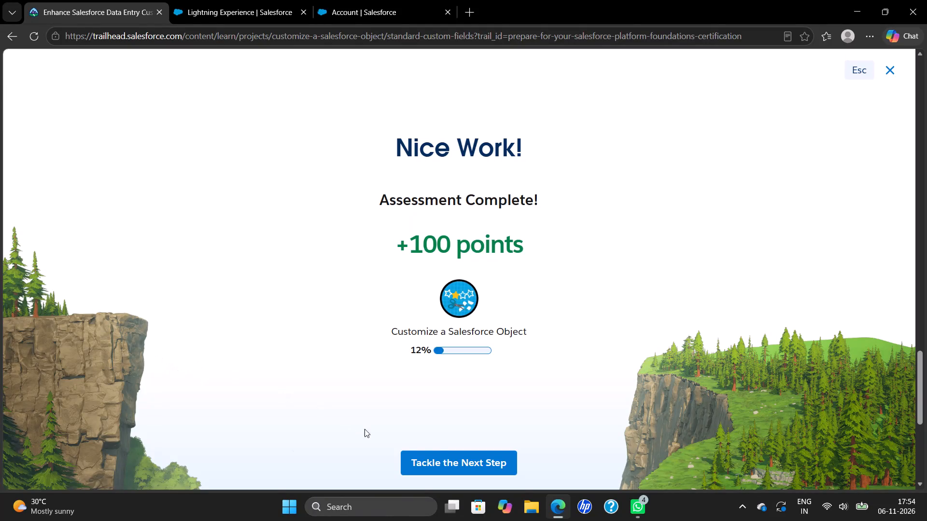
# Continue to the Create Picklists and Field Dependencies unit and close the two old Salesforce playground tabs.
pyautogui.click(439, 452)
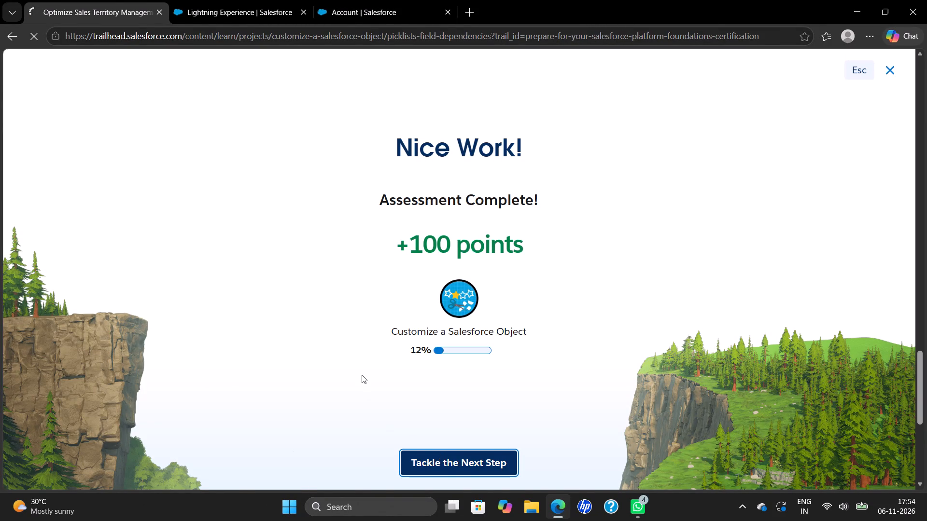
pyautogui.click(305, 9)
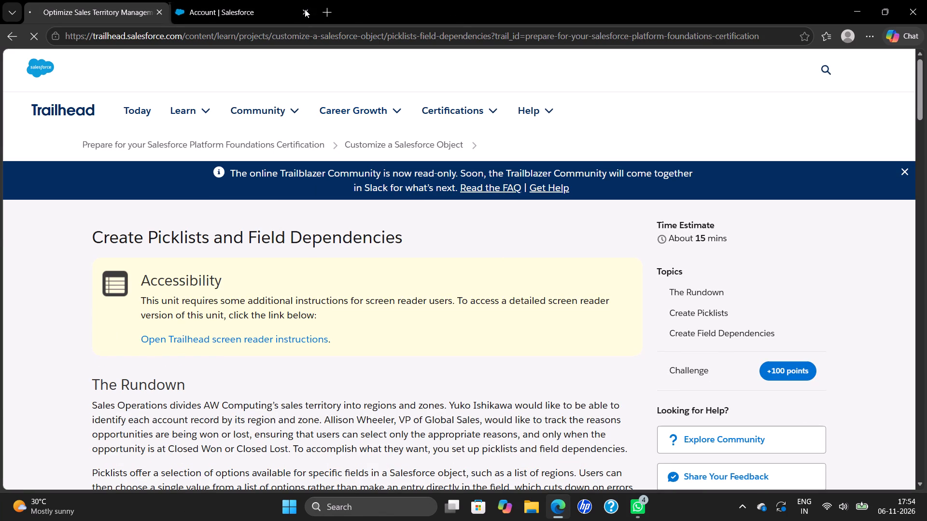
pyautogui.click(303, 10)
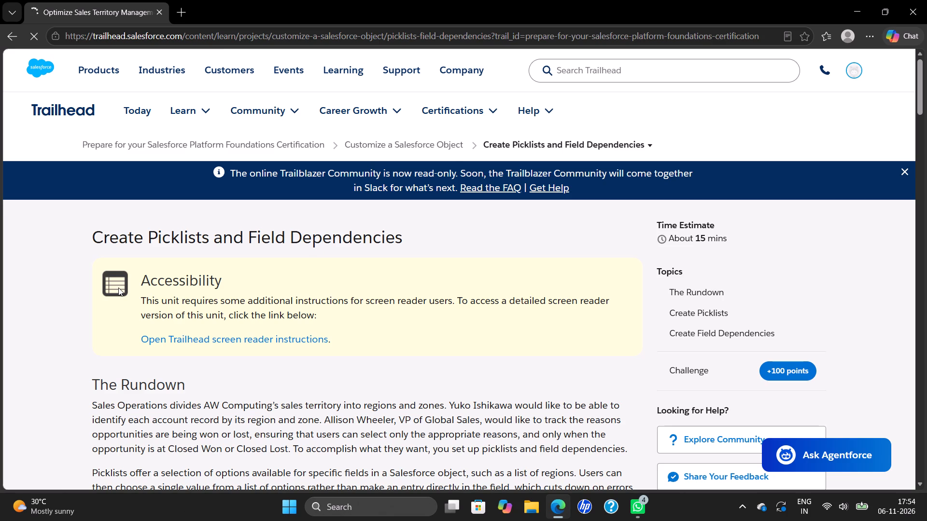
# Copy the label Region from the Create Picklists instructions and launch the hands-on org from the Verify Step section.
pyautogui.scroll(-9, 118, 288)
pyautogui.scroll(2, 118, 288)
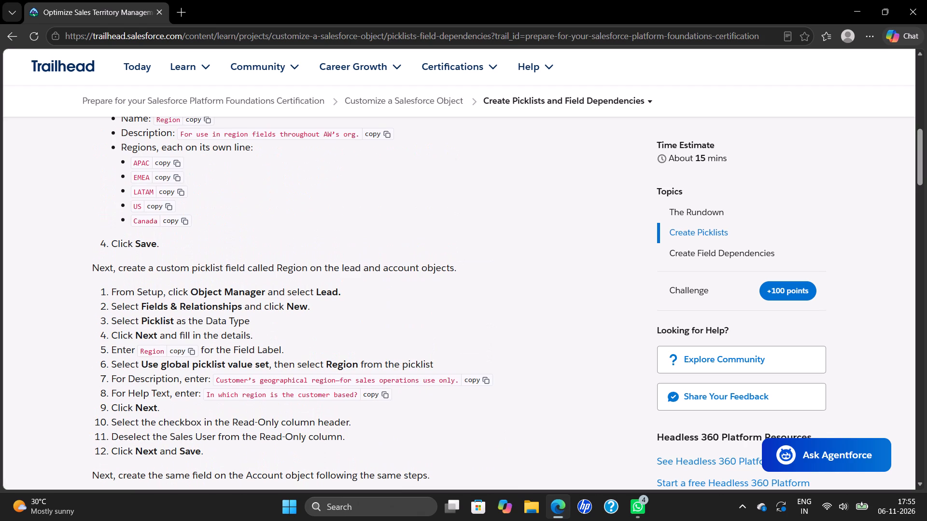
pyautogui.scroll(1, 118, 288)
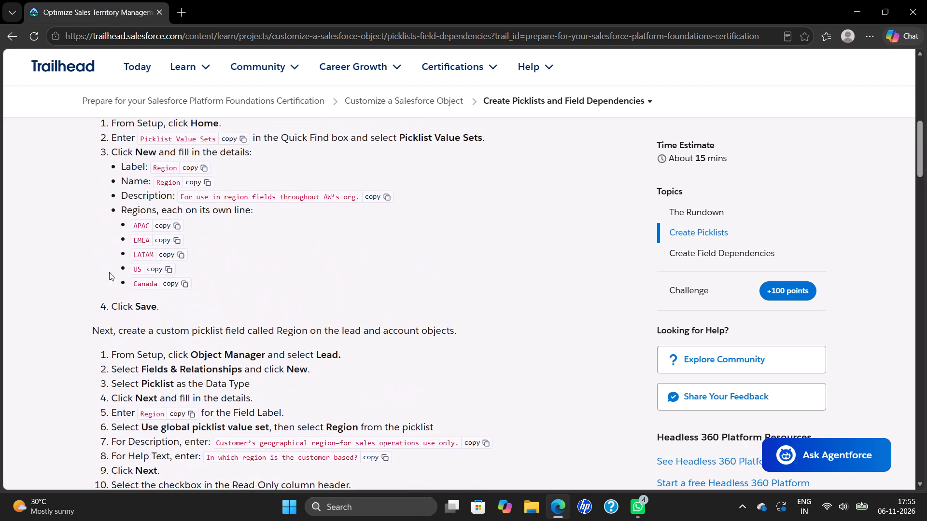
pyautogui.click(195, 169)
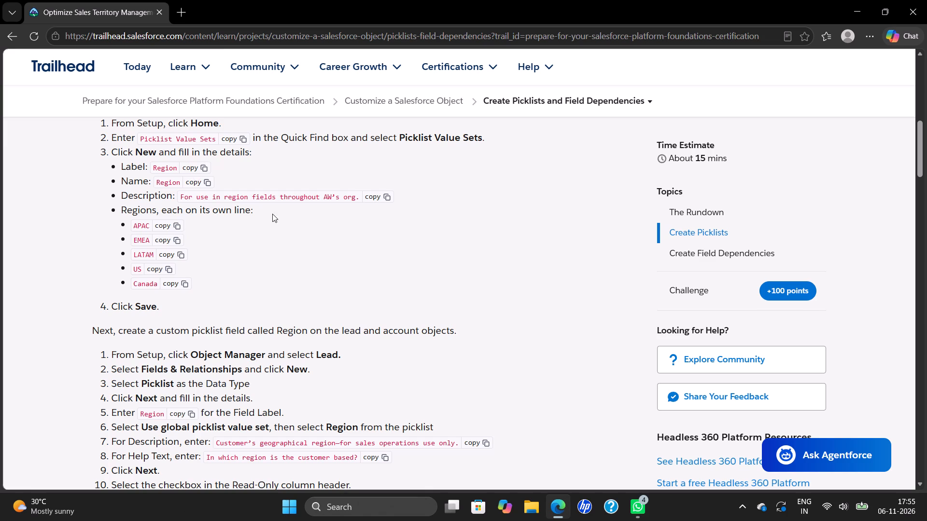
pyautogui.click(190, 164)
pyautogui.scroll(-7, 344, 278)
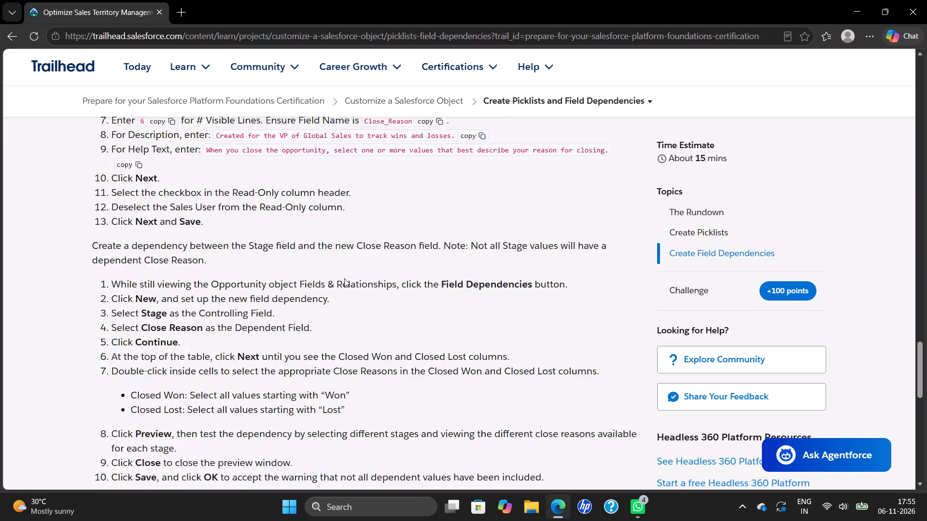
pyautogui.click(585, 289)
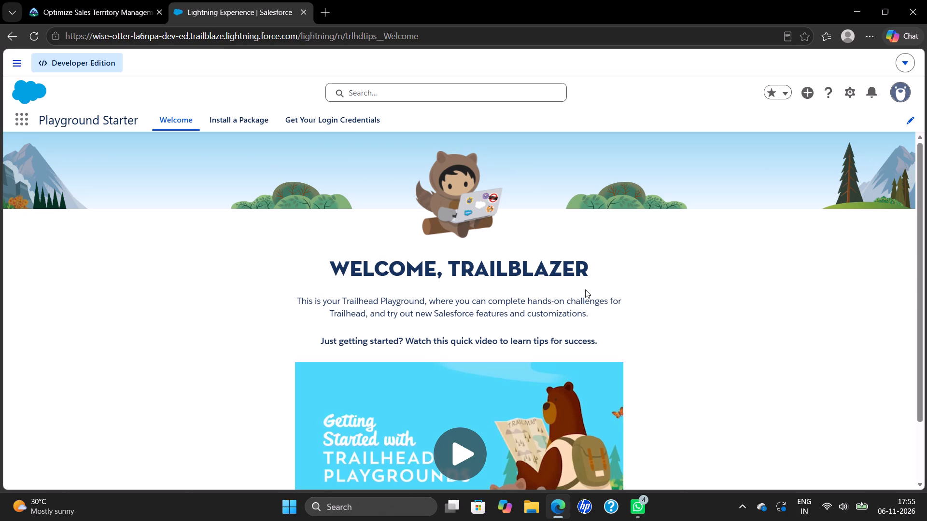
# Open Salesforce Setup and find the Picklist Value Sets page under Objects and Fields.
pyautogui.click(849, 90)
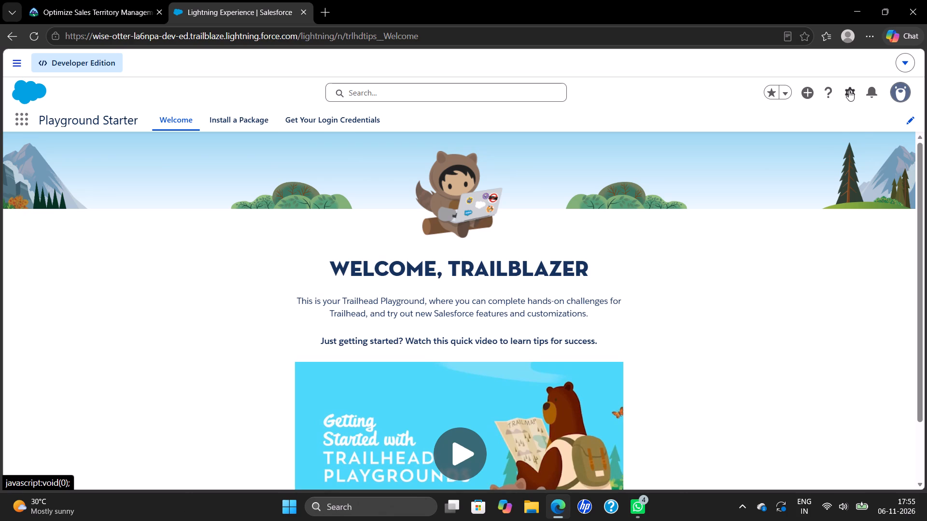
pyautogui.click(775, 136)
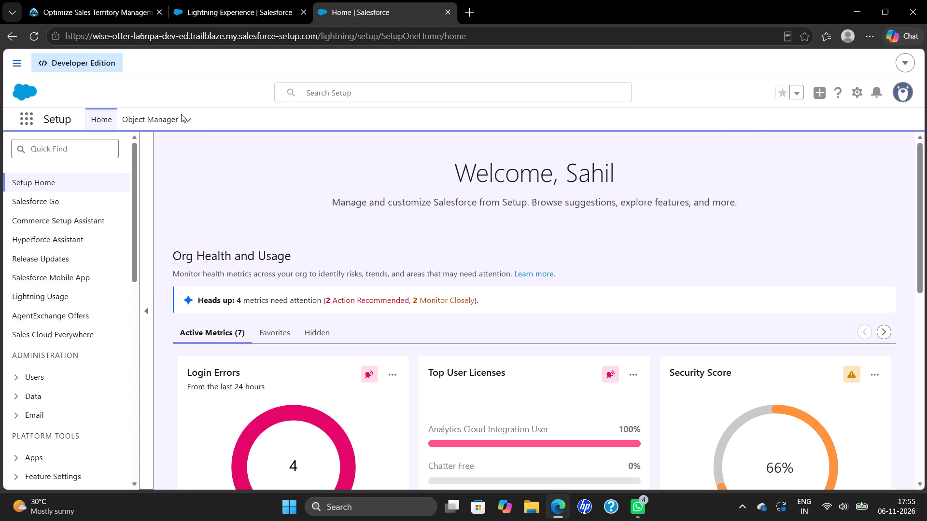
pyautogui.click(70, 148)
pyautogui.write('piclki')
pyautogui.press('BackSpace')
pyautogui.press('BackSpace')
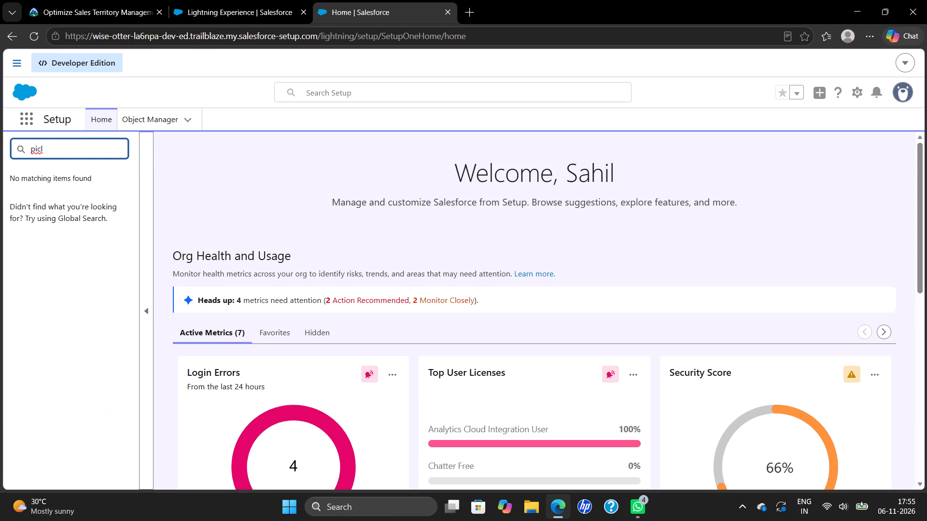
pyautogui.press('BackSpace')
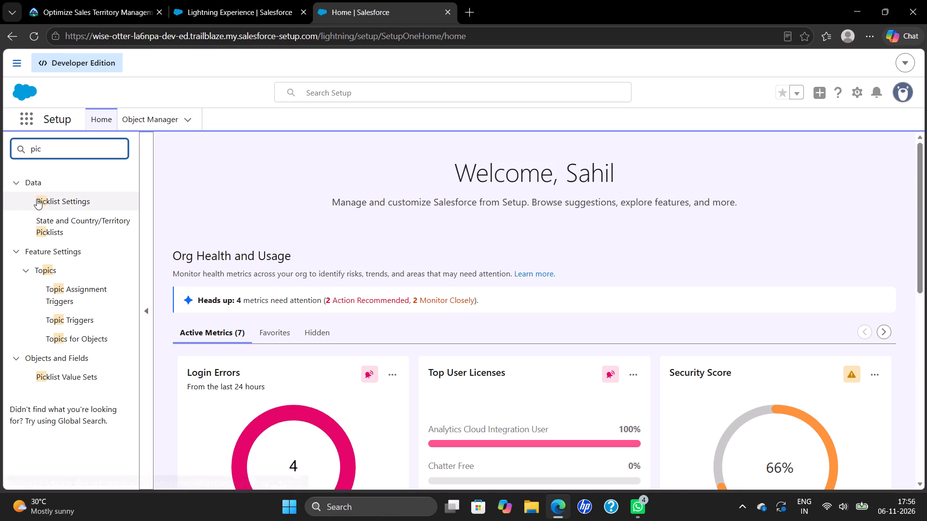
pyautogui.click(57, 379)
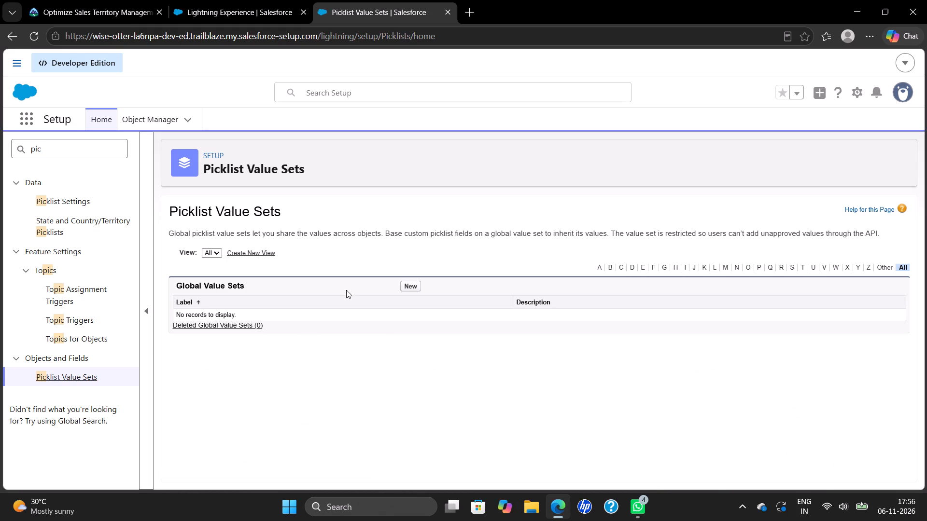
# Start a new global value set with Region as its Label and Name.
pyautogui.click(409, 284)
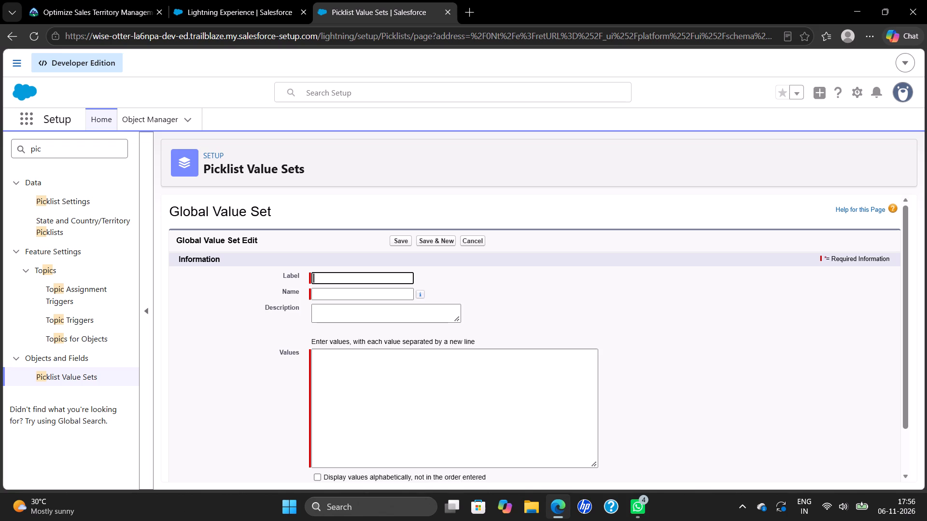
pyautogui.click(381, 277)
pyautogui.hotkey('ctrl', 'v')
pyautogui.click(561, 324)
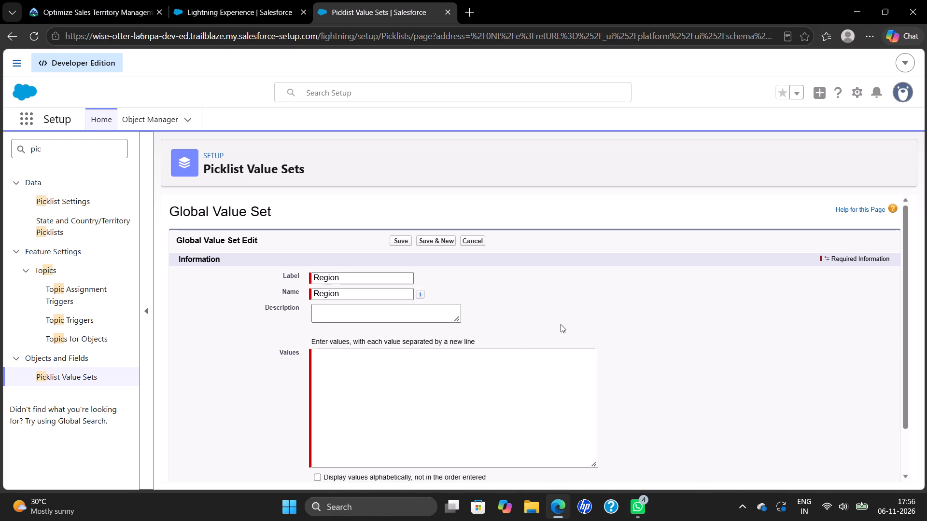
# Fill the value set's Description with "For use in region fields throughout AW's org." from the Trailhead instructions.
pyautogui.click(54, 9)
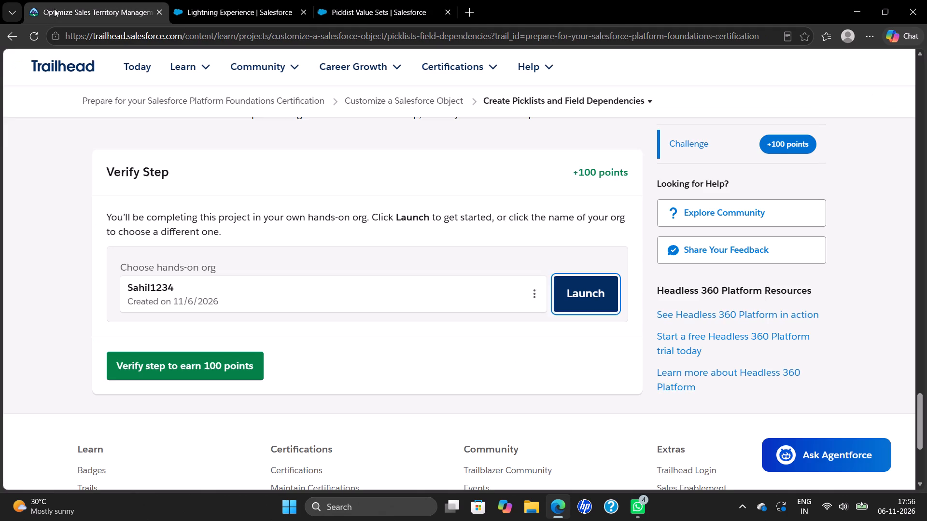
pyautogui.scroll(13, 200, 190)
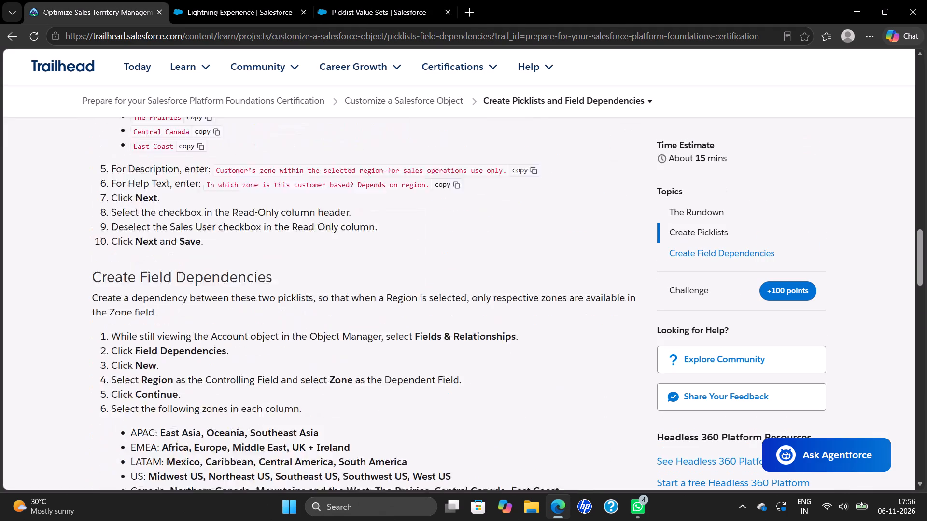
pyautogui.scroll(5, 200, 190)
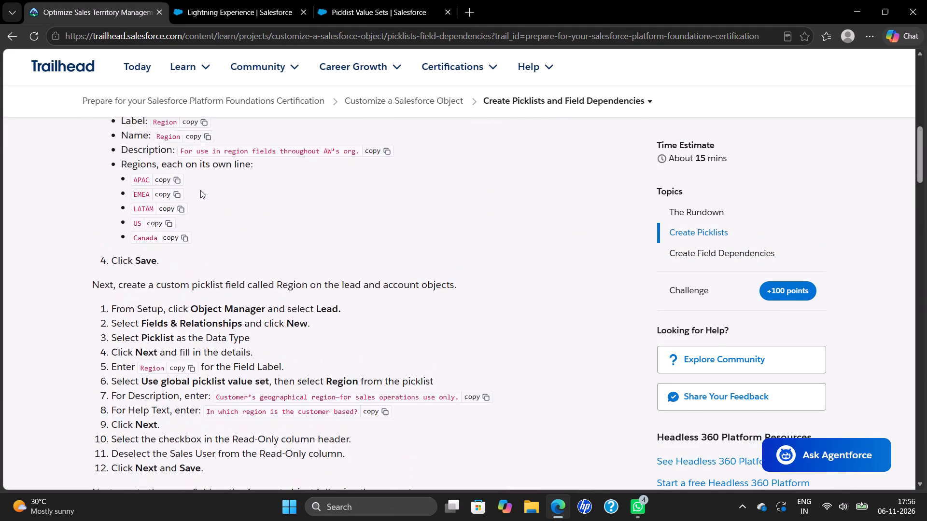
pyautogui.scroll(1, 200, 190)
pyautogui.scroll(-5, 200, 190)
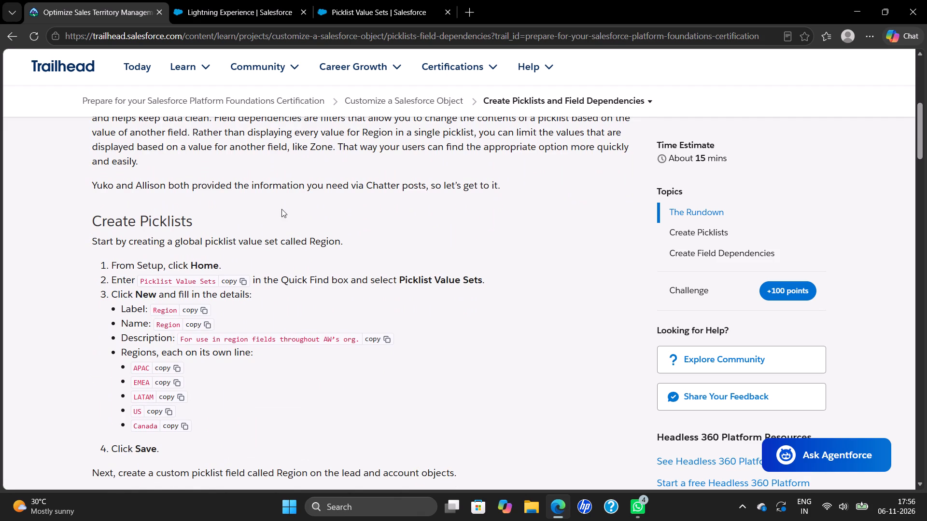
pyautogui.click(384, 336)
pyautogui.click(379, 15)
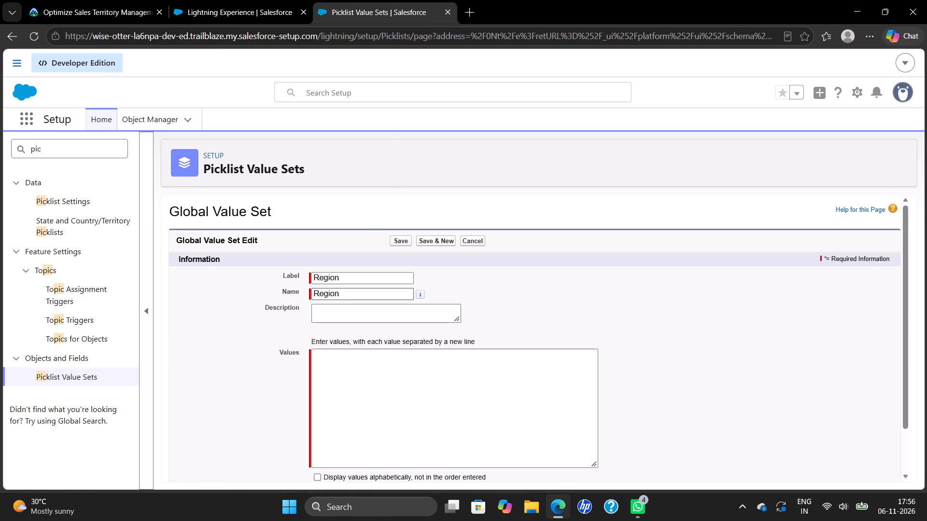
pyautogui.click(362, 316)
pyautogui.hotkey('ctrl', 'space')
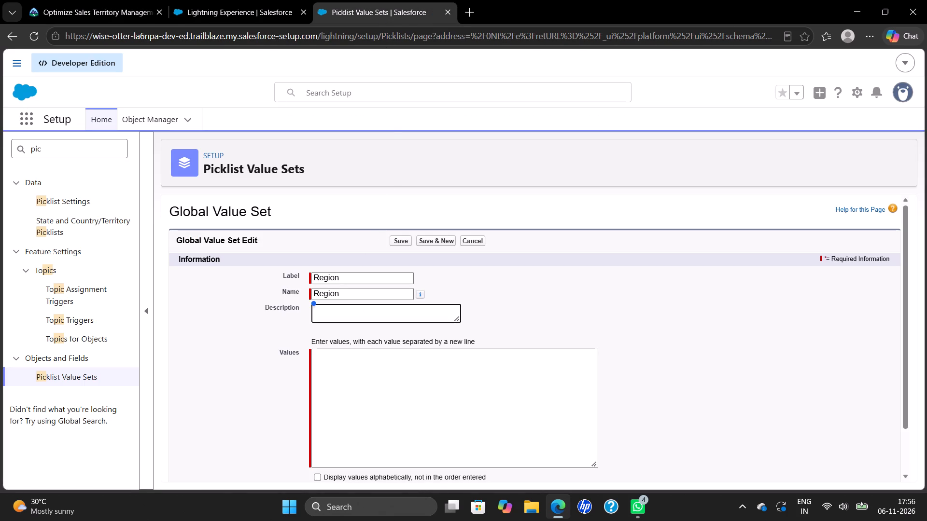
pyautogui.hotkey('ctrl', 'v')
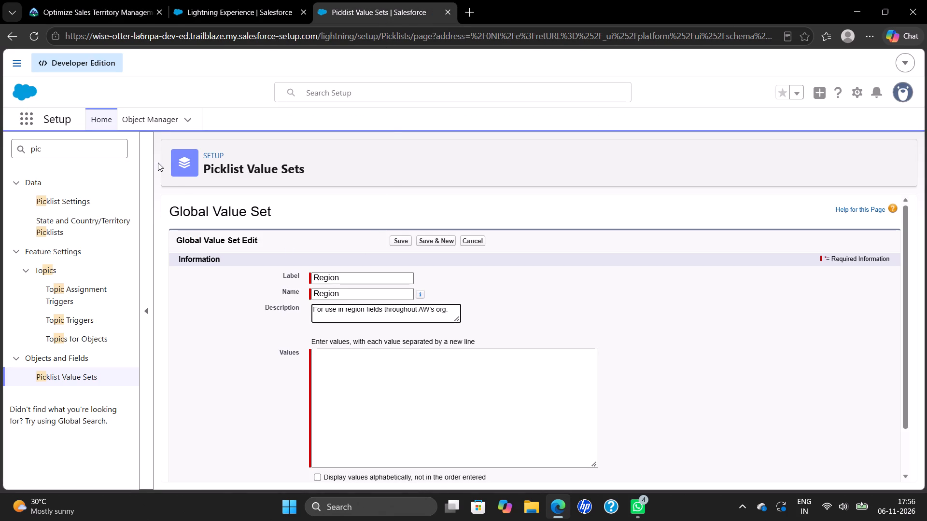
# Copy the region list APAC, EMEA, LATAM, US and Canada from Trailhead into the value set's Values.
pyautogui.click(120, 15)
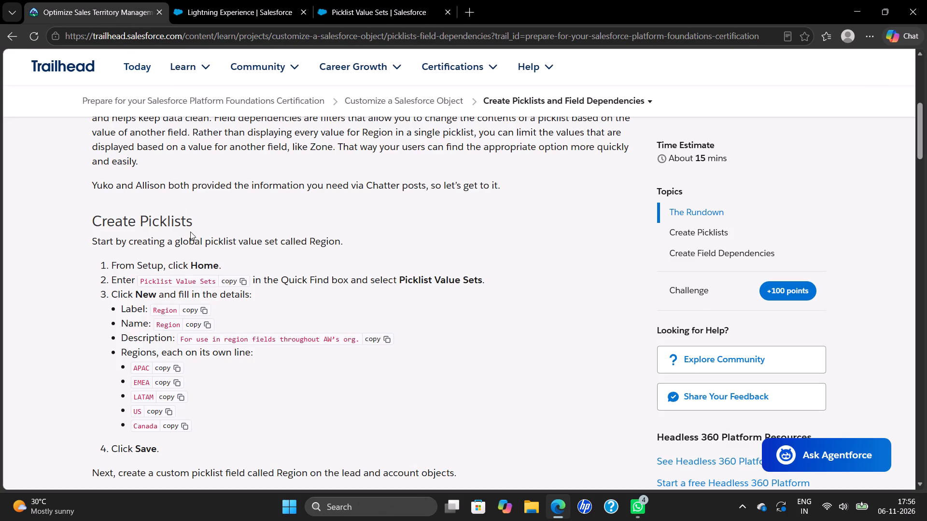
pyautogui.click(354, 14)
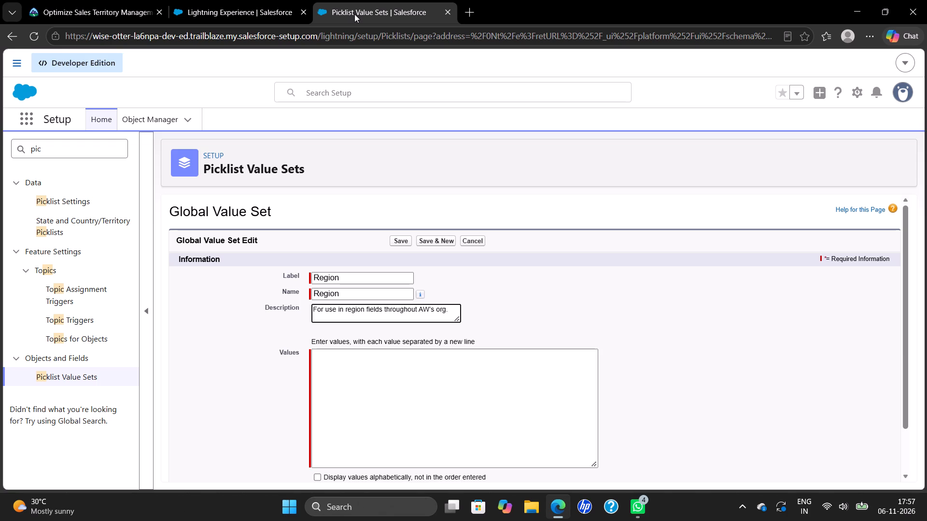
pyautogui.click(124, 6)
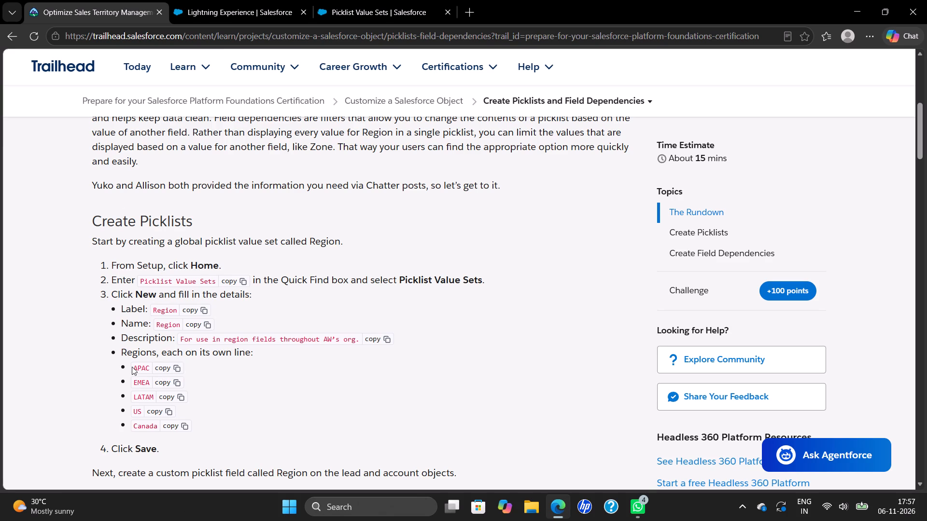
pyautogui.moveTo(132, 367); pyautogui.dragTo(147, 422)
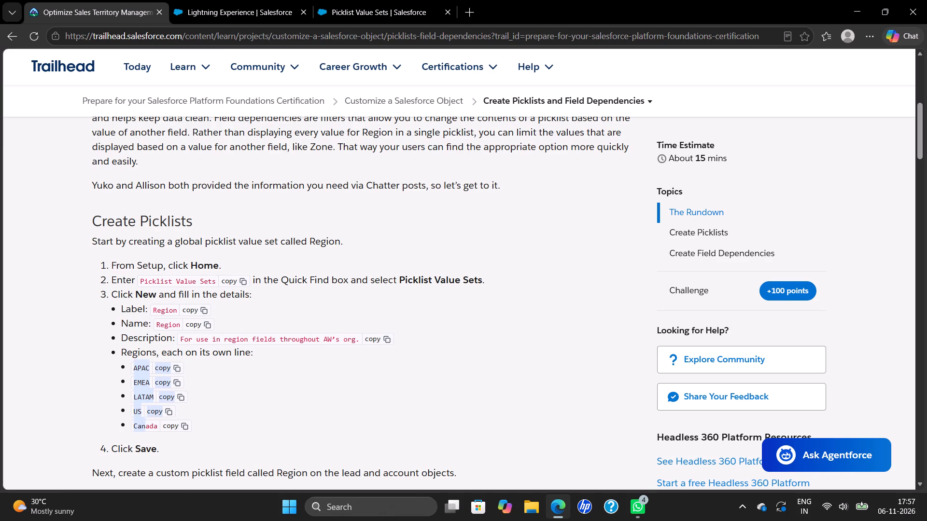
pyautogui.moveTo(147, 422); pyautogui.dragTo(158, 426)
pyautogui.hotkey('ctrl', 'c')
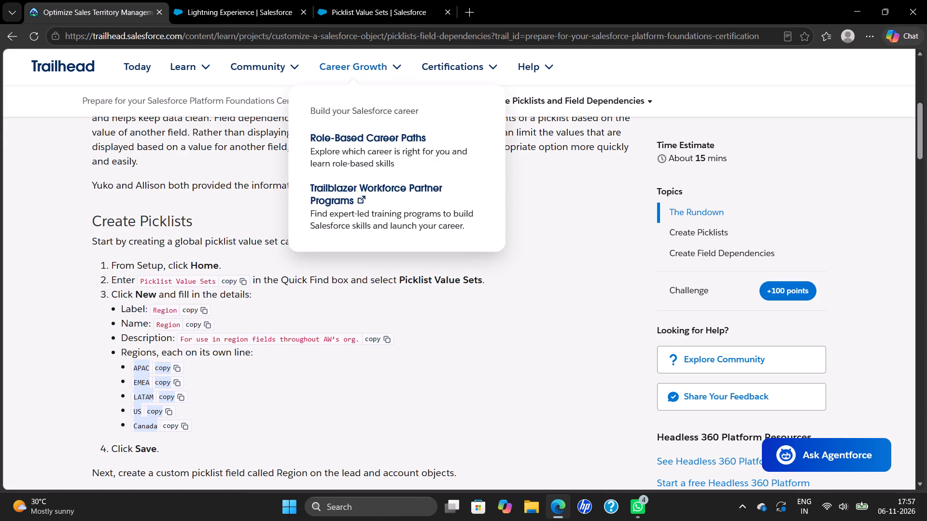
pyautogui.click(353, 13)
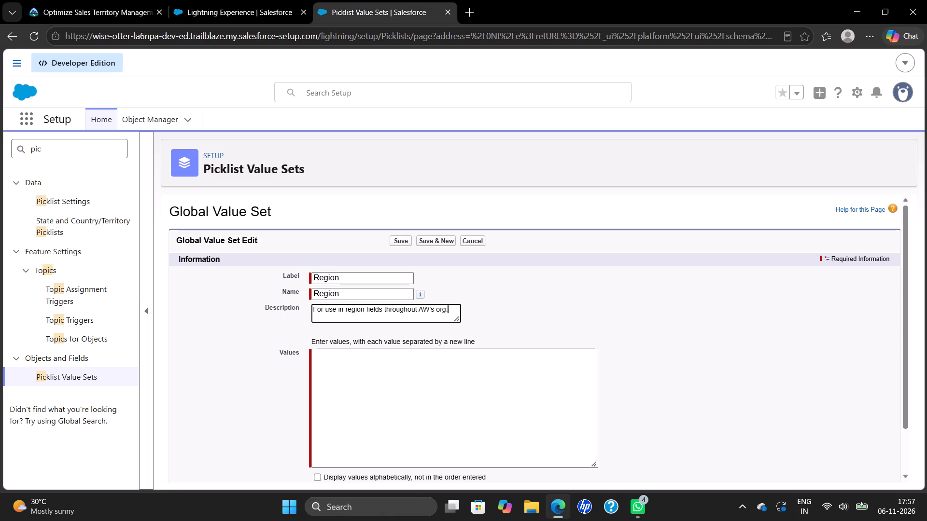
pyautogui.click(351, 365)
pyautogui.hotkey('ctrl', 'v')
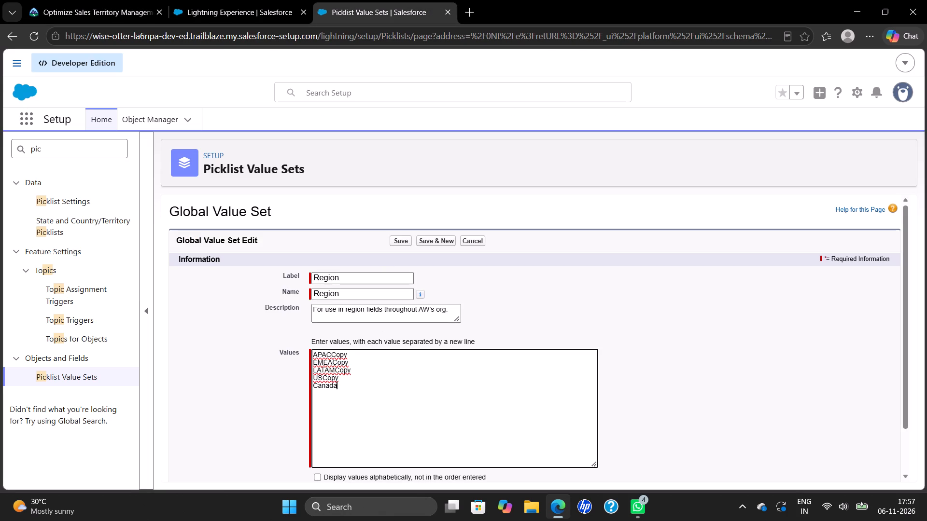
# Remove the stray "Copy" text after APAC, EMEA, LATAM and US in the Values and save the Region global value set.
pyautogui.click(356, 350)
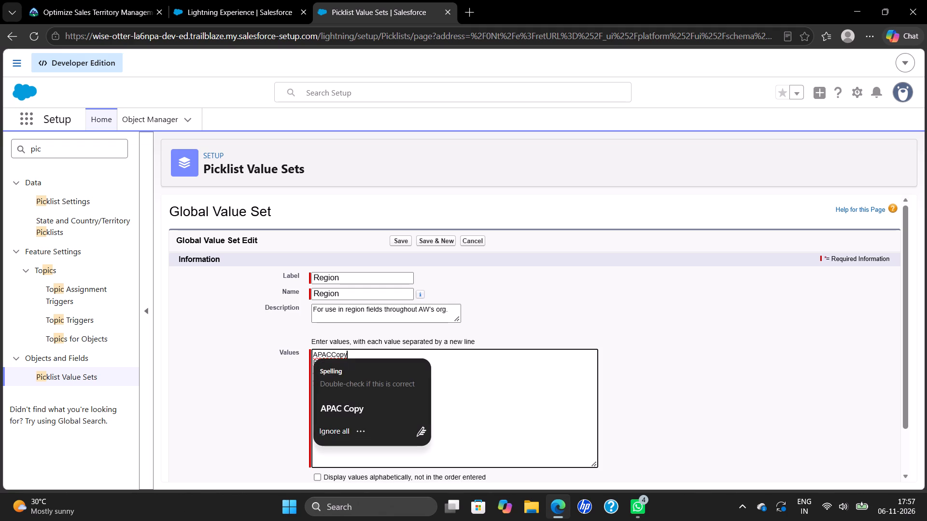
pyautogui.press('BackSpace')
pyautogui.press('BackSpace')
pyautogui.press('BackSpace')
pyautogui.press('BackSpace')
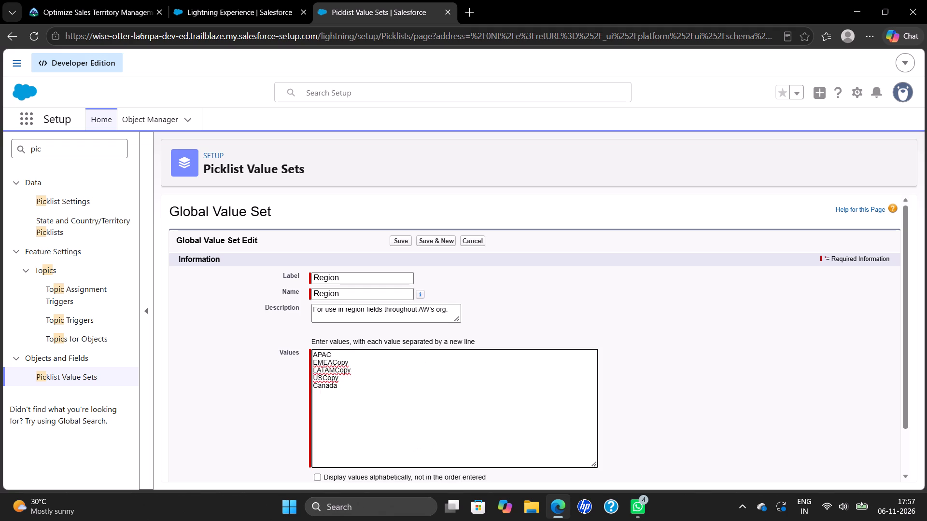
pyautogui.click(365, 369)
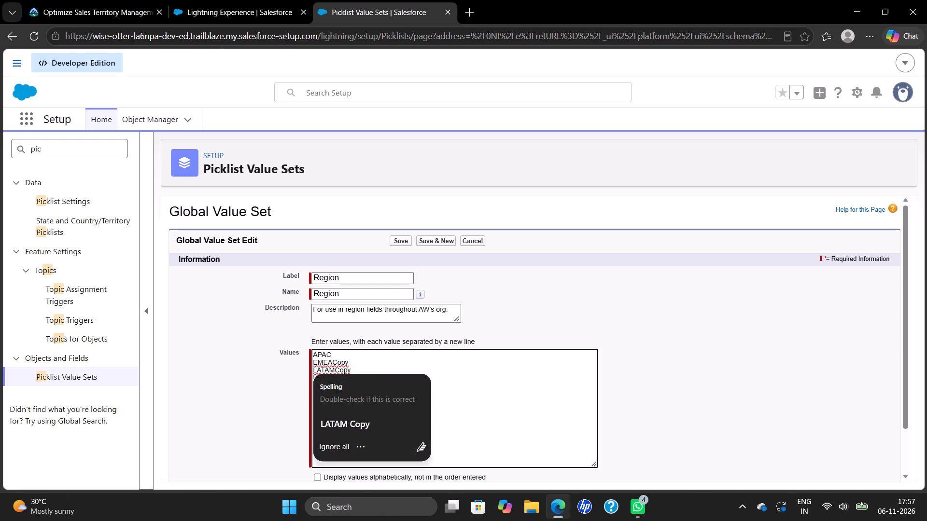
pyautogui.press('BackSpace')
pyautogui.press('BackSpace')
pyautogui.press('BackSpace')
pyautogui.press('BackSpace')
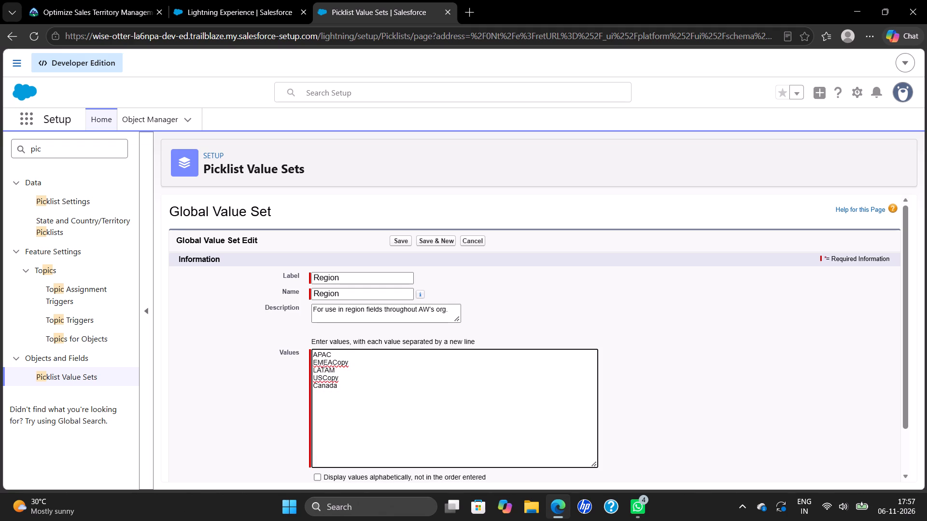
pyautogui.click(351, 364)
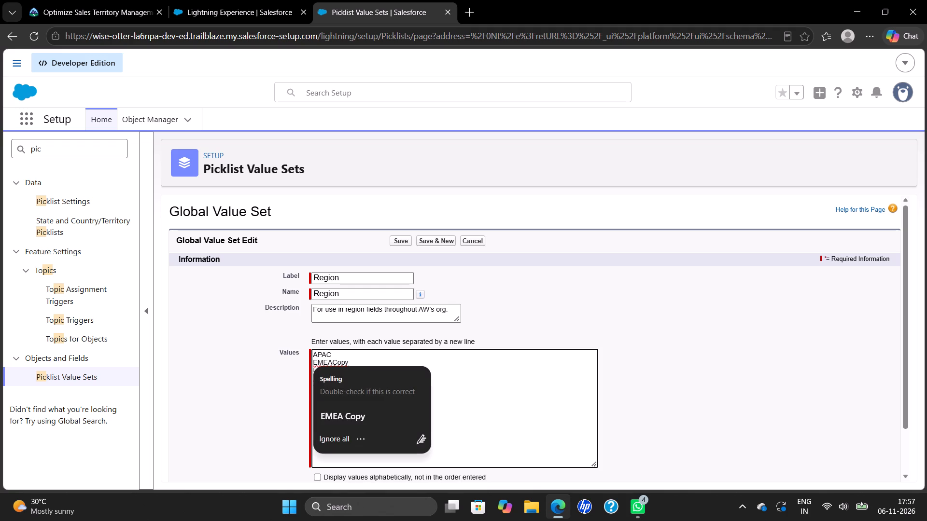
pyautogui.press('BackSpace')
pyautogui.press('BackSpace')
pyautogui.press('BackSpace')
pyautogui.press('BackSpace')
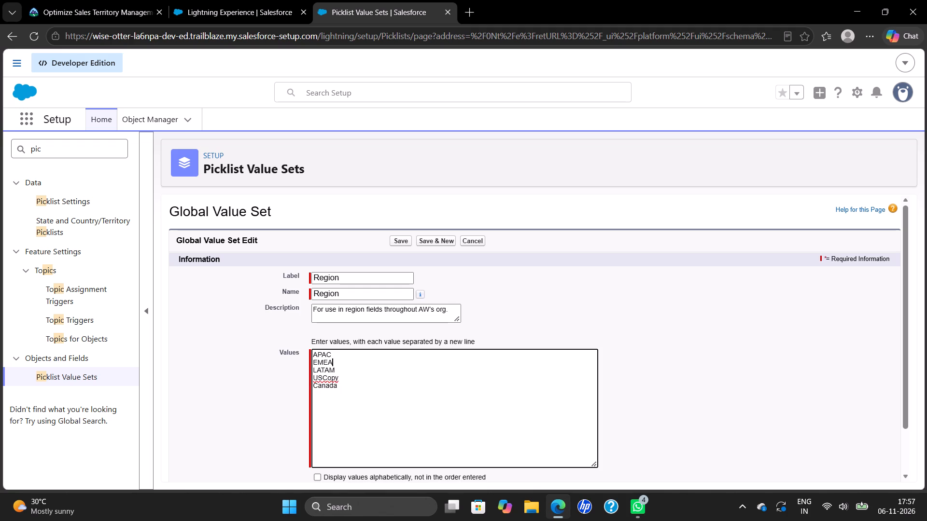
pyautogui.click(345, 378)
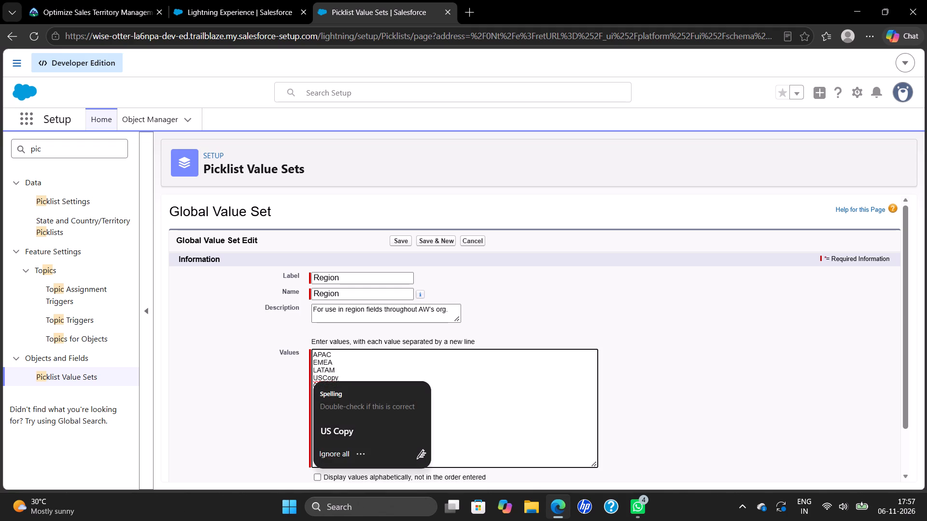
pyautogui.press('BackSpace')
pyautogui.press('BackSpace')
pyautogui.press('BackSpace')
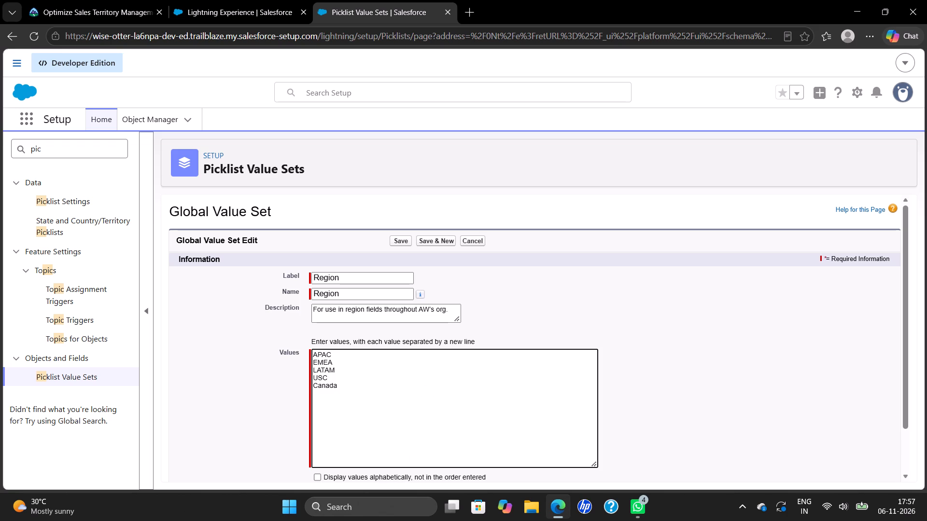
pyautogui.press('BackSpace')
pyautogui.click(400, 242)
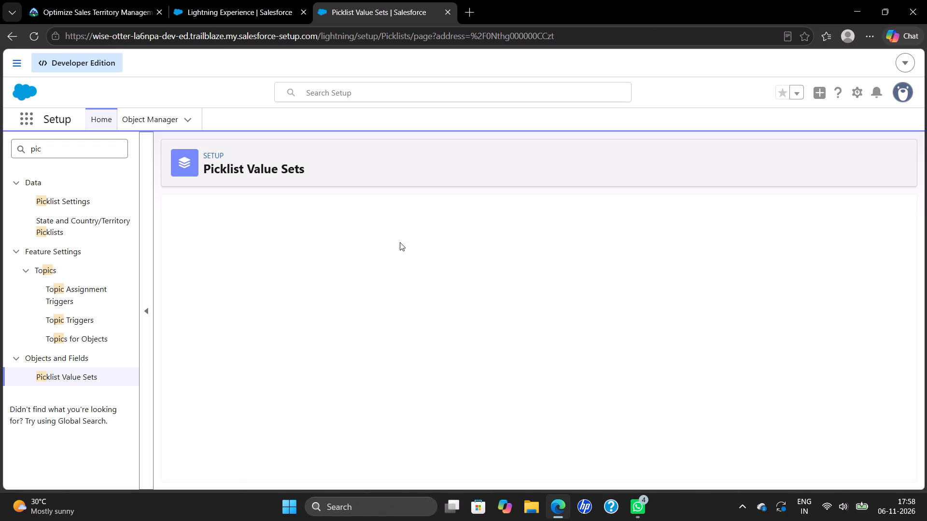
# Go to the Object Manager in Setup.
pyautogui.click(165, 119)
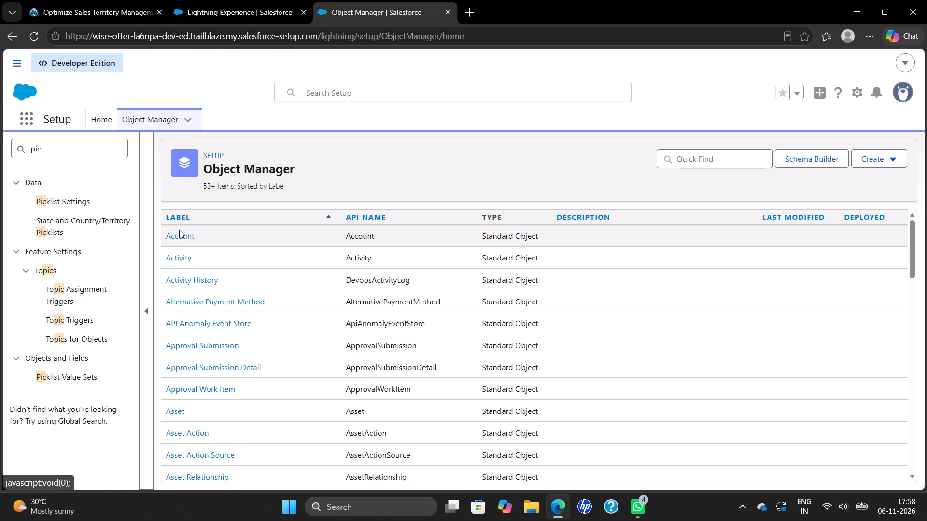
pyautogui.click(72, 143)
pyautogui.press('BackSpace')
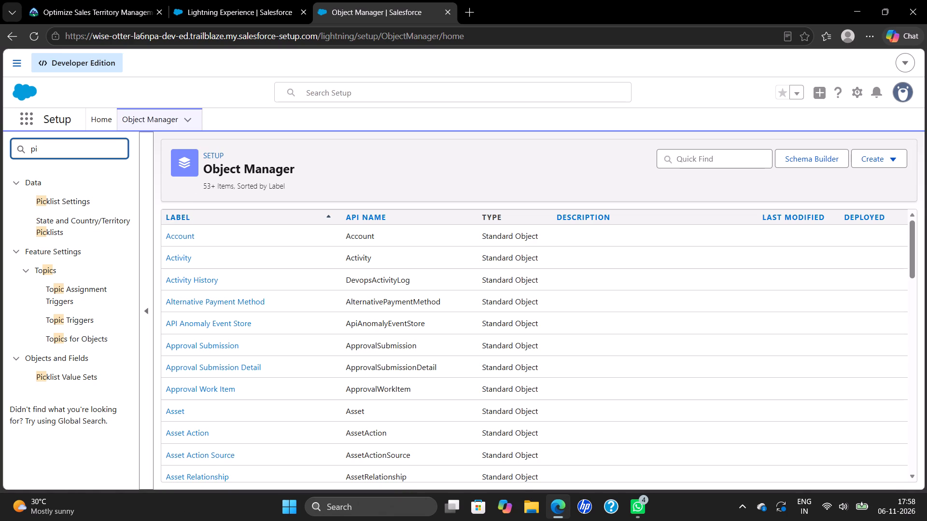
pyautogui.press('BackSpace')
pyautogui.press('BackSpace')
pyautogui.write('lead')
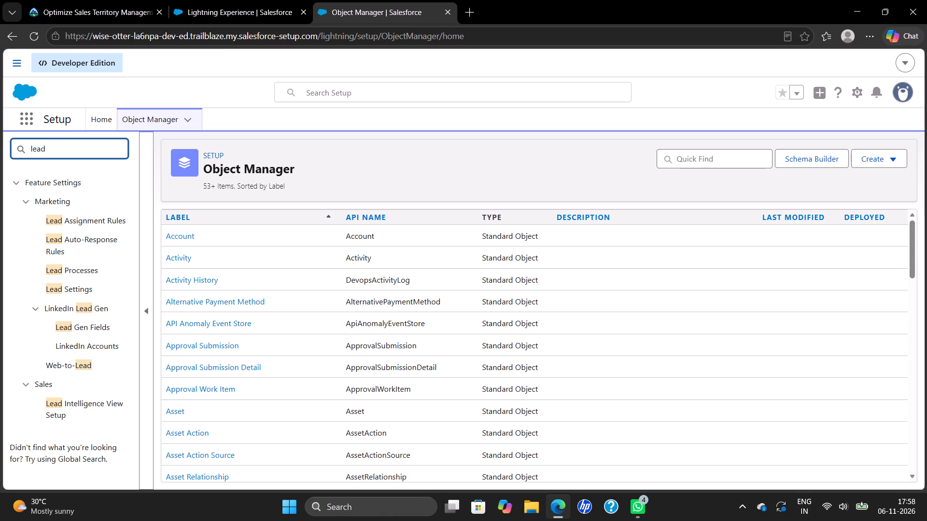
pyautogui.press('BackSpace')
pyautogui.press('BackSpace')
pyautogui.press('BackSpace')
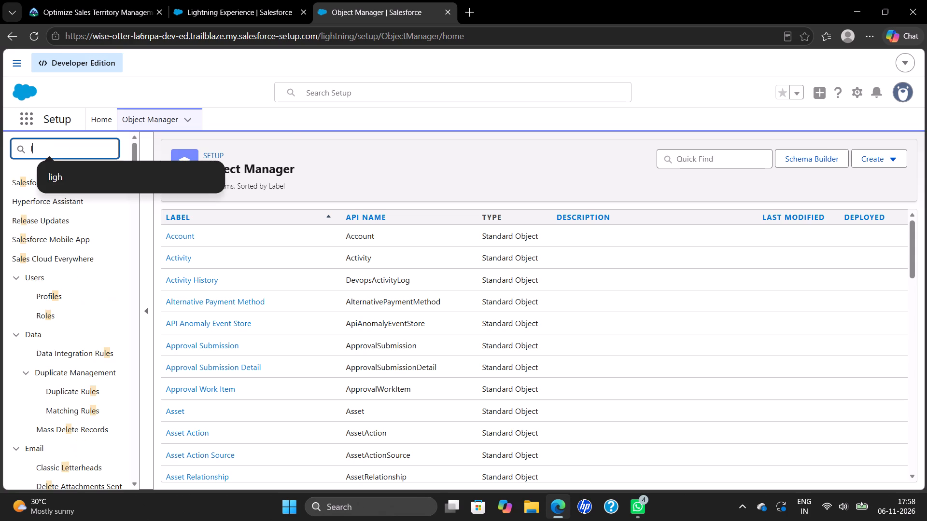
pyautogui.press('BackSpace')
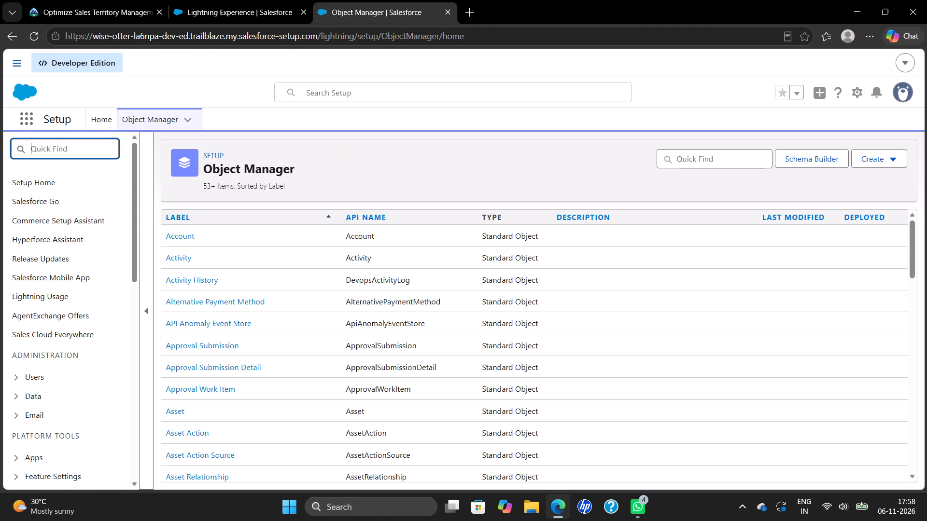
# Find the Lead object in the Object Manager's list and show its Fields & Relationships.
pyautogui.click(685, 156)
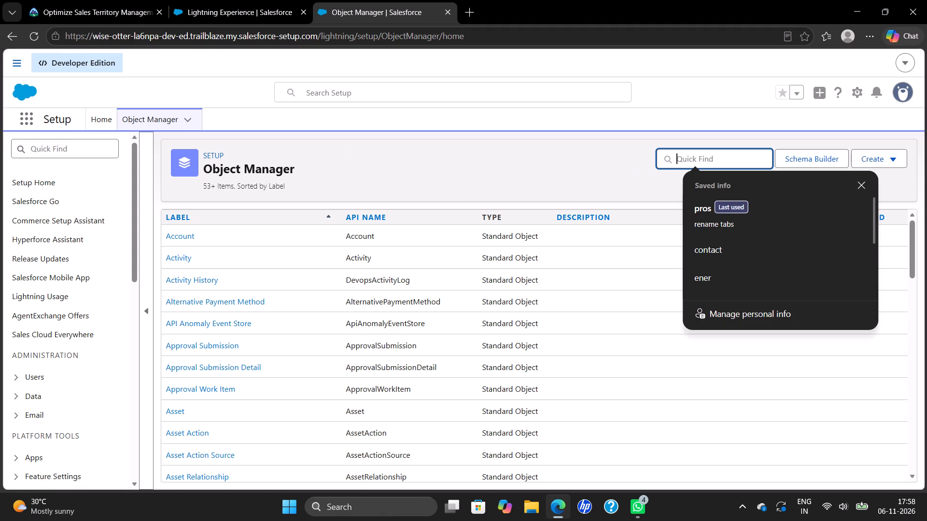
pyautogui.write('lea')
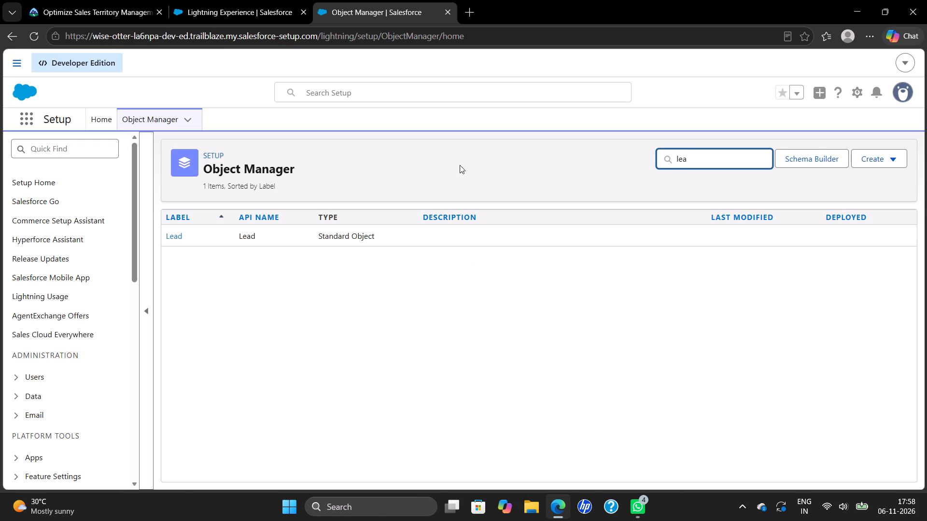
pyautogui.click(170, 234)
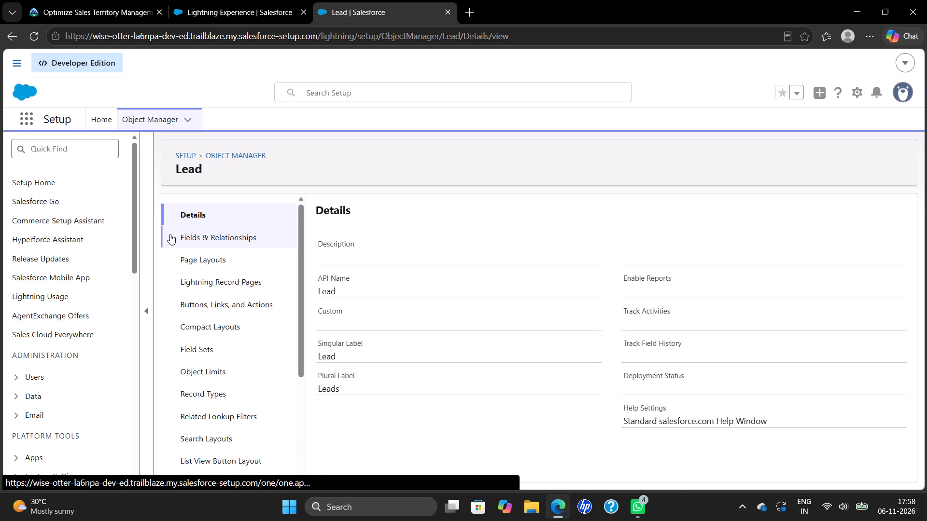
pyautogui.click(220, 231)
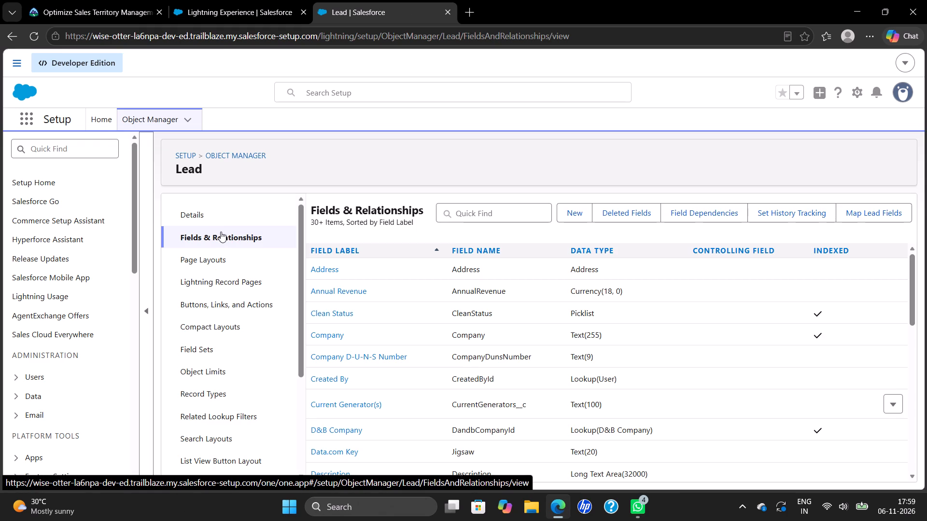
# Start a new custom field on Lead with Picklist as the data type and continue to its details.
pyautogui.click(568, 217)
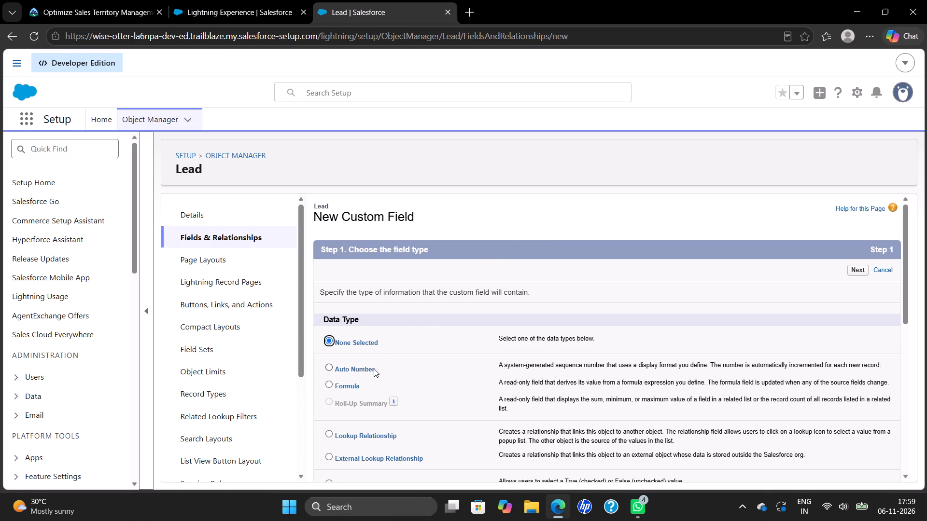
pyautogui.scroll(-5, 374, 369)
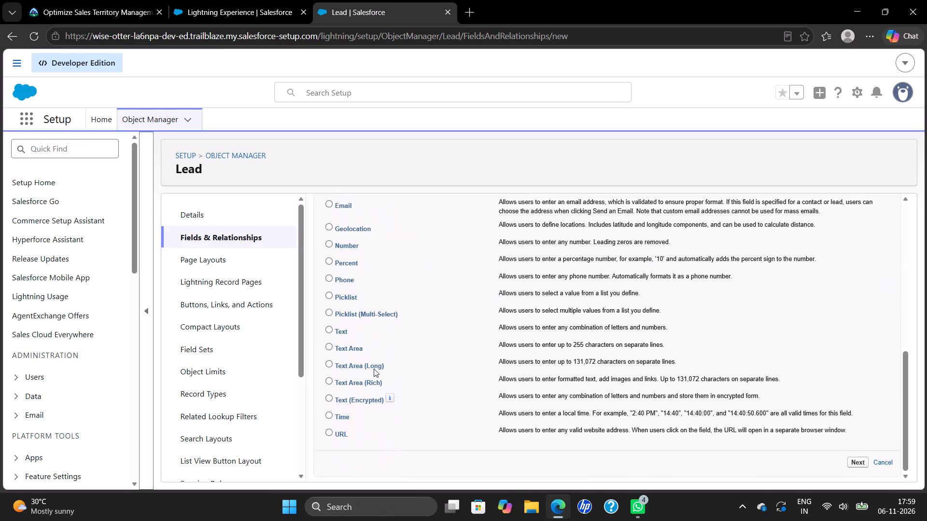
pyautogui.scroll(-1, 374, 369)
pyautogui.scroll(1, 374, 369)
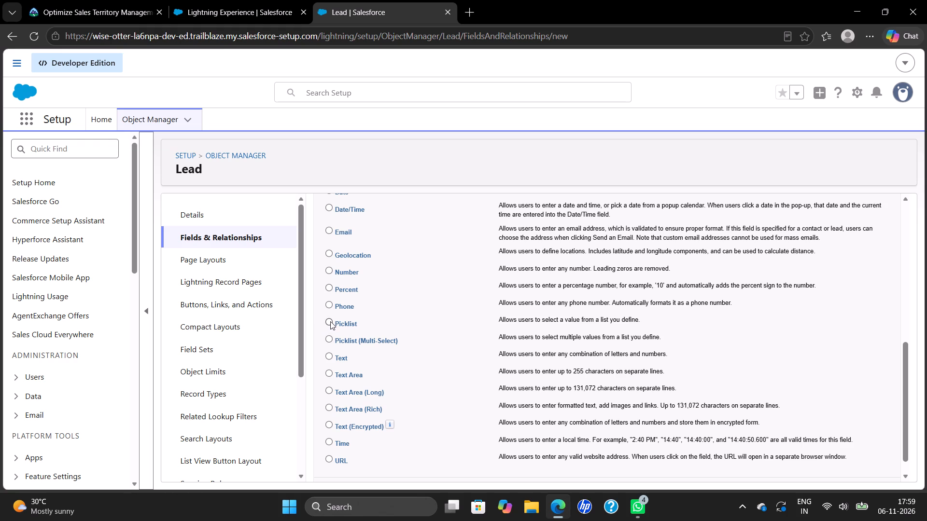
pyautogui.click(330, 321)
pyautogui.scroll(5, 330, 321)
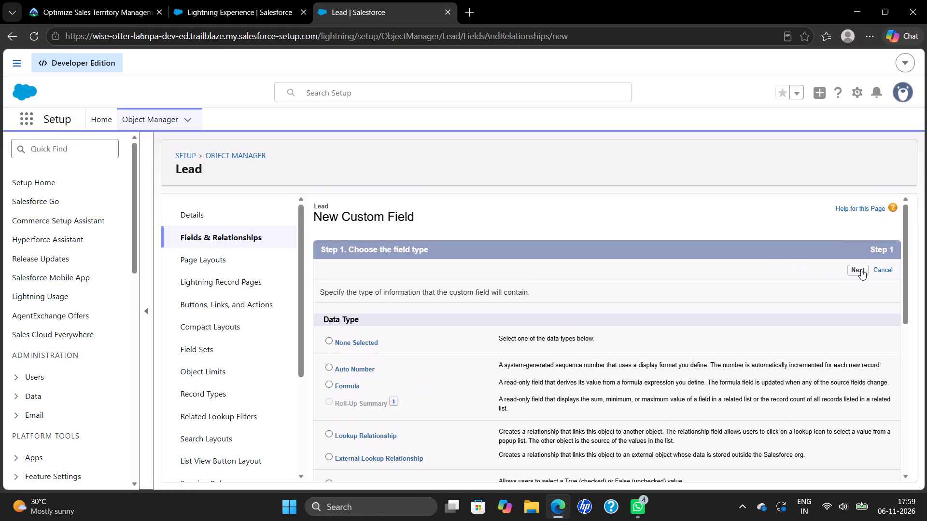
pyautogui.click(857, 267)
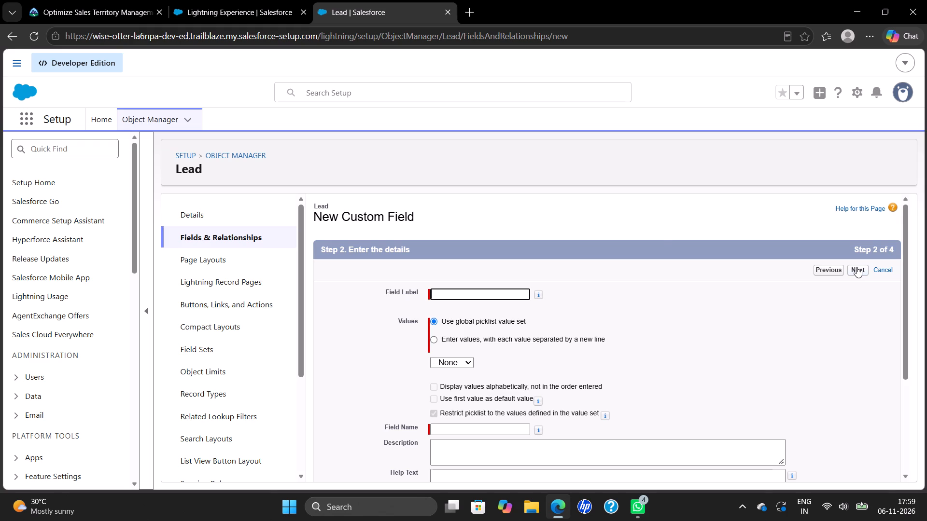
# Copy the label Region from the Trailhead instructions into the new Lead field's Field Label.
pyautogui.click(93, 13)
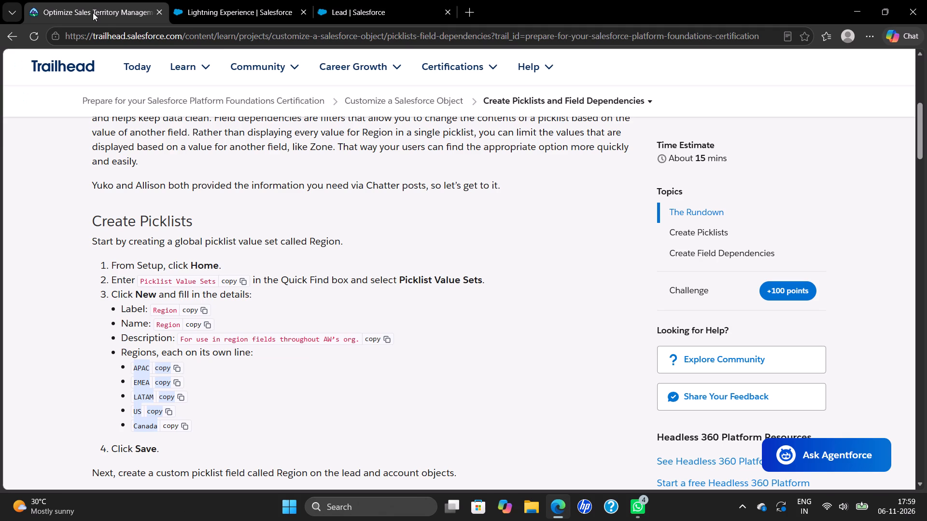
pyautogui.click(339, 426)
pyautogui.scroll(-3, 339, 426)
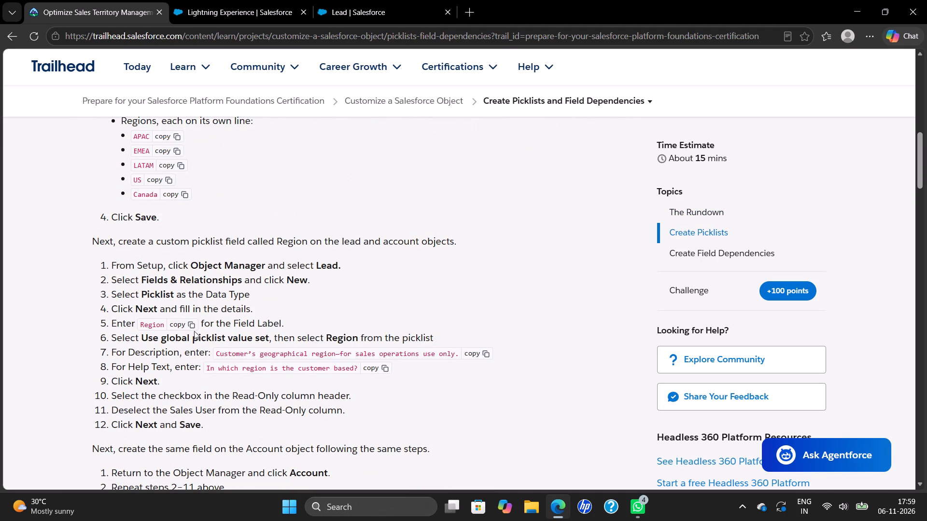
pyautogui.click(188, 326)
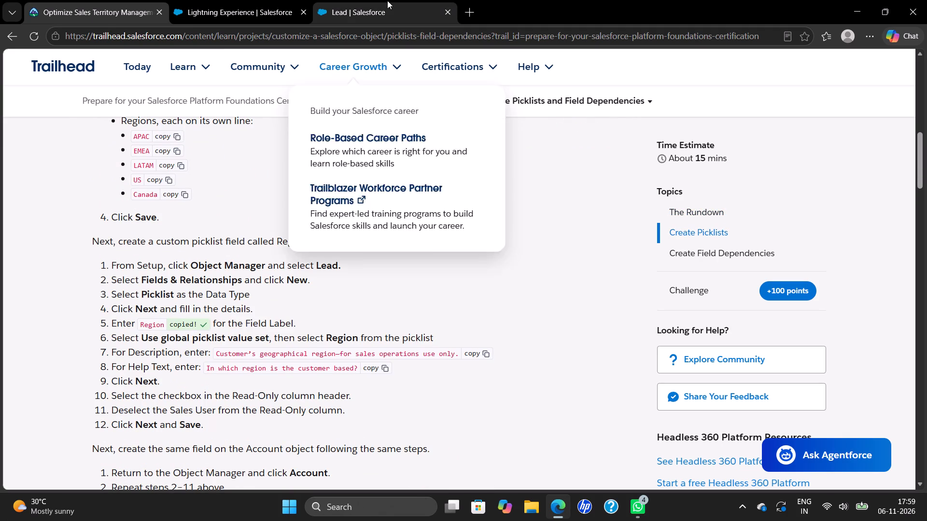
pyautogui.click(376, 14)
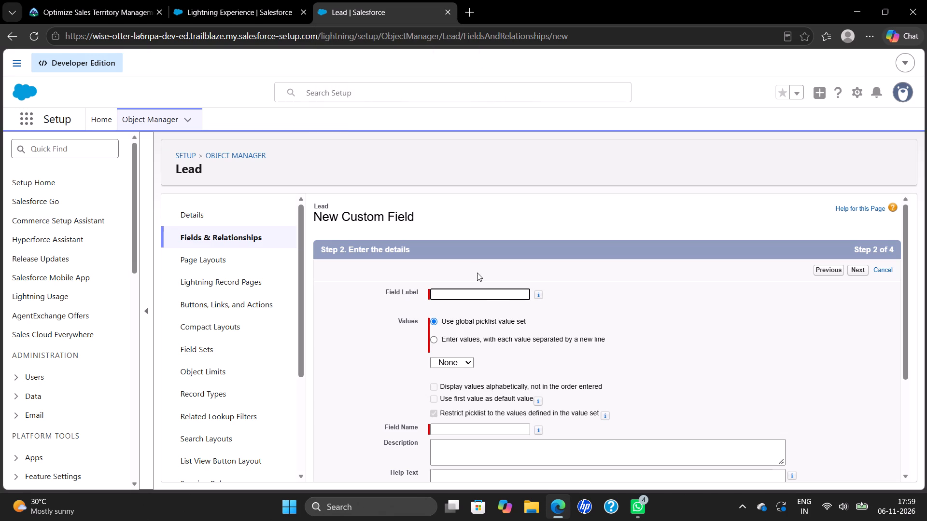
pyautogui.click(480, 288)
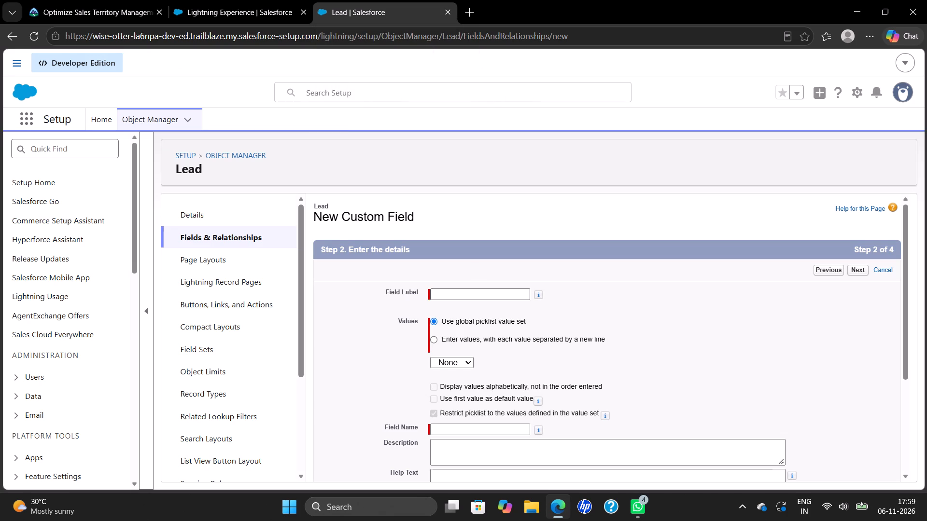
pyautogui.click(470, 295)
pyautogui.hotkey('ctrl', 'v')
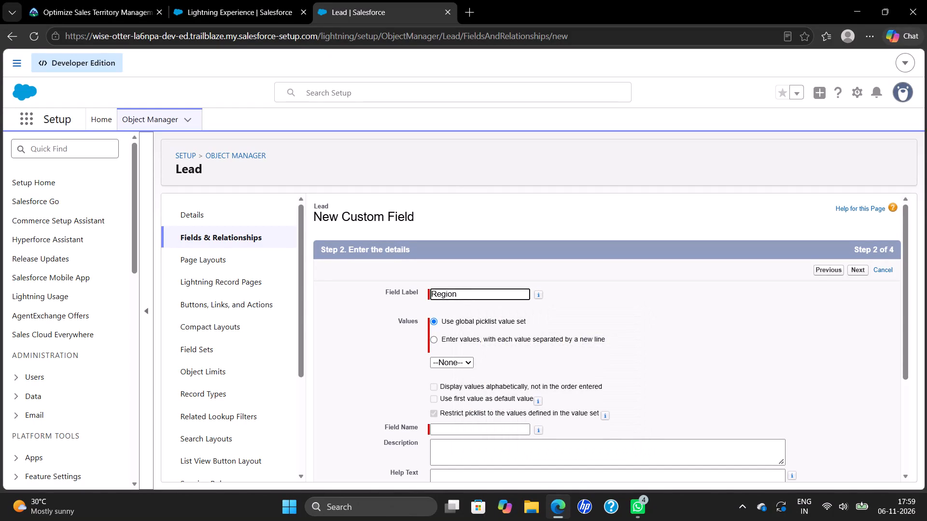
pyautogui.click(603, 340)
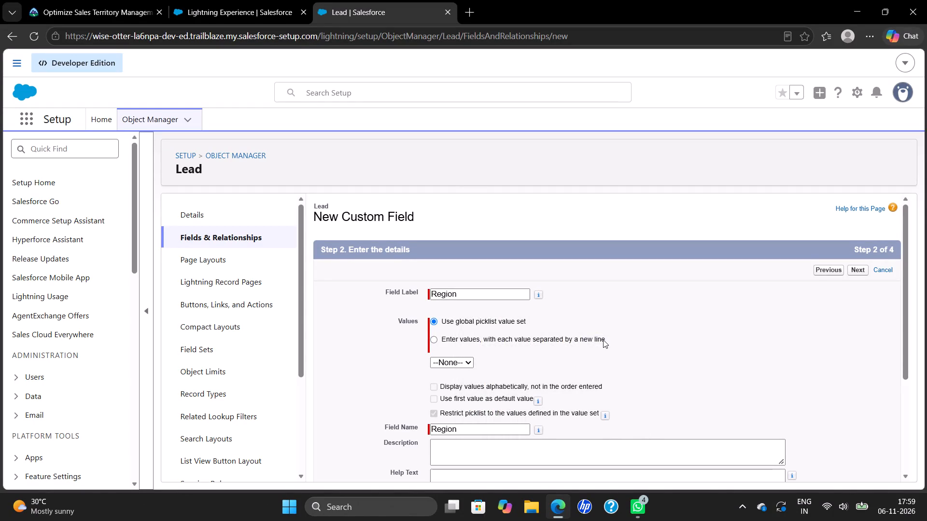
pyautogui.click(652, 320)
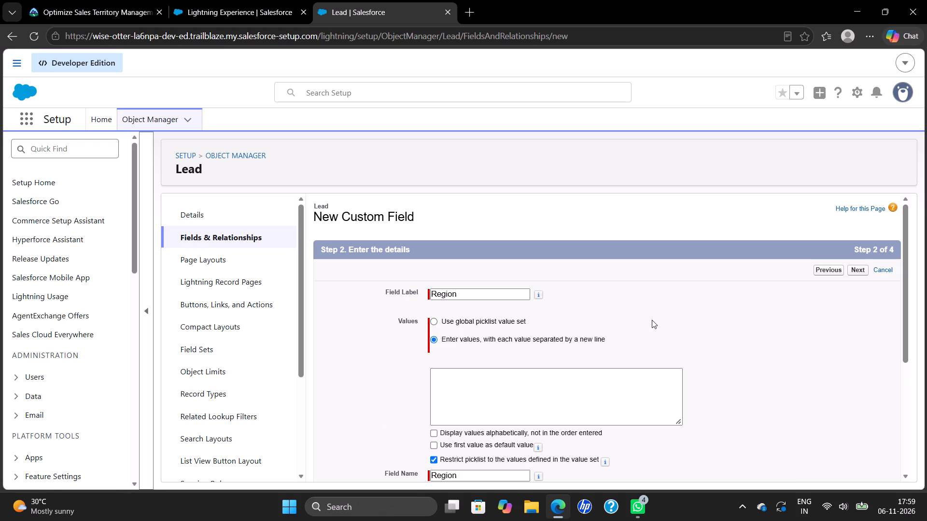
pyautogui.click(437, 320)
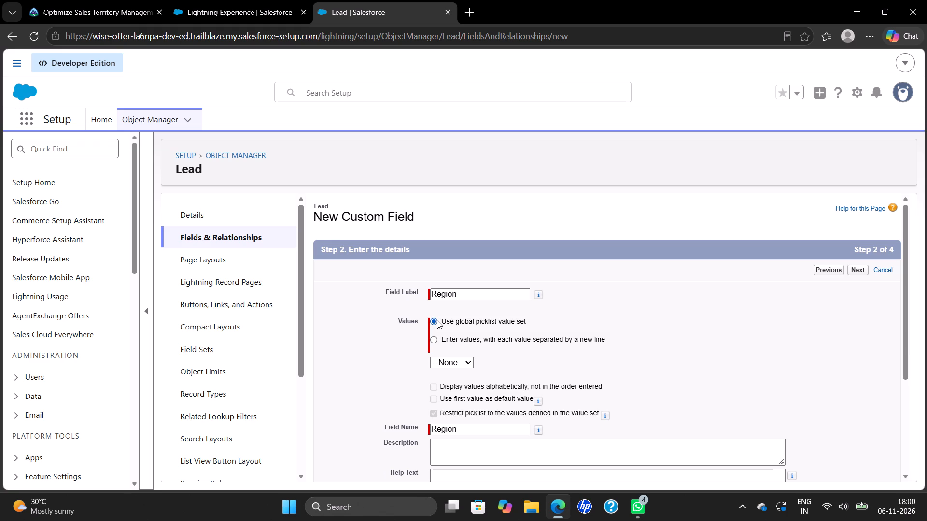
# Choose Region as the global picklist value set for the new Lead field.
pyautogui.click(464, 359)
pyautogui.click(450, 389)
# Copy the description "Customer's geographical region—for sales operations use only." from the Trailhead instructions into the Lead field's Description.
pyautogui.click(82, 11)
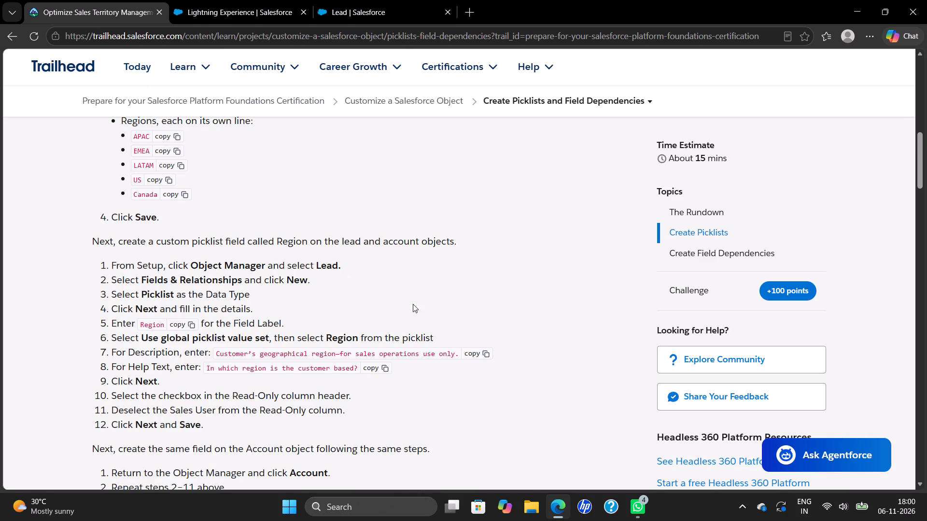
pyautogui.click(468, 354)
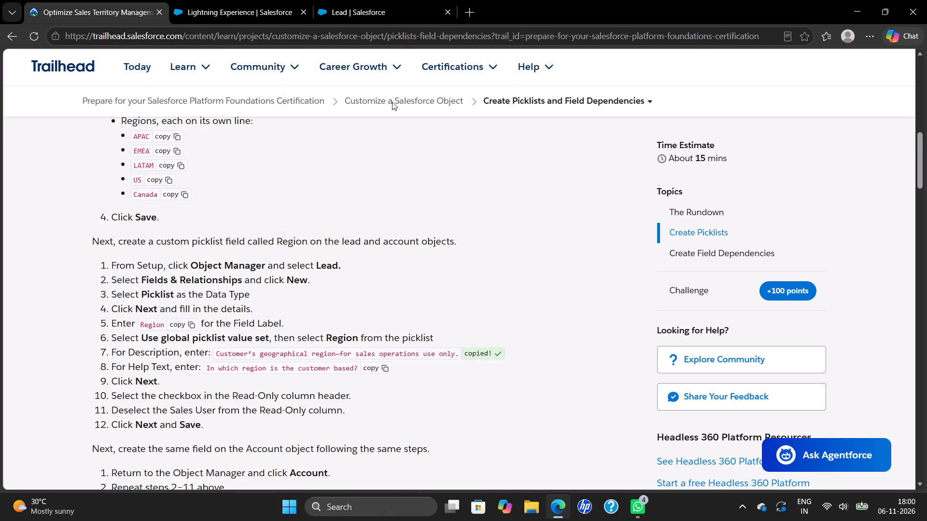
pyautogui.click(379, 10)
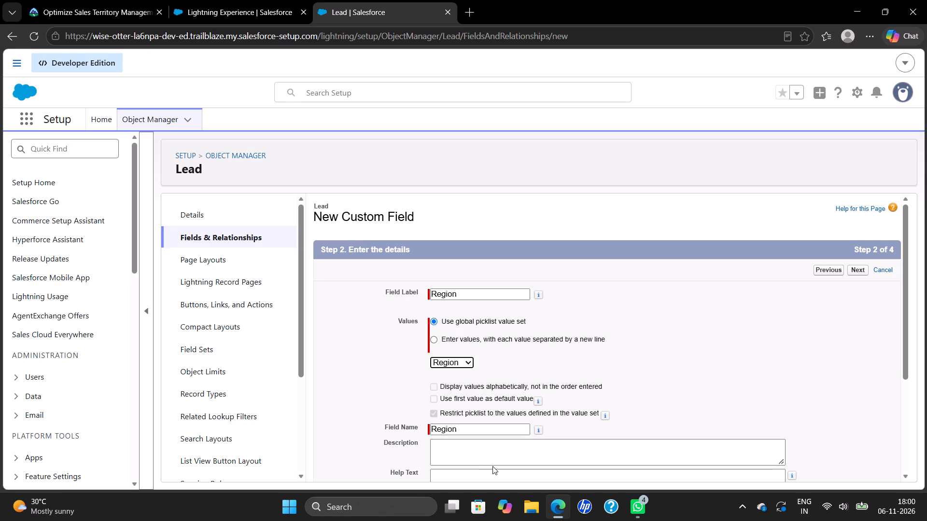
pyautogui.click(496, 457)
pyautogui.hotkey('ctrl', 'v')
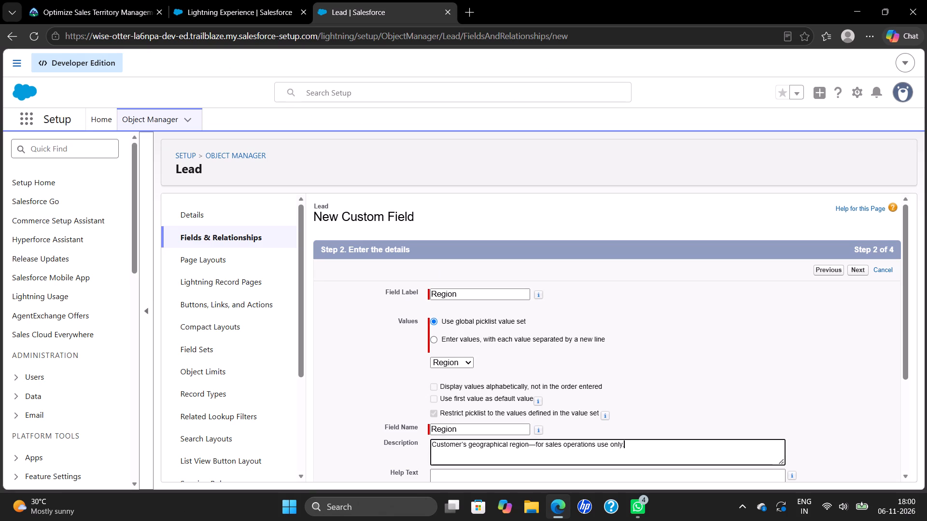
# Copy "In which region is the customer based?" from the Trailhead instructions into the field's Help Text and continue to field-level security.
pyautogui.click(85, 14)
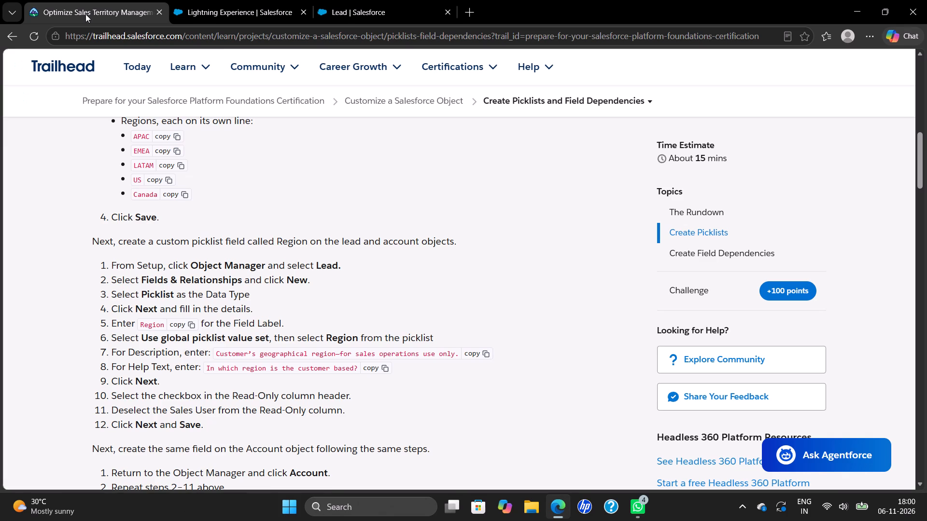
pyautogui.click(372, 370)
pyautogui.click(381, 5)
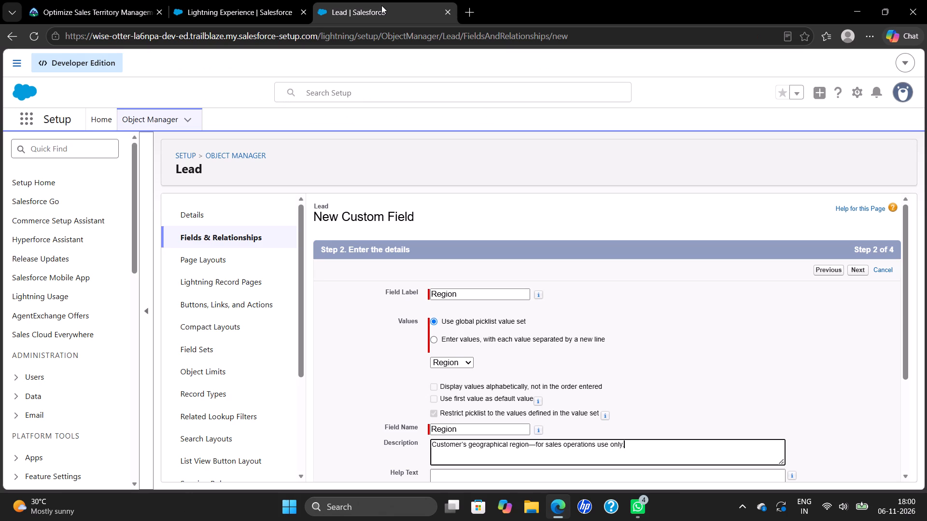
pyautogui.scroll(-1, 449, 165)
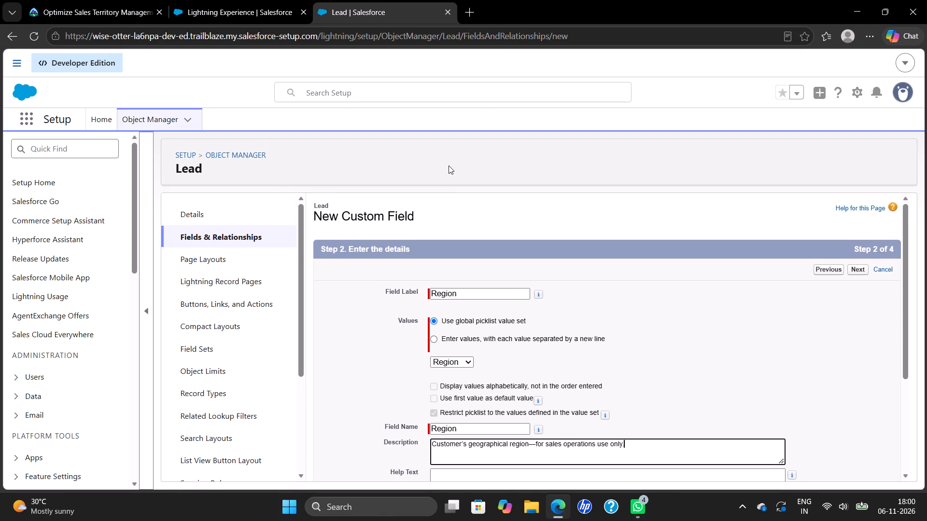
pyautogui.scroll(-2, 449, 165)
pyautogui.scroll(-2, 441, 276)
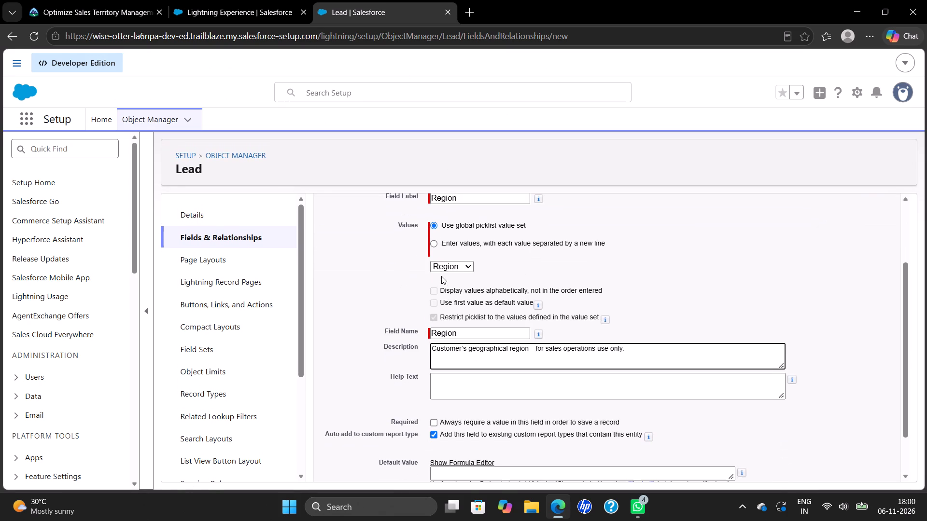
pyautogui.click(466, 394)
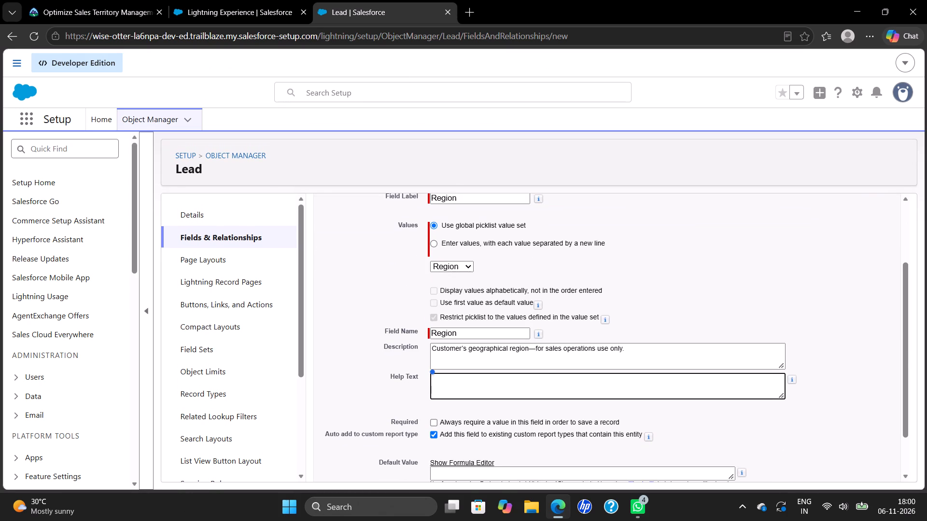
pyautogui.hotkey('ctrl', 'v')
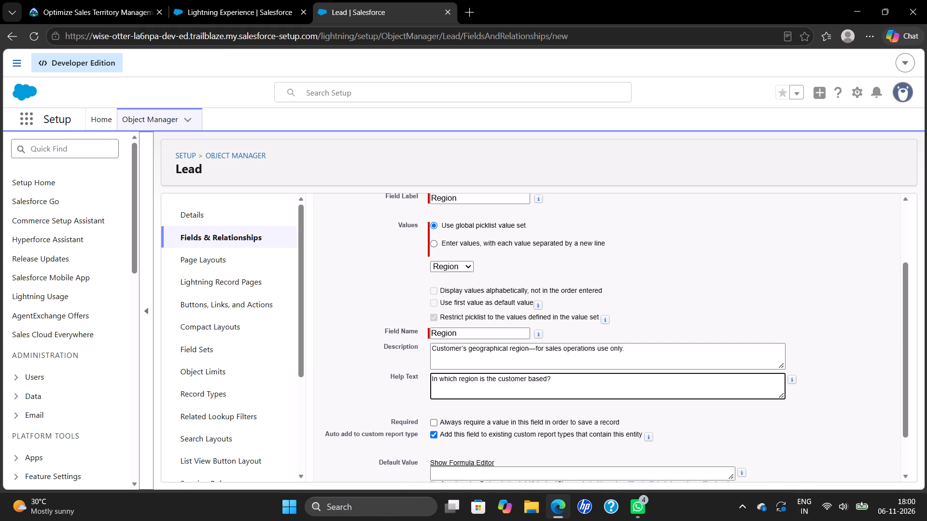
pyautogui.scroll(1, 688, 316)
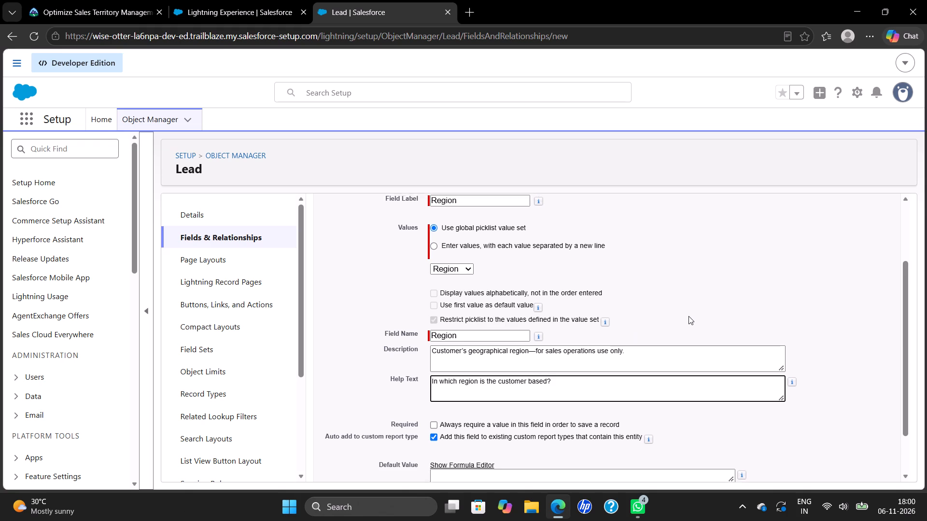
pyautogui.scroll(1, 688, 316)
pyautogui.click(862, 265)
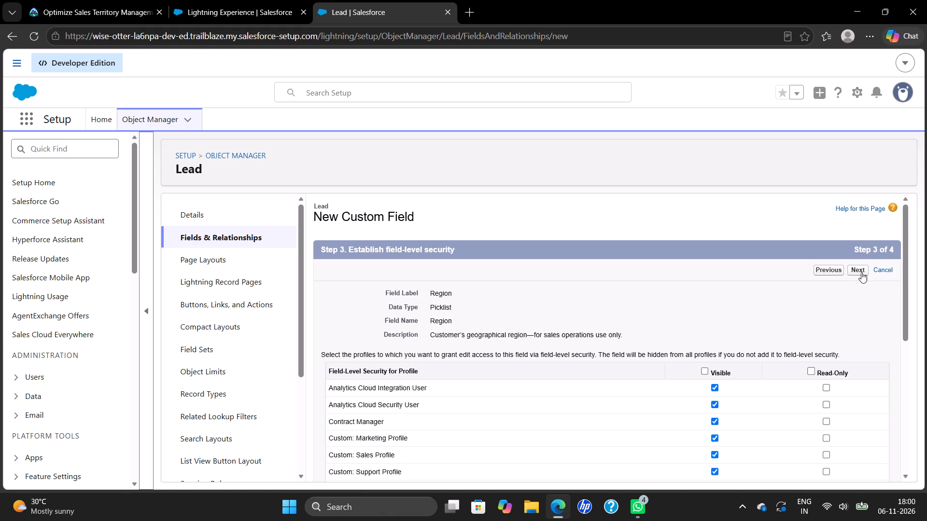
# Make the Region field read-only for all profiles except Sales User and continue to the page layouts.
pyautogui.click(811, 371)
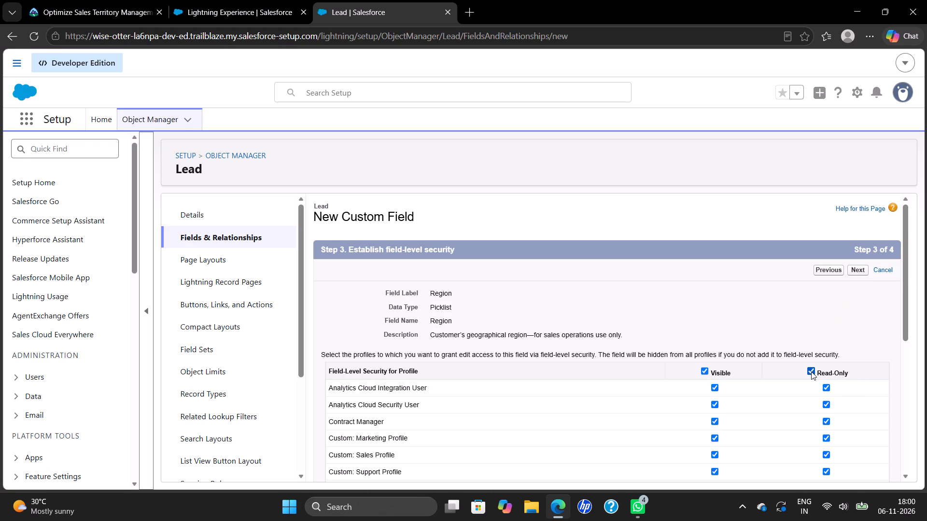
pyautogui.scroll(-4, 664, 416)
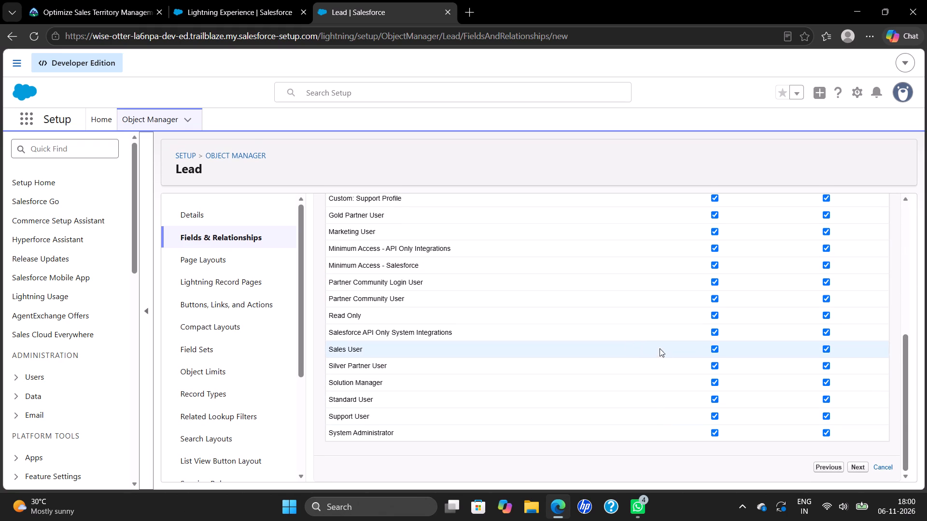
pyautogui.click(824, 347)
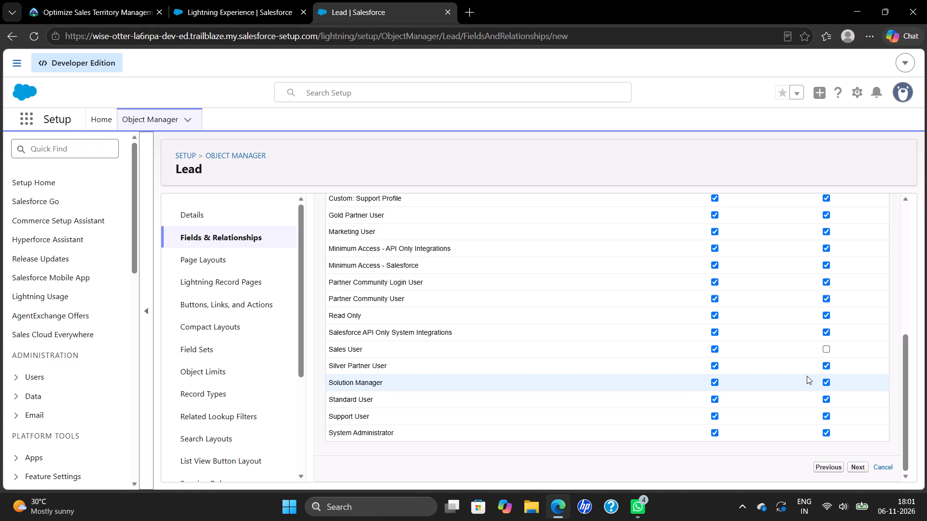
pyautogui.click(859, 467)
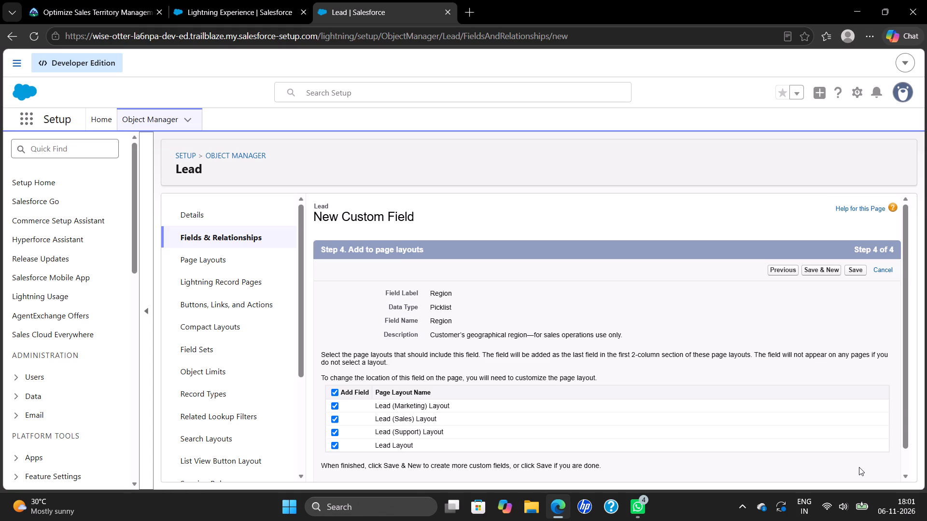
# Save the Region field on Lead with all Lead page layouts included.
pyautogui.scroll(-2, 859, 467)
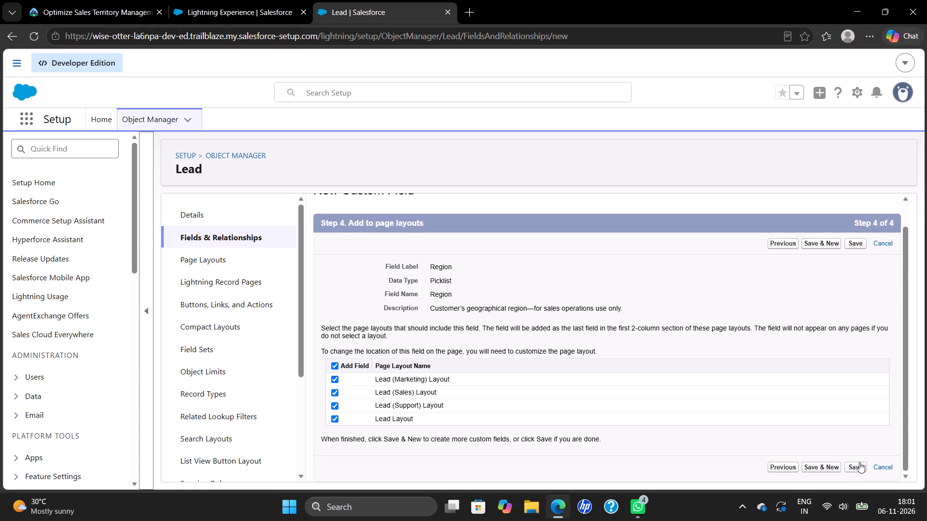
pyautogui.click(859, 462)
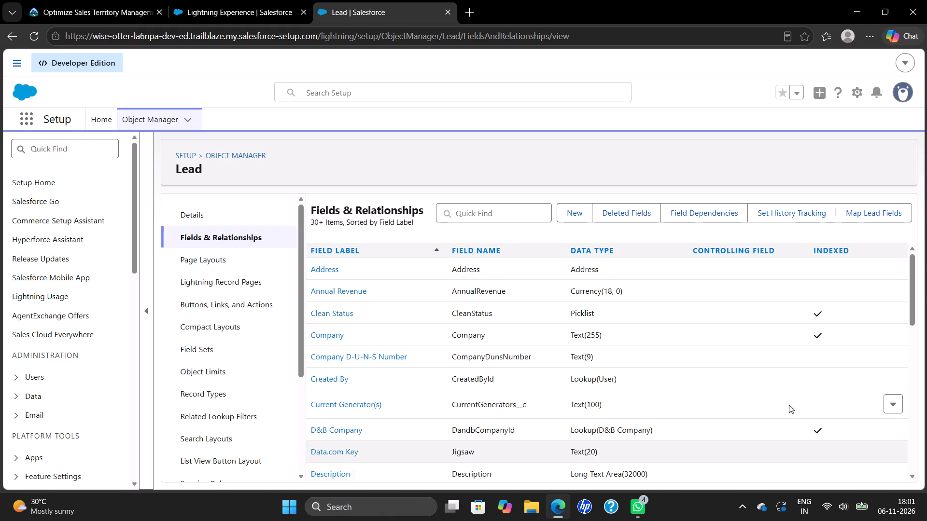
# Open the Account object from the Object Manager and show its Fields & Relationships.
pyautogui.click(157, 113)
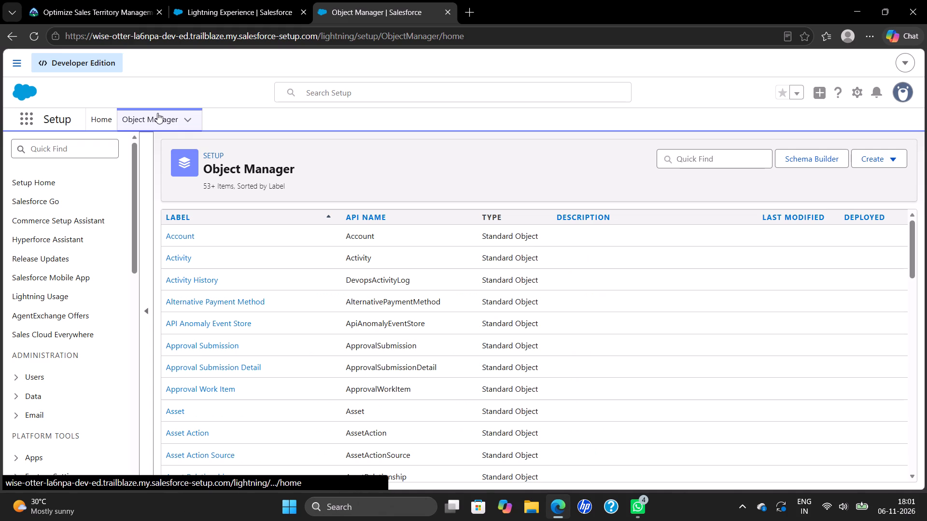
pyautogui.click(176, 232)
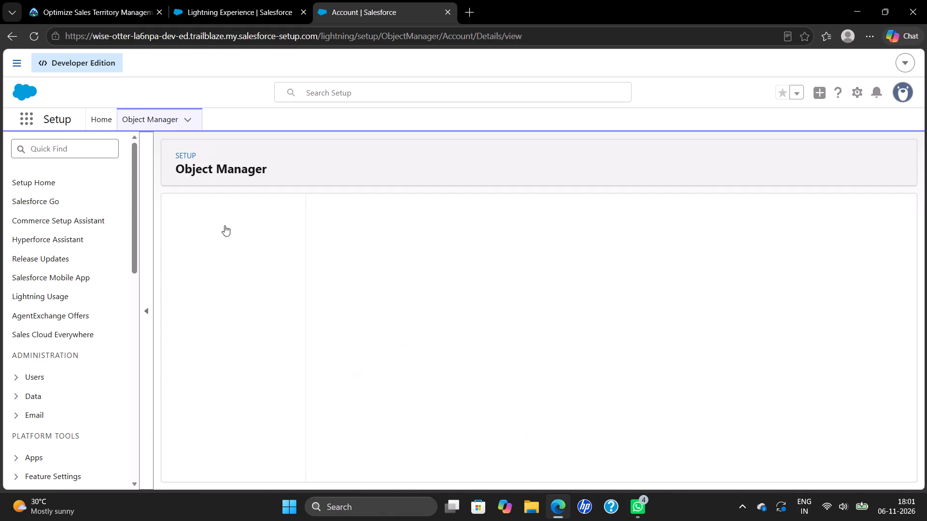
pyautogui.click(205, 239)
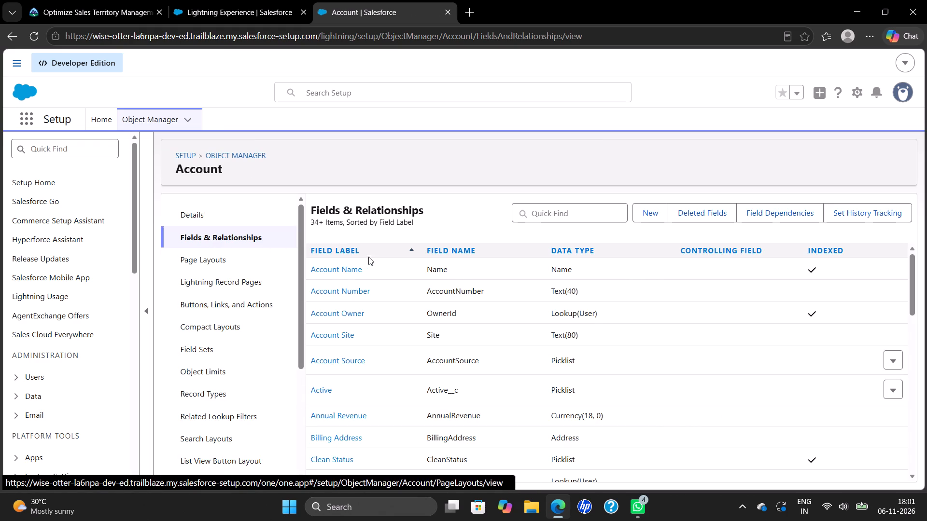
# Start a new custom field on Account with Picklist as the data type and continue to its details.
pyautogui.click(654, 210)
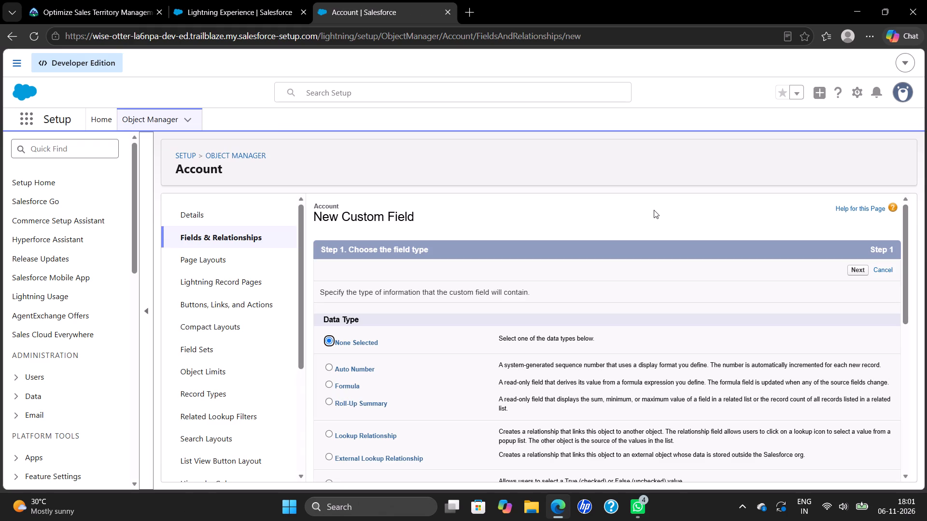
pyautogui.scroll(-3, 654, 210)
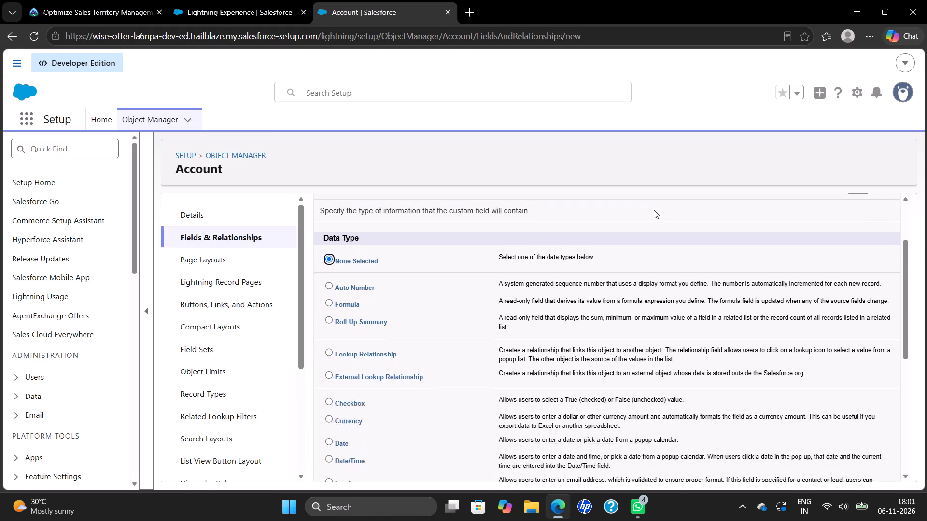
pyautogui.scroll(-1, 654, 210)
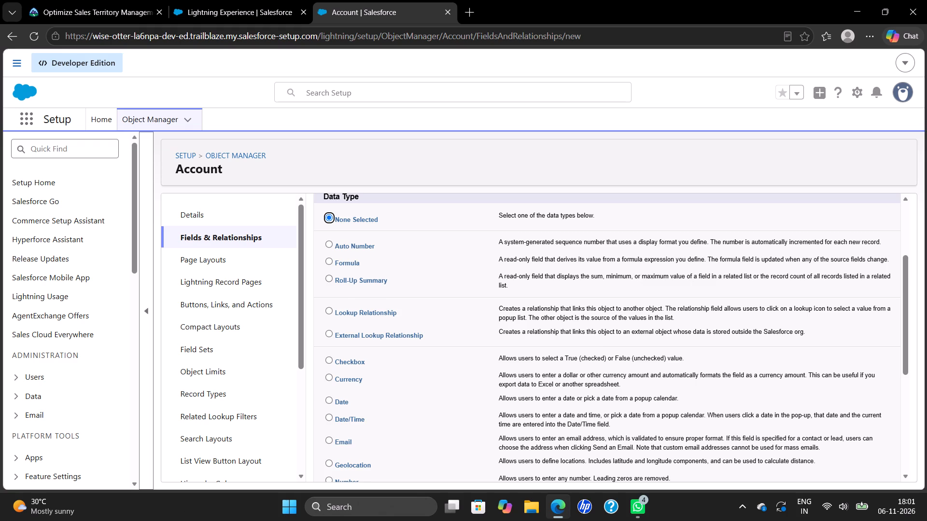
pyautogui.scroll(-1, 519, 317)
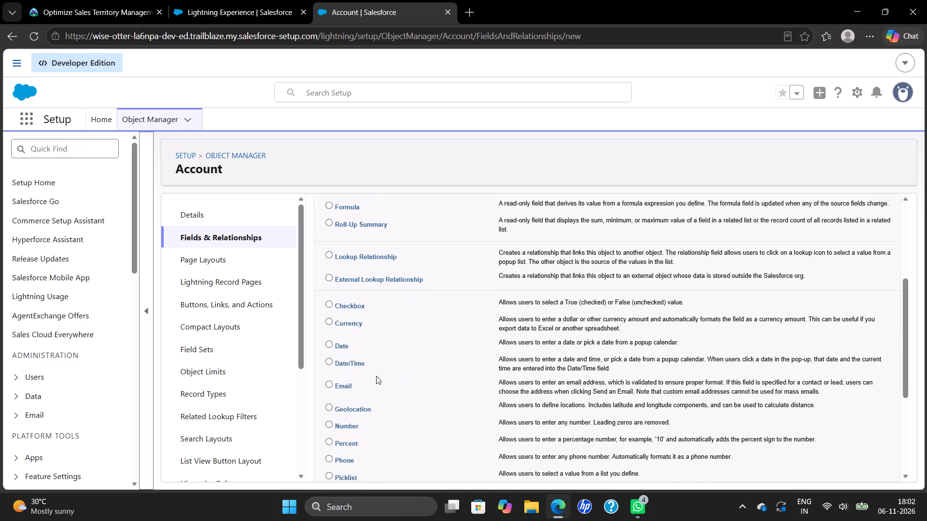
pyautogui.scroll(-1, 376, 376)
pyautogui.click(330, 462)
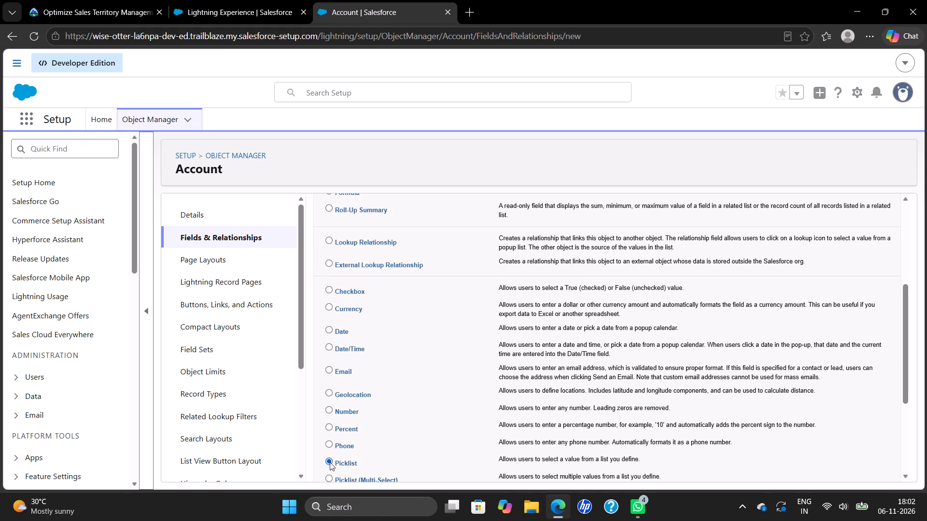
pyautogui.scroll(3, 330, 462)
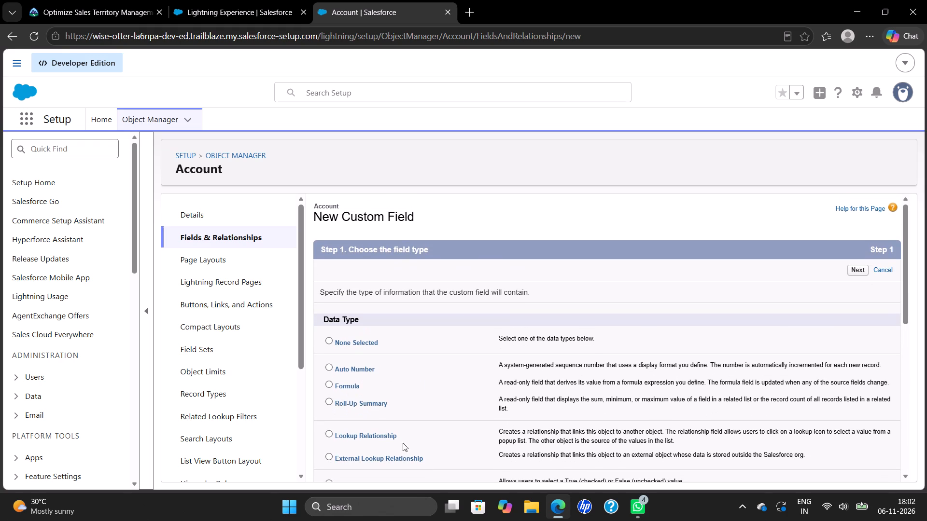
pyautogui.click(859, 269)
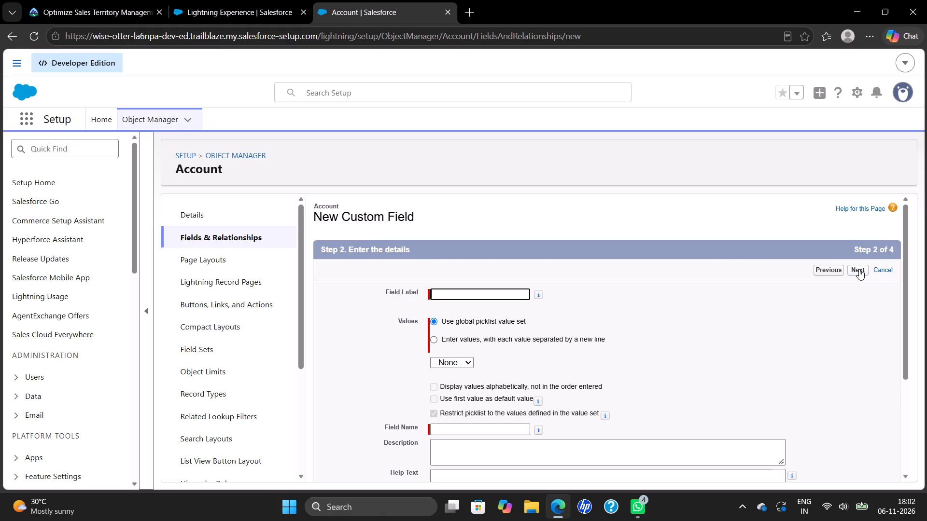
# Review the Trailhead instructions for the Account Region field, the Zone picklist and the field dependencies.
pyautogui.click(101, 9)
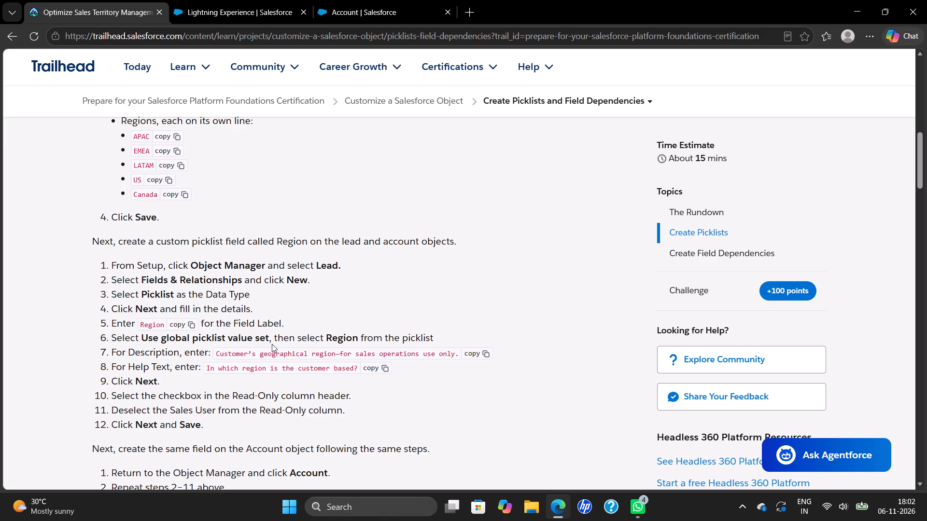
pyautogui.scroll(-2, 272, 344)
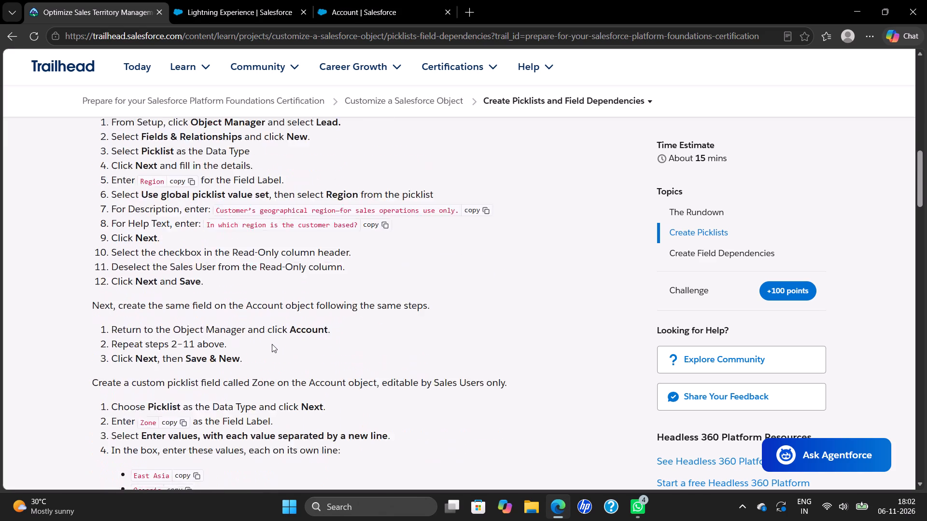
pyautogui.scroll(-4, 272, 344)
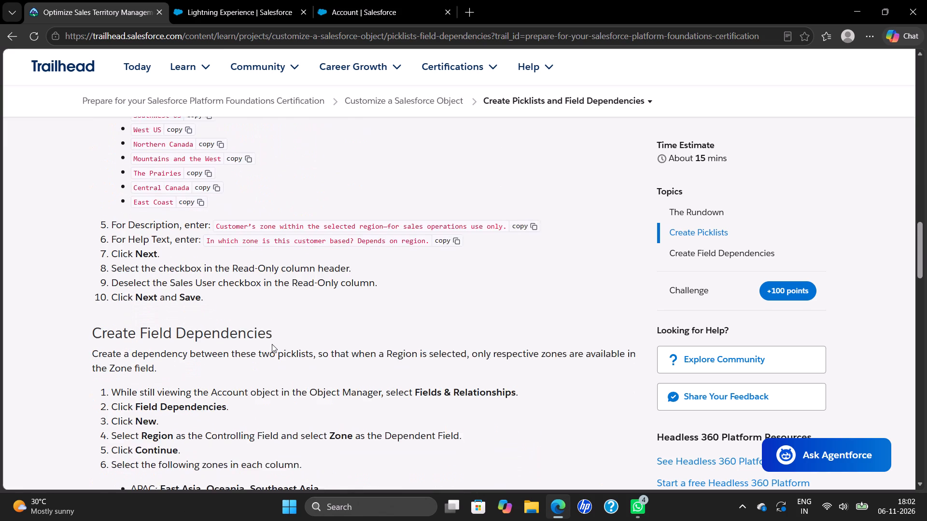
pyautogui.scroll(-4, 272, 344)
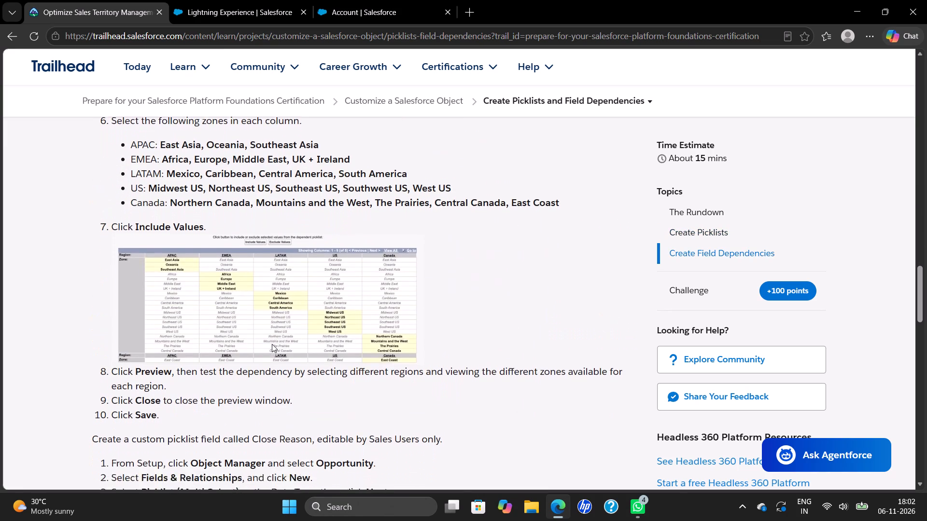
pyautogui.scroll(-2, 272, 344)
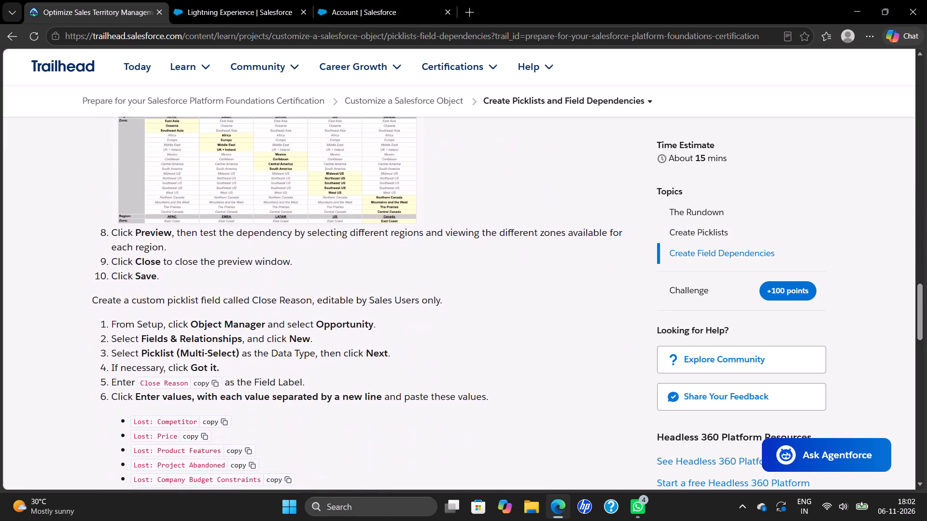
pyautogui.scroll(1, 272, 344)
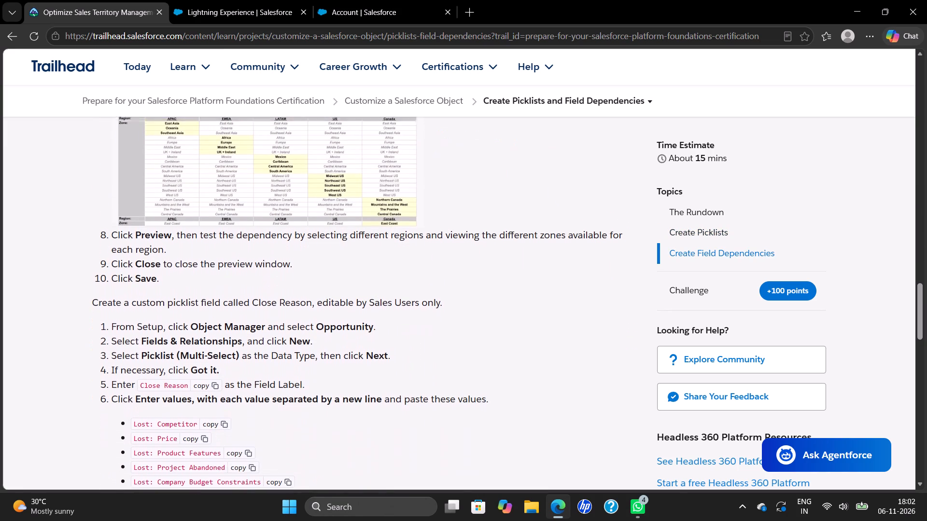
pyautogui.scroll(5, 272, 344)
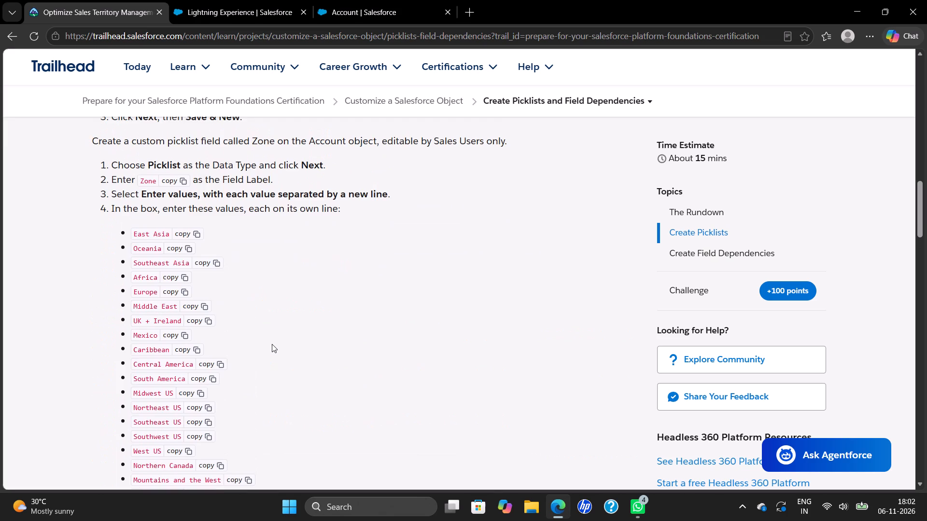
pyautogui.scroll(2, 272, 344)
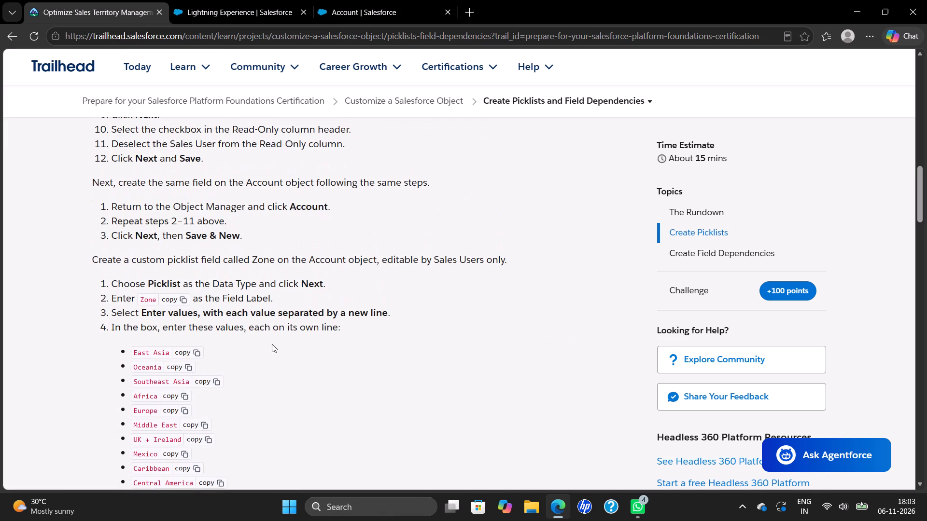
pyautogui.scroll(1, 272, 344)
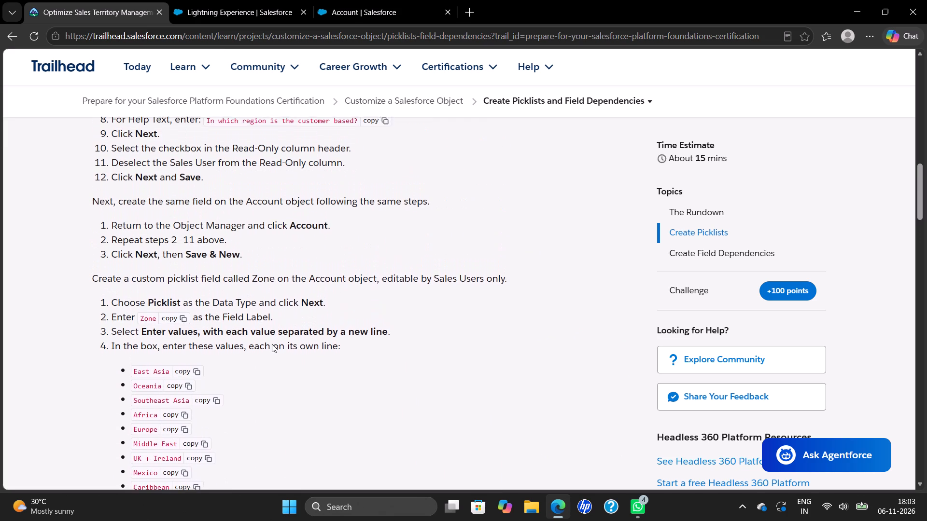
pyautogui.scroll(2, 272, 344)
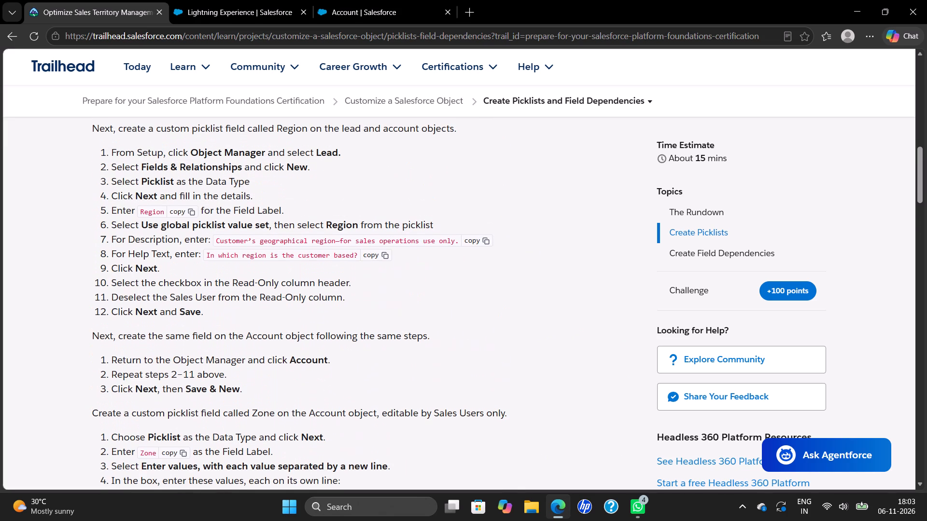
pyautogui.scroll(1, 186, 278)
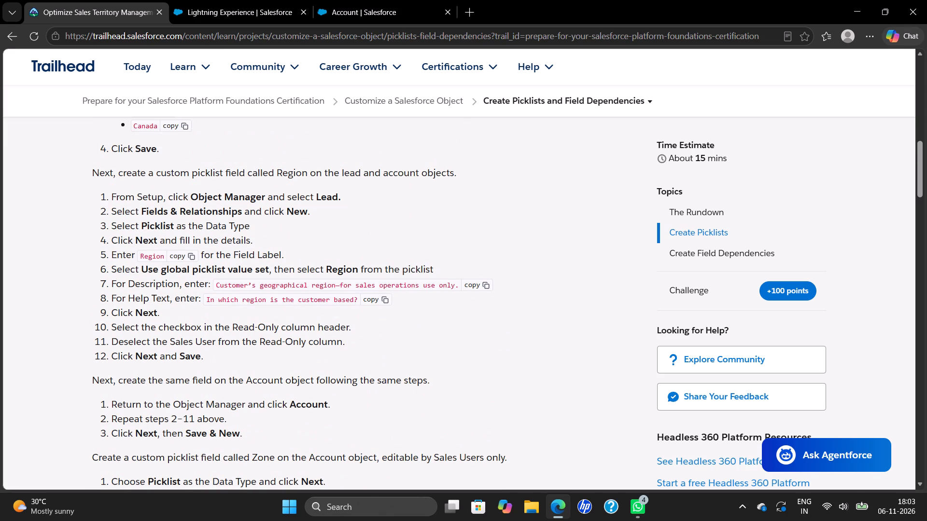
# Label the new Account picklist field Region, copying the label from Trailhead, and base it on the Region global picklist value set.
pyautogui.click(184, 250)
pyautogui.click(357, 10)
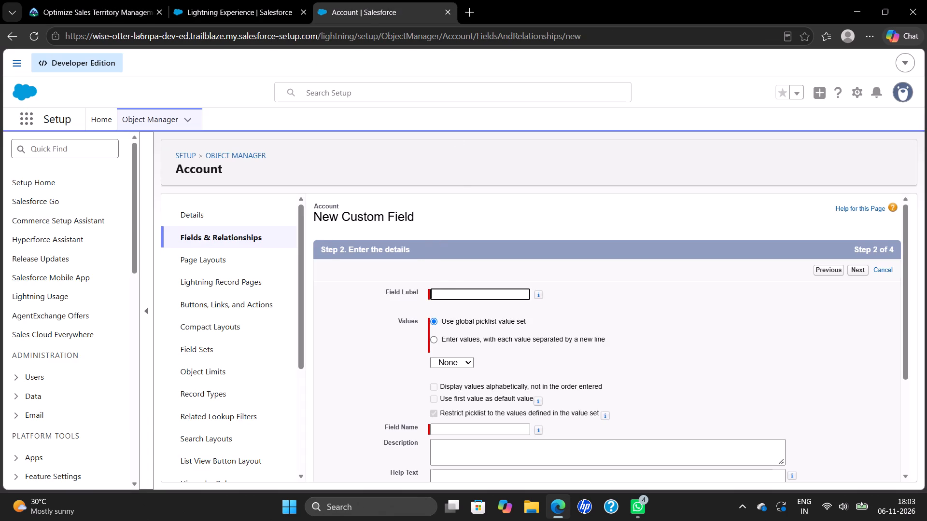
pyautogui.click(455, 285)
pyautogui.hotkey('ctrl', 'v')
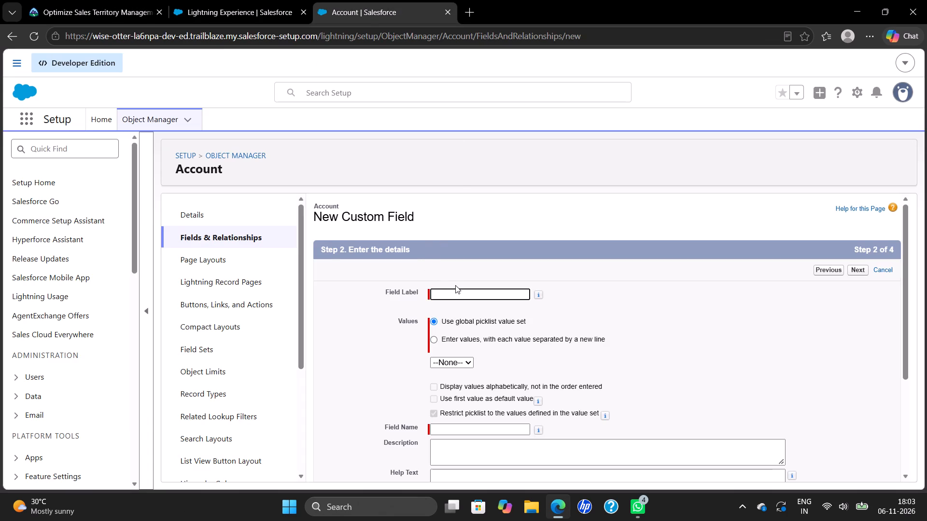
pyautogui.click(453, 294)
pyautogui.hotkey('ctrl', 'v')
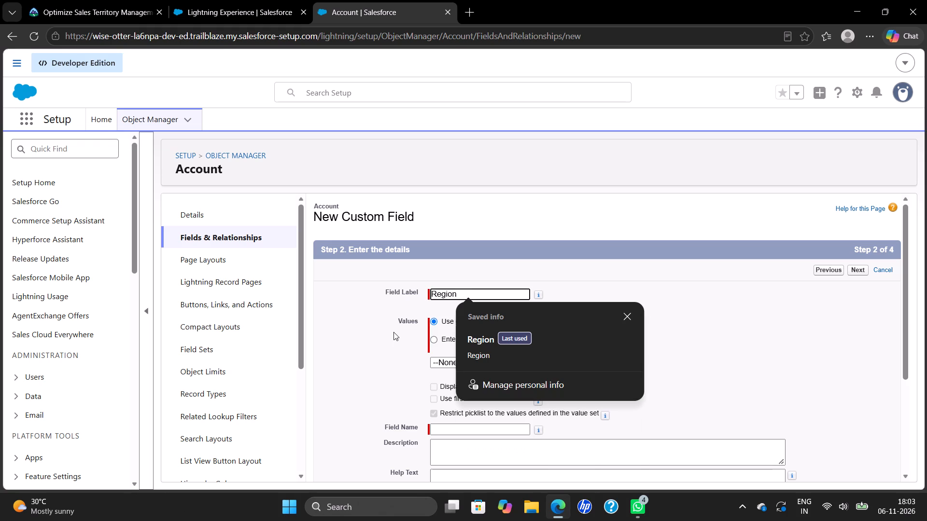
pyautogui.click(336, 383)
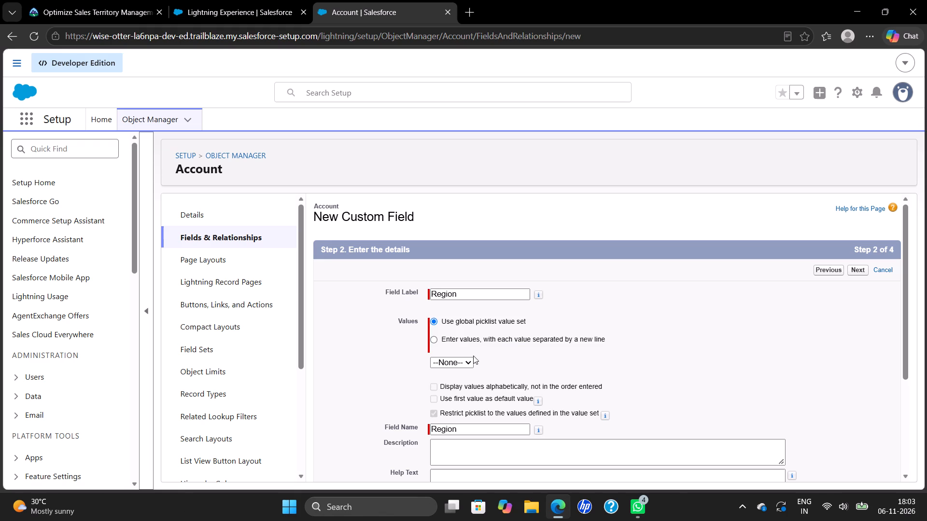
pyautogui.click(468, 358)
pyautogui.click(443, 392)
# Copy the Trailhead description "Customer's geographical region—for sales operations use only." into the Account Region field's description.
pyautogui.scroll(-1, 443, 392)
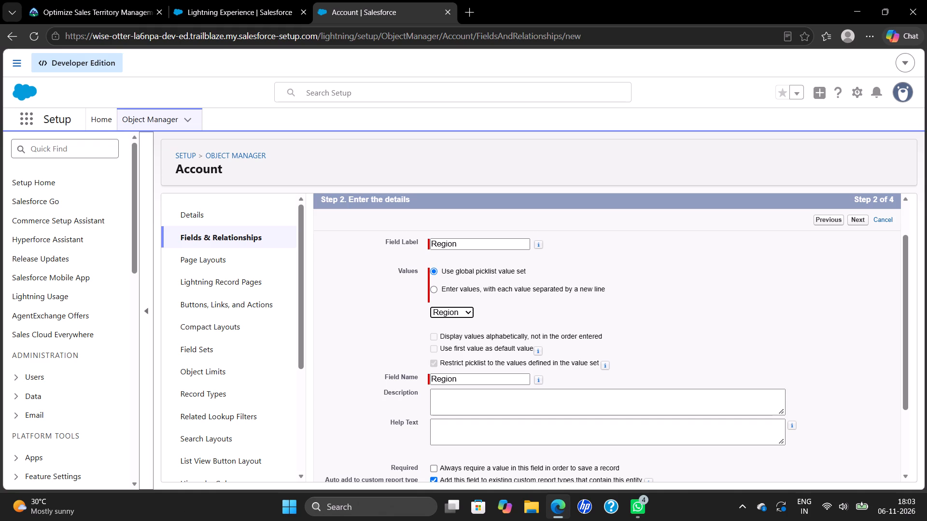
pyautogui.click(93, 13)
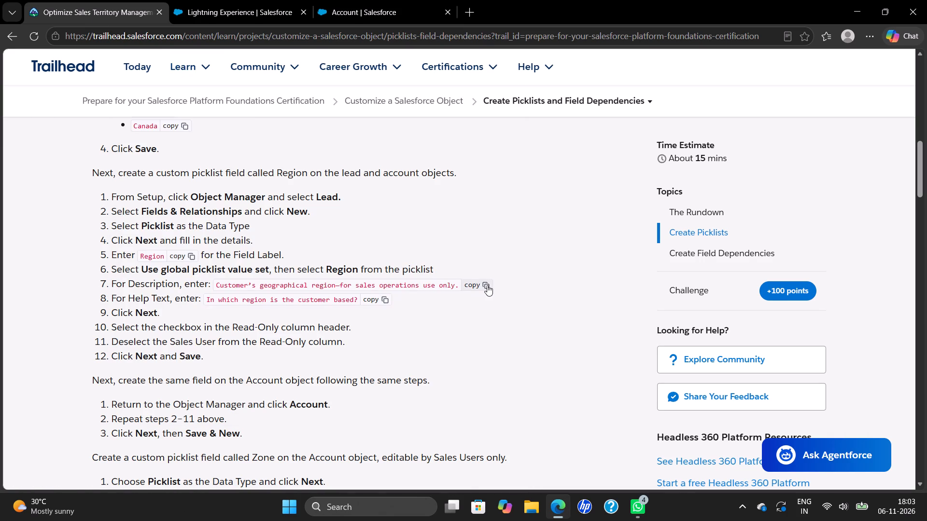
pyautogui.click(487, 285)
pyautogui.click(373, 11)
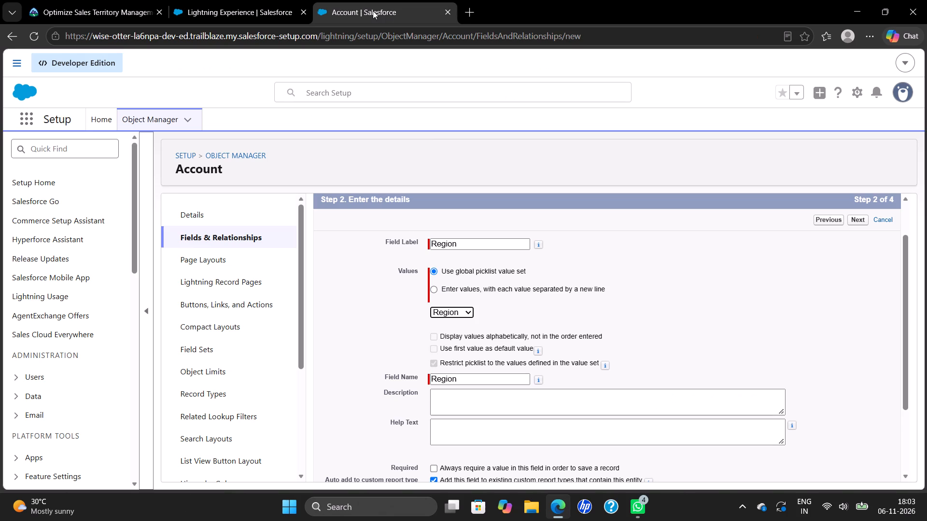
pyautogui.click(506, 407)
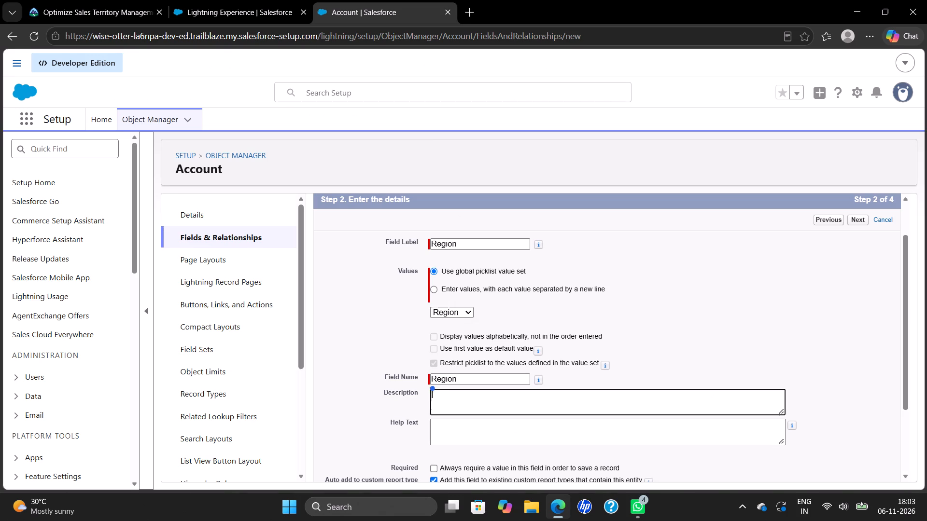
pyautogui.hotkey('ctrl', 'v')
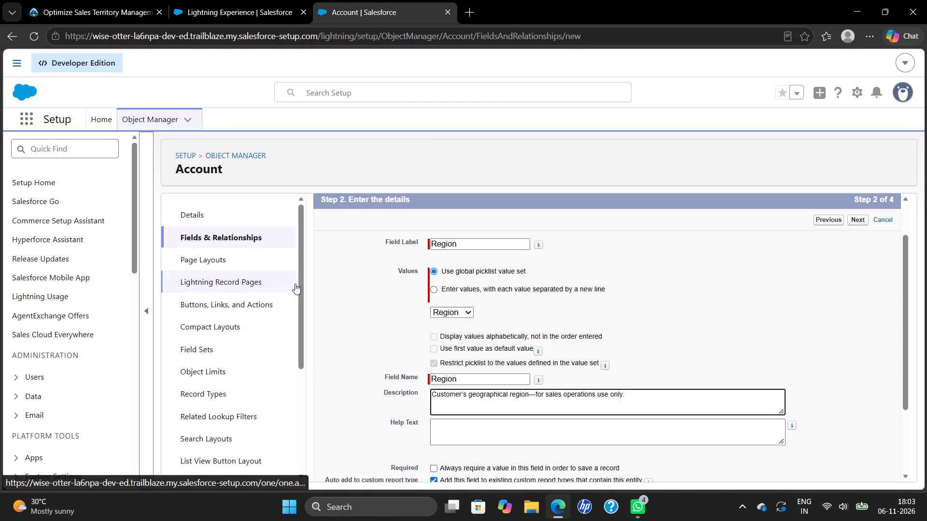
# Copy the Trailhead help text "In which region is the customer based?" into the Region field and continue to field-level security.
pyautogui.click(109, 2)
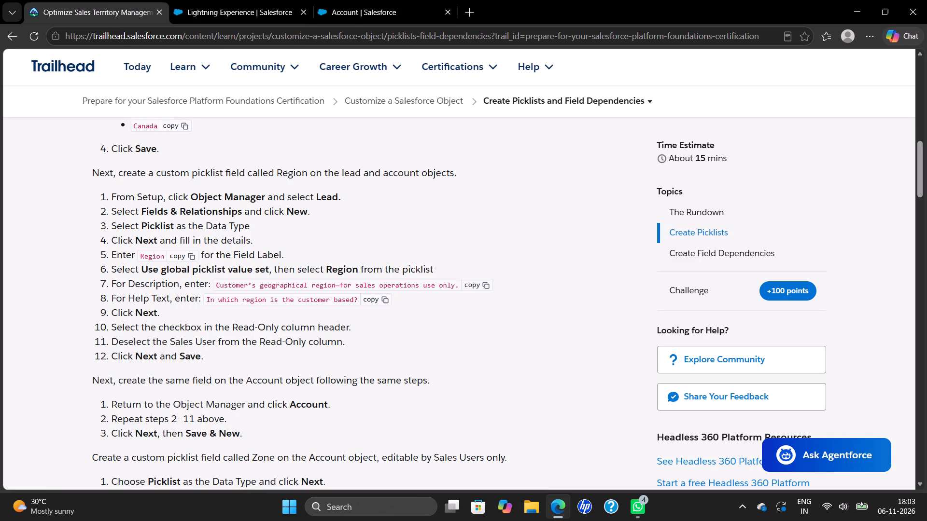
pyautogui.click(372, 299)
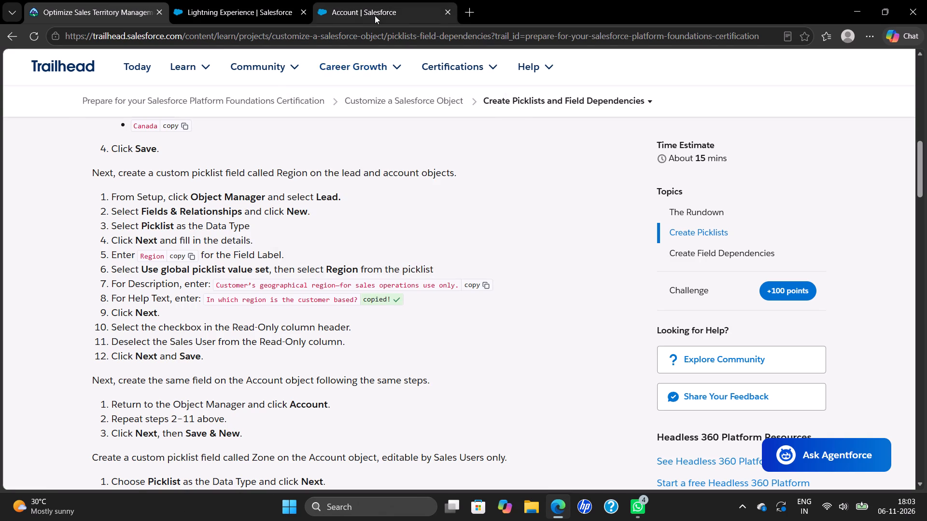
pyautogui.click(375, 15)
pyautogui.click(480, 422)
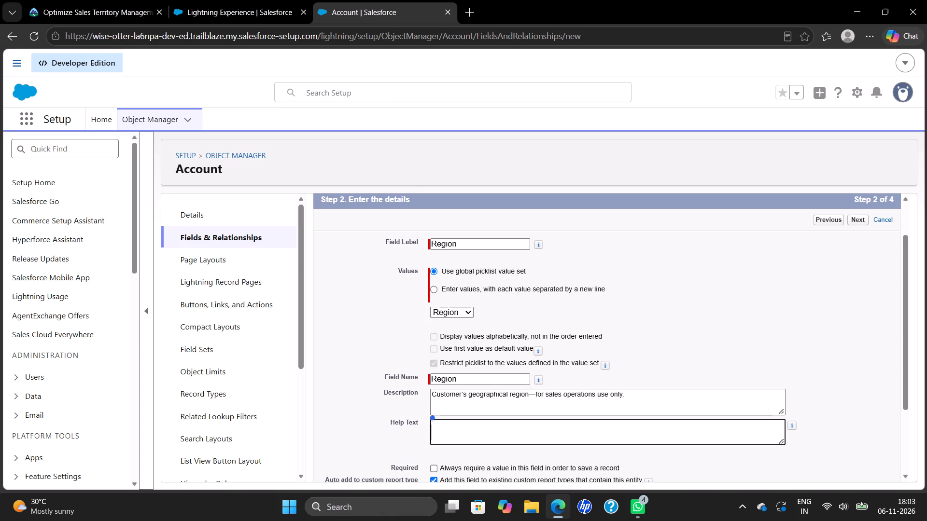
pyautogui.hotkey('ctrl', 'v')
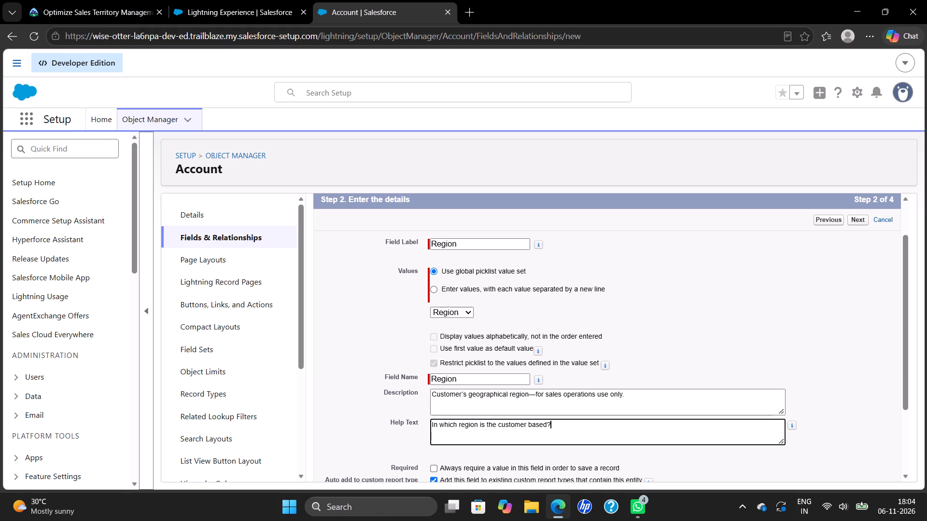
pyautogui.scroll(-3, 480, 422)
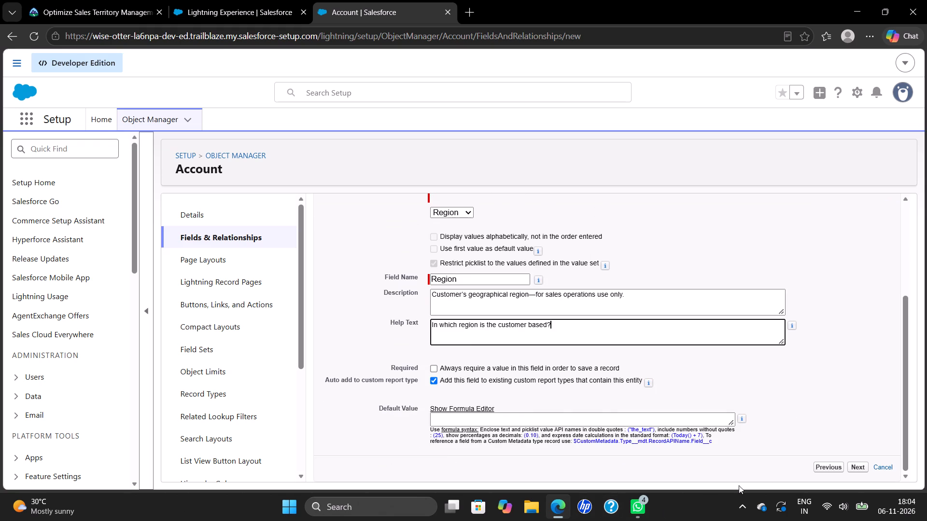
pyautogui.click(862, 467)
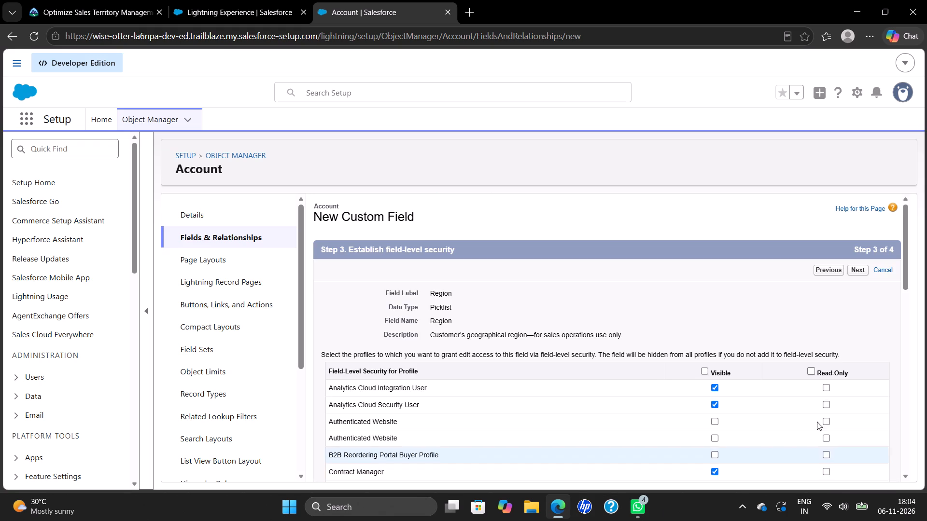
# Make the Account Region field read-only for all profiles except Sales User and continue to the page layouts.
pyautogui.click(812, 370)
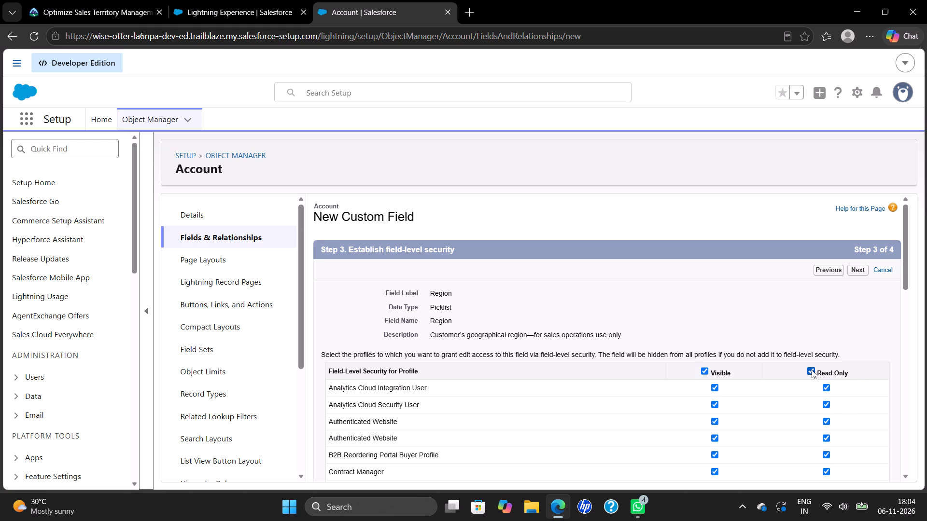
pyautogui.scroll(-7, 812, 370)
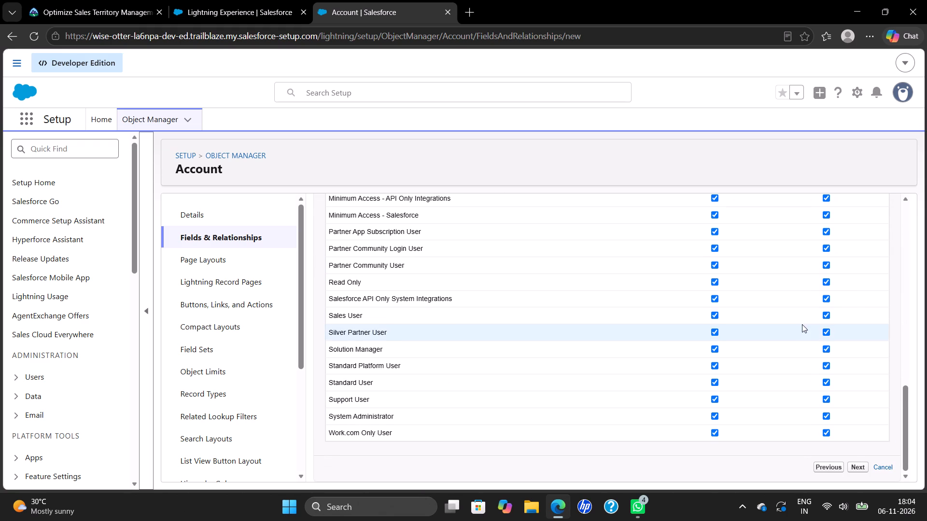
pyautogui.click(828, 314)
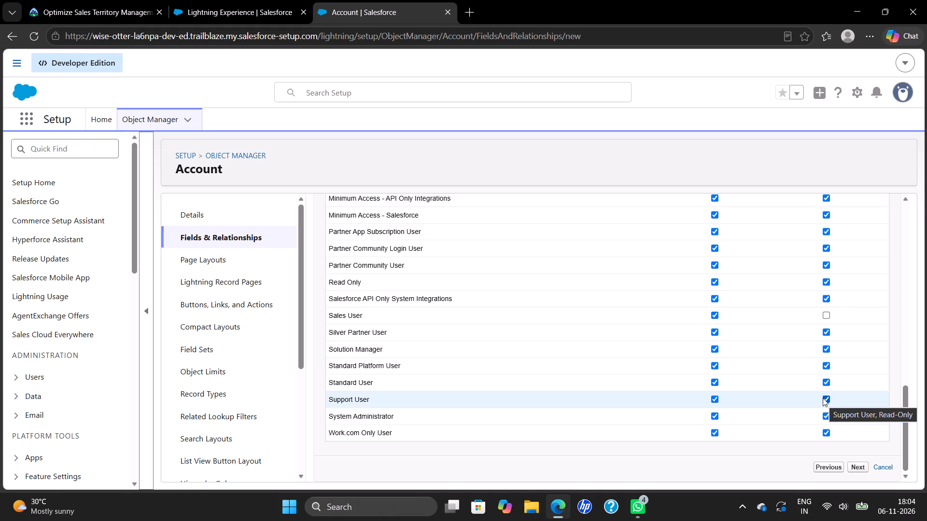
pyautogui.click(860, 466)
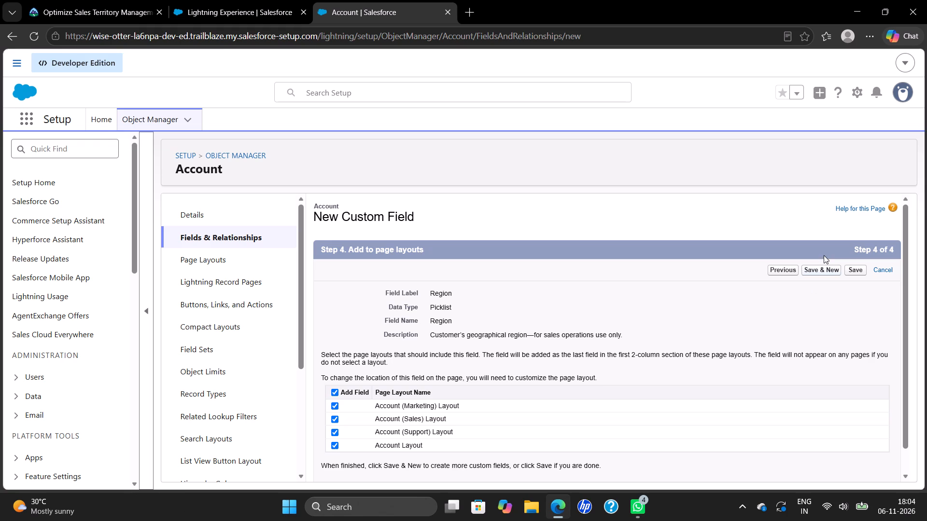
# Save the Region field on Account with all Account page layouts included and start another new custom field.
pyautogui.click(820, 267)
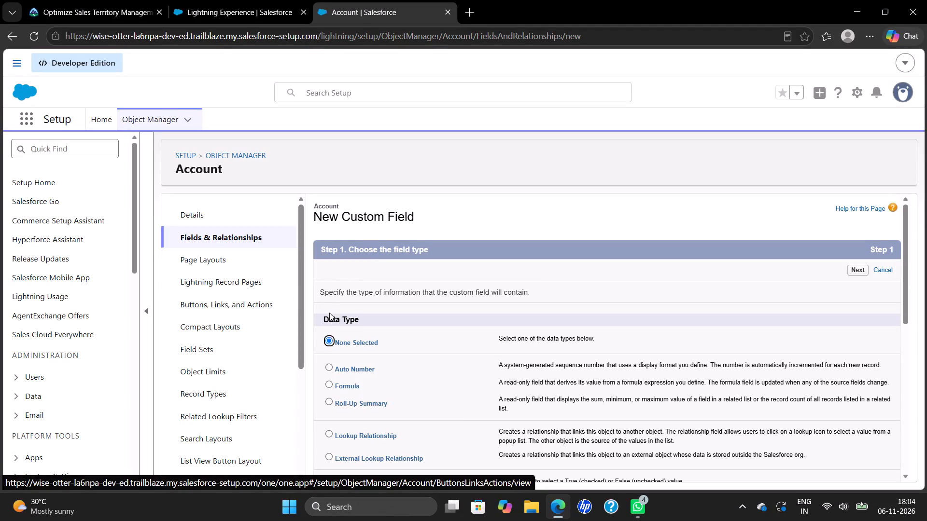
# Choose Picklist as the data type for the new Account field and continue to the field details.
pyautogui.scroll(-3, 417, 359)
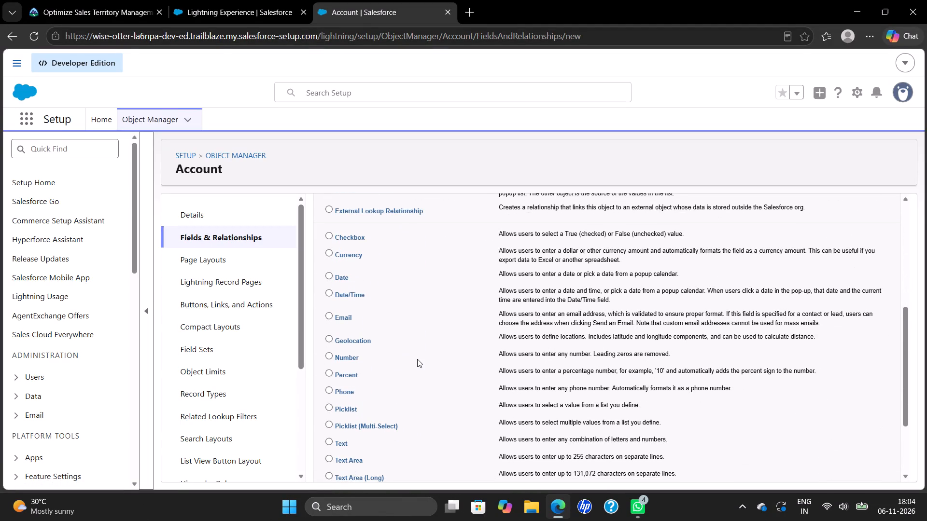
pyautogui.click(328, 404)
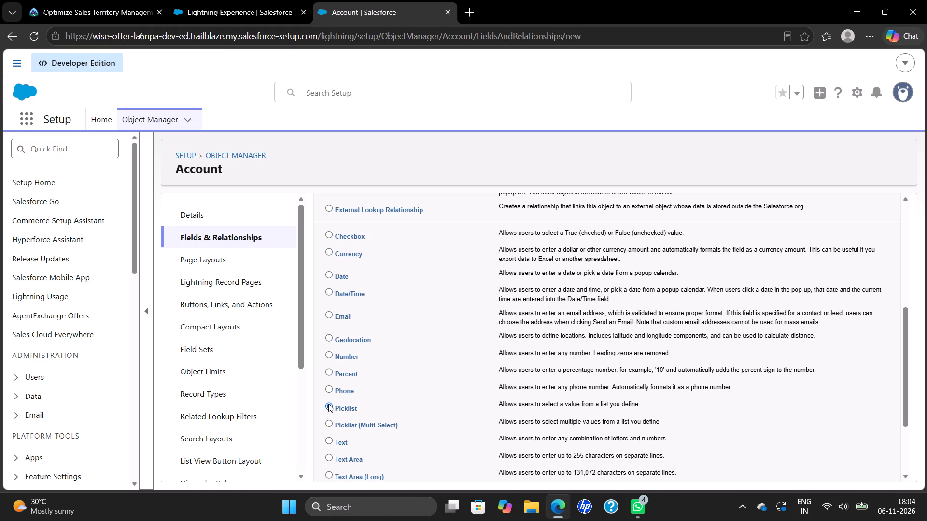
pyautogui.scroll(3, 560, 385)
pyautogui.click(855, 246)
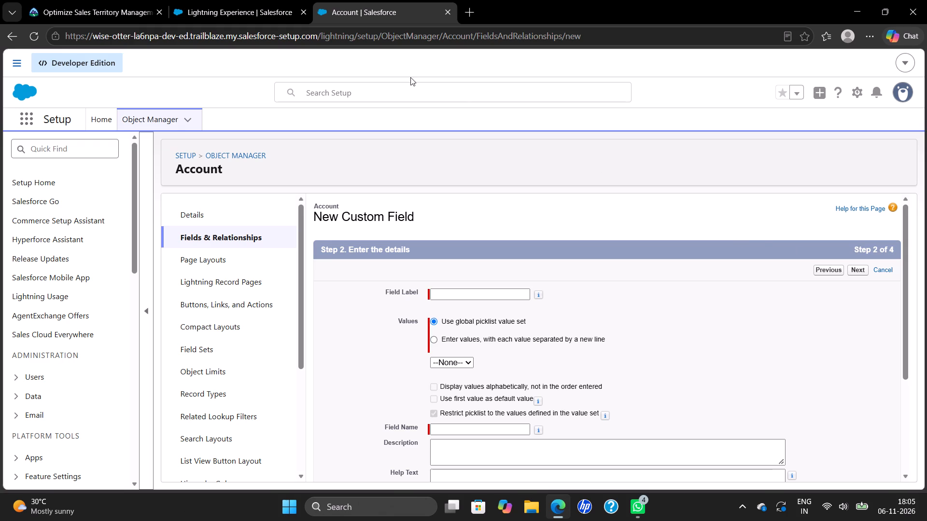
# Copy the field label "Zone" from the Trailhead instructions into the new Account field's label and let the field name fill in.
pyautogui.click(119, 13)
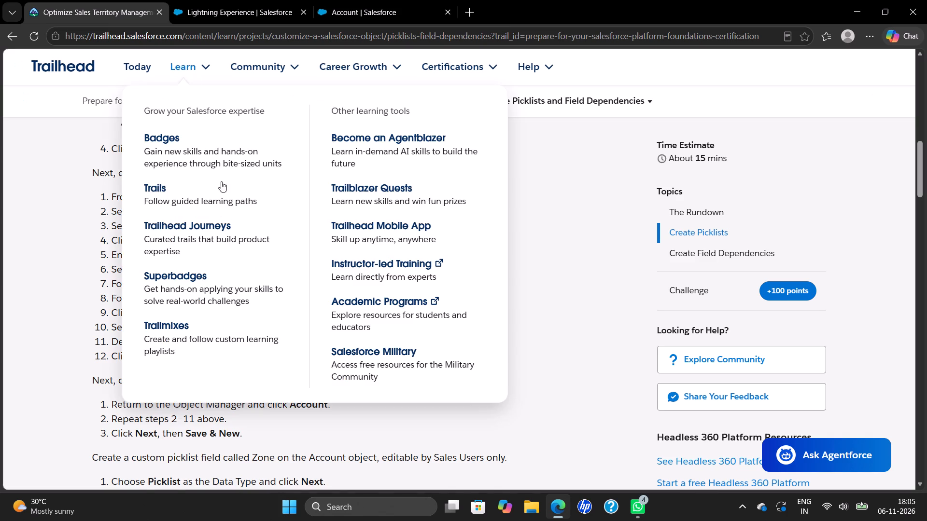
pyautogui.scroll(-2, 168, 321)
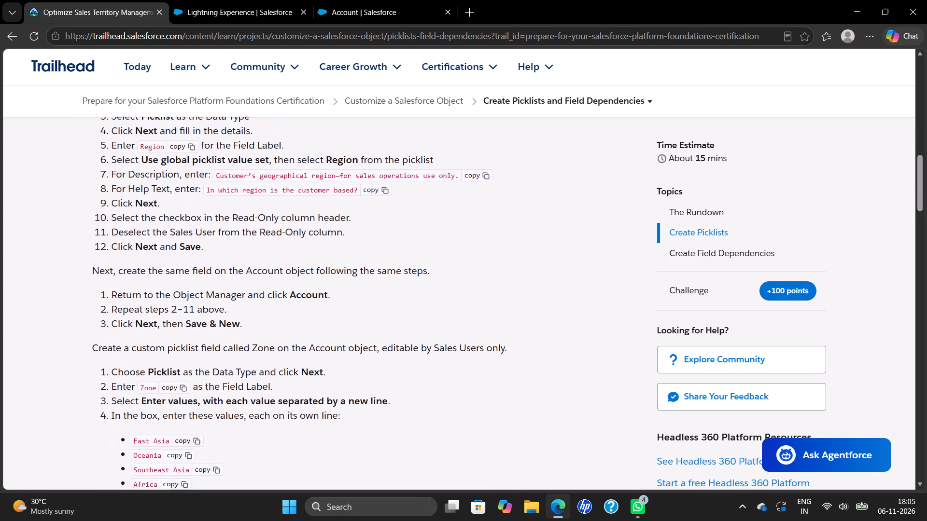
pyautogui.scroll(-1, 168, 322)
pyautogui.click(176, 304)
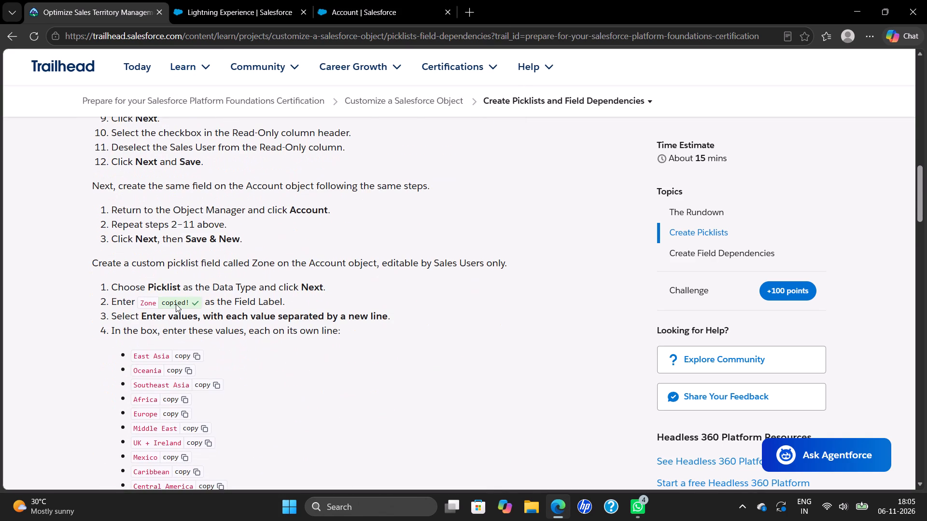
pyautogui.click(361, 8)
pyautogui.click(449, 296)
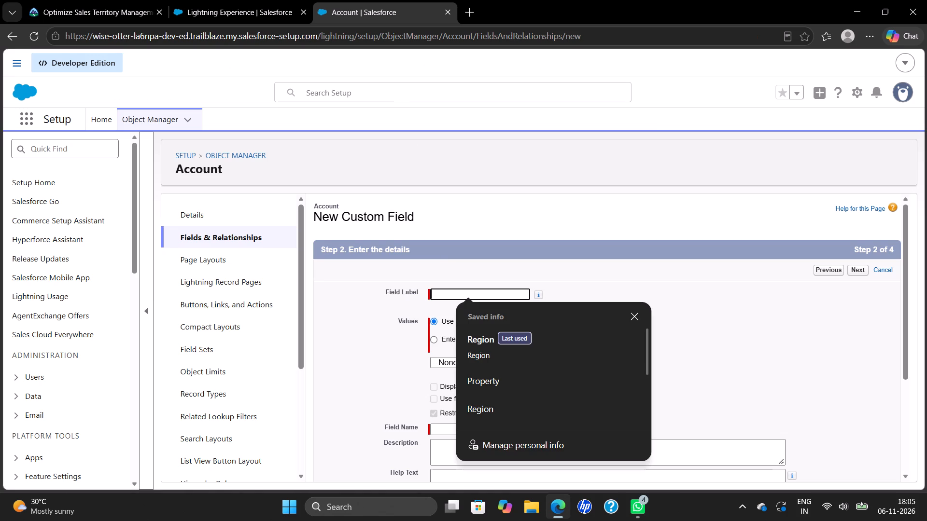
pyautogui.hotkey('ctrl', 'v')
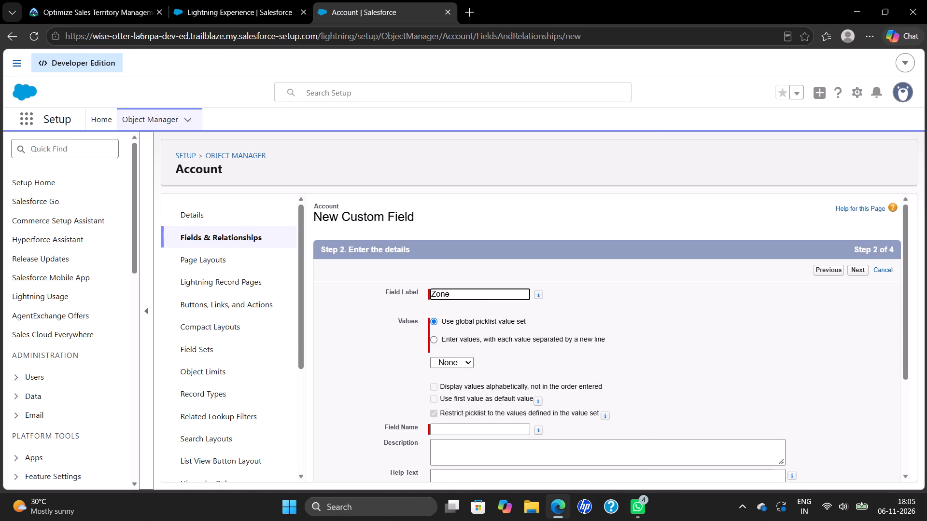
pyautogui.click(622, 320)
# Set the Zone picklist to use entered values, with each value separated by a new line.
pyautogui.click(466, 359)
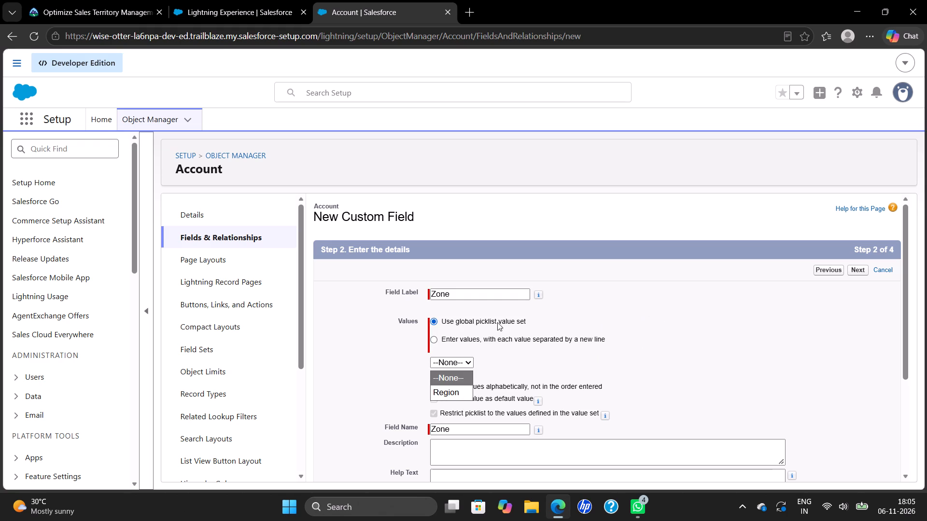
pyautogui.click(434, 339)
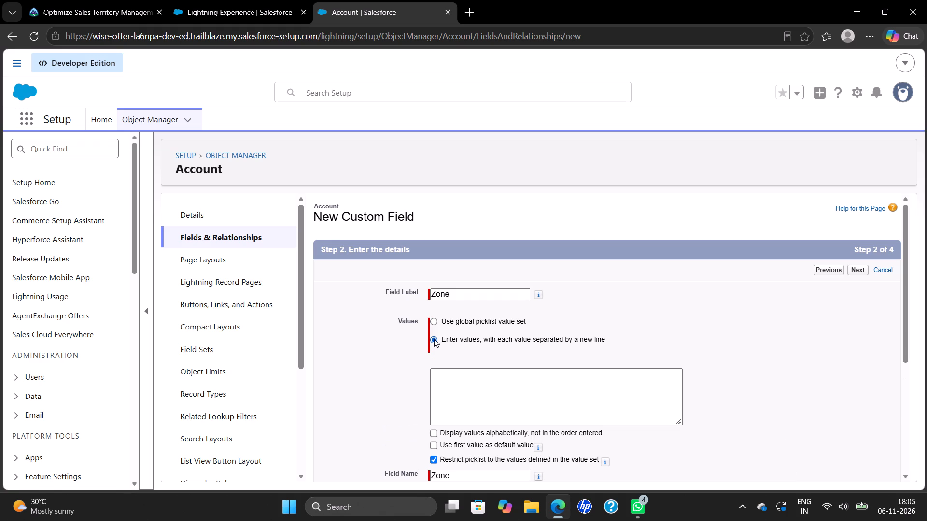
# Copy the whole Trailhead zone list, from East Asia to East Coast, into the Zone field's values box.
pyautogui.click(102, 11)
pyautogui.scroll(-1, 141, 335)
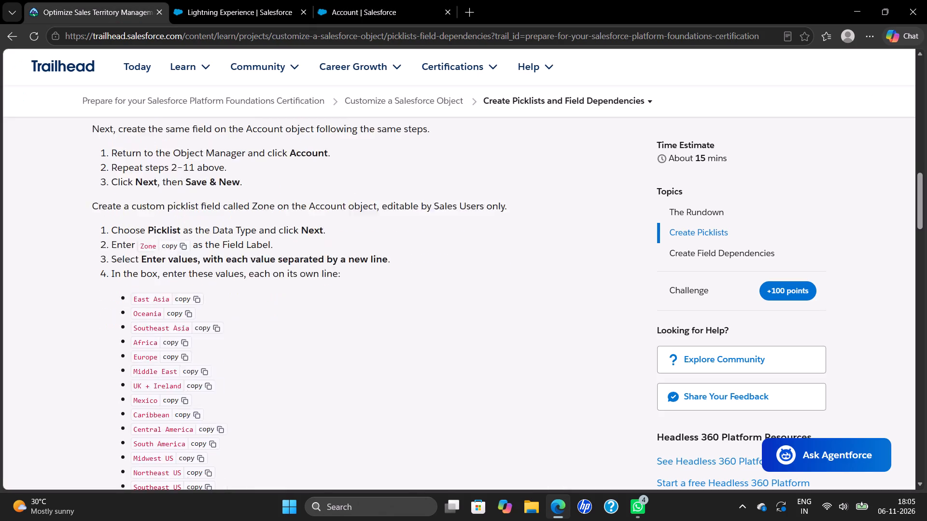
pyautogui.scroll(-4, 141, 335)
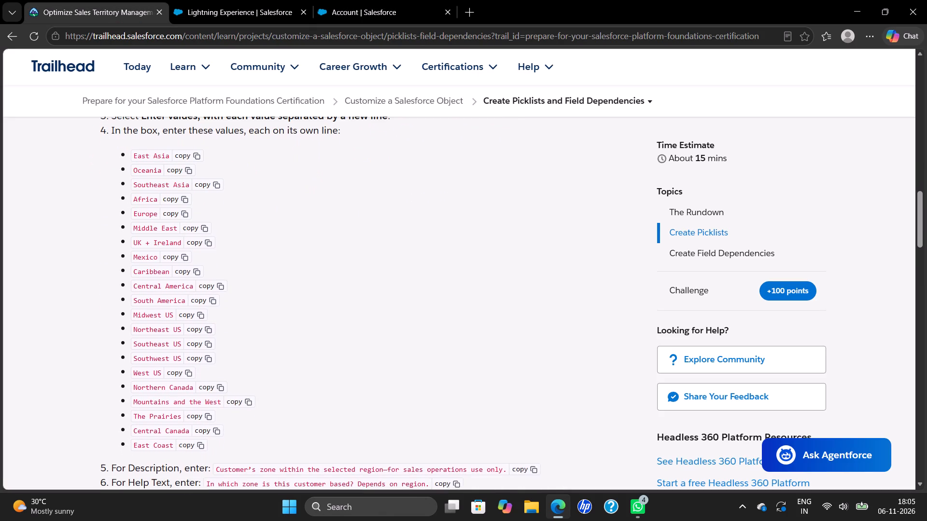
pyautogui.scroll(-1, 141, 335)
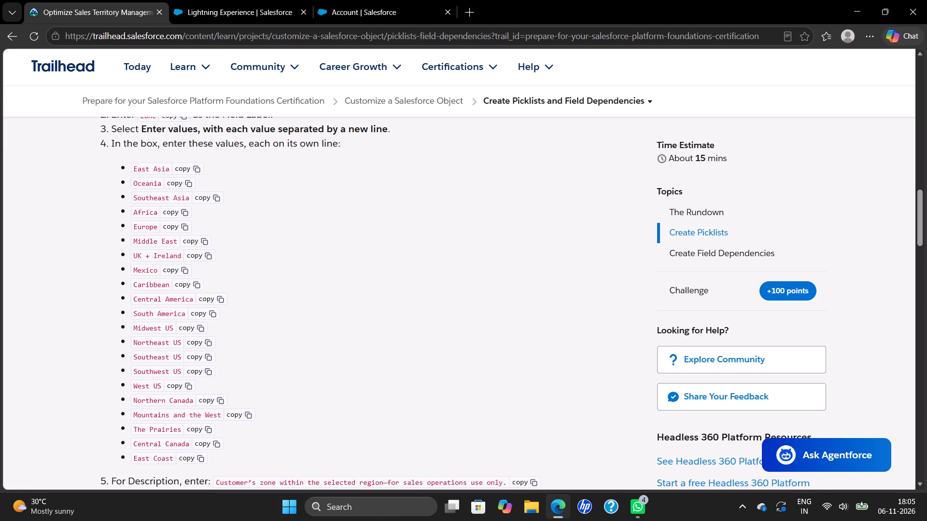
pyautogui.moveTo(134, 168); pyautogui.dragTo(164, 245)
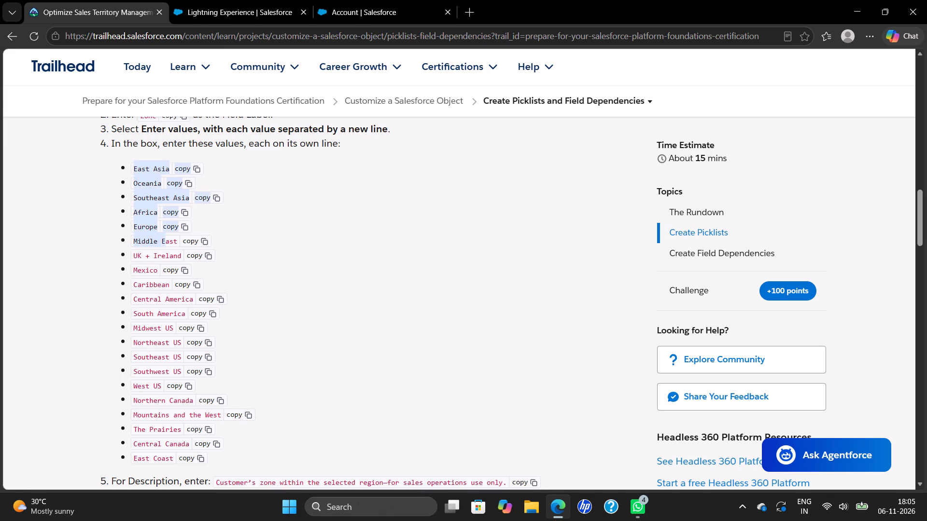
pyautogui.moveTo(164, 245); pyautogui.dragTo(197, 484)
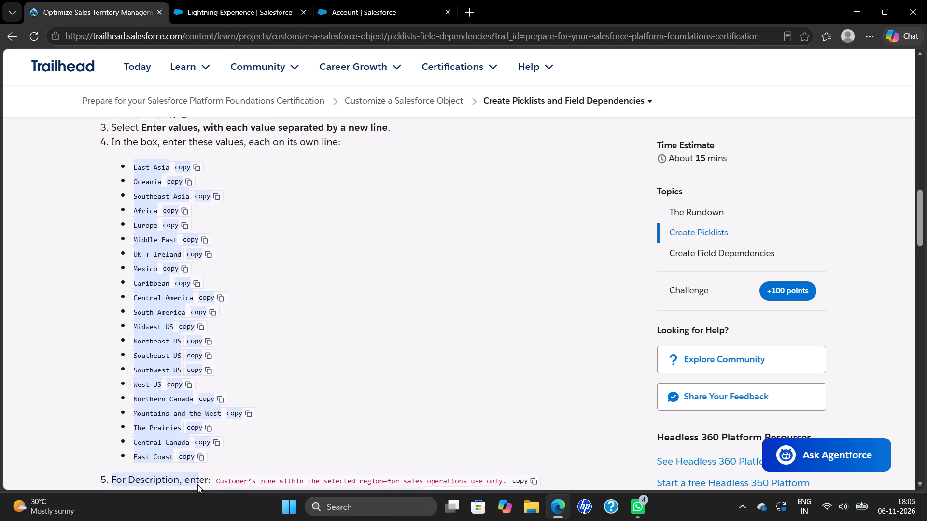
pyautogui.moveTo(197, 484); pyautogui.dragTo(172, 392)
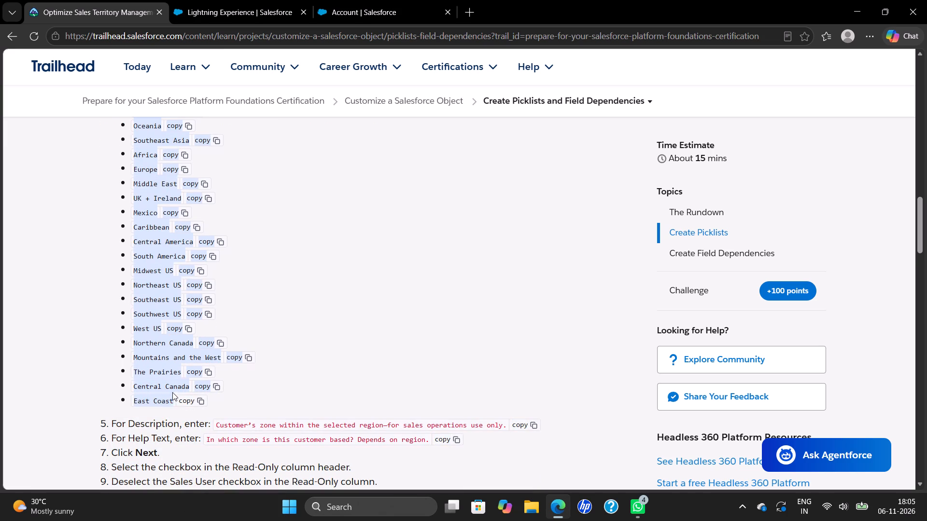
pyautogui.moveTo(172, 392); pyautogui.dragTo(178, 400)
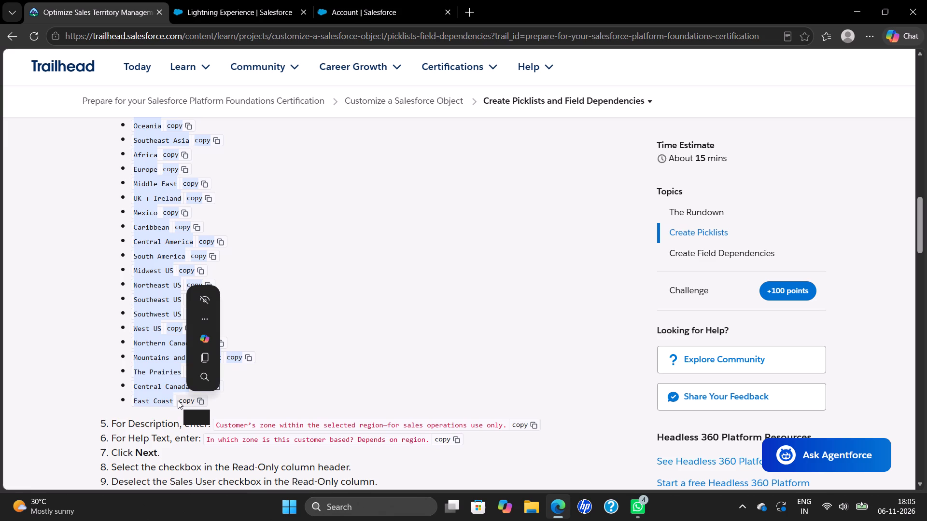
pyautogui.hotkey('ctrl', 'c')
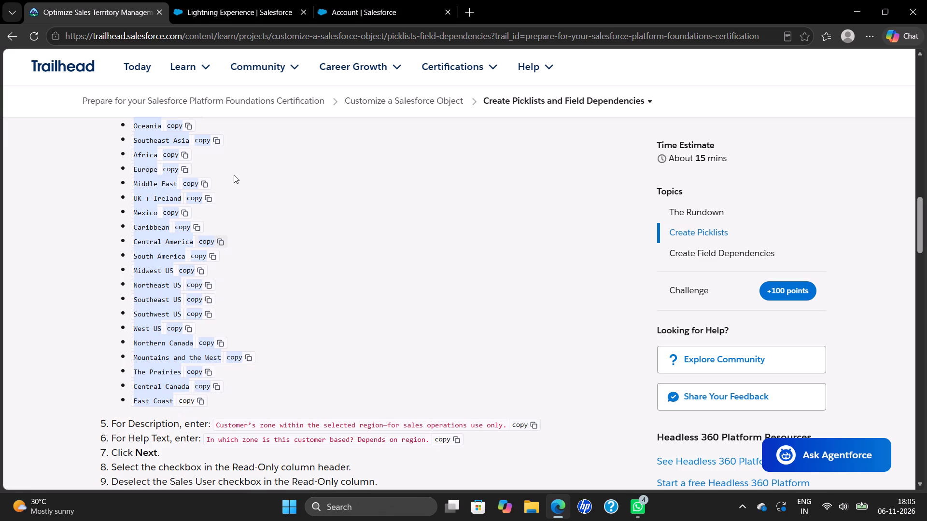
pyautogui.click(404, 17)
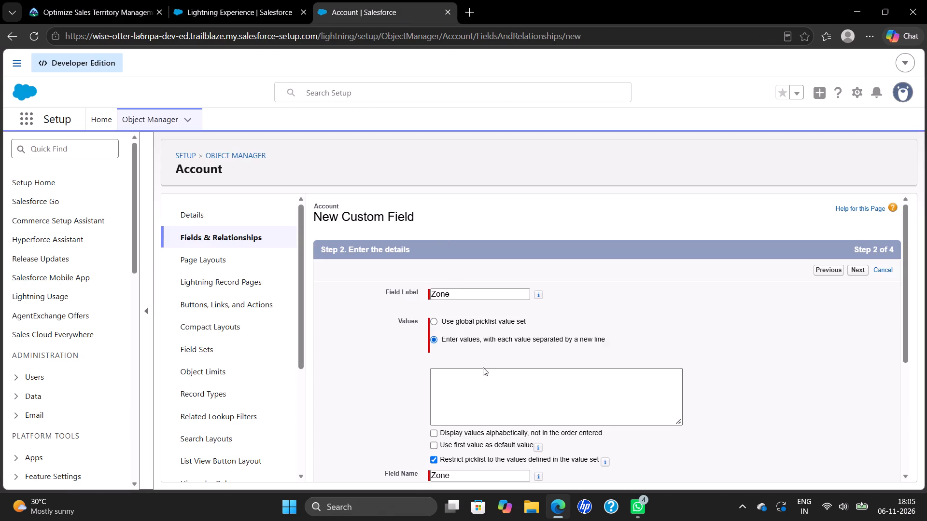
pyautogui.click(483, 377)
pyautogui.hotkey('ctrl', 'v')
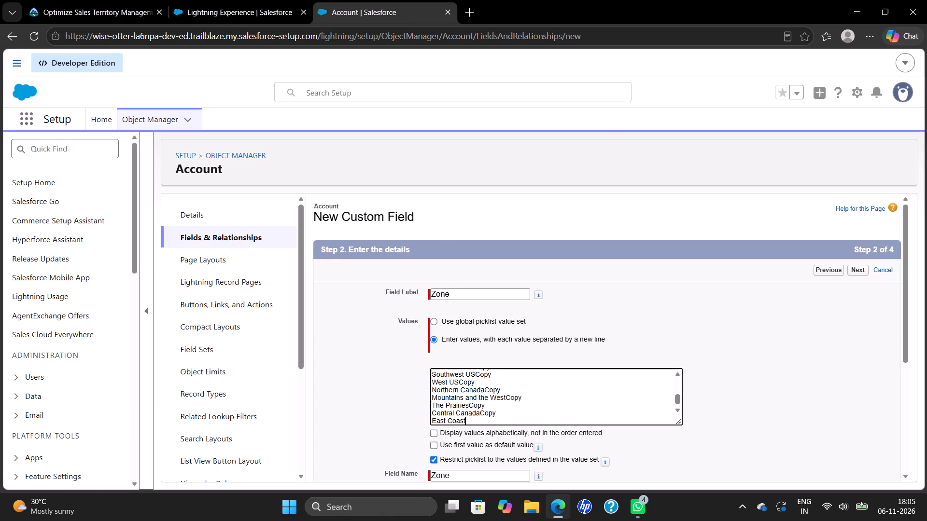
# Remove the stray "Copy" text from the East Asia and Oceania entries in the Zone values.
pyautogui.scroll(1, 510, 393)
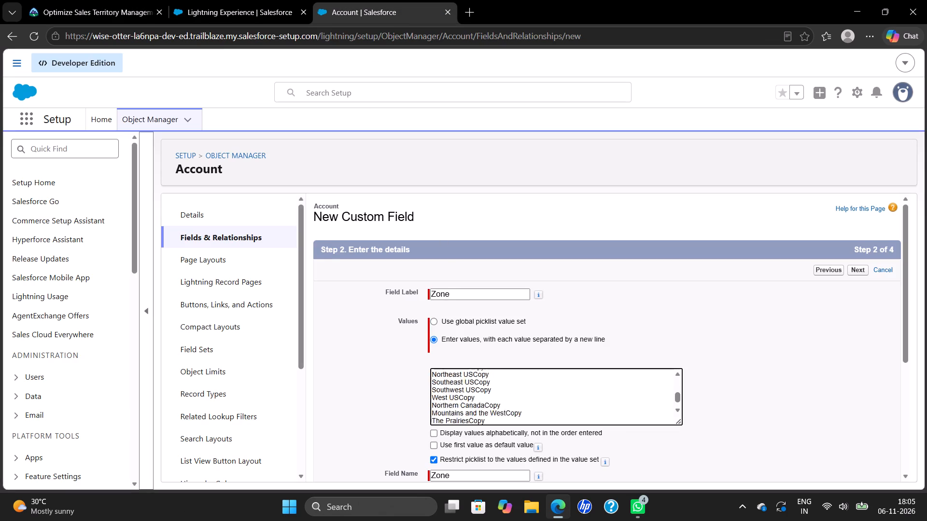
pyautogui.scroll(2, 510, 393)
pyautogui.click(480, 372)
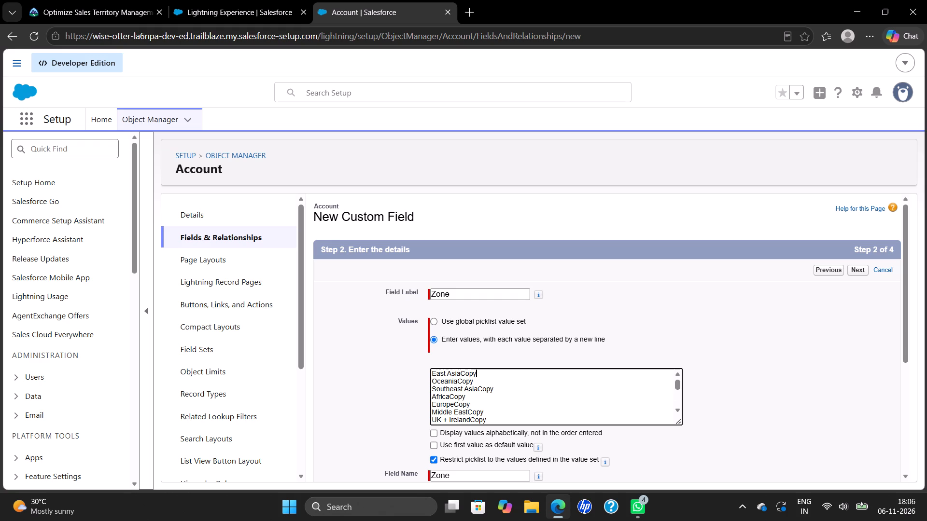
pyautogui.press('BackSpace')
pyautogui.press('BackSpace')
pyautogui.press('BackSpace')
pyautogui.press('BackSpace')
pyautogui.press('Down')
pyautogui.press('Right')
pyautogui.press('Right')
pyautogui.press('Right')
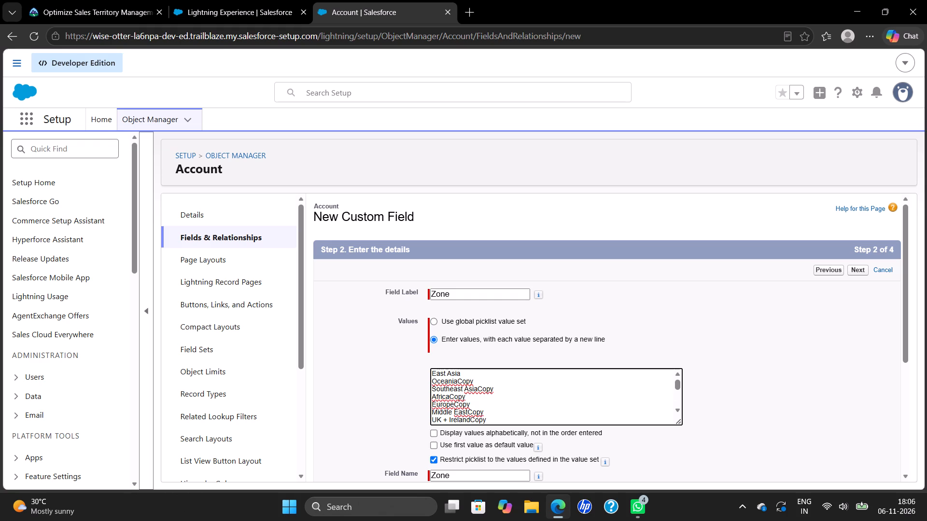
pyautogui.press('BackSpace')
pyautogui.press('BackSpace')
pyautogui.press('BackSpace')
pyautogui.press('BackSpace')
# Remove the stray "Copy" text from the Southeast Asia and Africa entries in the Zone values.
pyautogui.press('Down')
pyautogui.press('Right')
pyautogui.press('Right')
pyautogui.press('Right')
pyautogui.press('Right')
pyautogui.press('Right')
pyautogui.press('Right')
pyautogui.press('Right')
pyautogui.press('Right')
pyautogui.press('Right')
pyautogui.press('Right')
pyautogui.press('Right')
pyautogui.press('BackSpace')
pyautogui.press('BackSpace')
pyautogui.press('BackSpace')
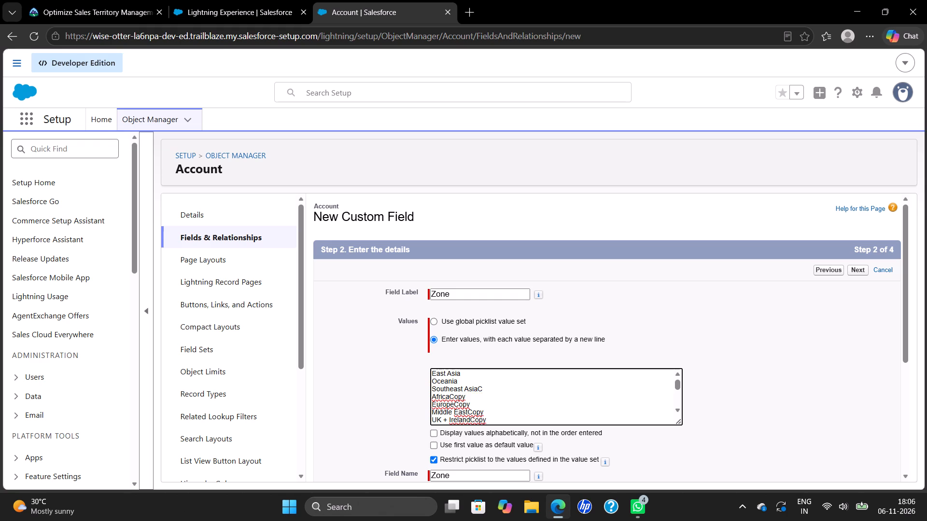
pyautogui.press('BackSpace')
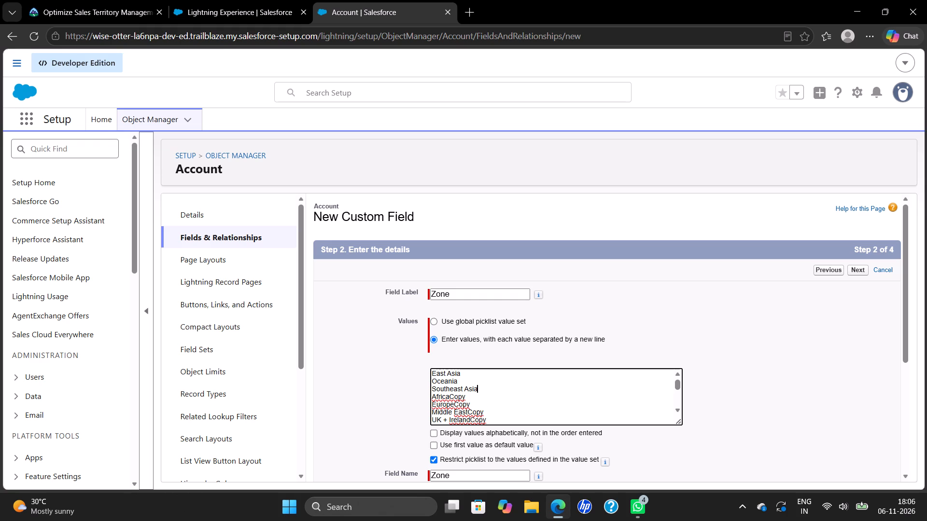
pyautogui.click(476, 400)
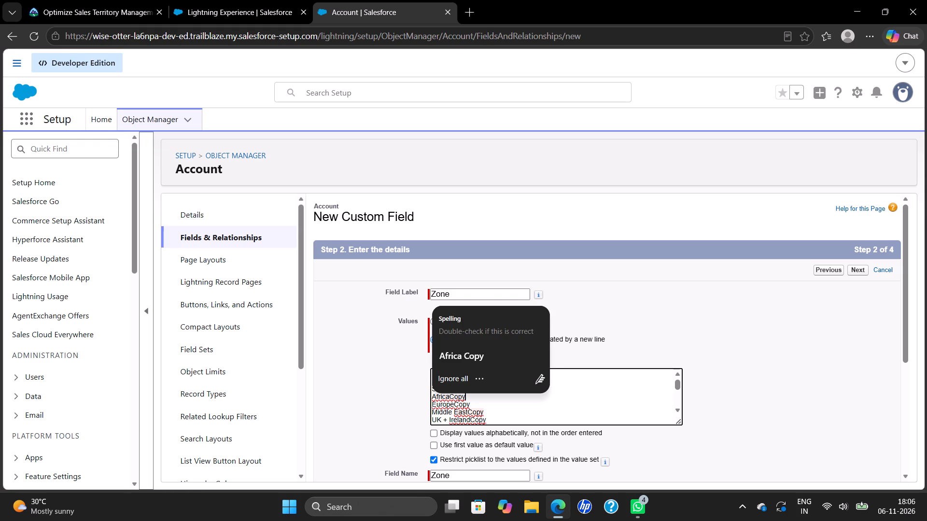
pyautogui.press('BackSpace')
pyautogui.press('BackSpace')
pyautogui.press('BackSpace')
pyautogui.press('BackSpace')
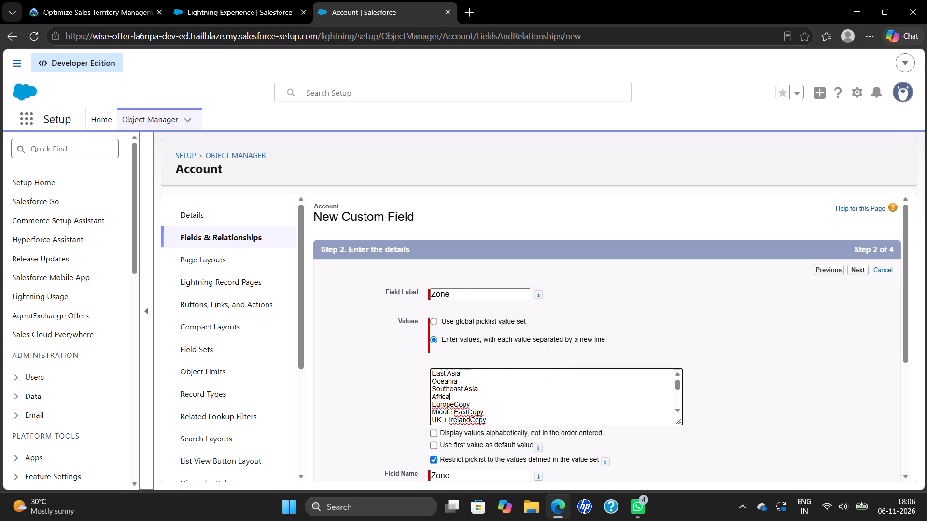
# Remove the stray "Copy" text from the Middle East and Europe entries in the Zone values.
pyautogui.click(488, 410)
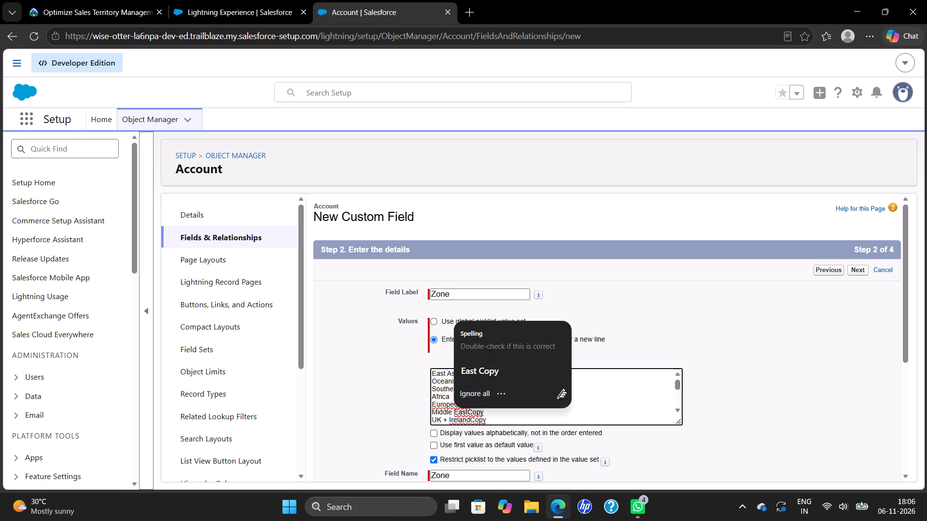
pyautogui.press('BackSpace')
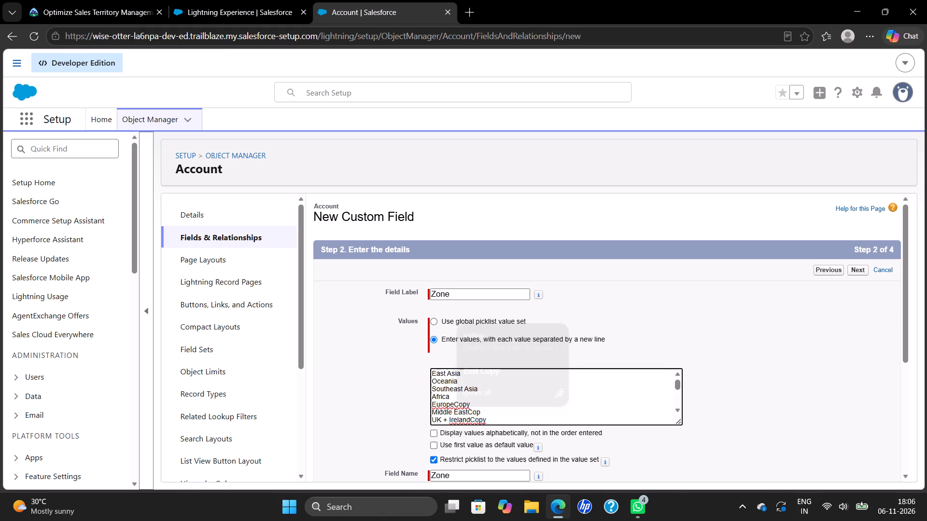
pyautogui.press('BackSpace')
pyautogui.press('BackSpace')
pyautogui.press('BackSpace')
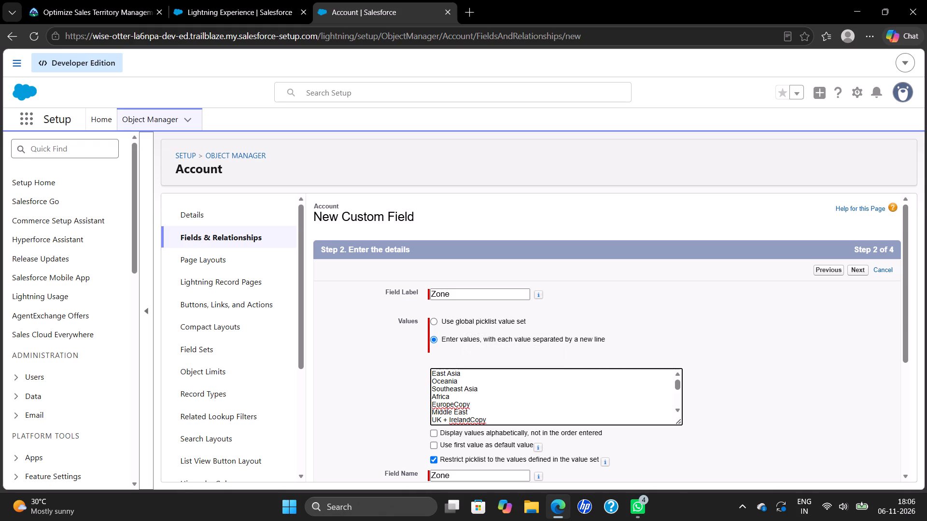
pyautogui.click(493, 408)
pyautogui.press('BackSpace')
pyautogui.press('BackSpace')
pyautogui.press('BackSpace')
pyautogui.press('BackSpace')
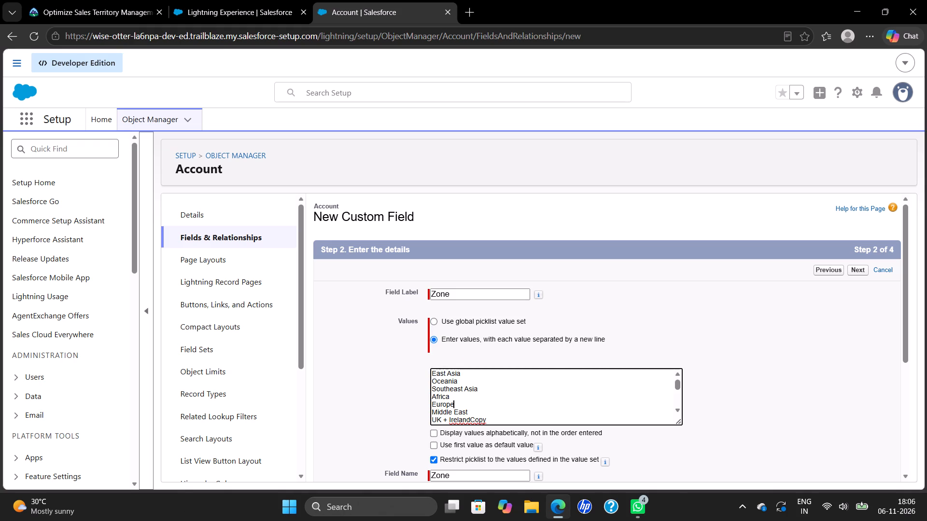
# Remove the stray "Copy" text from the UK + Ireland and Mexico entries in the Zone values.
pyautogui.click(500, 424)
pyautogui.press('BackSpace')
pyautogui.press('BackSpace')
pyautogui.press('BackSpace')
pyautogui.press('BackSpace')
pyautogui.scroll(-1, 524, 409)
pyautogui.scroll(2, 524, 409)
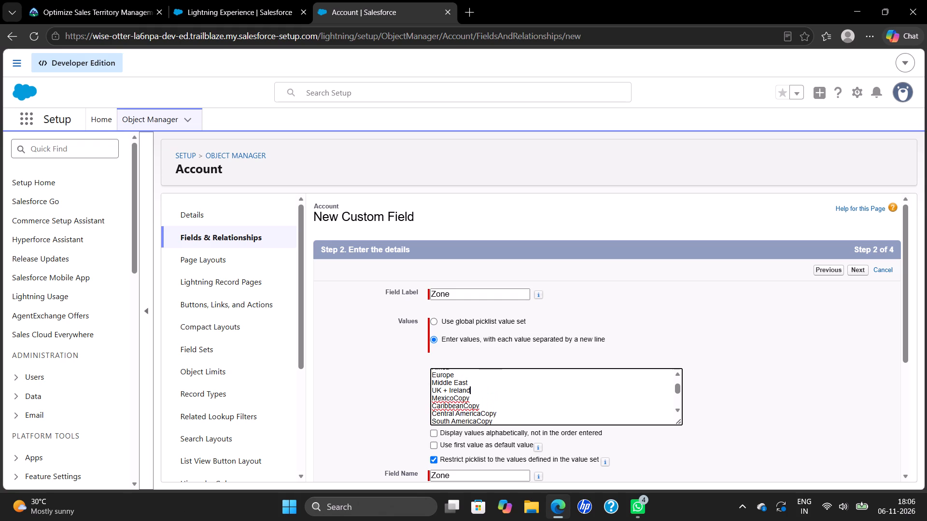
pyautogui.scroll(1, 524, 409)
pyautogui.click(476, 401)
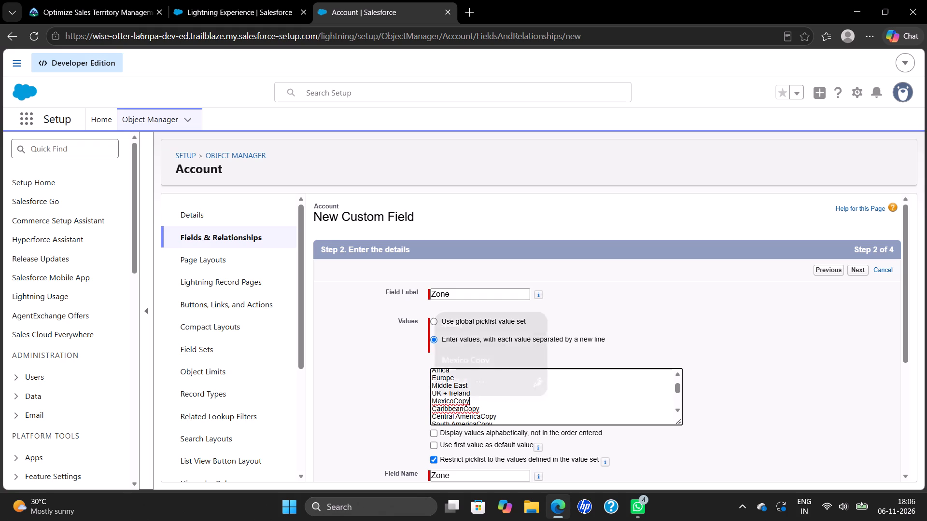
pyautogui.press('BackSpace')
pyautogui.press('BackSpace')
pyautogui.press('BackSpace')
pyautogui.press('BackSpace')
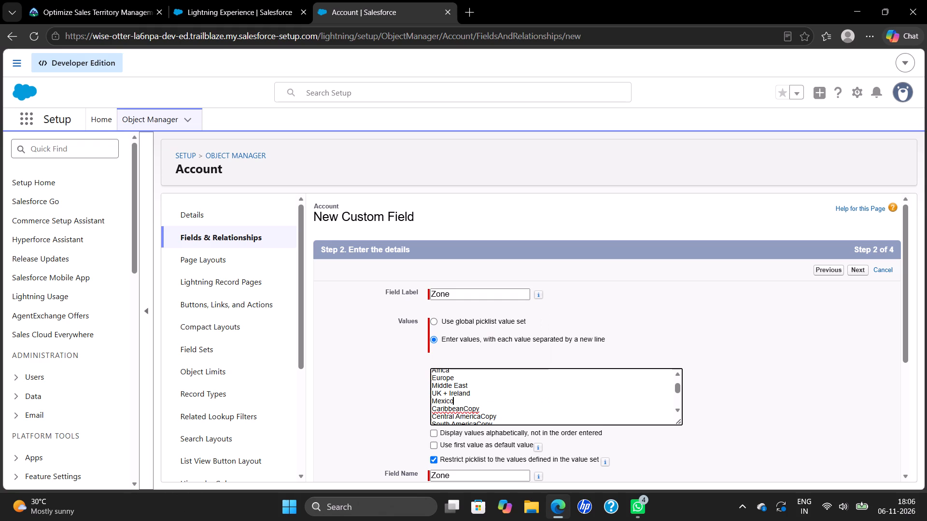
# Remove the stray "Copy" text from the Caribbean and Central America entries in the Zone values.
pyautogui.click(494, 411)
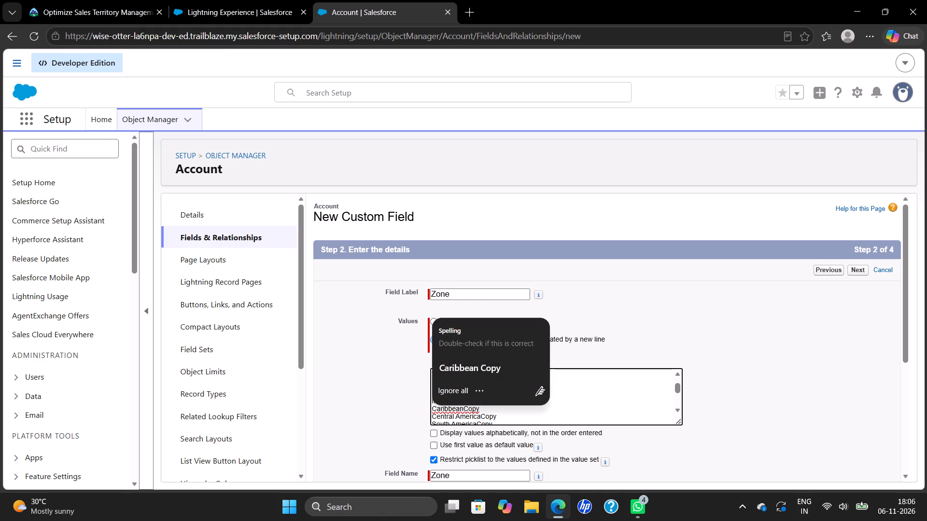
pyautogui.press('BackSpace')
pyautogui.press('BackSpace')
pyautogui.press('BackSpace')
pyautogui.press('BackSpace')
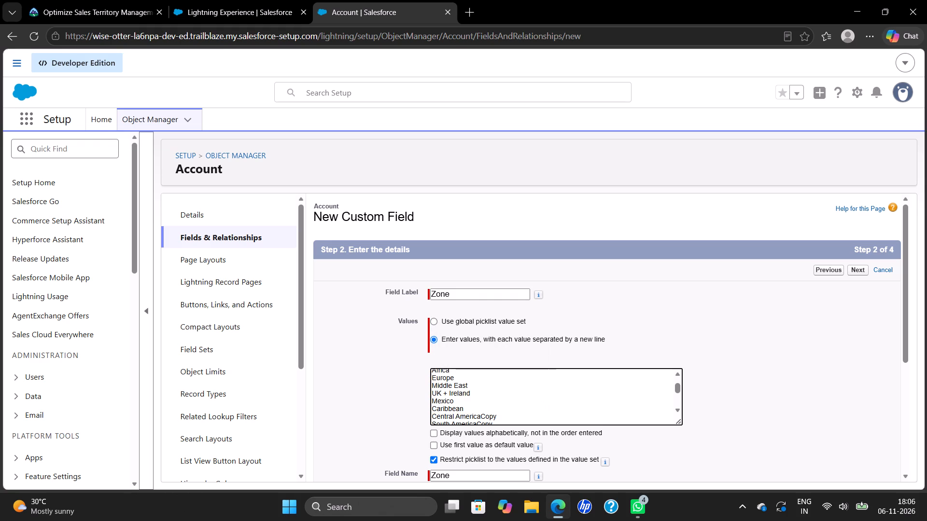
pyautogui.click(512, 420)
pyautogui.press('BackSpace')
pyautogui.press('BackSpace')
pyautogui.press('BackSpace')
pyautogui.press('BackSpace')
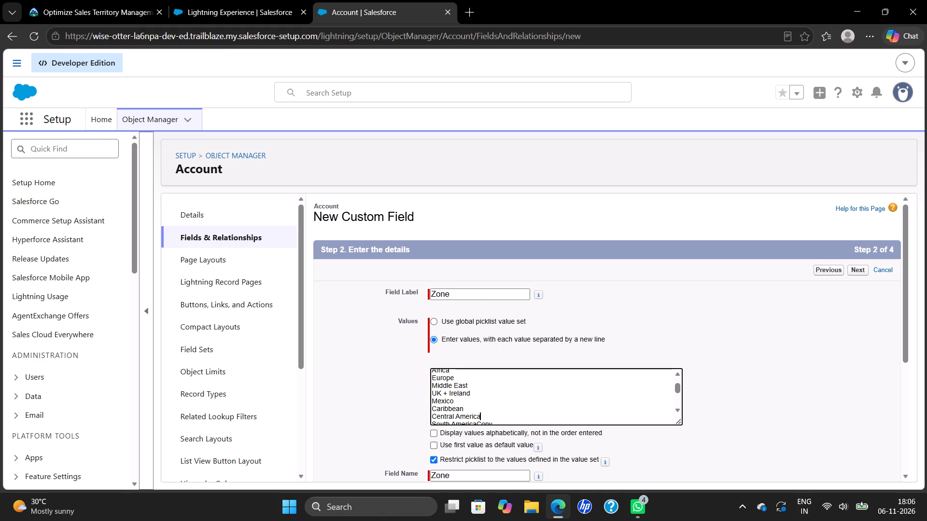
# Remove the stray "Copy" text from the South America and Midwest US entries in the Zone values.
pyautogui.click(520, 421)
pyautogui.press('BackSpace')
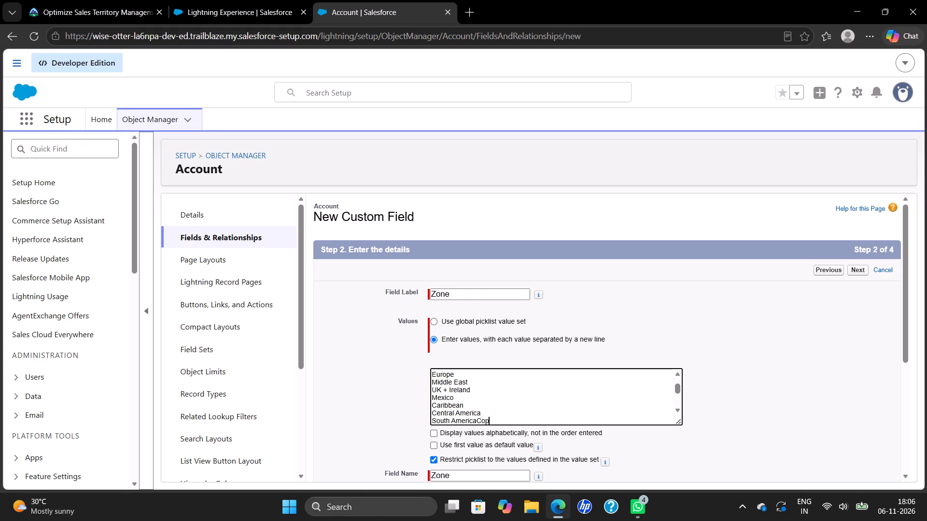
pyautogui.press('BackSpace')
pyautogui.press('BackSpace')
pyautogui.press('BackSpace')
pyautogui.scroll(-2, 538, 404)
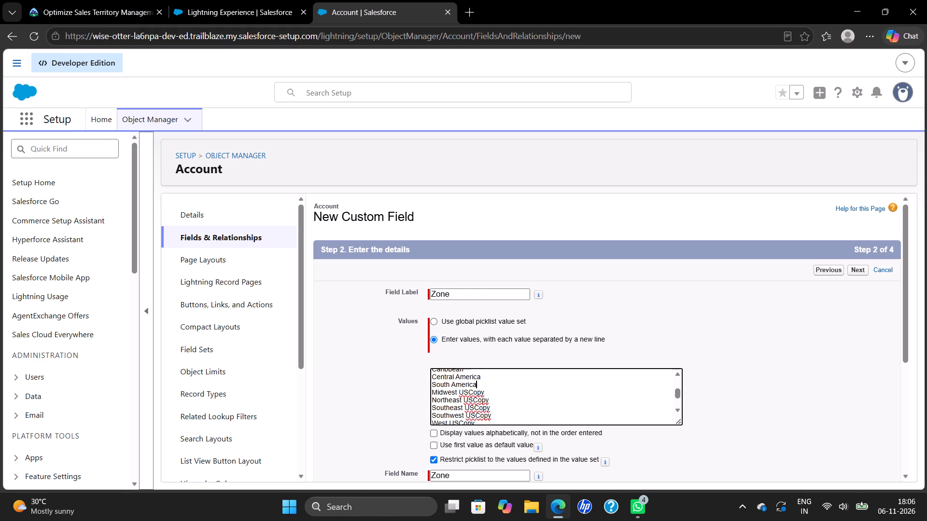
pyautogui.scroll(-1, 538, 404)
pyautogui.click(494, 380)
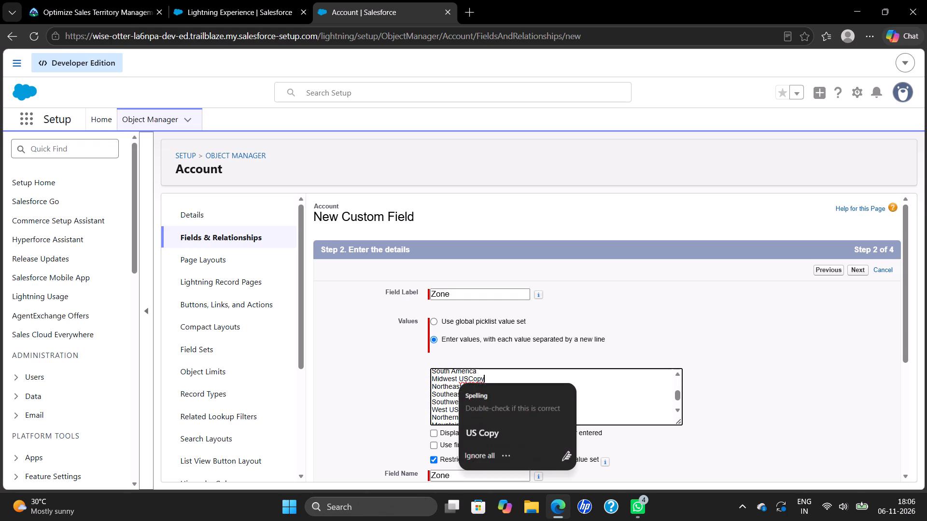
pyautogui.press('BackSpace')
pyautogui.press('BackSpace')
pyautogui.press('BackSpace')
pyautogui.press('BackSpace')
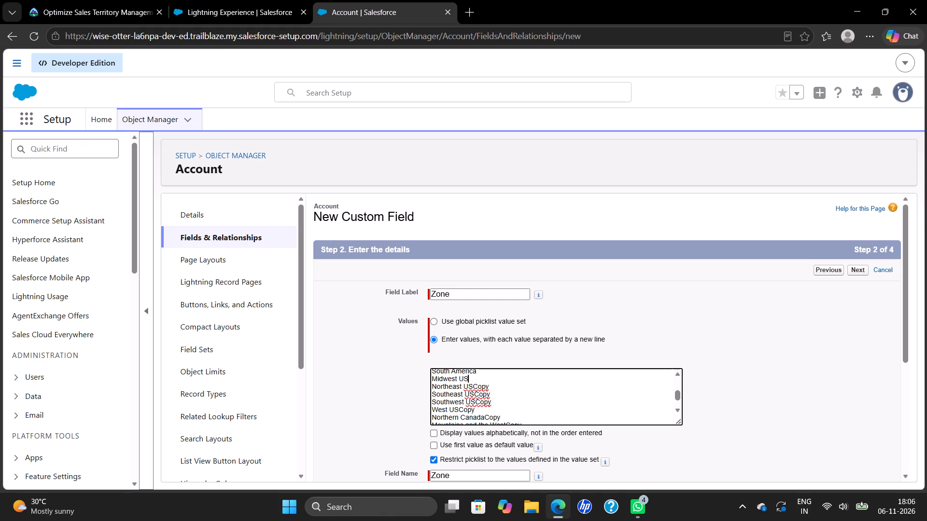
# Remove the stray "Copy" text from the Northeast US and Southwest US entries in the Zone values.
pyautogui.click(504, 384)
pyautogui.press('BackSpace')
pyautogui.press('BackSpace')
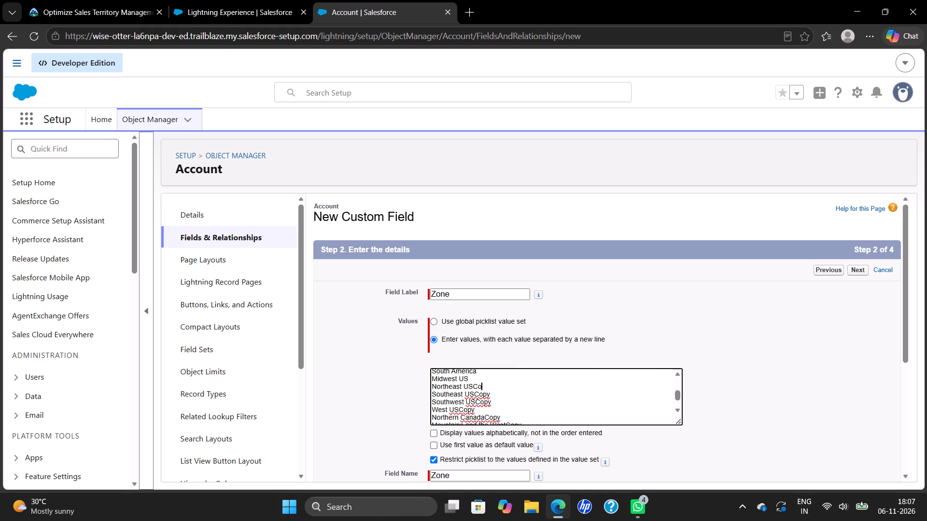
pyautogui.press('BackSpace')
pyautogui.press('BackSpace')
pyautogui.click(509, 386)
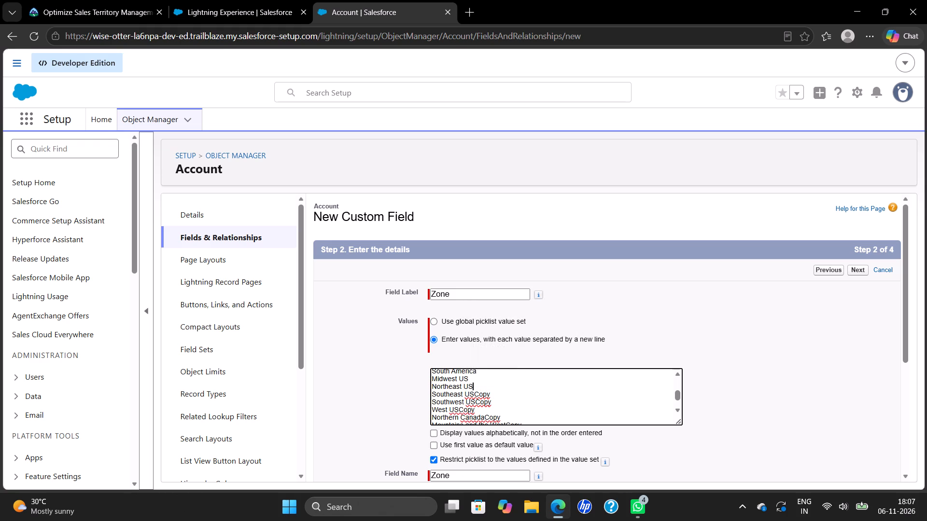
pyautogui.click(508, 389)
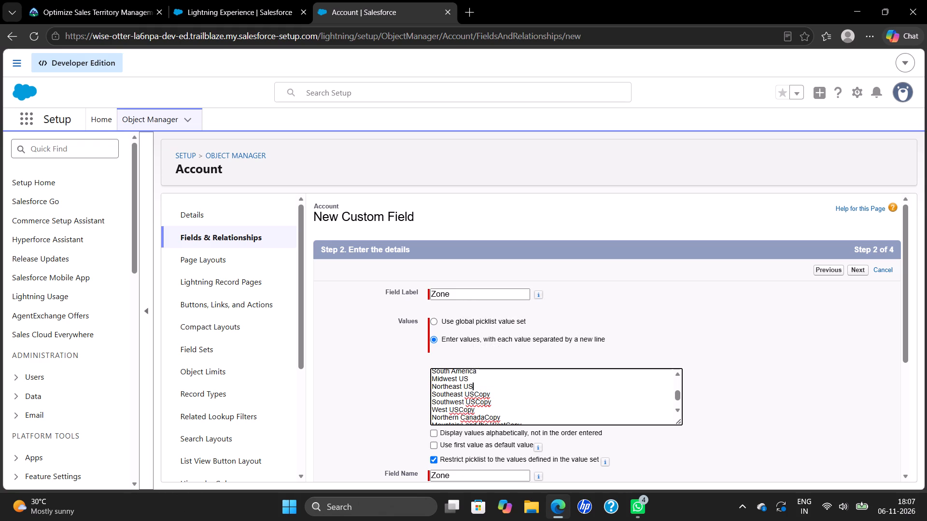
pyautogui.click(512, 398)
pyautogui.press('BackSpace')
pyautogui.press('BackSpace')
pyautogui.press('BackSpace')
pyautogui.press('BackSpace')
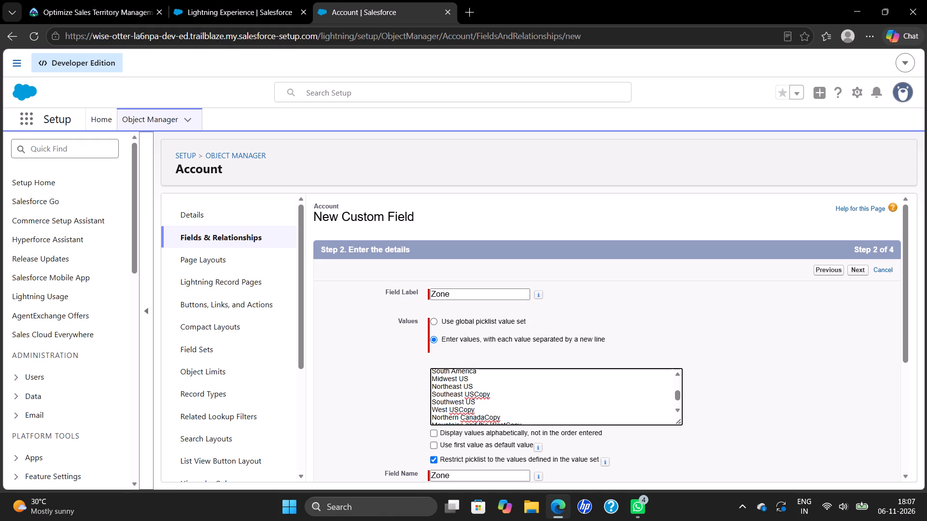
# Remove the stray "Copy" text from the Southeast US and West US entries in the Zone values.
pyautogui.click(503, 399)
pyautogui.click(504, 398)
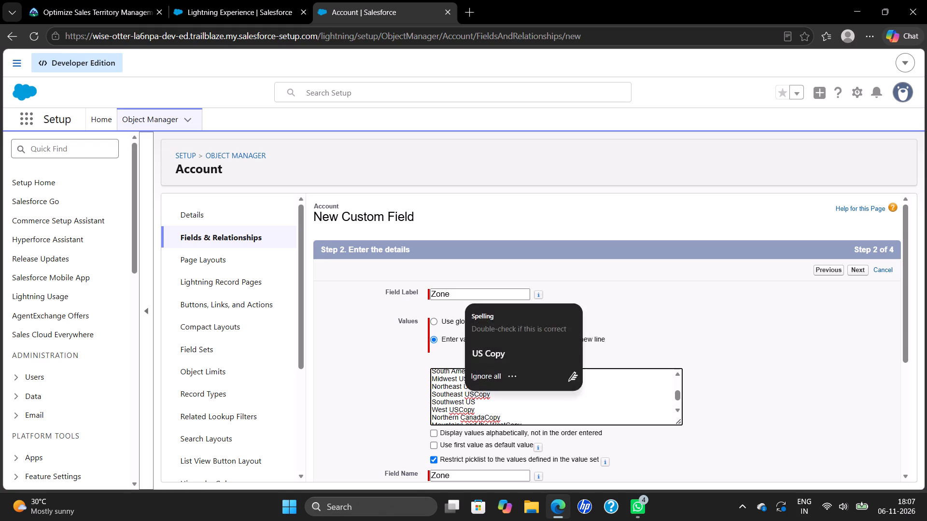
pyautogui.press('BackSpace')
pyautogui.press('BackSpace')
pyautogui.press('BackSpace')
pyautogui.press('BackSpace')
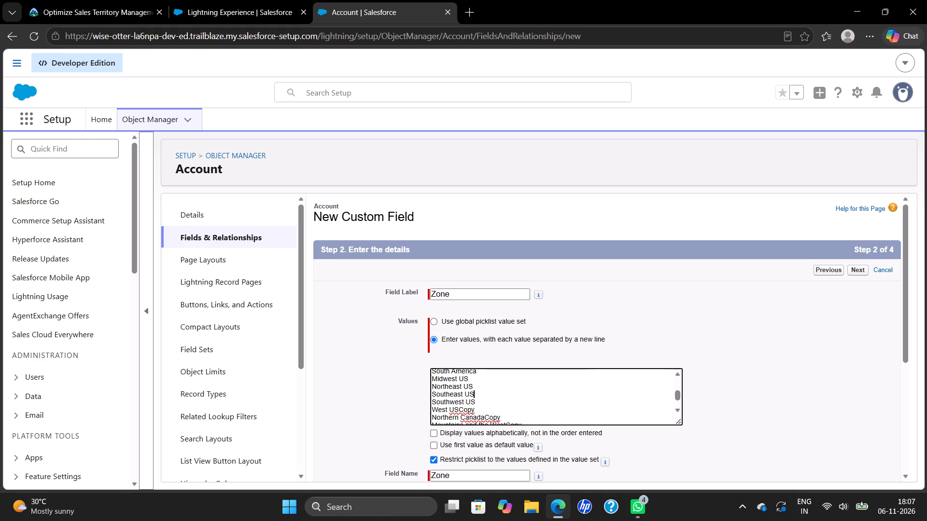
pyautogui.scroll(-1, 529, 419)
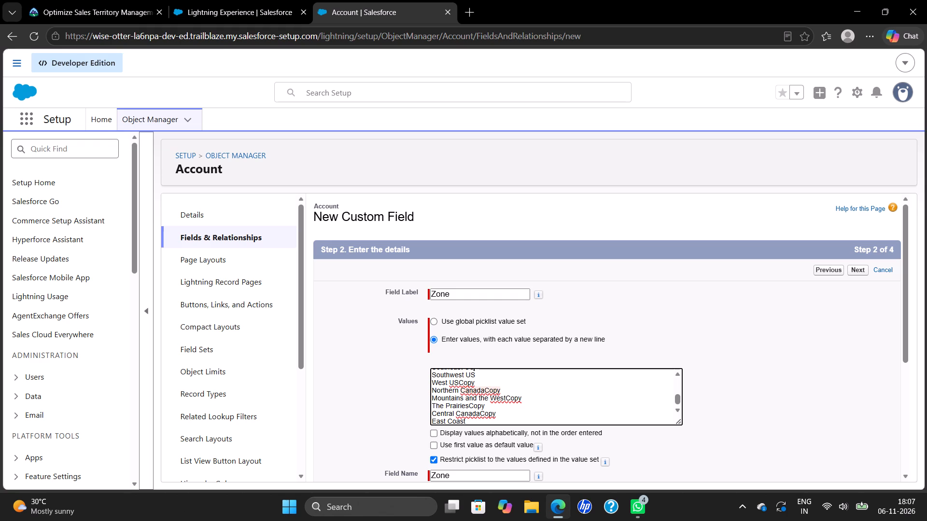
pyautogui.click(480, 384)
pyautogui.press('BackSpace')
pyautogui.press('BackSpace')
pyautogui.press('BackSpace')
pyautogui.press('BackSpace')
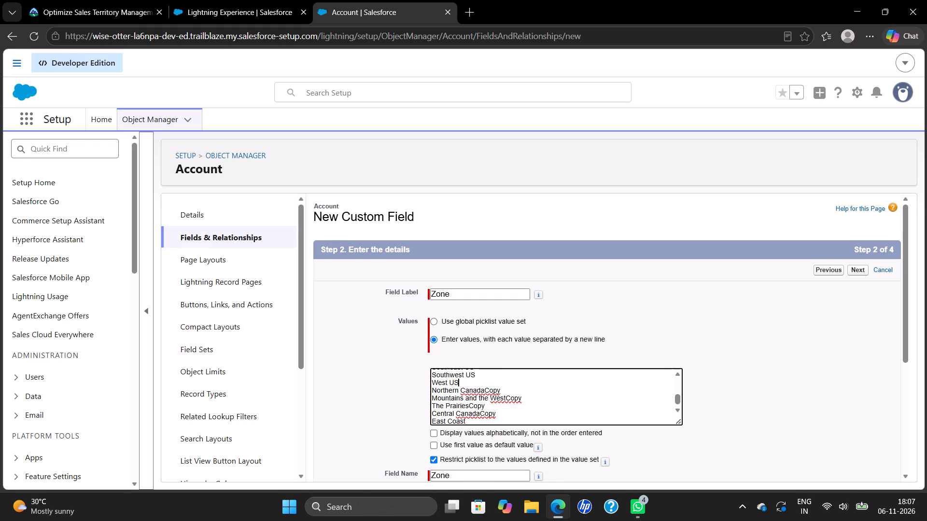
# Remove the stray "Copy" text from the Northern Canada and Mountains and the West entries in the Zone values.
pyautogui.click(518, 392)
pyautogui.press('BackSpace')
pyautogui.press('BackSpace')
pyautogui.press('BackSpace')
pyautogui.press('BackSpace')
pyautogui.click(533, 400)
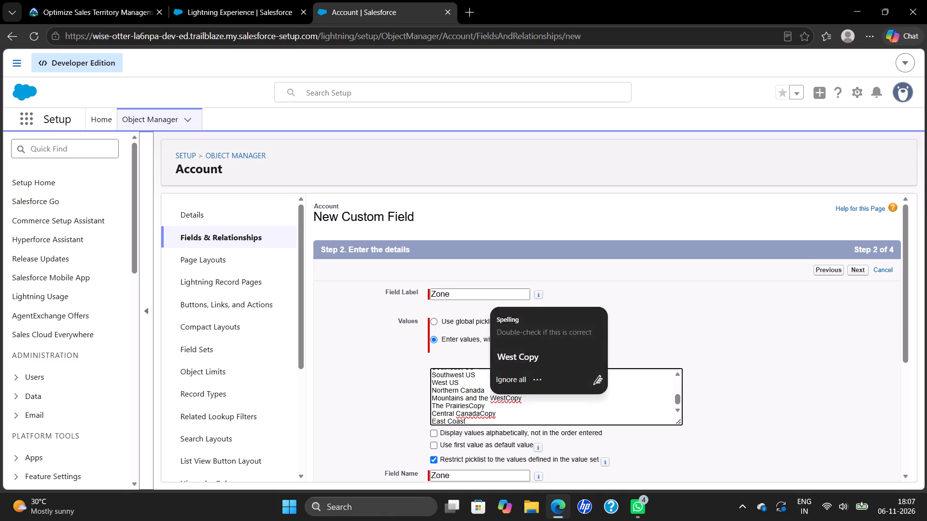
pyautogui.press('BackSpace')
pyautogui.press('BackSpace')
pyautogui.press('BackSpace')
pyautogui.press('BackSpace')
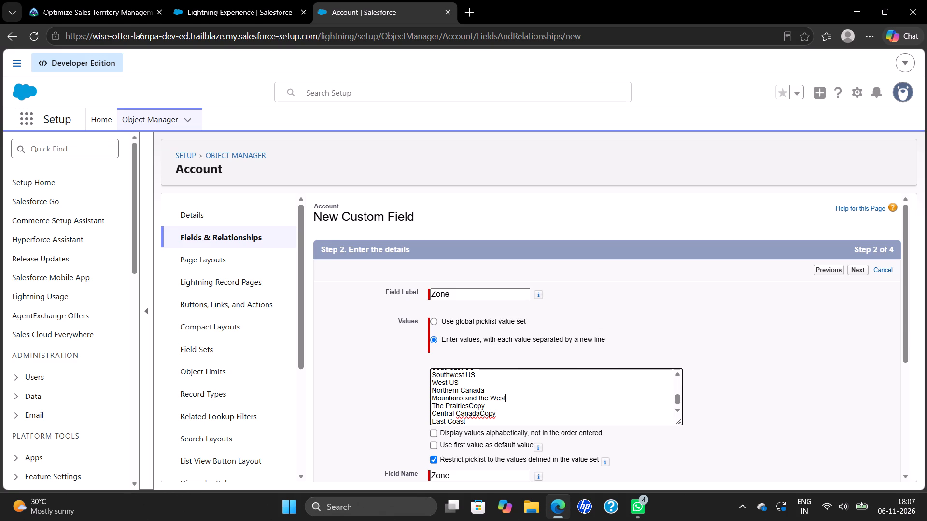
# Remove the stray "Copy" text from the Central Canada and The Prairies entries in the Zone values.
pyautogui.click(506, 417)
pyautogui.press('BackSpace')
pyautogui.press('BackSpace')
pyautogui.press('BackSpace')
pyautogui.press('BackSpace')
pyautogui.click(497, 402)
pyautogui.press('BackSpace')
pyautogui.press('BackSpace')
pyautogui.press('BackSpace')
pyautogui.press('BackSpace')
# Enter the Zone field's description from the Trailhead instructions: "Customer's zone within the selected region—for sales operations use only.".
pyautogui.scroll(1, 477, 410)
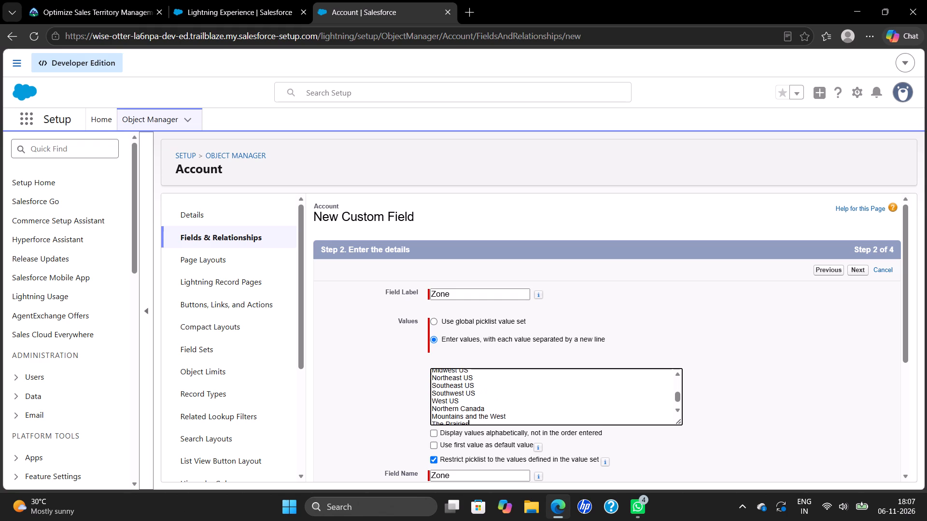
pyautogui.scroll(1, 477, 410)
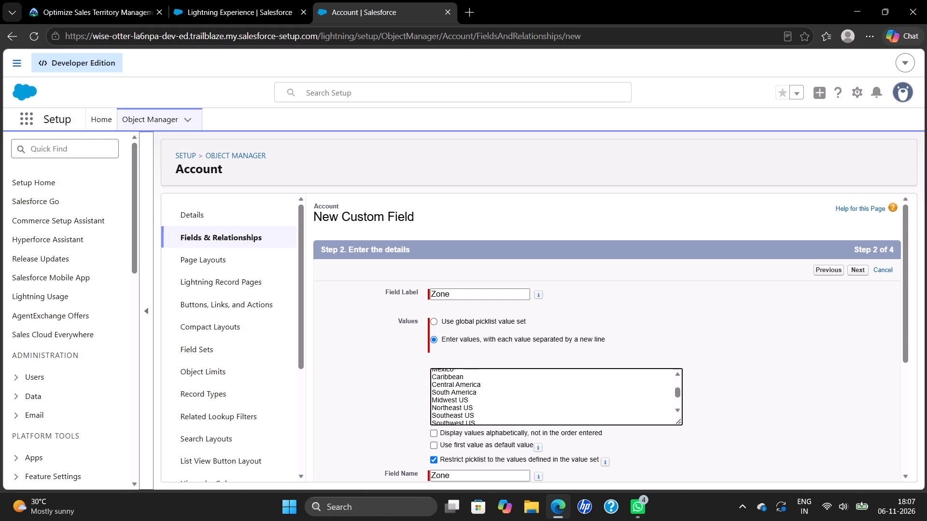
pyautogui.scroll(3, 477, 410)
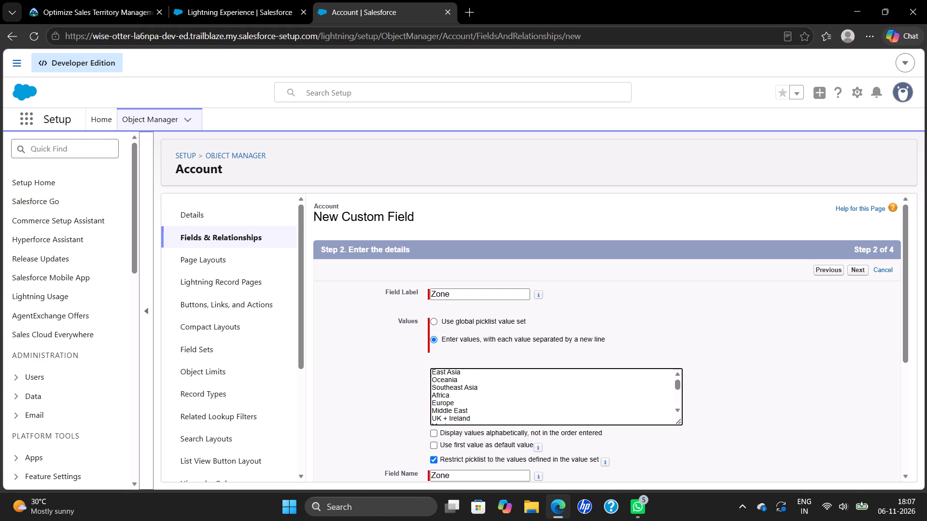
pyautogui.scroll(1, 477, 410)
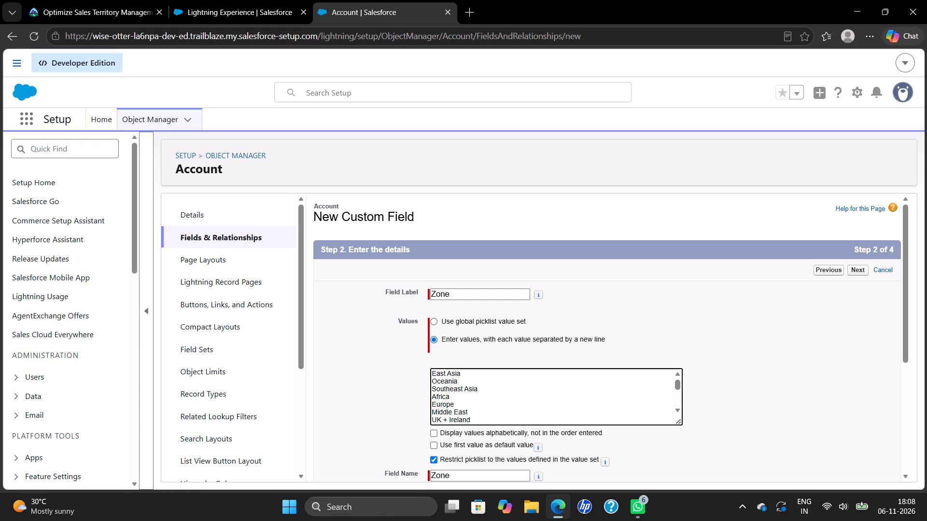
pyautogui.scroll(-2, 351, 406)
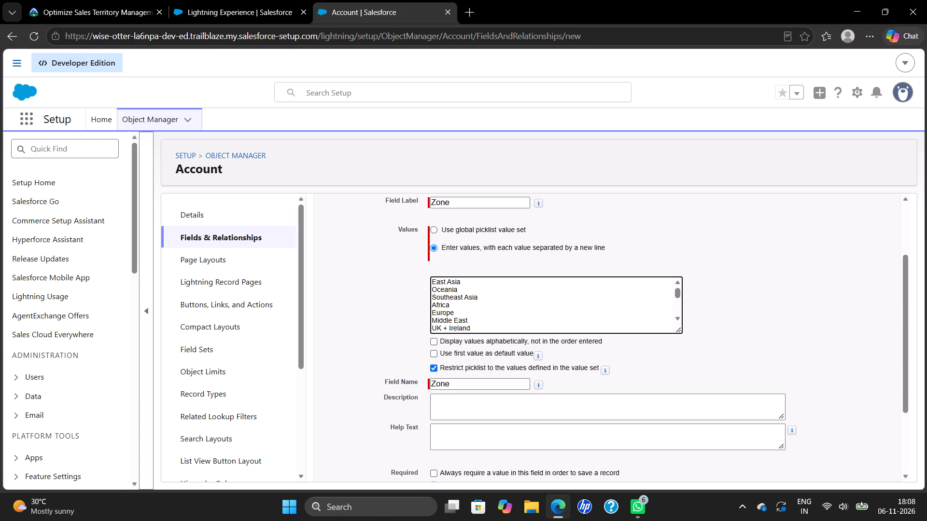
pyautogui.click(118, 7)
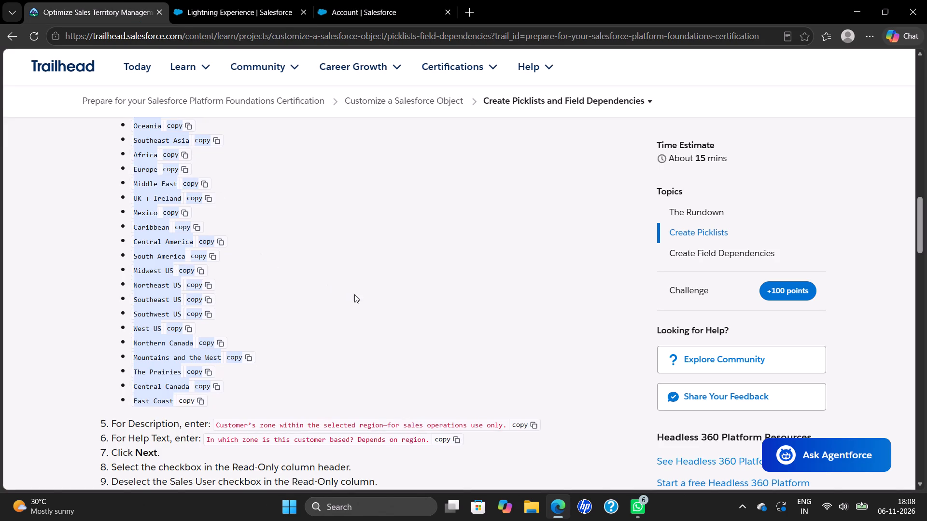
pyautogui.click(361, 296)
pyautogui.scroll(-1, 361, 296)
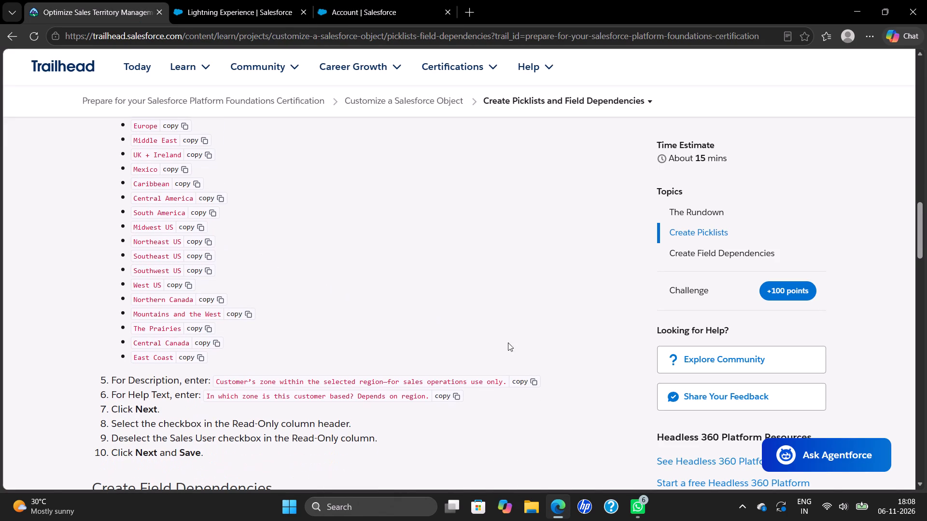
pyautogui.click(526, 378)
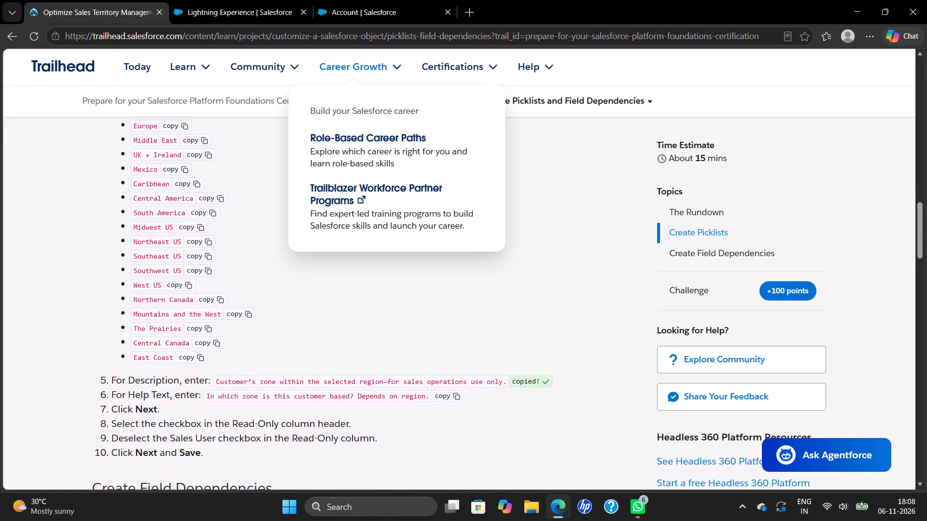
pyautogui.click(385, 5)
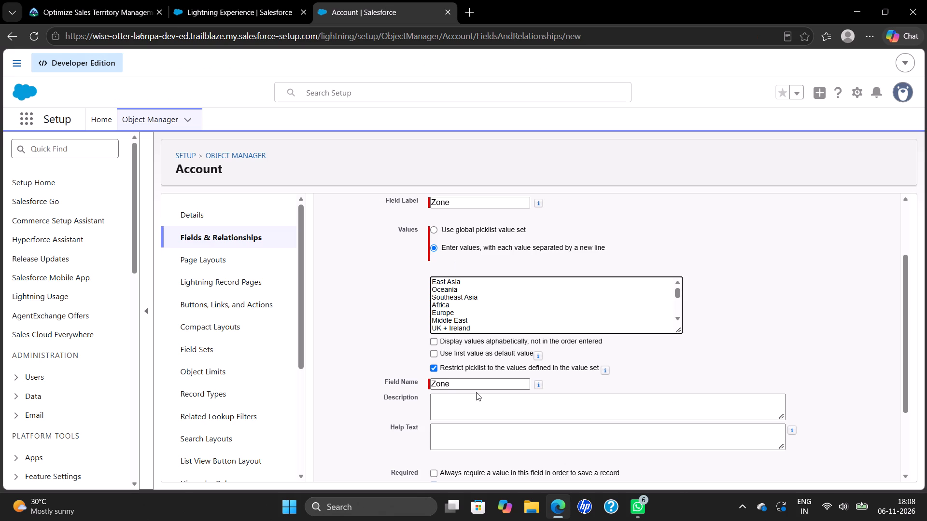
pyautogui.click(475, 395)
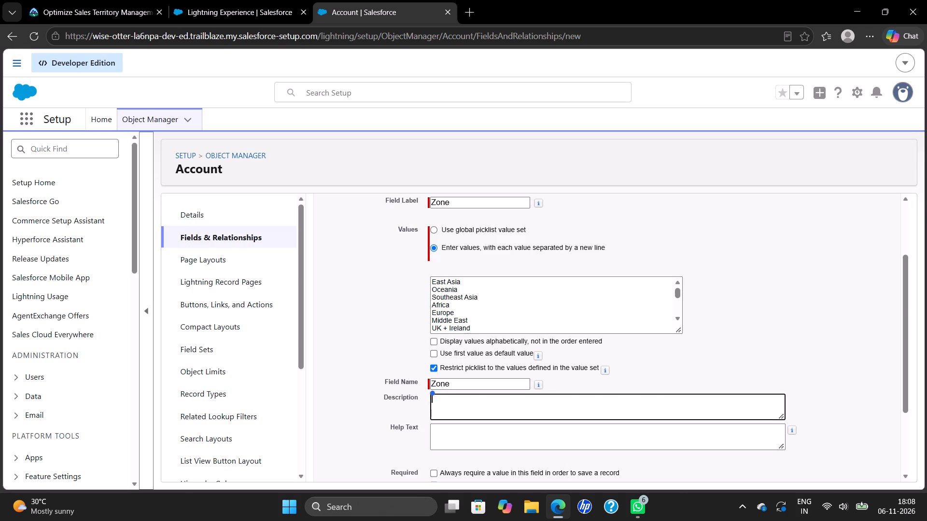
pyautogui.hotkey('ctrl', 'v')
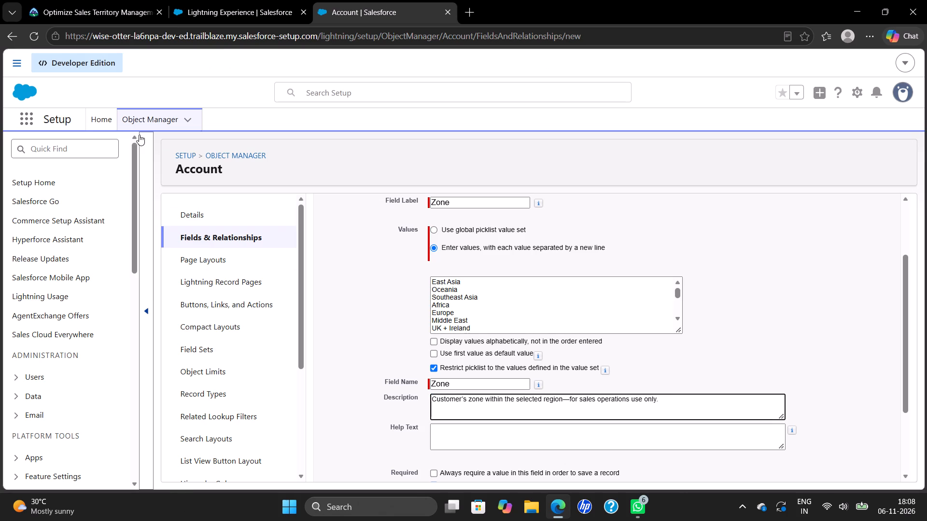
# Enter the Zone help text "In which zone is this customer based? Depends on region." from Trailhead and continue to field-level security.
pyautogui.click(117, 4)
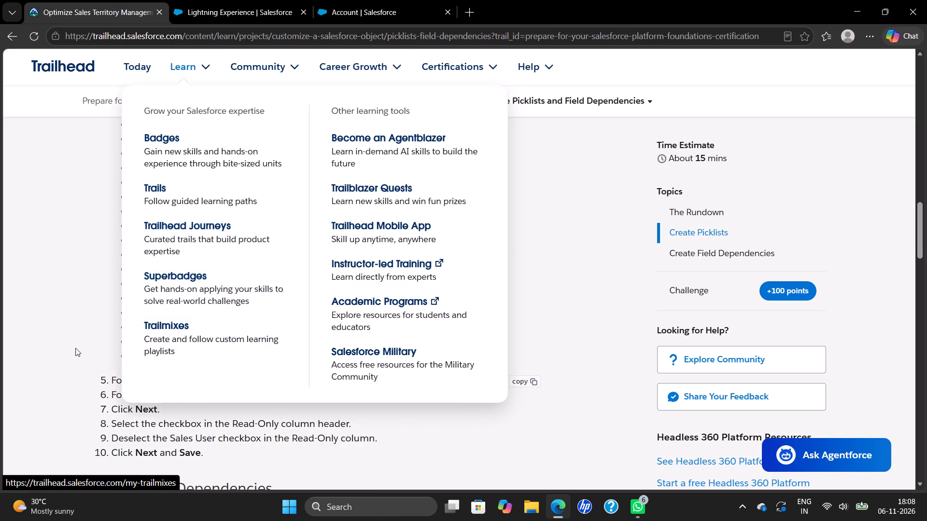
pyautogui.click(443, 396)
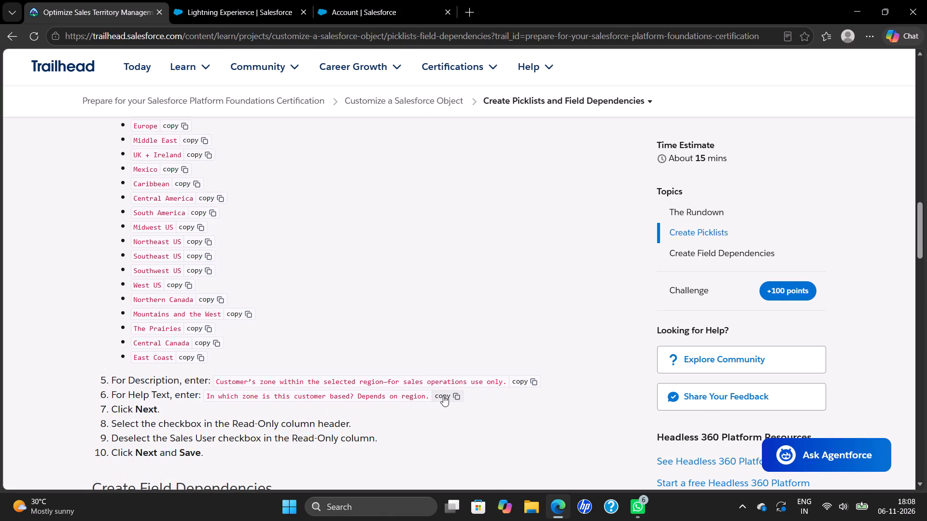
pyautogui.click(351, 6)
pyautogui.click(491, 436)
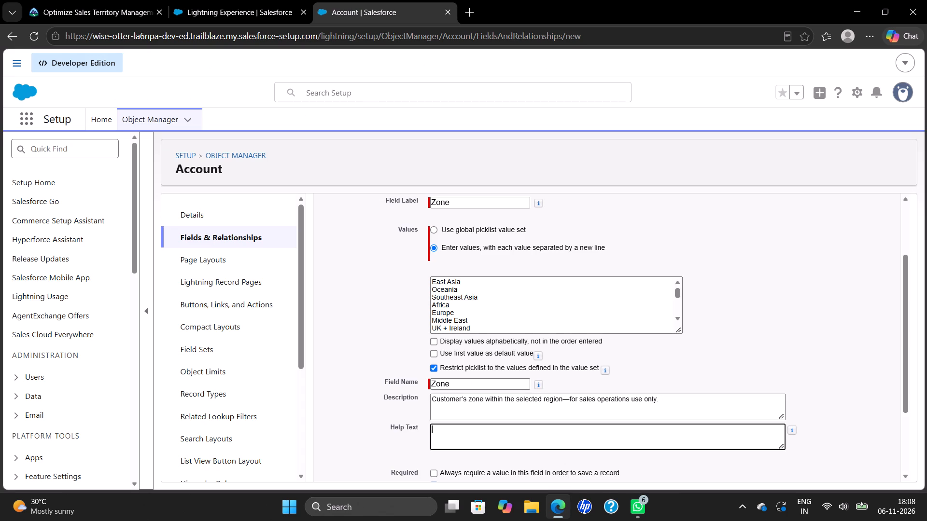
pyautogui.hotkey('ctrl', 'v')
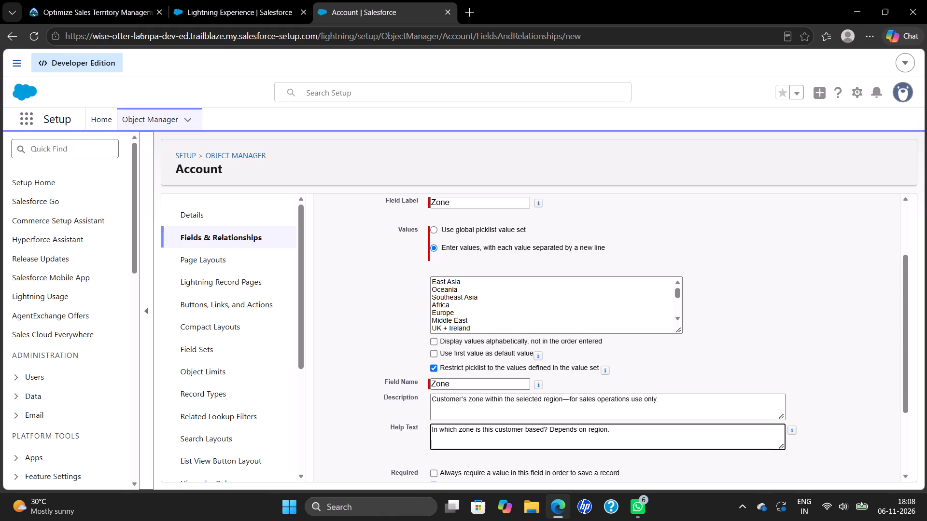
pyautogui.scroll(-1, 491, 436)
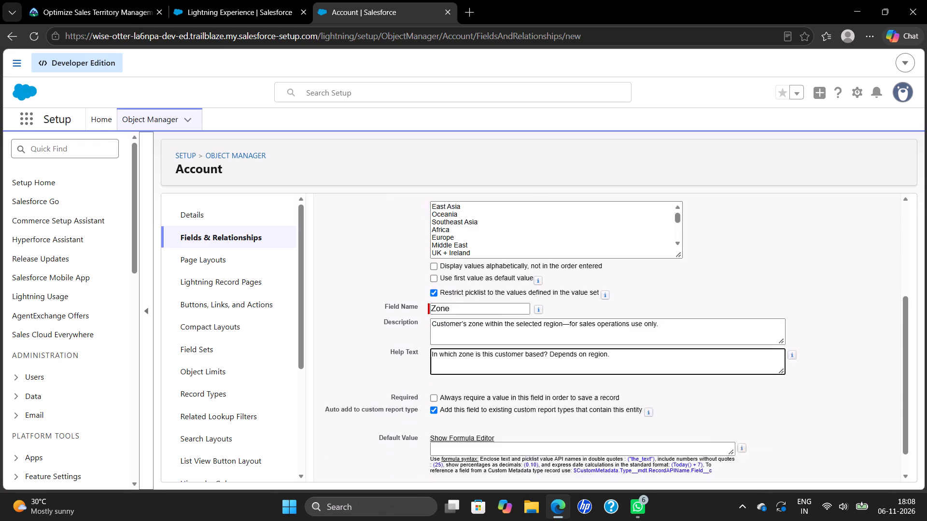
pyautogui.scroll(-2, 491, 436)
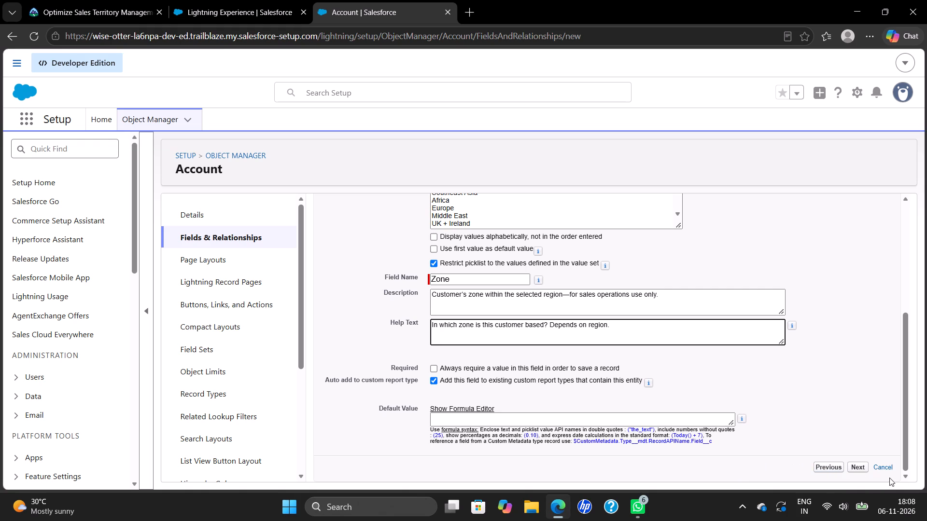
pyautogui.click(860, 463)
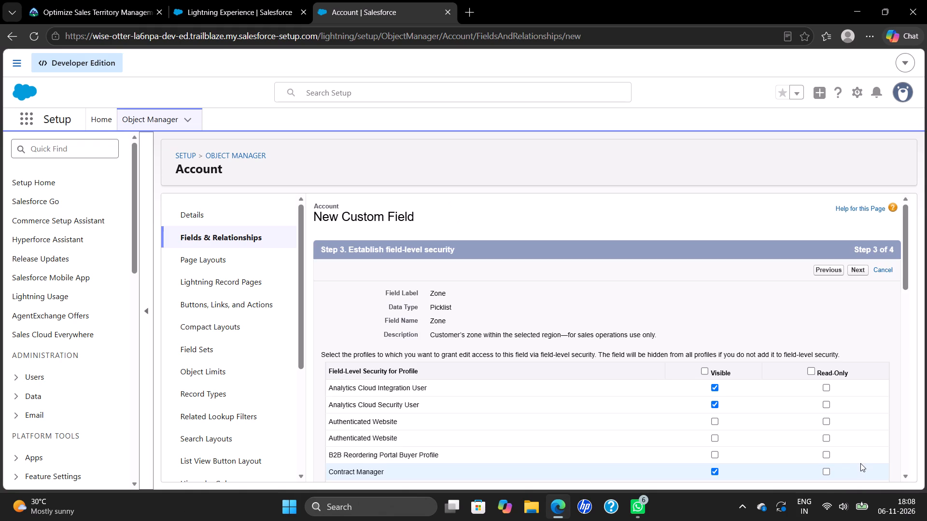
# Make Zone read-only for every profile except Sales User, and save the field with all Account page layouts included.
pyautogui.click(812, 370)
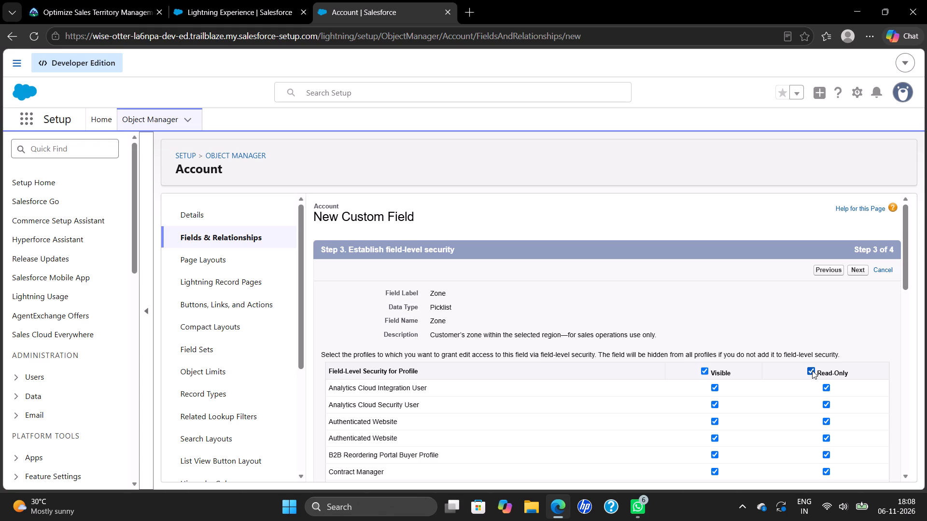
pyautogui.scroll(-3, 812, 370)
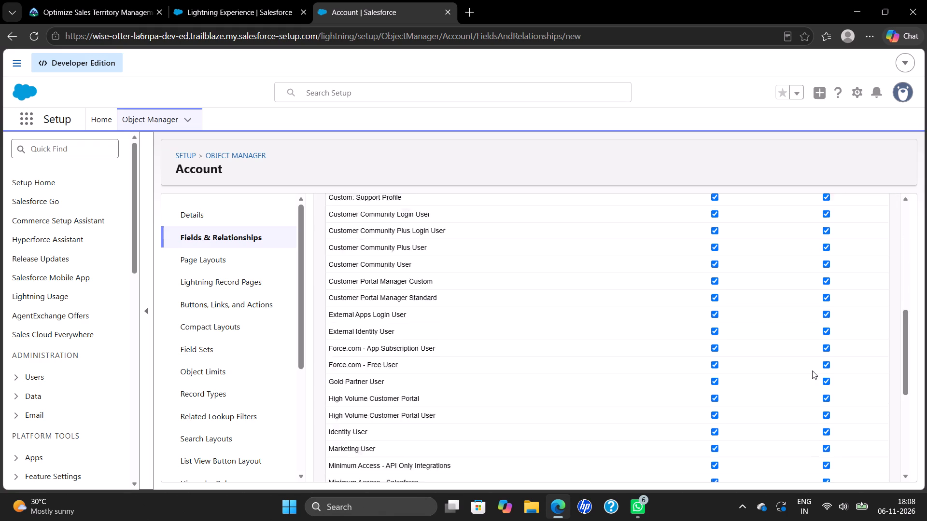
pyautogui.scroll(-3, 812, 370)
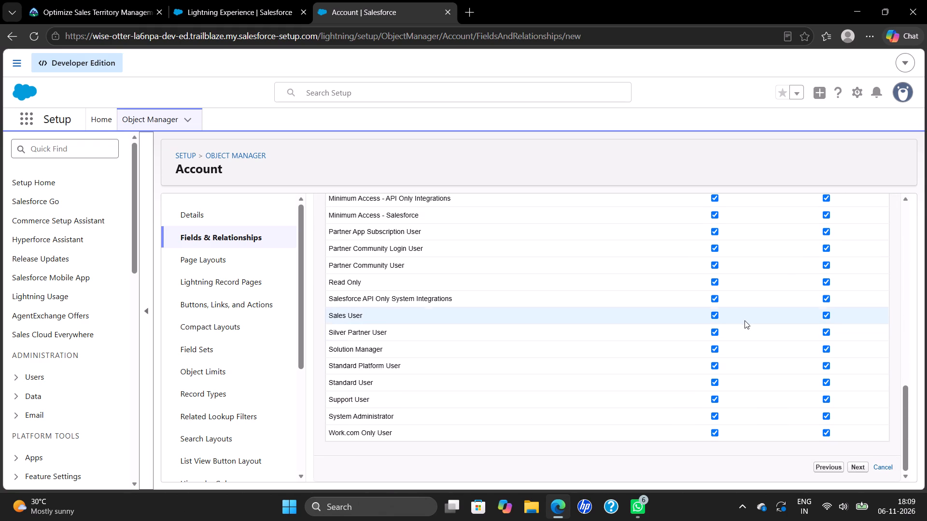
pyautogui.click(827, 315)
pyautogui.click(855, 469)
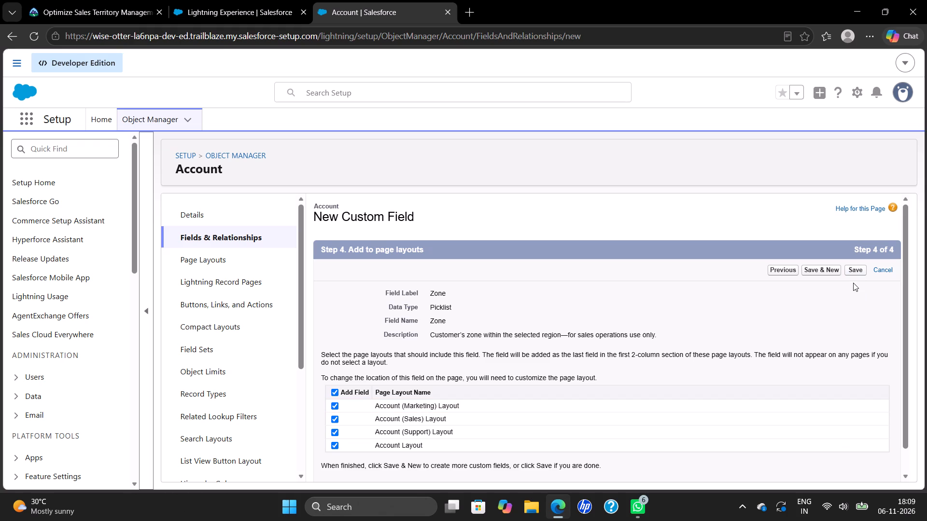
pyautogui.click(856, 268)
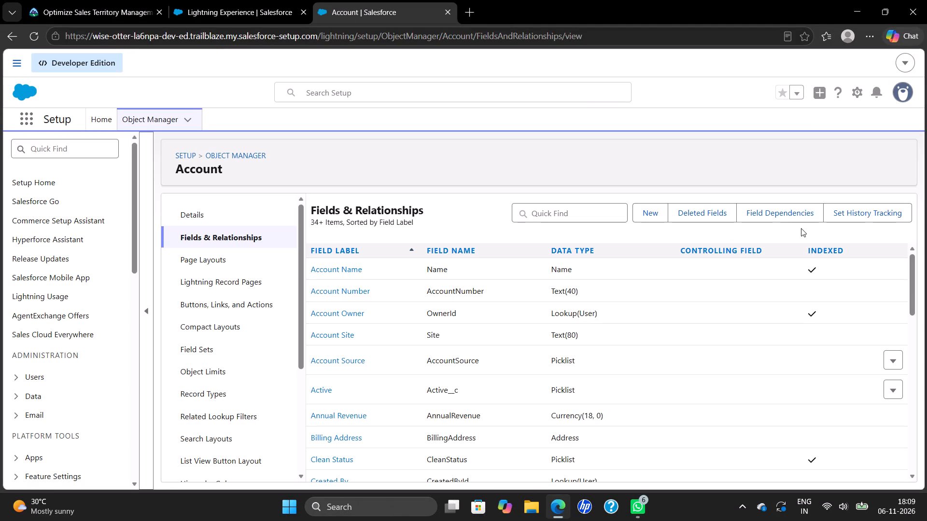
# Start a new Account field dependency with Region as the controlling field and Zone as the dependent field, and continue to its value matrix.
pyautogui.click(776, 210)
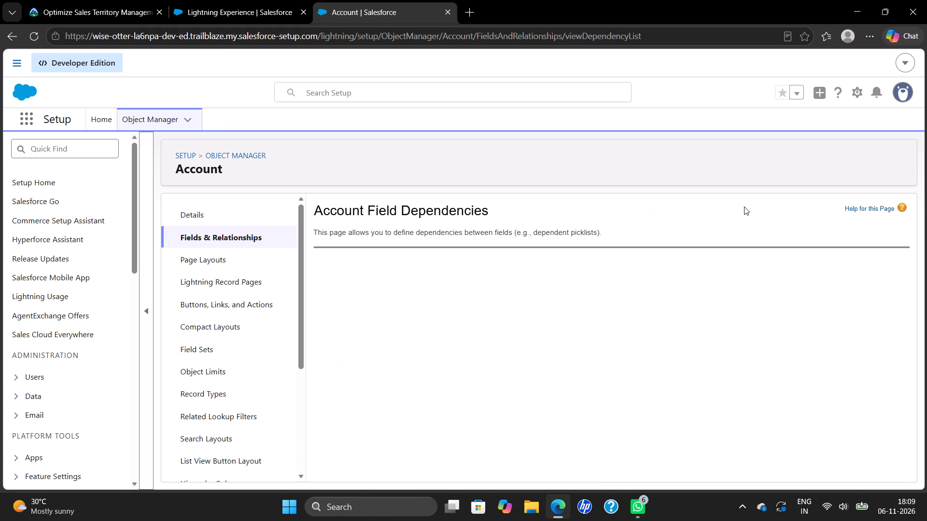
pyautogui.click(511, 252)
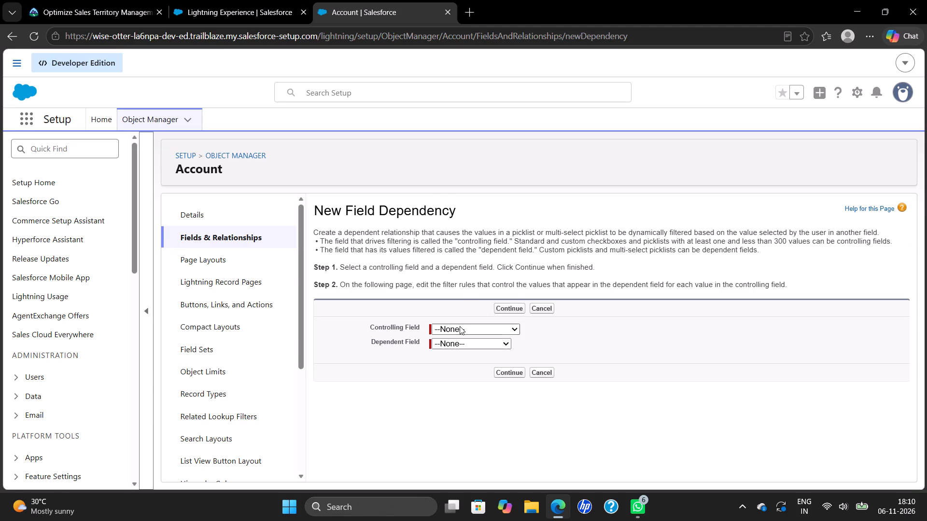
pyautogui.click(460, 326)
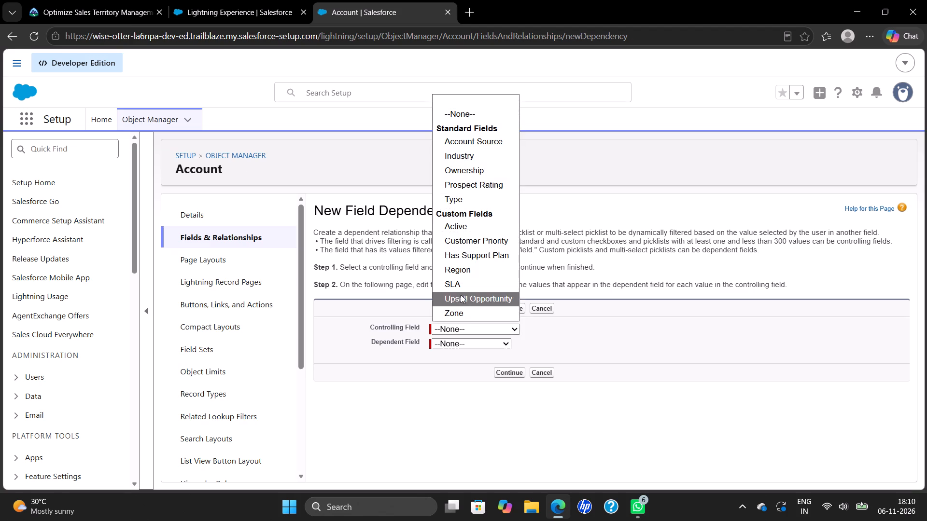
pyautogui.scroll(1, 461, 250)
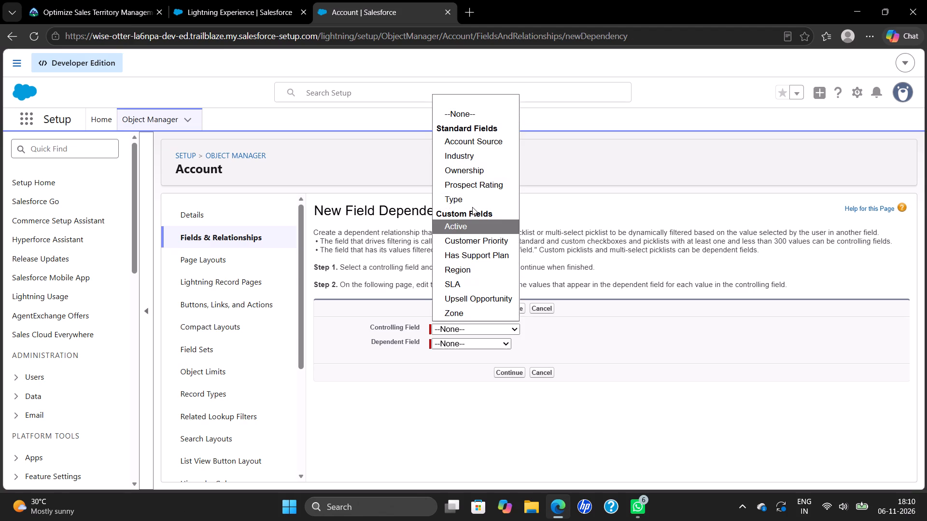
pyautogui.scroll(1, 472, 207)
pyautogui.scroll(-5, 472, 207)
pyautogui.scroll(-1, 476, 158)
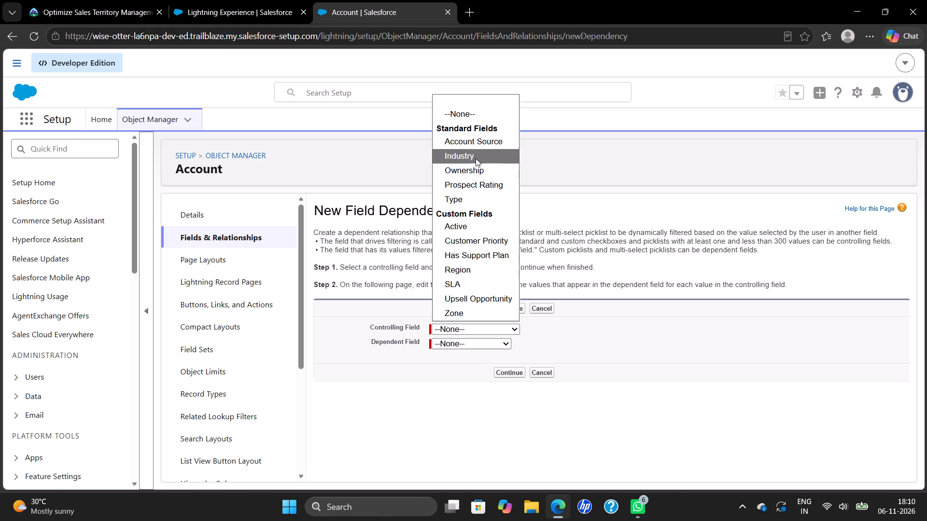
pyautogui.scroll(-1, 476, 158)
pyautogui.scroll(5, 476, 158)
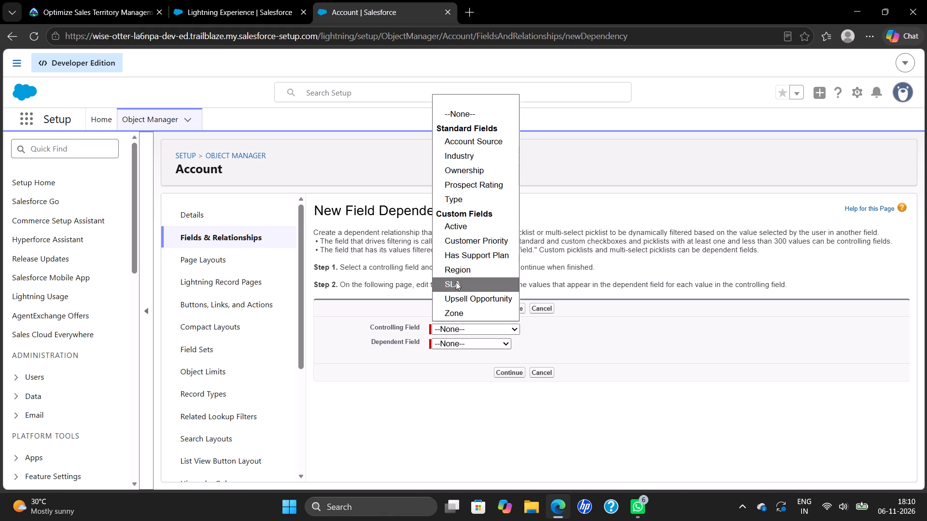
pyautogui.click(458, 269)
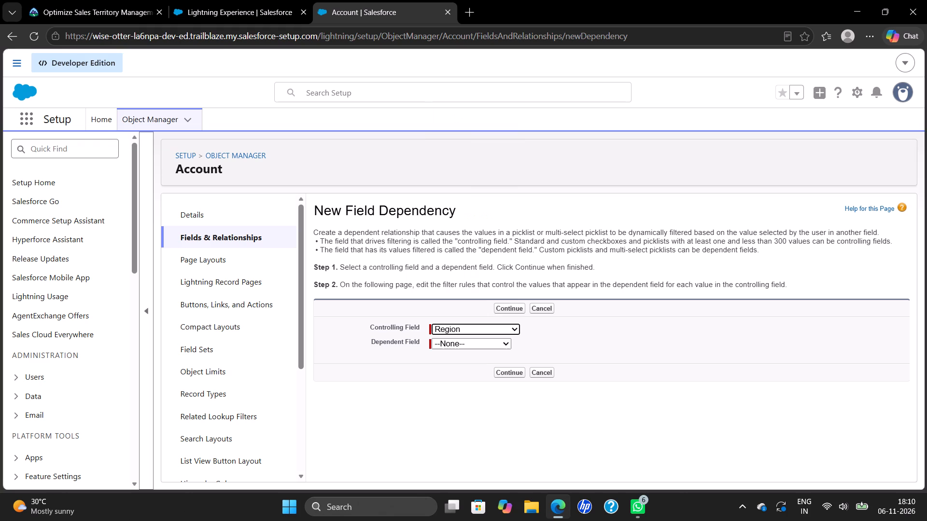
pyautogui.click(496, 343)
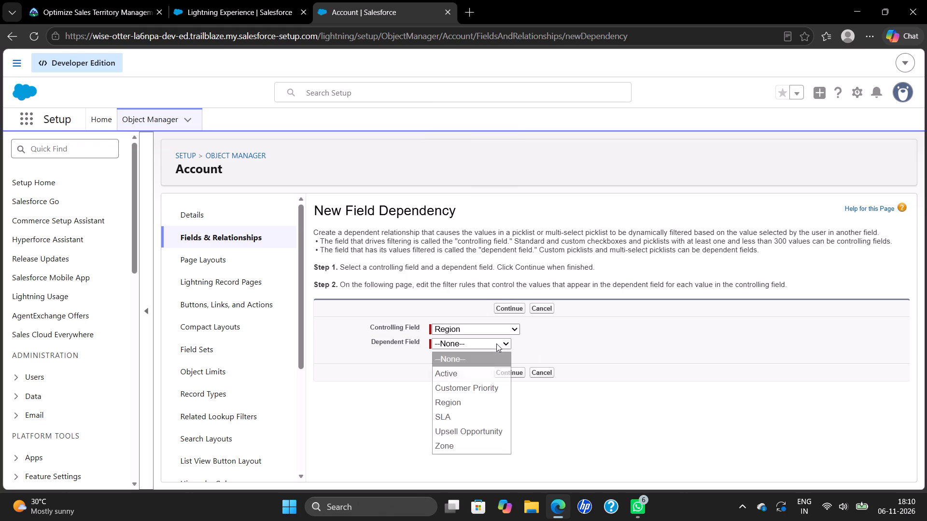
pyautogui.click(453, 446)
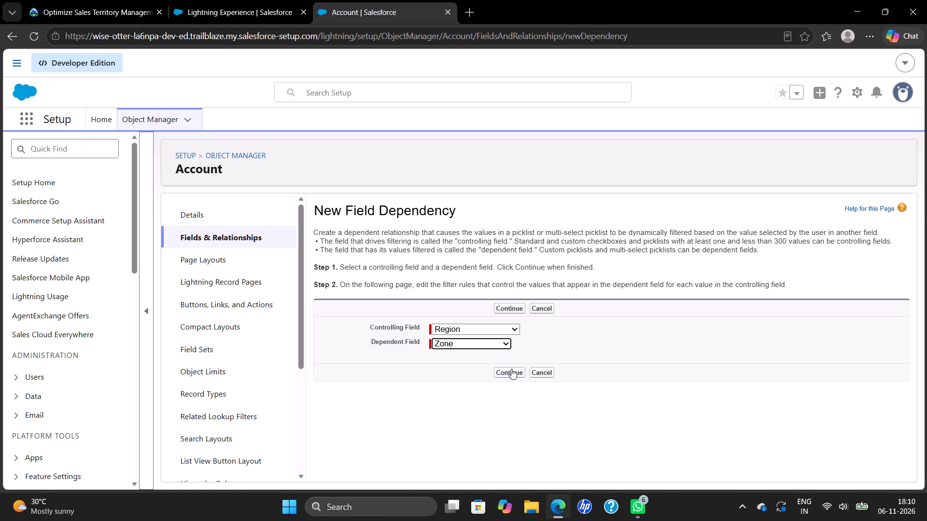
pyautogui.click(511, 369)
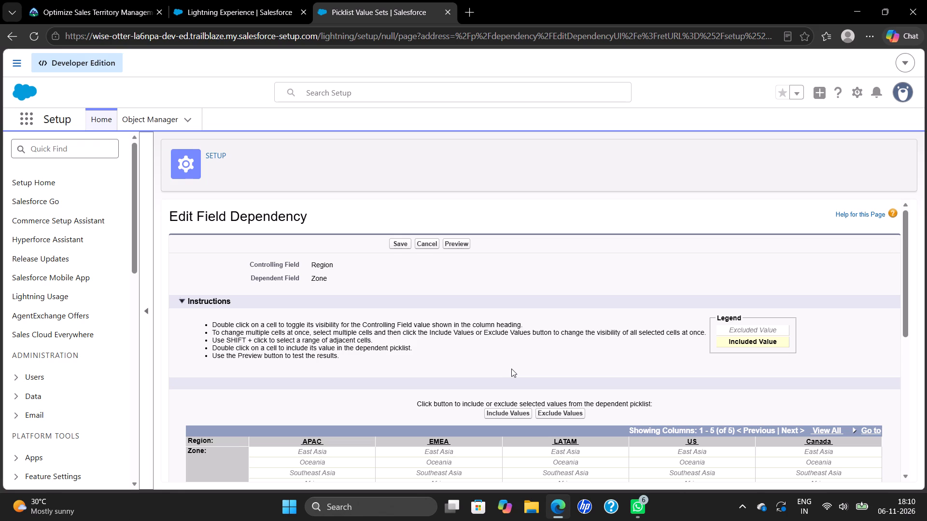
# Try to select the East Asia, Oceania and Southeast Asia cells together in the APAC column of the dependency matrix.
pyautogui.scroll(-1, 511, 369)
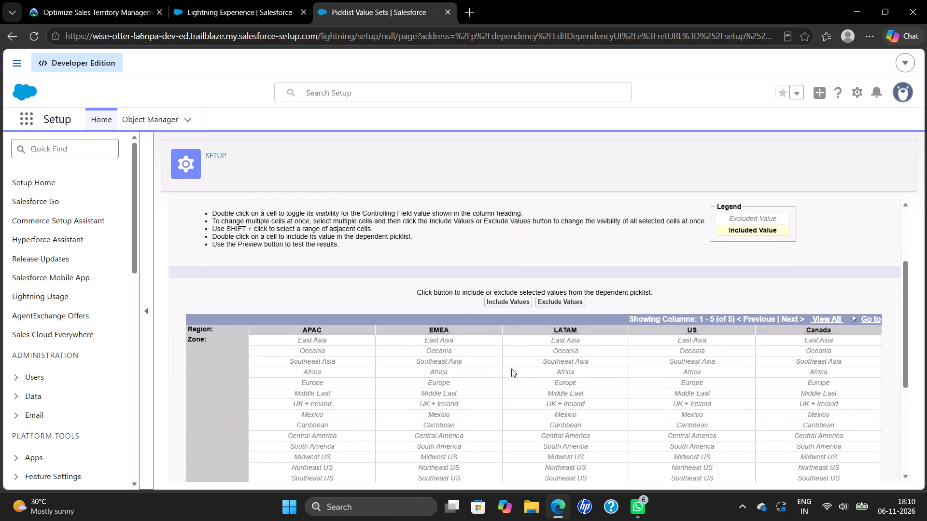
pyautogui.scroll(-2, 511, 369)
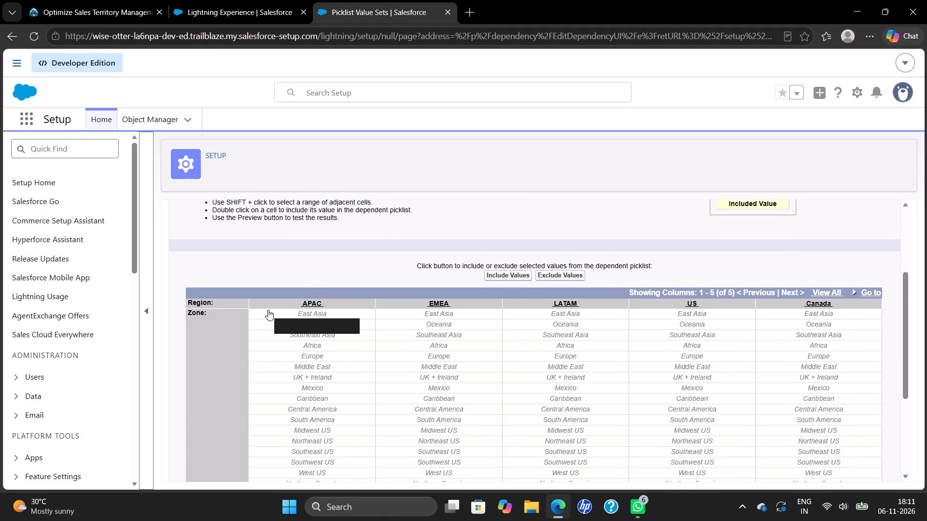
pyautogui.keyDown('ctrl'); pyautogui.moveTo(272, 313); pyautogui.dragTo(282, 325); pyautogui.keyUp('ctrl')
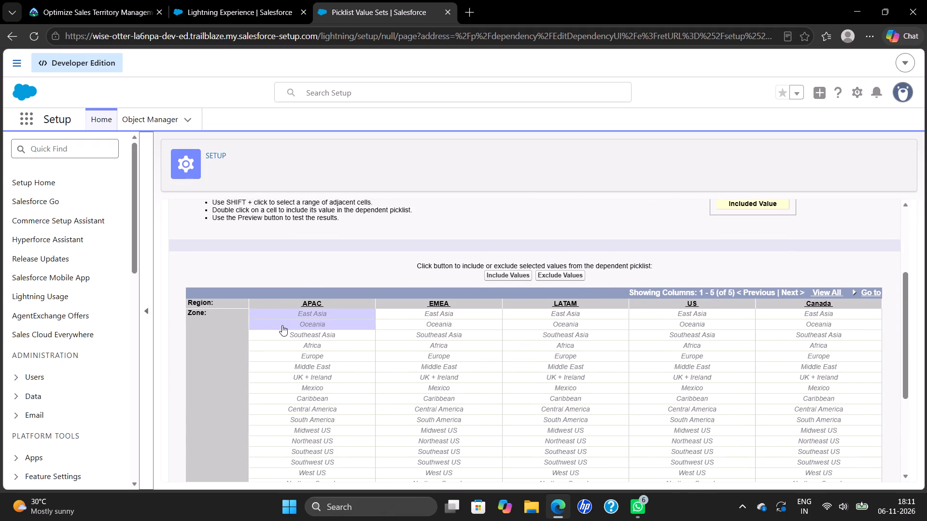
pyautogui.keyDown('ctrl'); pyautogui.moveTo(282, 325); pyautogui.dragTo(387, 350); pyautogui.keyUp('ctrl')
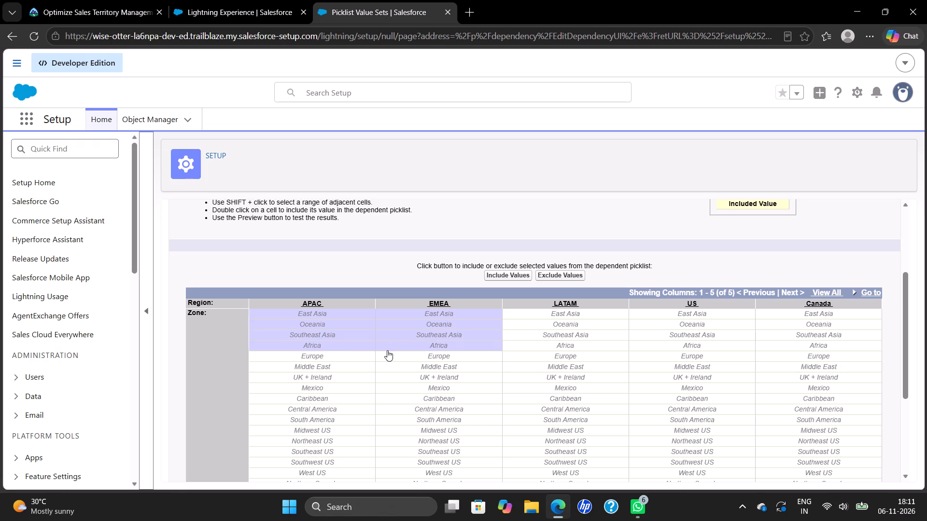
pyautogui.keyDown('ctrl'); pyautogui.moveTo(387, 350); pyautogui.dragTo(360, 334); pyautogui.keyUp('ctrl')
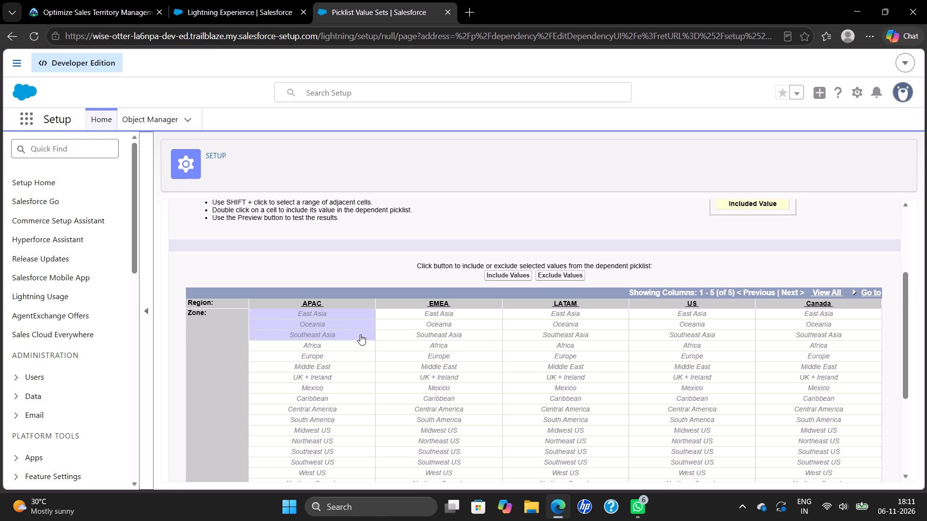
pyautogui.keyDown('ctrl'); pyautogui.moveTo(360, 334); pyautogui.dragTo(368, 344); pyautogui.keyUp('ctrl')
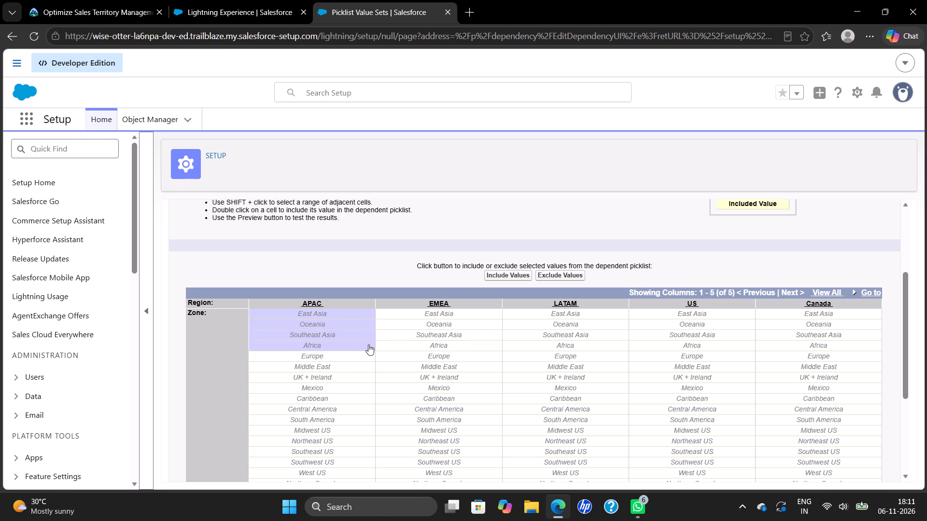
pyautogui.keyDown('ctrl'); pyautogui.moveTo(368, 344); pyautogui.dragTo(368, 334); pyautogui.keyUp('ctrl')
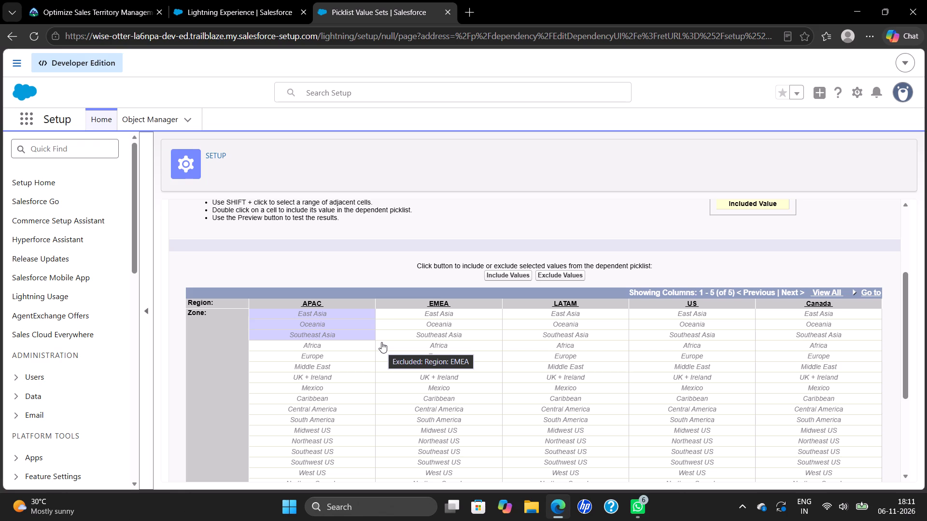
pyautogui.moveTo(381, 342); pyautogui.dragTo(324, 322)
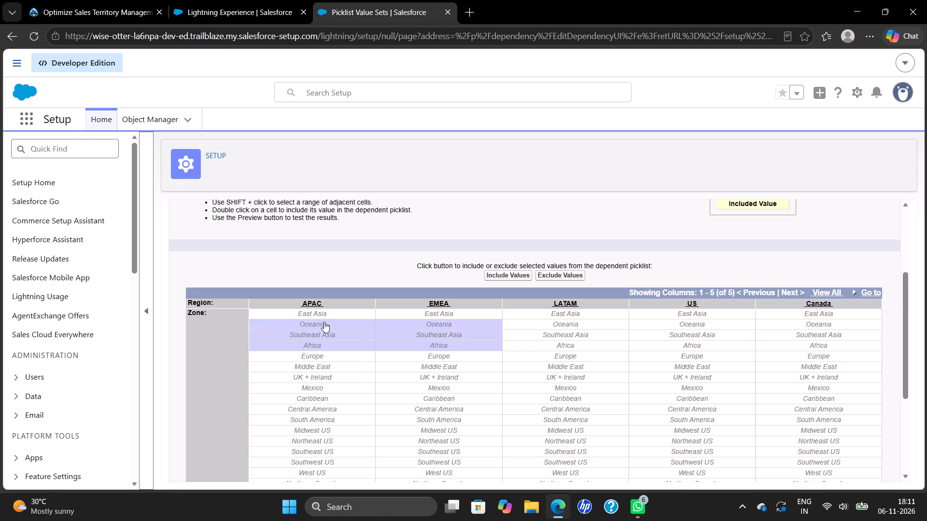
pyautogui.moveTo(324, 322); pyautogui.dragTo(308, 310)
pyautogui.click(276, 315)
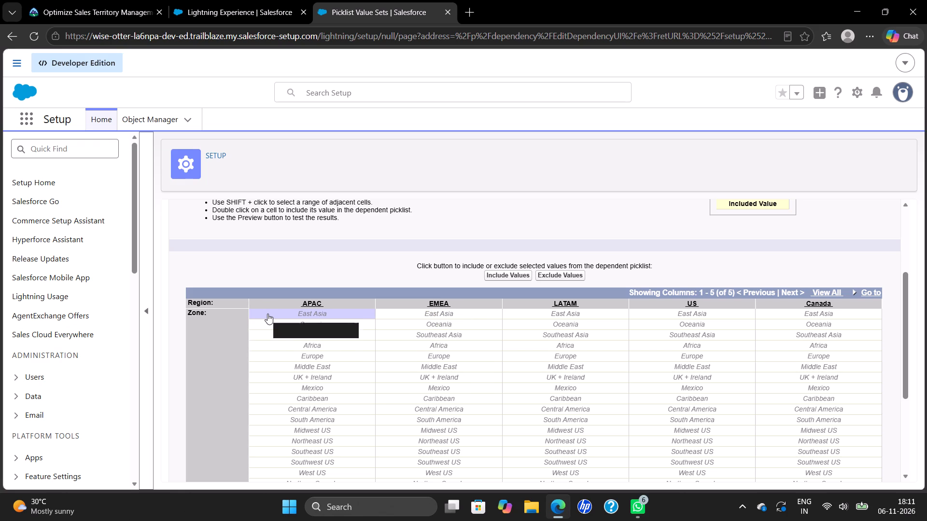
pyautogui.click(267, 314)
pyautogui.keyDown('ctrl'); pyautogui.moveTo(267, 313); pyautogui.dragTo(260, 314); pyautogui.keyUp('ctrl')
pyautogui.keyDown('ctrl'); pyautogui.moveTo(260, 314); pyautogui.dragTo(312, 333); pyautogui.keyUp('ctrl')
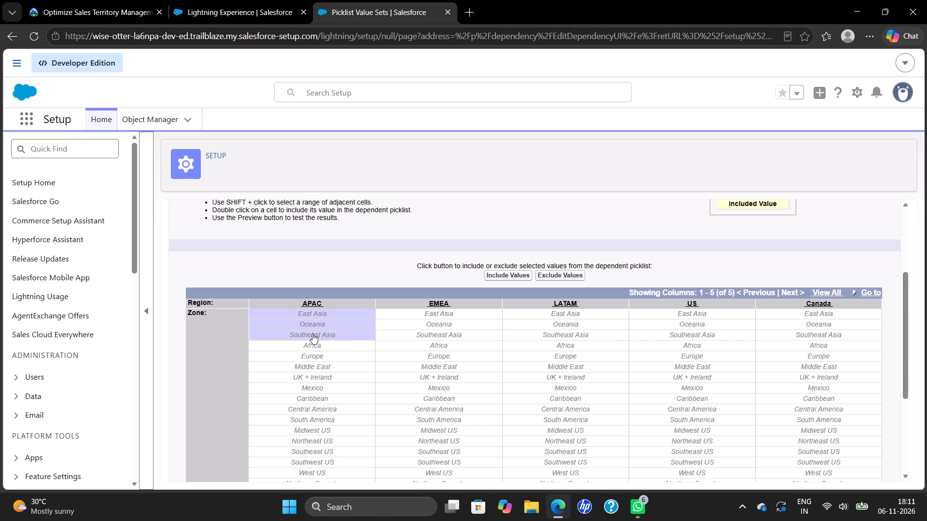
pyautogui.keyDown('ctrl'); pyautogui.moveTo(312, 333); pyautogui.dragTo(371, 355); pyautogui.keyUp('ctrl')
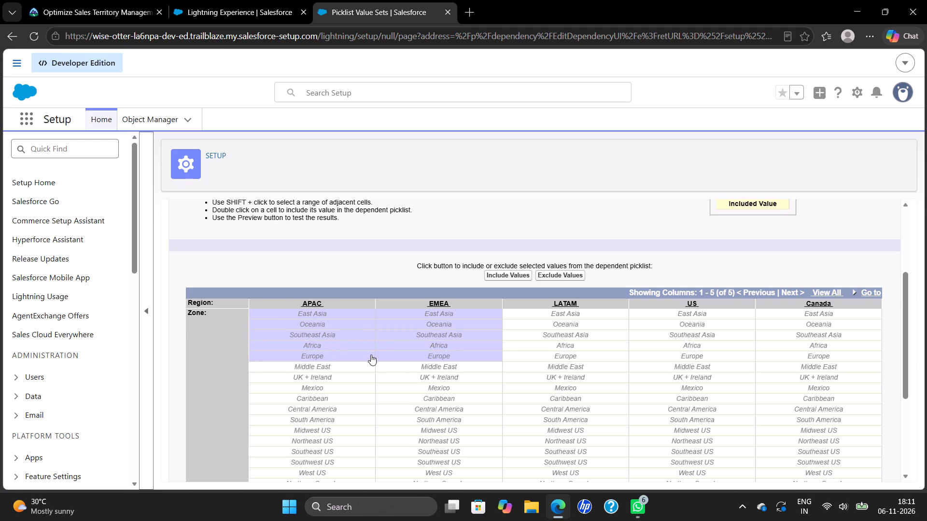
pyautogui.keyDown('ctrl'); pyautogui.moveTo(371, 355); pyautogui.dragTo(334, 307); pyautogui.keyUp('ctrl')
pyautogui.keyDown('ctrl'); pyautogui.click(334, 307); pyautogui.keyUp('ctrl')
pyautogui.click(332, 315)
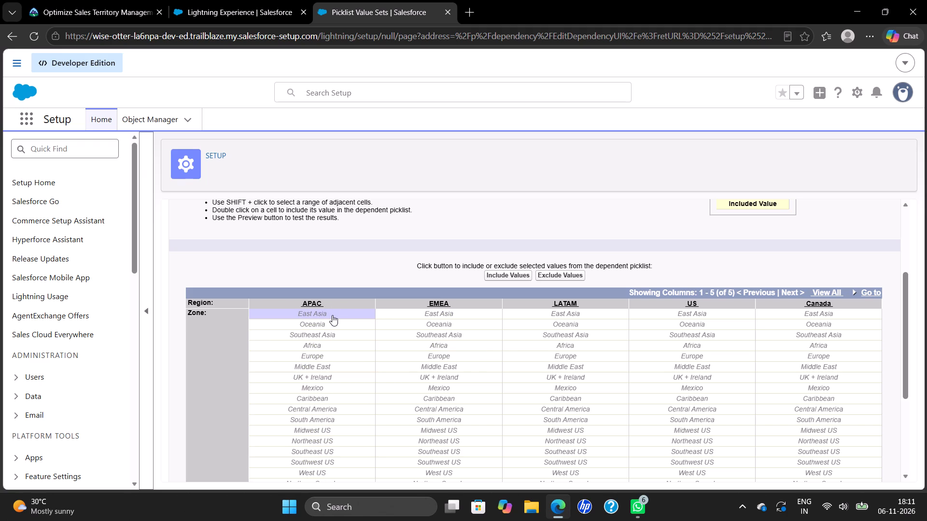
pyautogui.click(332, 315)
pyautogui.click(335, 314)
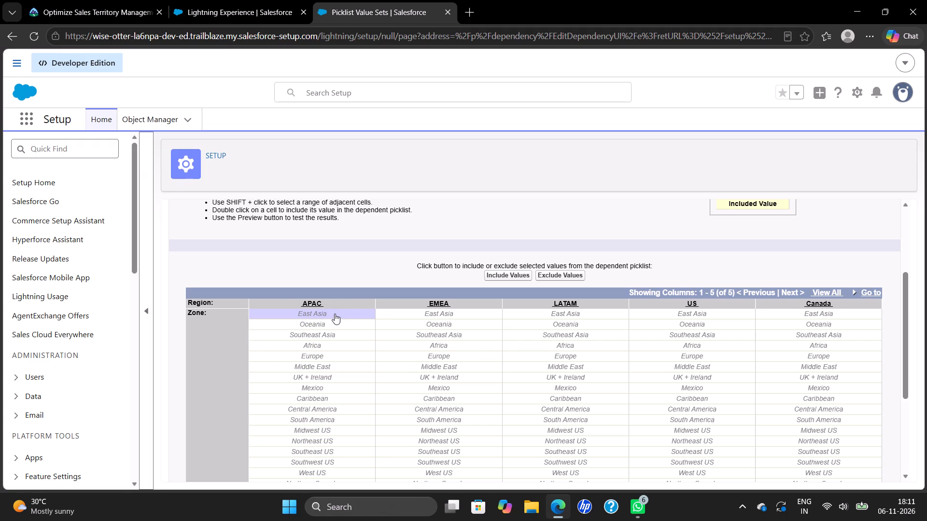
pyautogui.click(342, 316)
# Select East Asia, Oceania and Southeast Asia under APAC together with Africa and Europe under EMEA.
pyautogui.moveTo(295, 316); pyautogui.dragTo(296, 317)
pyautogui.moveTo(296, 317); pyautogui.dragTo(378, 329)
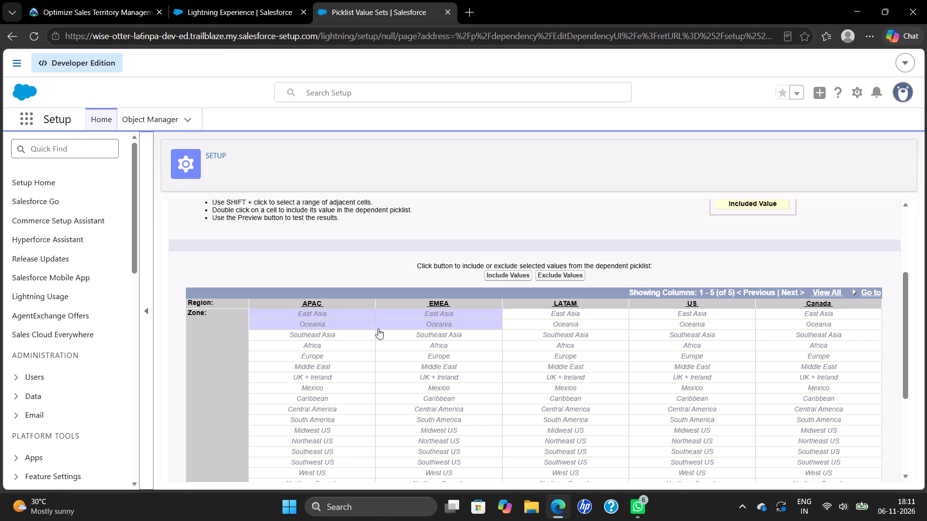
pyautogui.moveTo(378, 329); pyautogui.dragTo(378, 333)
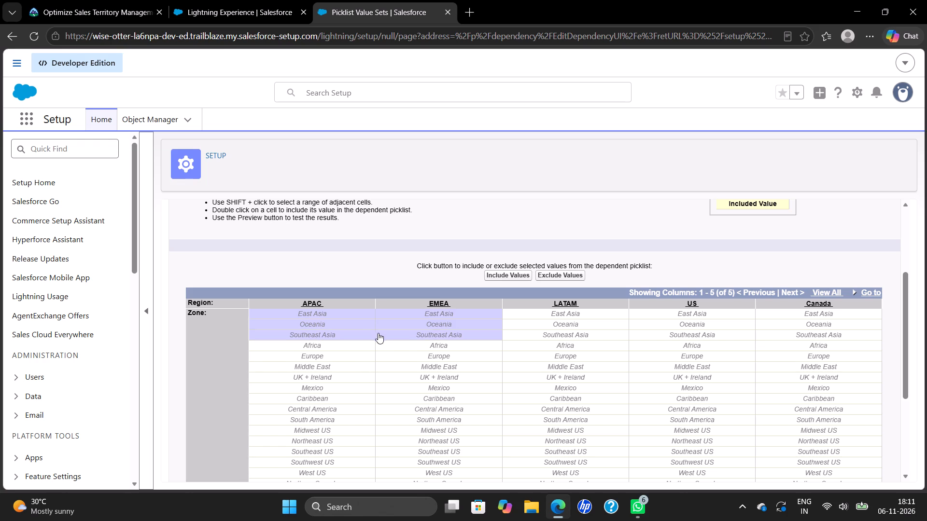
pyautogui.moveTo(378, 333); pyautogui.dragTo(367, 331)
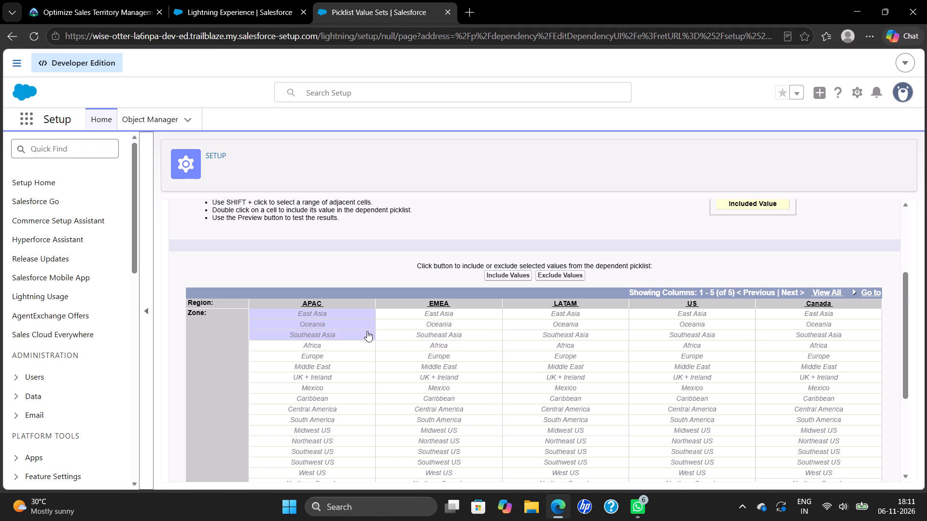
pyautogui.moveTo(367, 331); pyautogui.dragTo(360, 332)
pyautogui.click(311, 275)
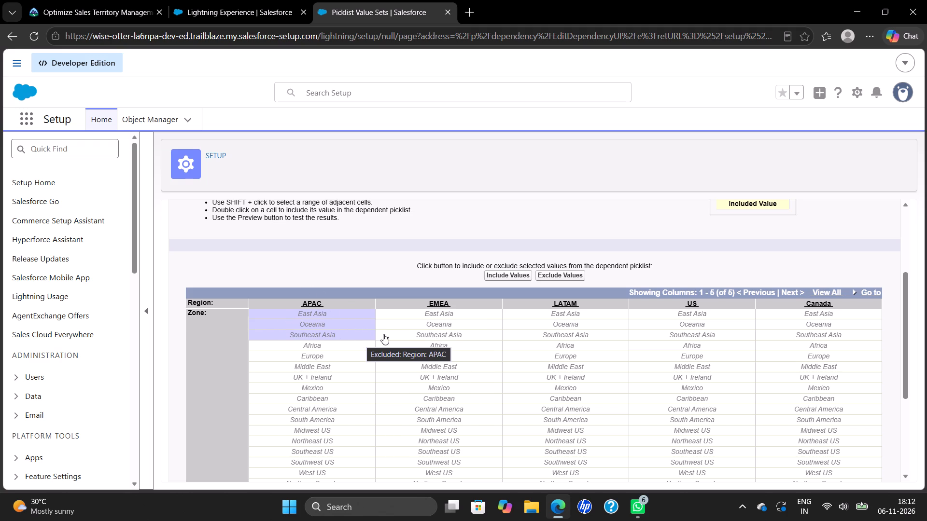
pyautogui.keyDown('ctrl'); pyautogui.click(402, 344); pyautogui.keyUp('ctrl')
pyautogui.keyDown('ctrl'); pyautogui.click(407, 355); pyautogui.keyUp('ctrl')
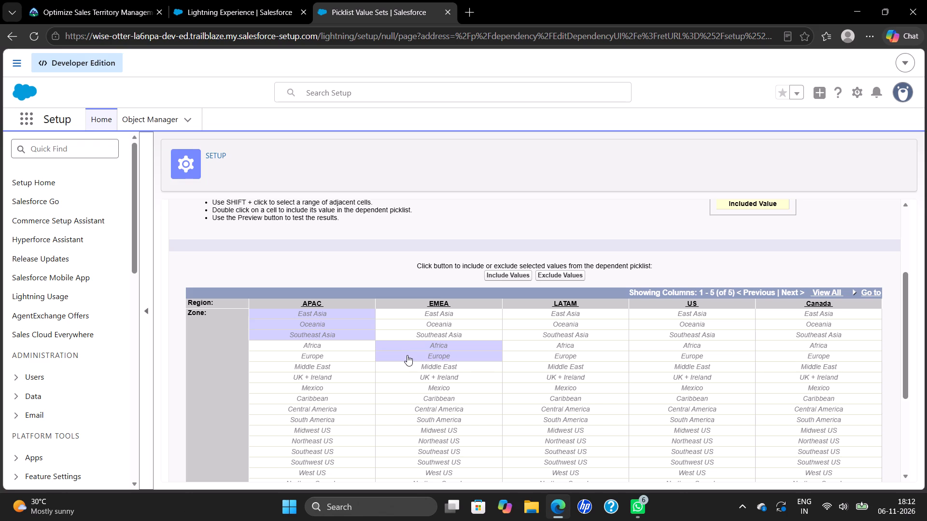
# Include Africa as a Zone value for the EMEA region.
pyautogui.keyDown('ctrl'); pyautogui.click(398, 345); pyautogui.keyUp('ctrl')
pyautogui.keyDown('ctrl'); pyautogui.doubleClick(401, 347); pyautogui.keyUp('ctrl')
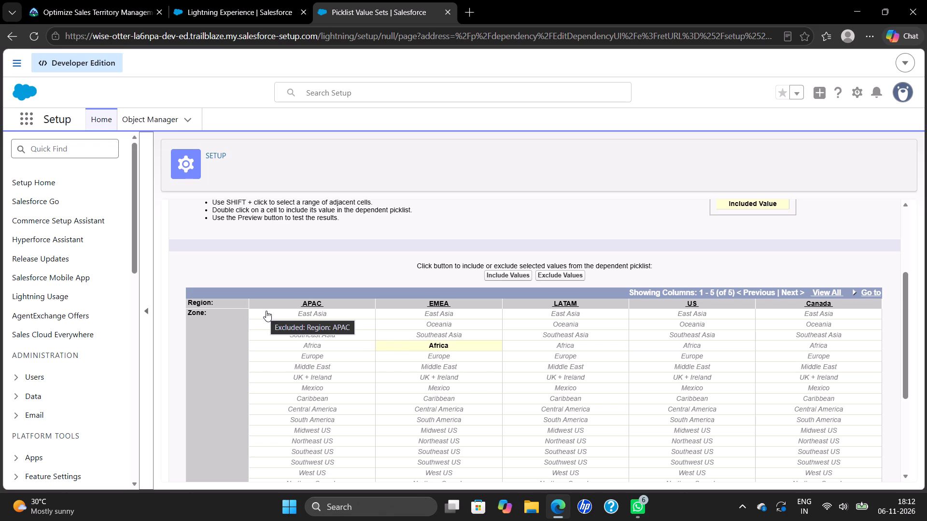
pyautogui.click(399, 344)
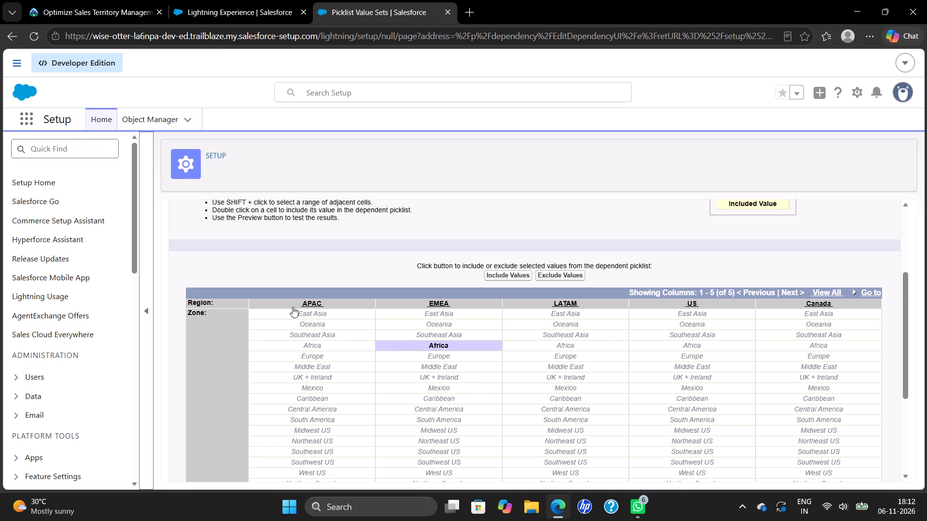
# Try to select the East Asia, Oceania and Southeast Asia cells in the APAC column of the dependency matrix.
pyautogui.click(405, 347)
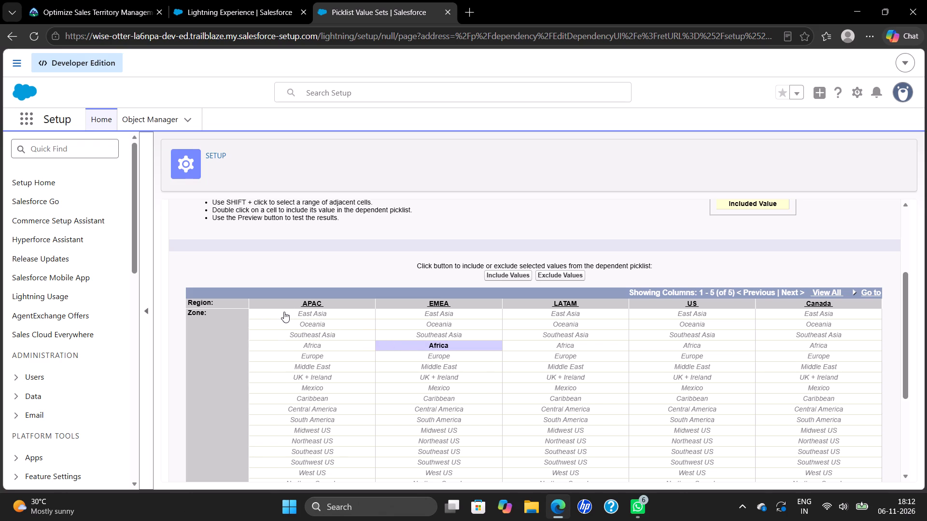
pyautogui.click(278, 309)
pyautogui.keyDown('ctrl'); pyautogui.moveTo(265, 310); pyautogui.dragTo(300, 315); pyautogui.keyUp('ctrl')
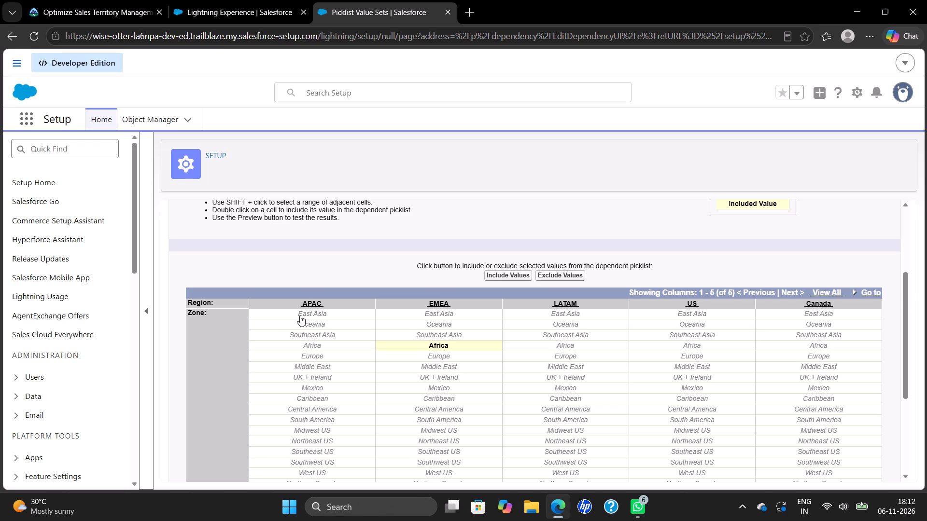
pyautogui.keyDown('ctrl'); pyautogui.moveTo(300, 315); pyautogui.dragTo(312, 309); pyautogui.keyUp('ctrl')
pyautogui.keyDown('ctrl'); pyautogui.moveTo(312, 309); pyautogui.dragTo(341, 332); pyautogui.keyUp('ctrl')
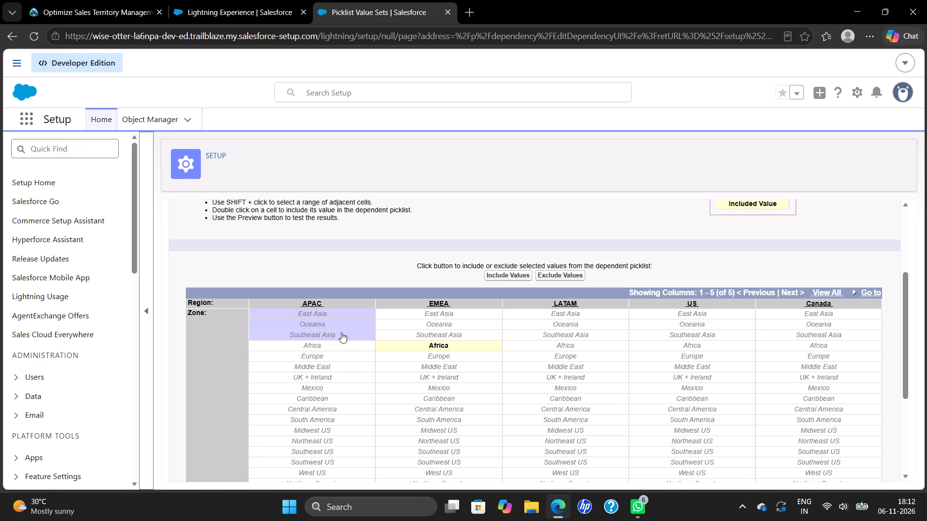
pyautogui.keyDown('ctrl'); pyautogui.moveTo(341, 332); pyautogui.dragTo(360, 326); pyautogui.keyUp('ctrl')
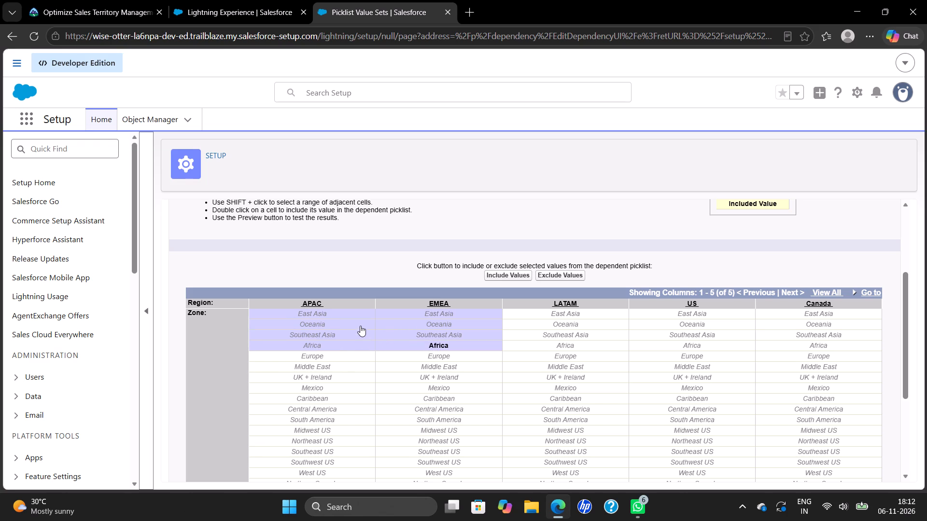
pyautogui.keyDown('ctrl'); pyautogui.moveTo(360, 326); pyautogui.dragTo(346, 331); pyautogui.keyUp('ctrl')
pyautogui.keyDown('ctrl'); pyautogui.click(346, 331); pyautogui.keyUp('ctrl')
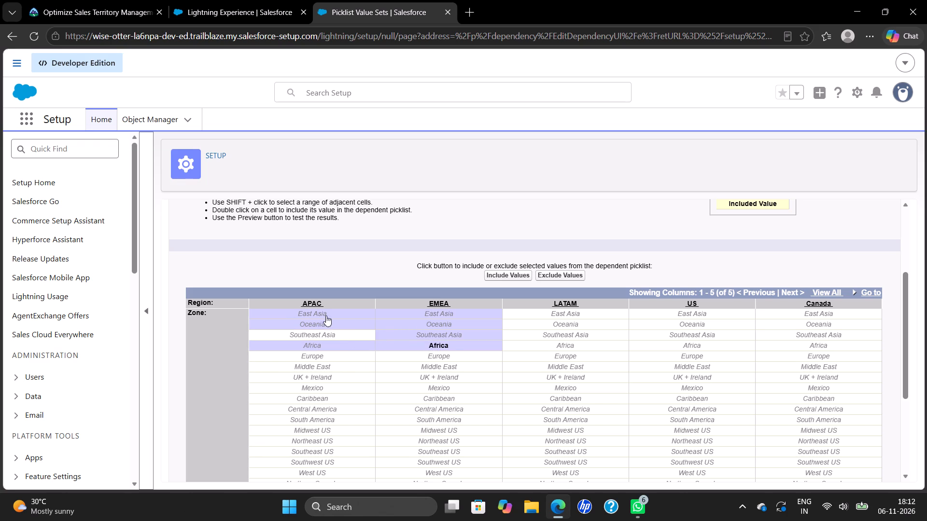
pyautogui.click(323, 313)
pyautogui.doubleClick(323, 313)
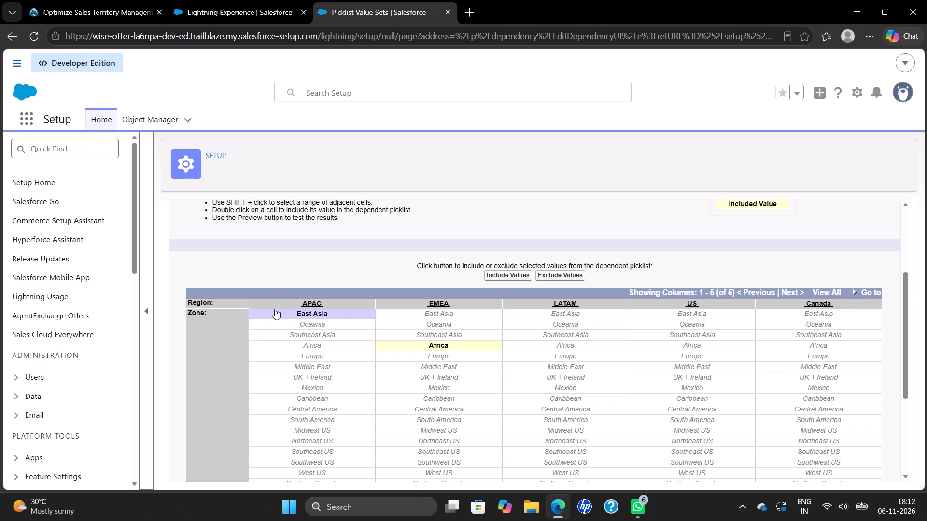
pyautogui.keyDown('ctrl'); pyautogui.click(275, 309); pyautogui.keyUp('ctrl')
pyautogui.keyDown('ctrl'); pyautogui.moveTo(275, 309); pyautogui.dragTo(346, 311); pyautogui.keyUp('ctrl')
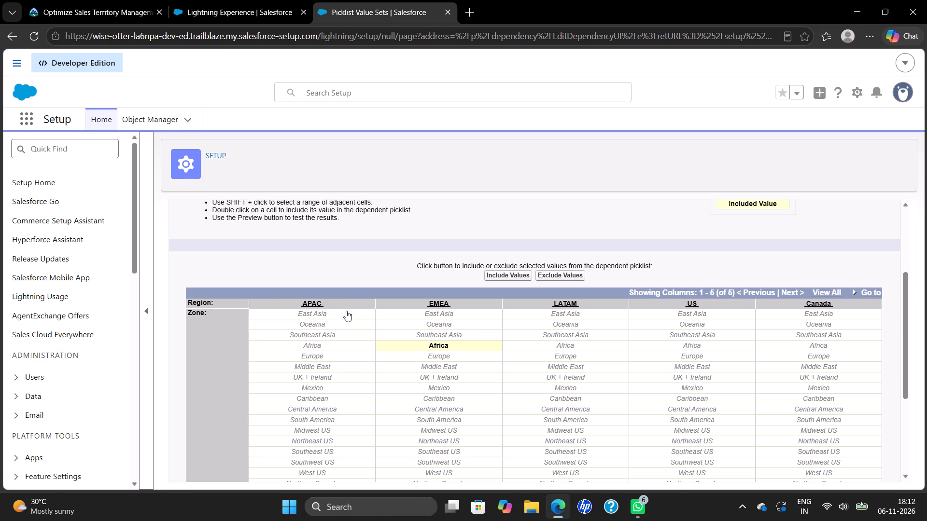
# Select East Asia, Oceania and Southeast Asia under APAC, plus Africa, Europe, Middle East and UK + Ireland under EMEA.
pyautogui.moveTo(346, 311); pyautogui.dragTo(355, 333)
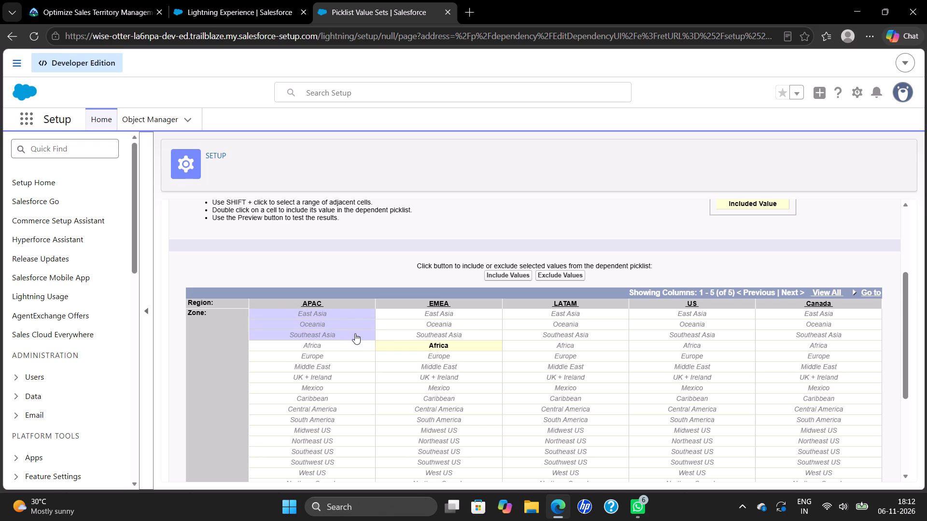
pyautogui.moveTo(355, 333); pyautogui.dragTo(354, 334)
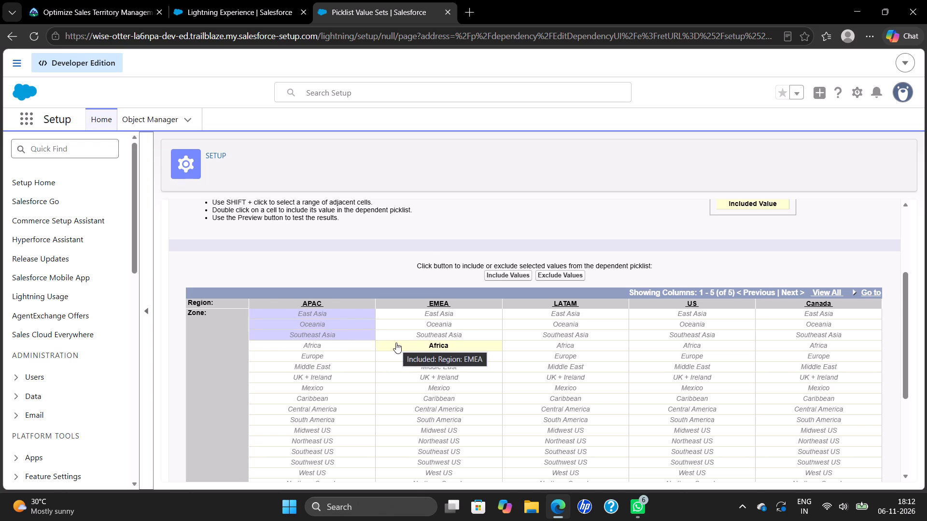
pyautogui.keyDown('ctrl'); pyautogui.moveTo(396, 343); pyautogui.dragTo(407, 360); pyautogui.keyUp('ctrl')
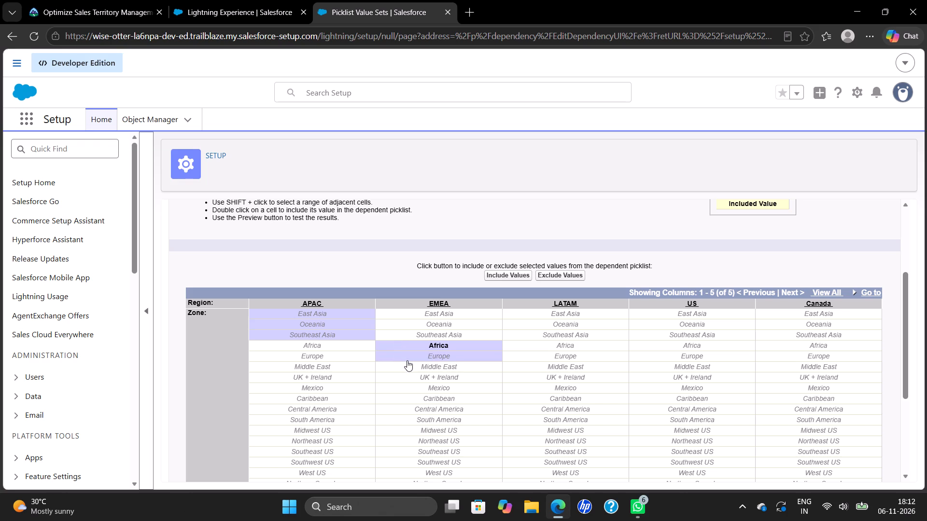
pyautogui.keyDown('ctrl'); pyautogui.moveTo(407, 360); pyautogui.dragTo(407, 368); pyautogui.keyUp('ctrl')
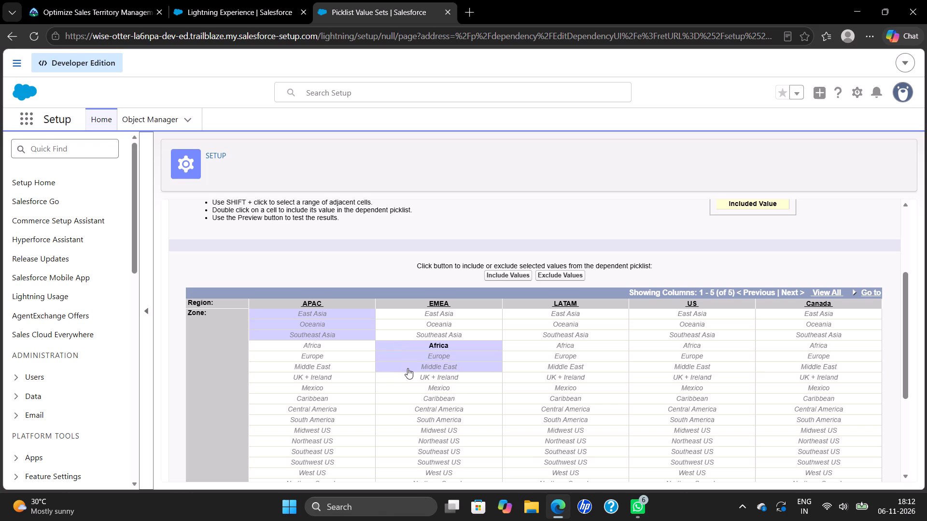
pyautogui.keyDown('ctrl'); pyautogui.moveTo(407, 368); pyautogui.dragTo(406, 372); pyautogui.keyUp('ctrl')
pyautogui.keyDown('ctrl'); pyautogui.moveTo(406, 372); pyautogui.dragTo(405, 374); pyautogui.keyUp('ctrl')
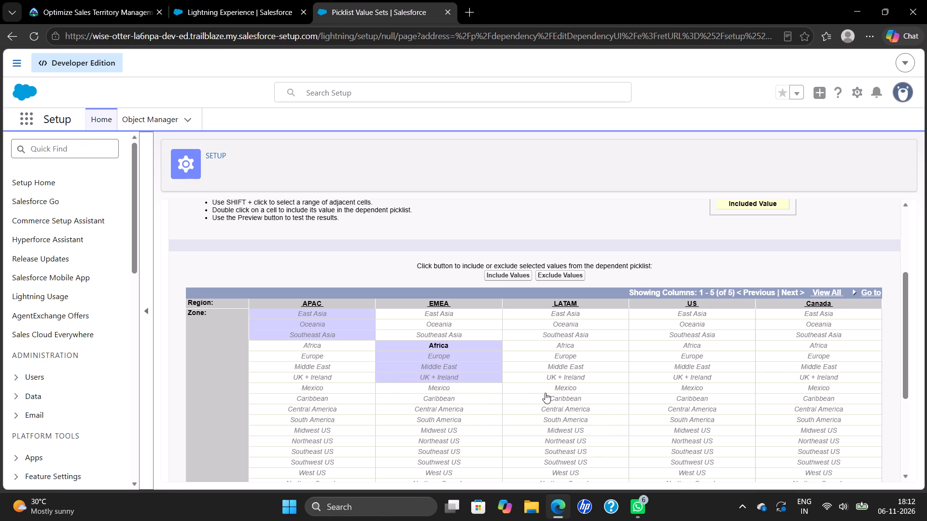
# Add Mexico, Caribbean, Central America and South America under LATAM, plus Midwest, Northeast, Southeast, Southwest and West US under US to the selection.
pyautogui.keyDown('ctrl'); pyautogui.moveTo(535, 386); pyautogui.dragTo(563, 408); pyautogui.keyUp('ctrl')
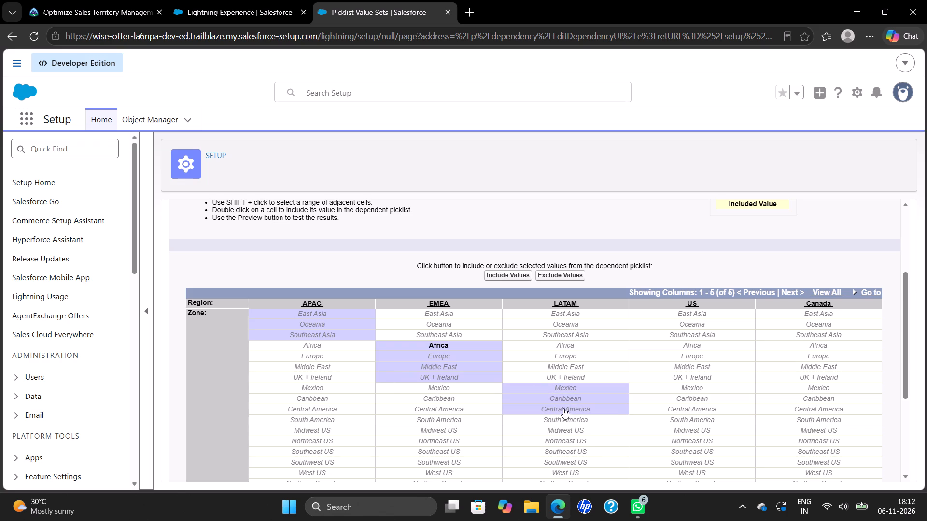
pyautogui.keyDown('ctrl'); pyautogui.moveTo(563, 408); pyautogui.dragTo(567, 416); pyautogui.keyUp('ctrl')
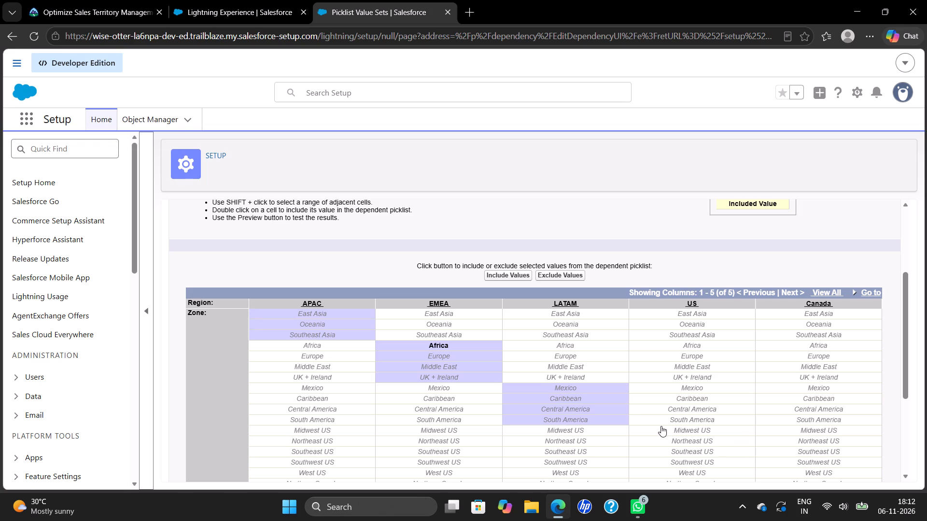
pyautogui.keyDown('ctrl'); pyautogui.moveTo(661, 426); pyautogui.dragTo(687, 469); pyautogui.keyUp('ctrl')
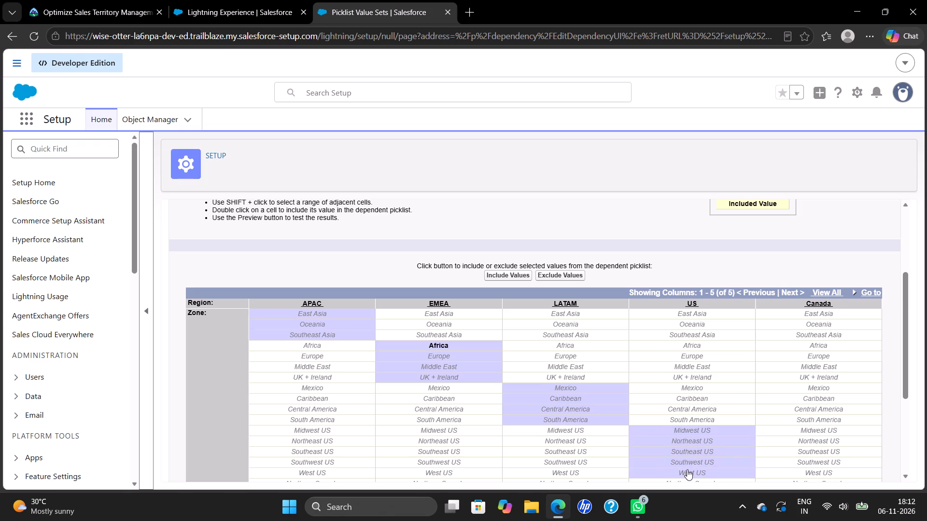
pyautogui.keyDown('ctrl'); pyautogui.moveTo(687, 469); pyautogui.dragTo(687, 470); pyautogui.keyUp('ctrl')
pyautogui.scroll(-2, 687, 470)
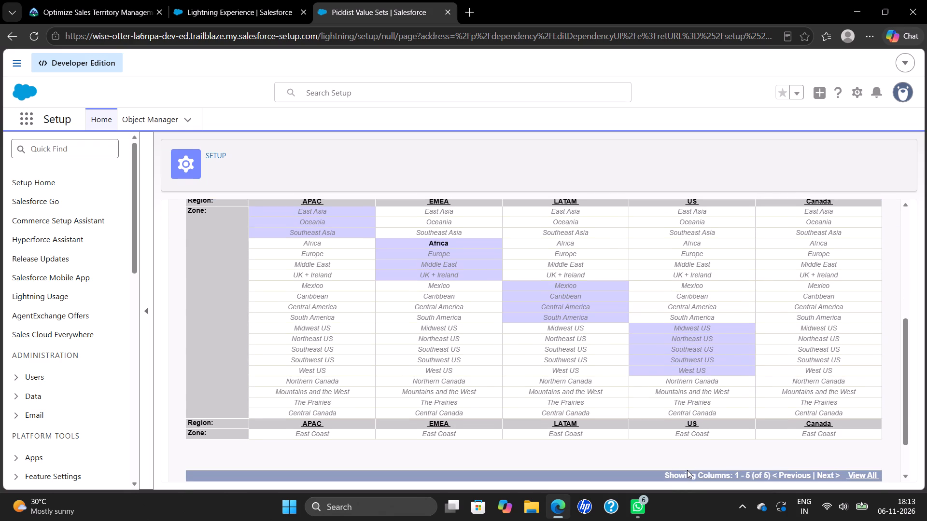
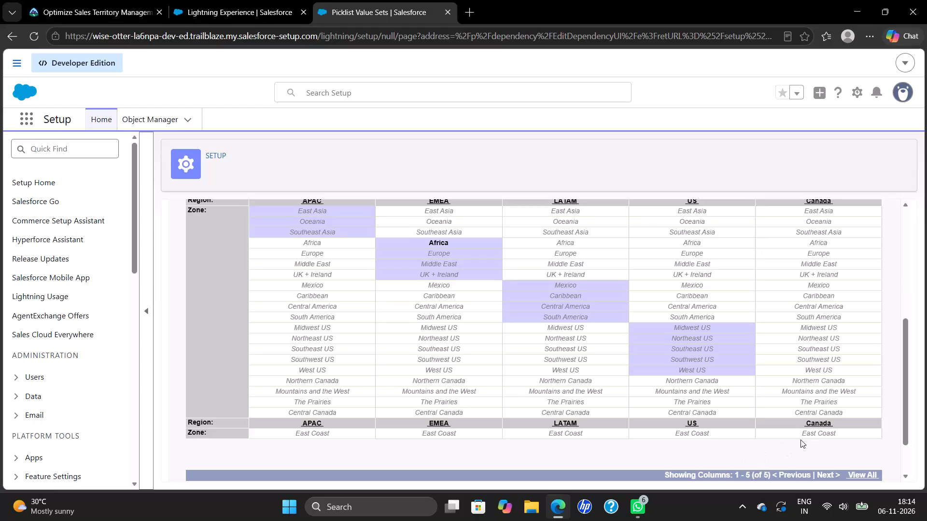
# Select Northern Canada through East Coast in the Canada column, include all selected zones under their regions, and save the field dependency.
pyautogui.keyDown('ctrl'); pyautogui.moveTo(767, 377); pyautogui.dragTo(809, 398); pyautogui.keyUp('ctrl')
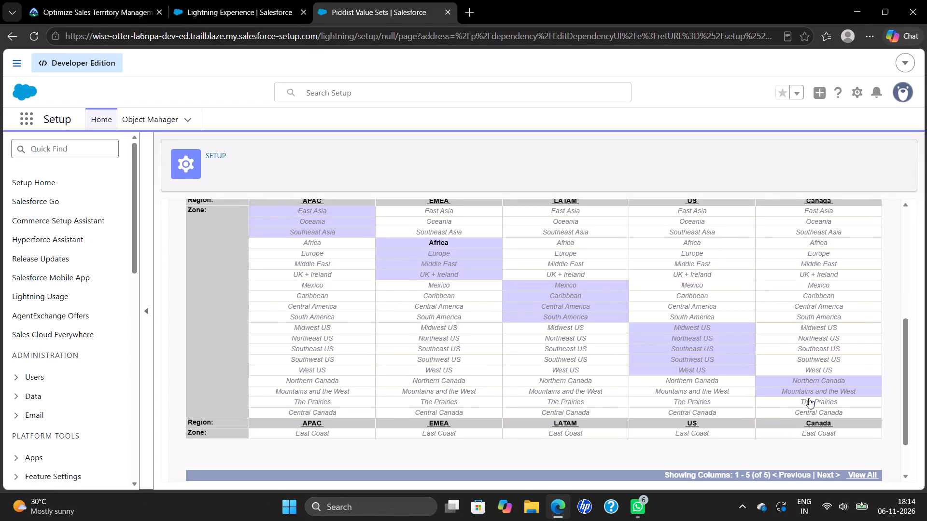
pyautogui.keyDown('ctrl'); pyautogui.moveTo(809, 398); pyautogui.dragTo(815, 409); pyautogui.keyUp('ctrl')
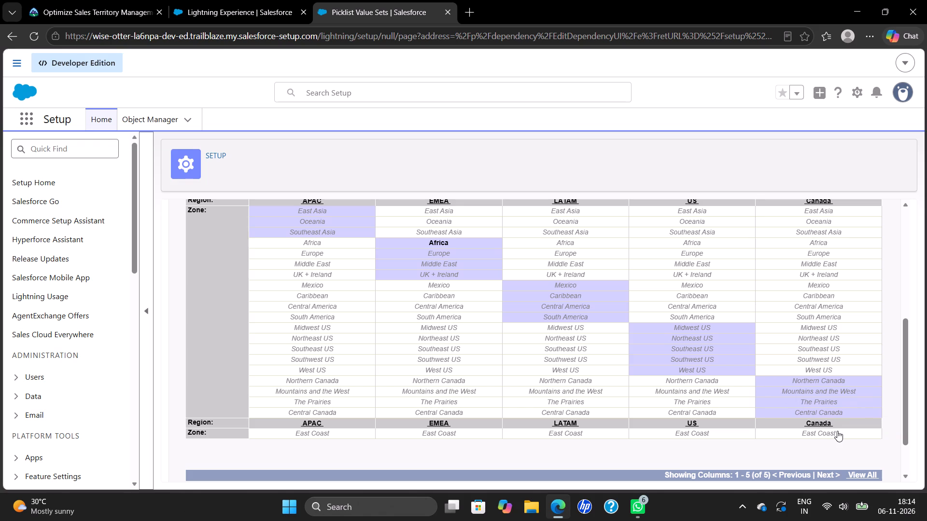
pyautogui.keyDown('ctrl'); pyautogui.click(770, 378); pyautogui.keyUp('ctrl')
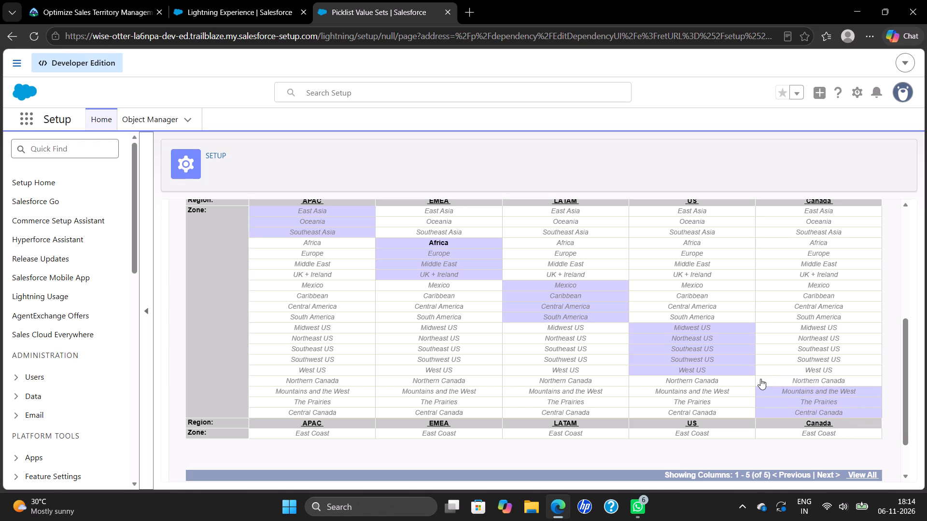
pyautogui.keyDown('ctrl'); pyautogui.moveTo(760, 379); pyautogui.dragTo(837, 434); pyautogui.keyUp('ctrl')
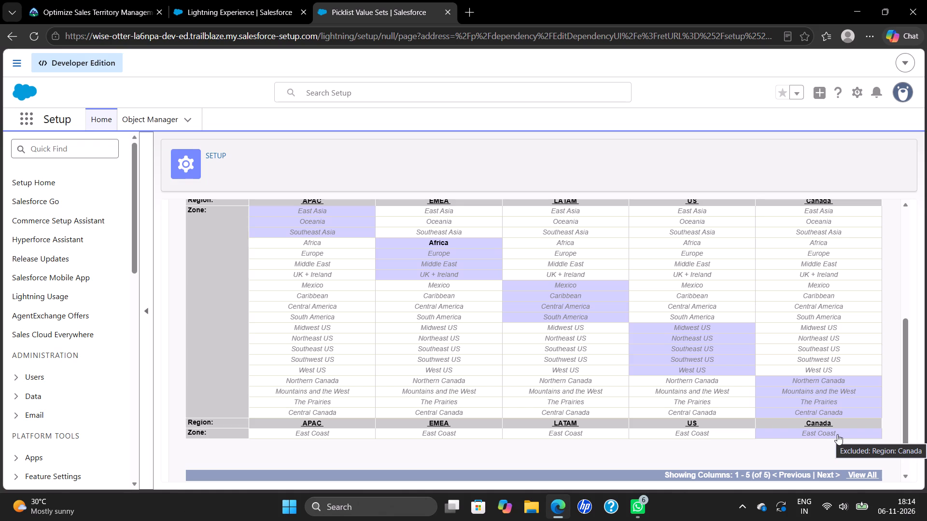
pyautogui.scroll(-1, 708, 425)
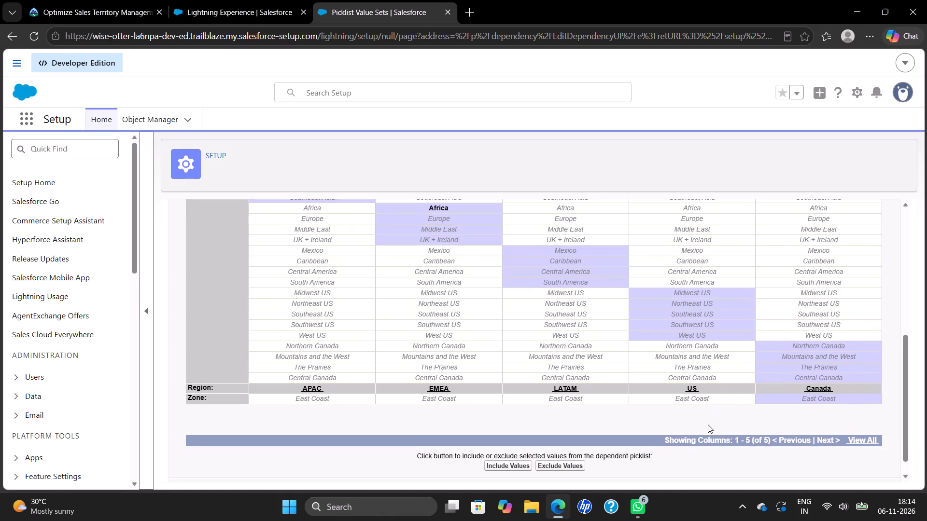
pyautogui.click(509, 463)
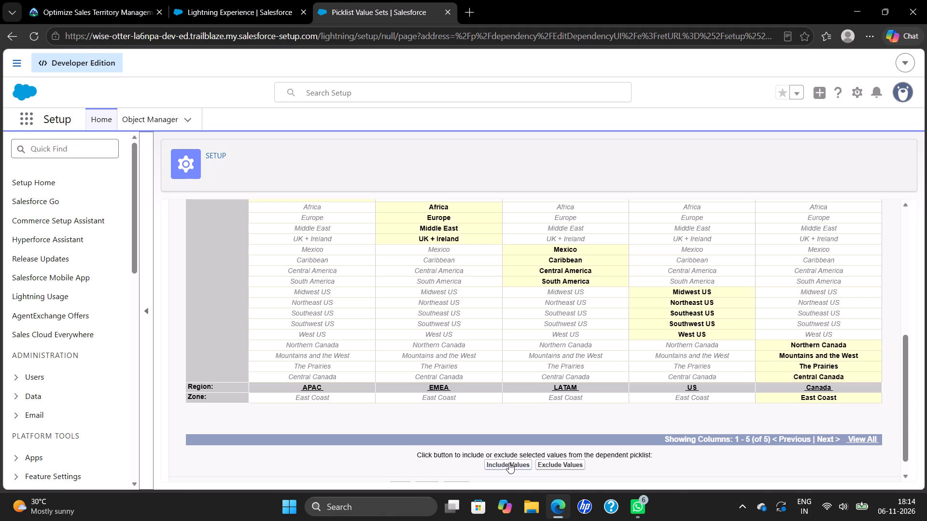
pyautogui.scroll(-1, 469, 457)
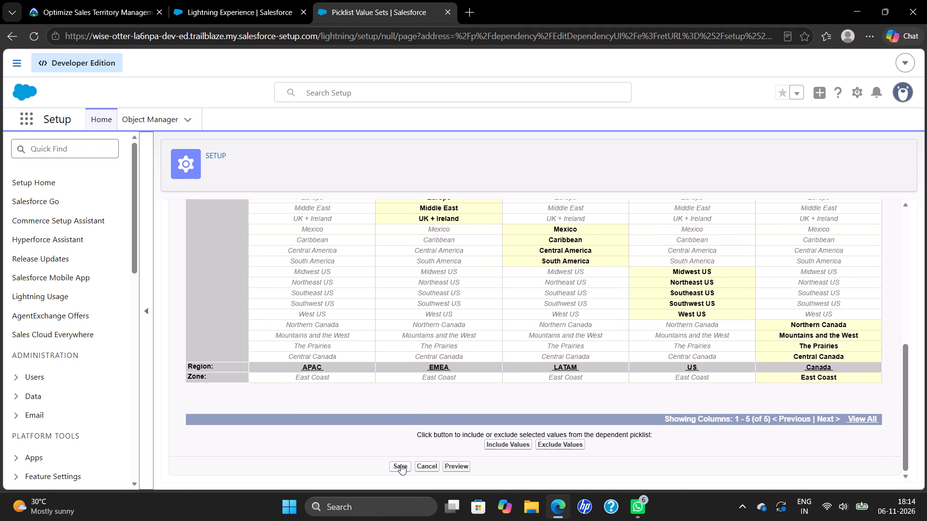
pyautogui.click(401, 464)
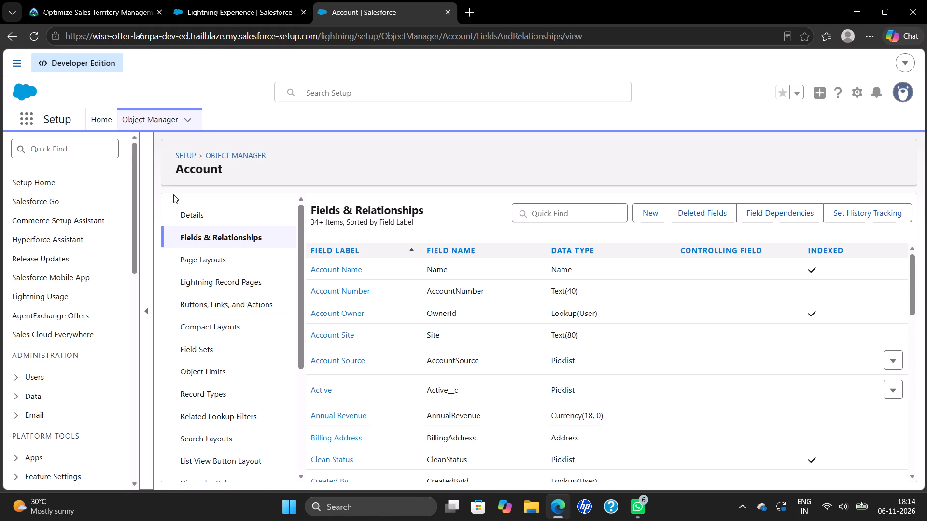
# Find the Opportunity object in Object Manager by searching for "opp" and open its Fields & Relationships.
pyautogui.click(152, 118)
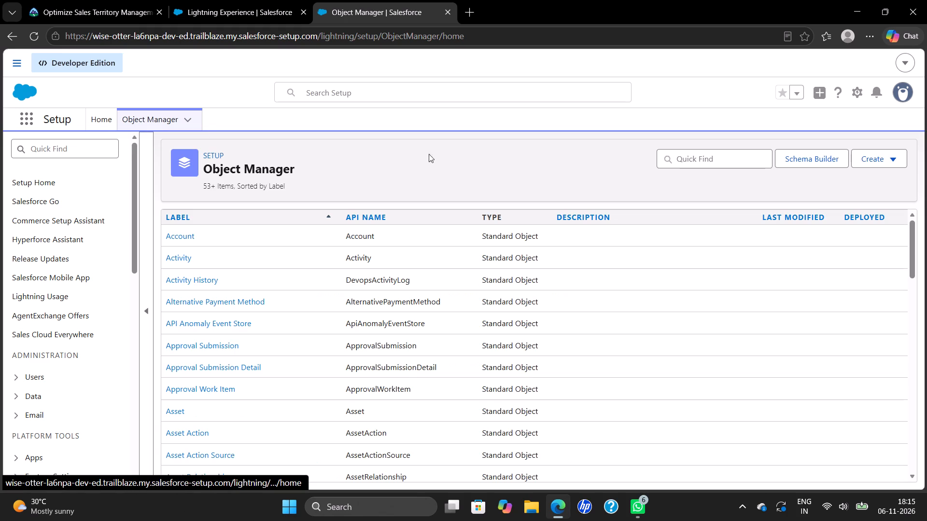
pyautogui.click(689, 163)
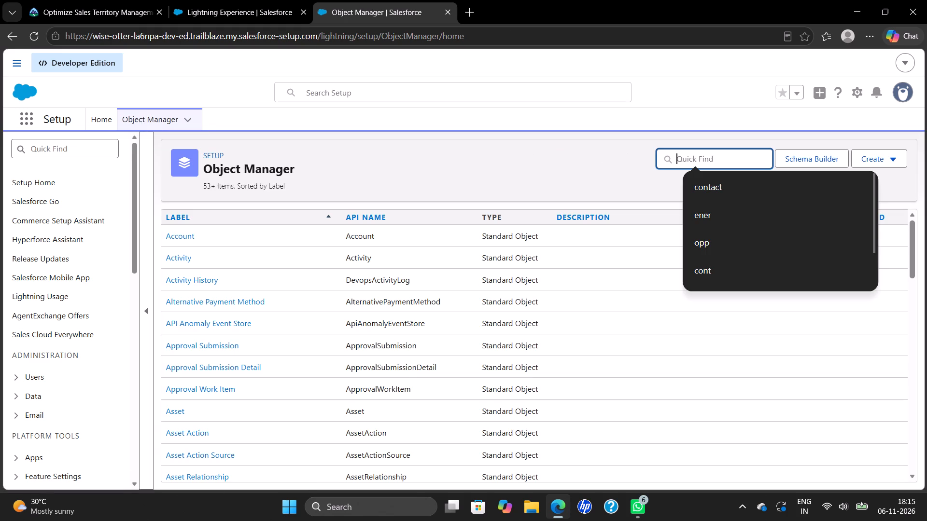
pyautogui.write('opp')
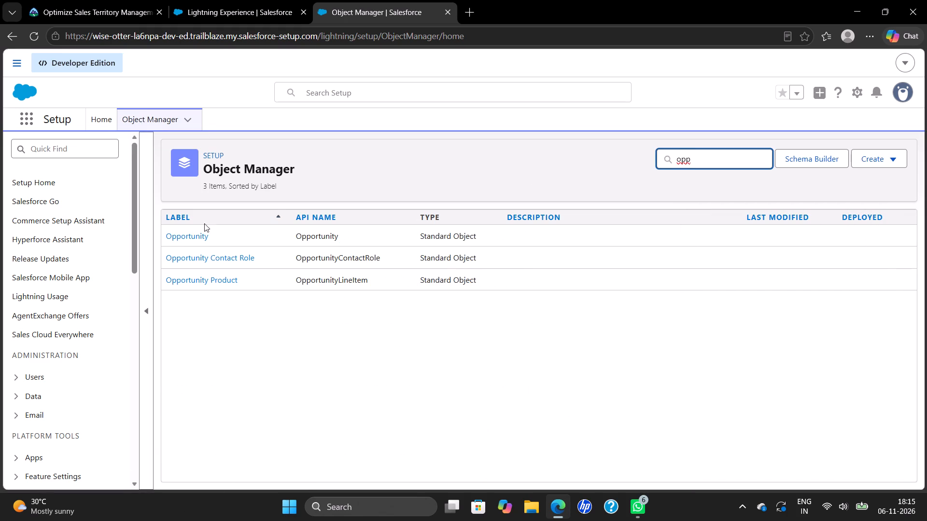
pyautogui.click(190, 232)
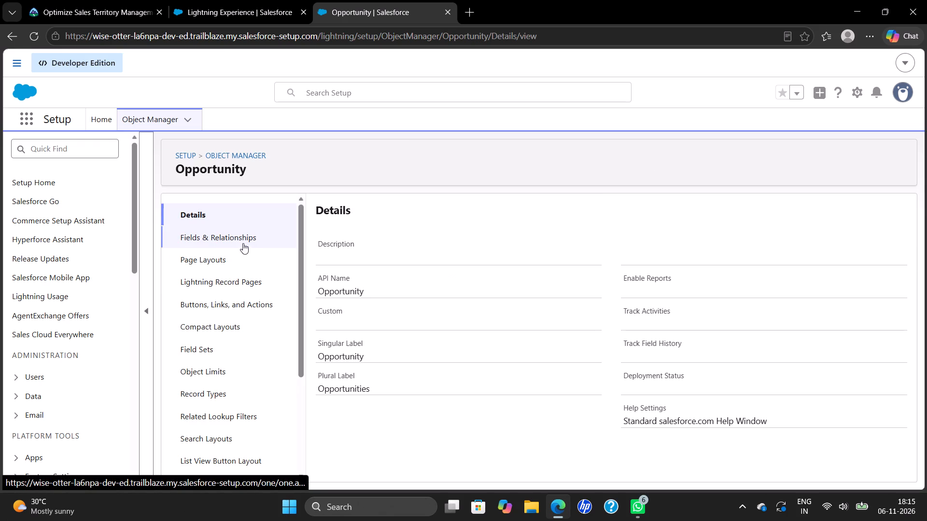
pyautogui.click(215, 236)
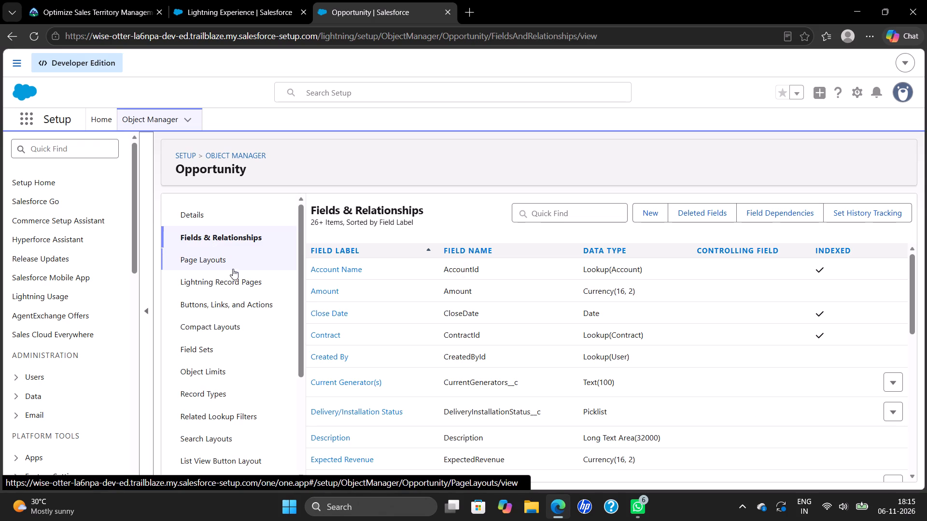
# Start a new custom Opportunity field with the Picklist (Multi-Select) data type and proceed to its details, acknowledging the limitations notice.
pyautogui.click(654, 209)
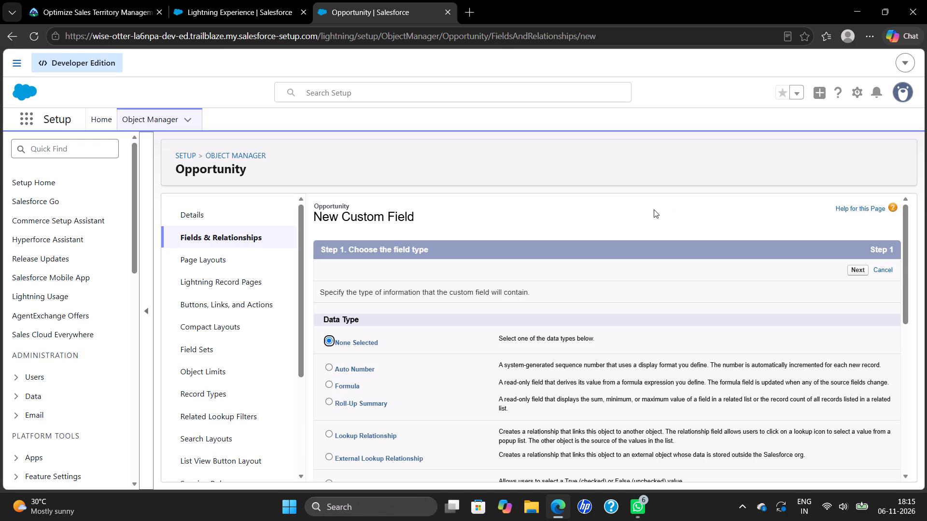
pyautogui.scroll(-2, 480, 316)
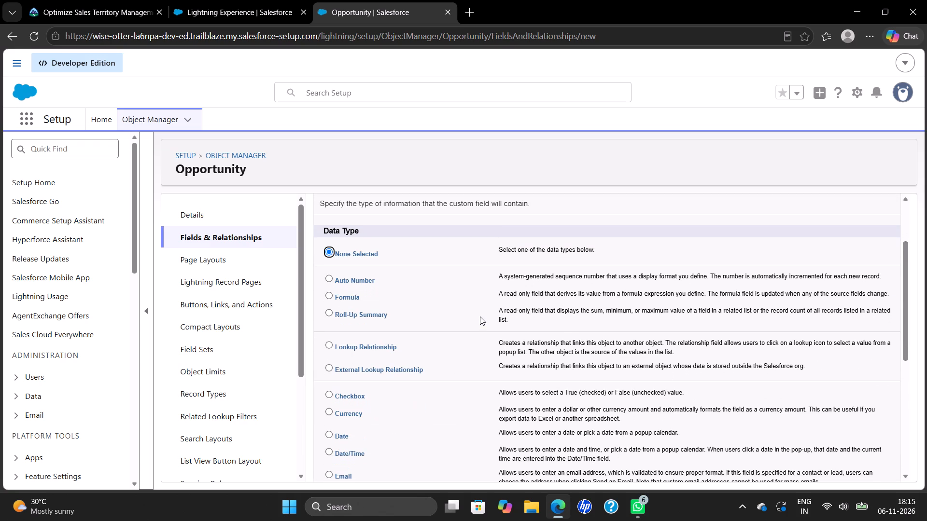
pyautogui.scroll(-2, 435, 379)
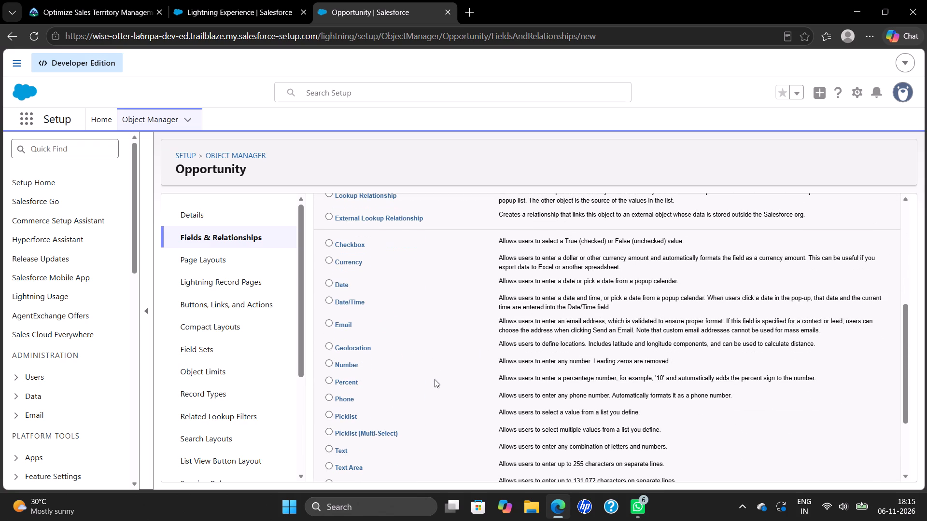
pyautogui.click(326, 431)
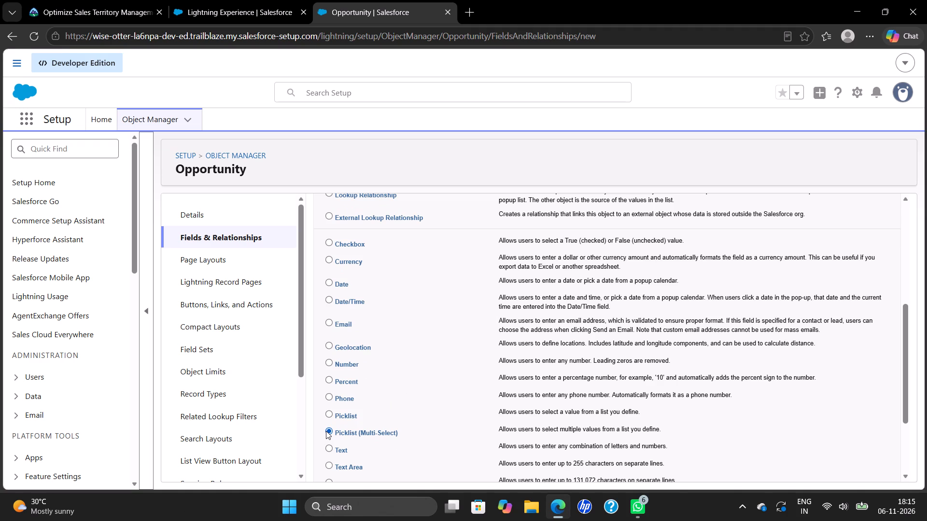
pyautogui.scroll(-3, 512, 434)
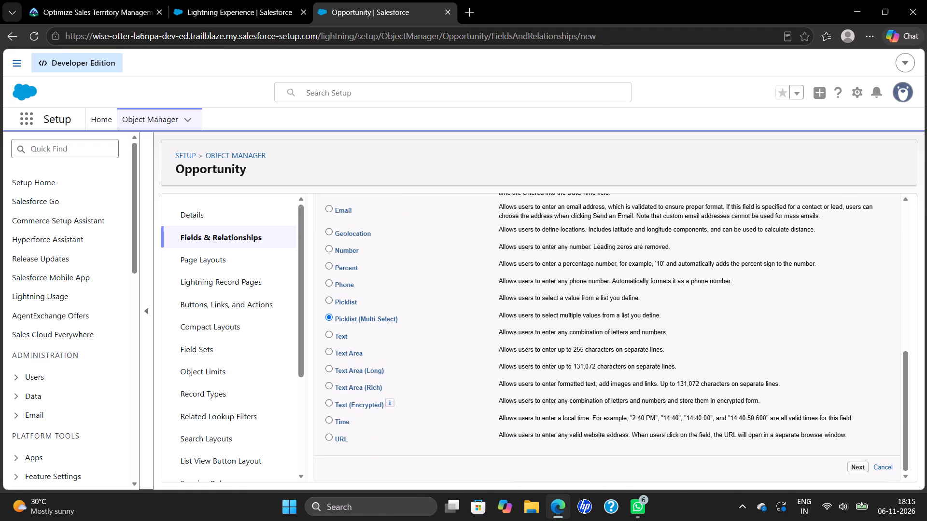
pyautogui.click(857, 464)
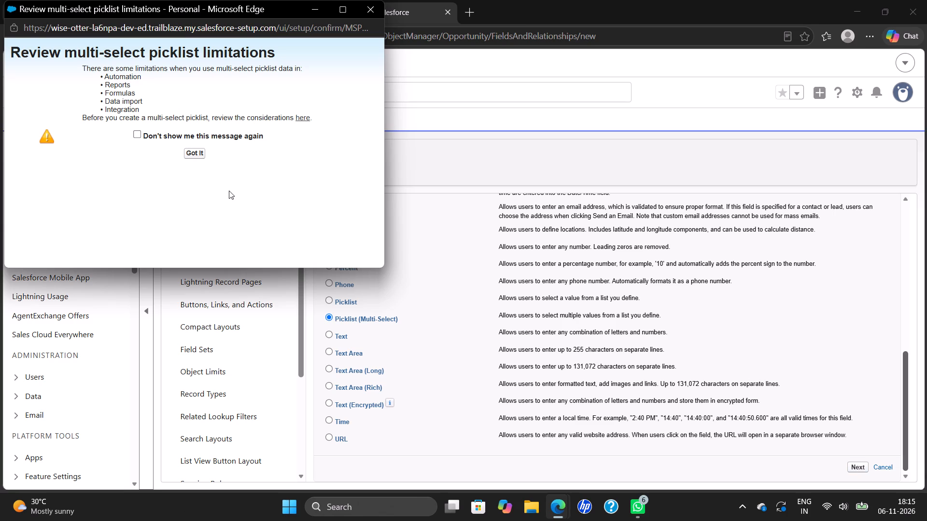
pyautogui.click(197, 149)
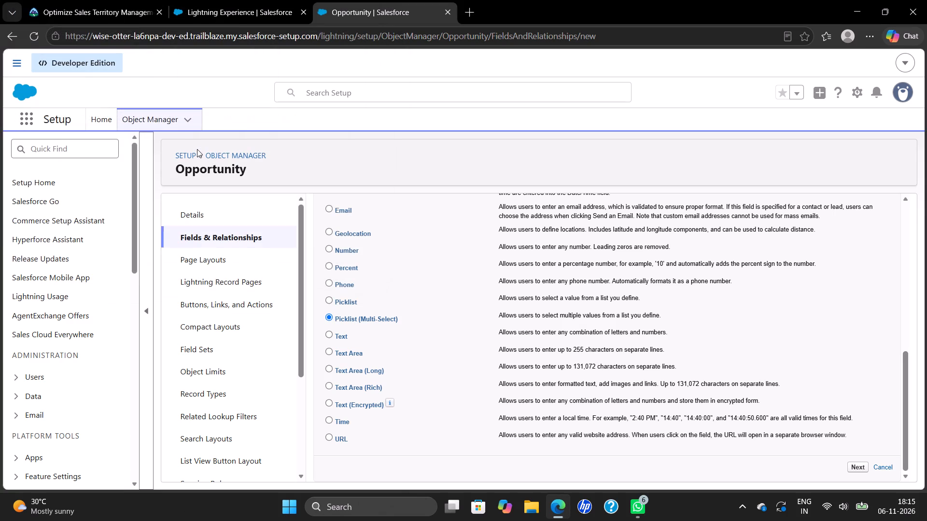
pyautogui.click(856, 467)
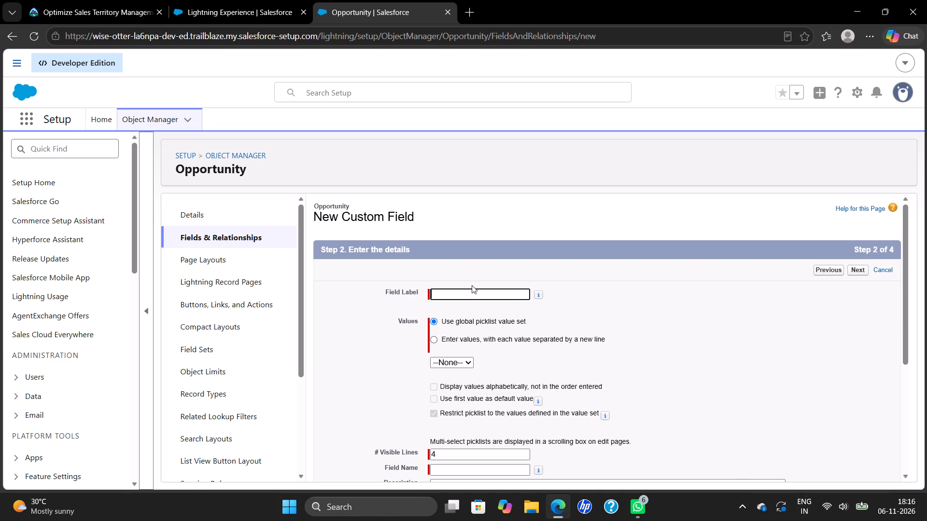
# Copy the field label "Close Reason" from the Trailhead instructions and enter it as the new field's label.
pyautogui.click(91, 4)
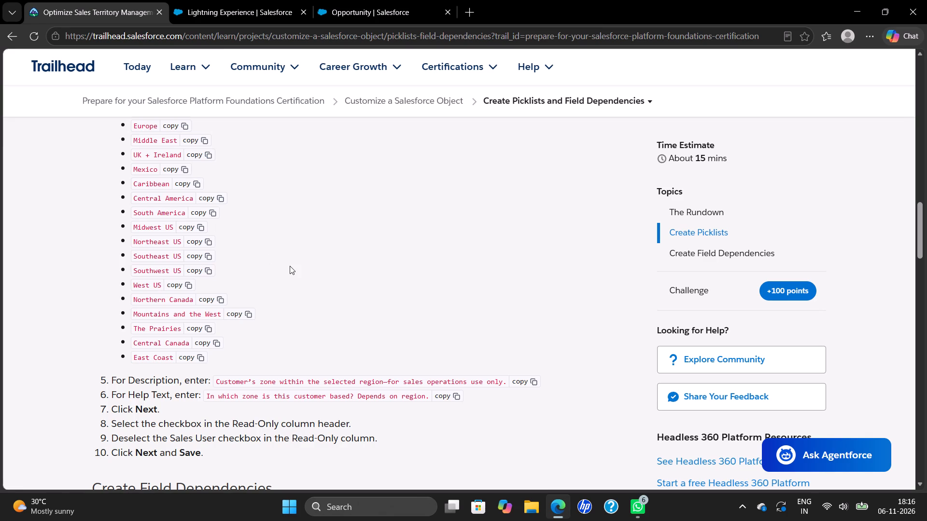
pyautogui.scroll(-4, 290, 266)
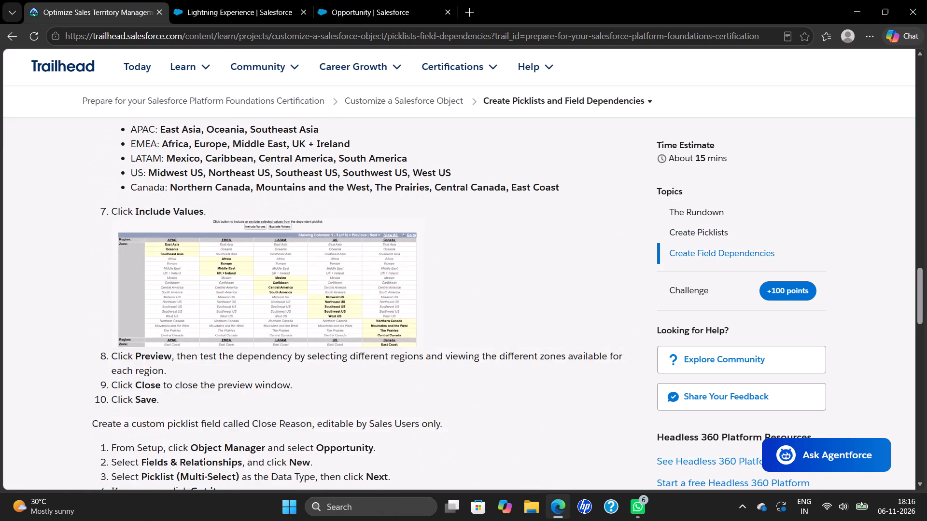
pyautogui.scroll(-2, 290, 266)
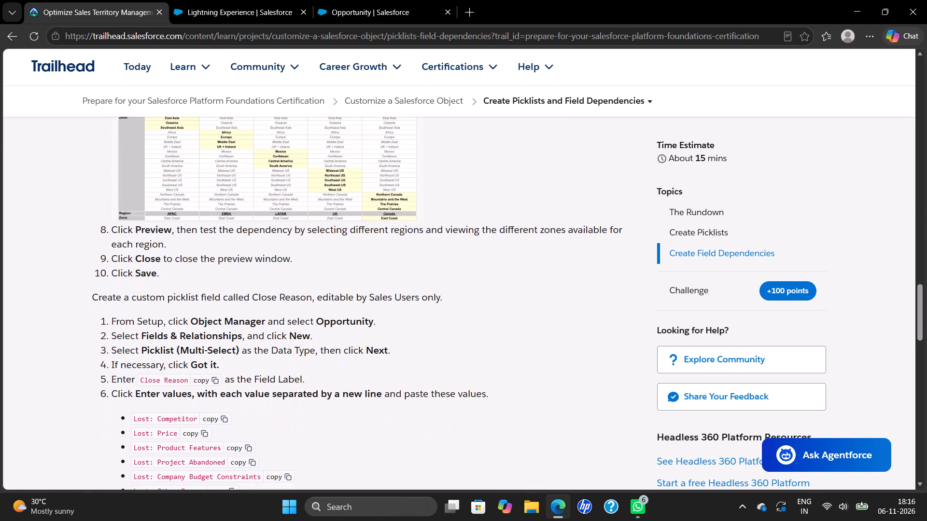
pyautogui.scroll(-1, 279, 216)
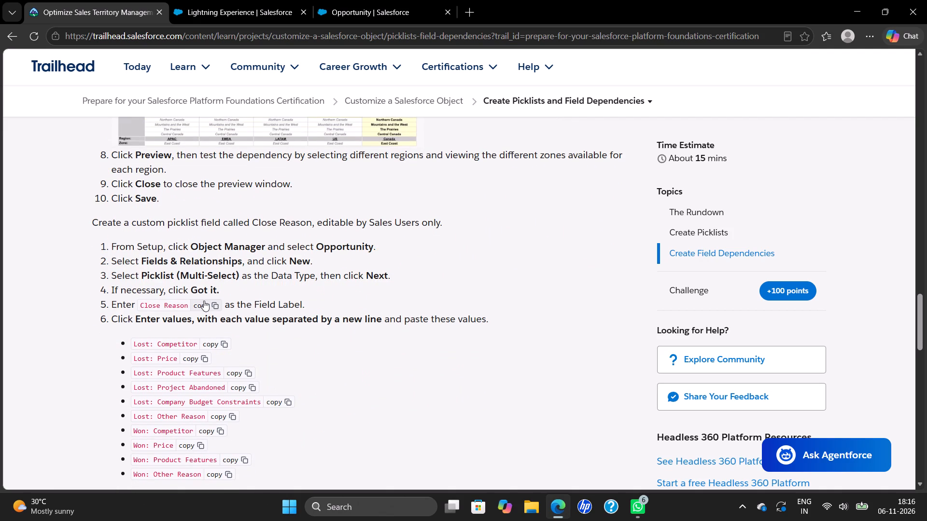
pyautogui.click(204, 301)
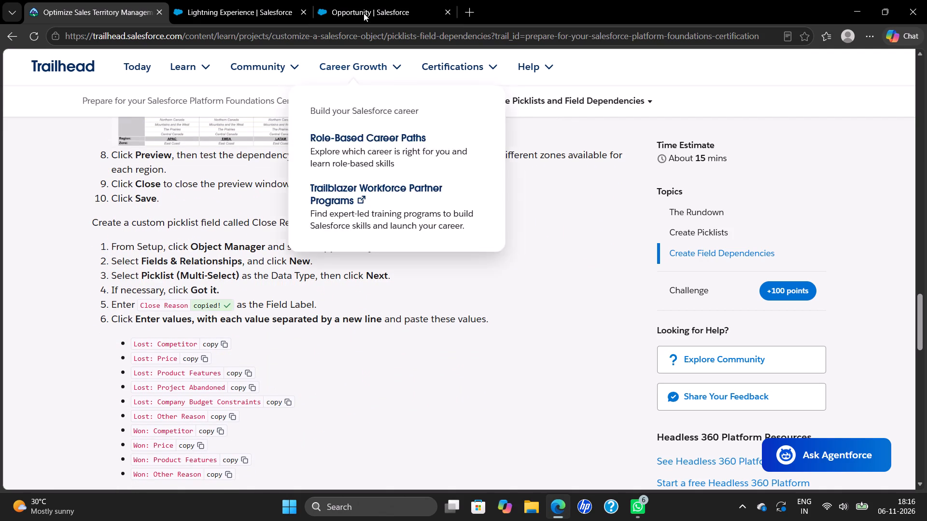
pyautogui.click(369, 16)
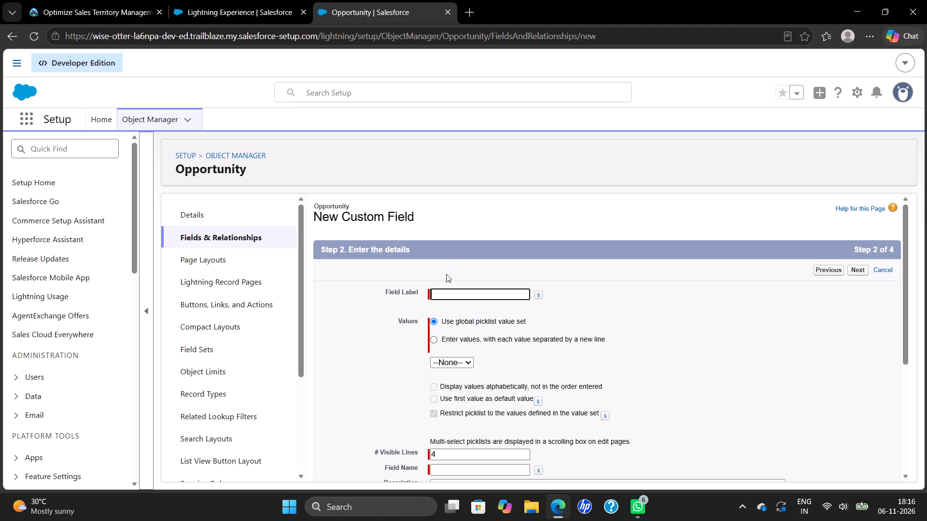
pyautogui.click(451, 293)
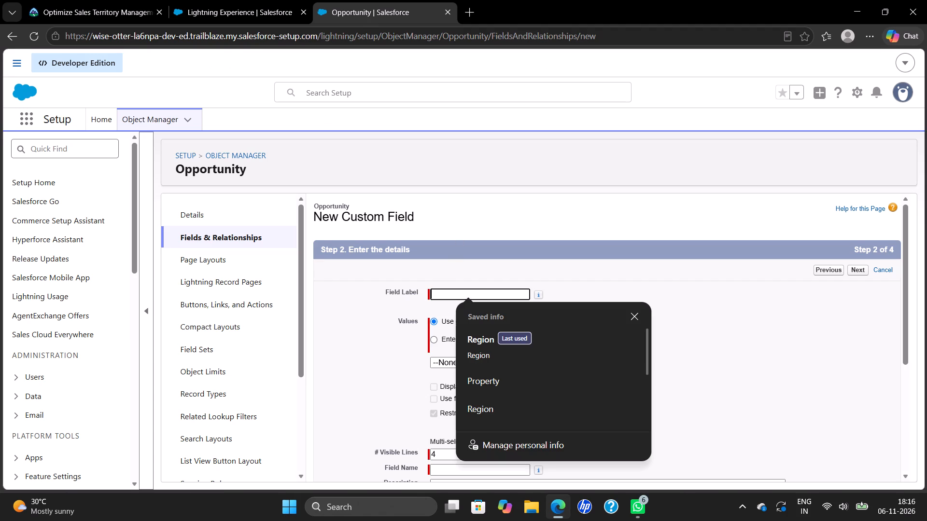
pyautogui.hotkey('ctrl', 'v')
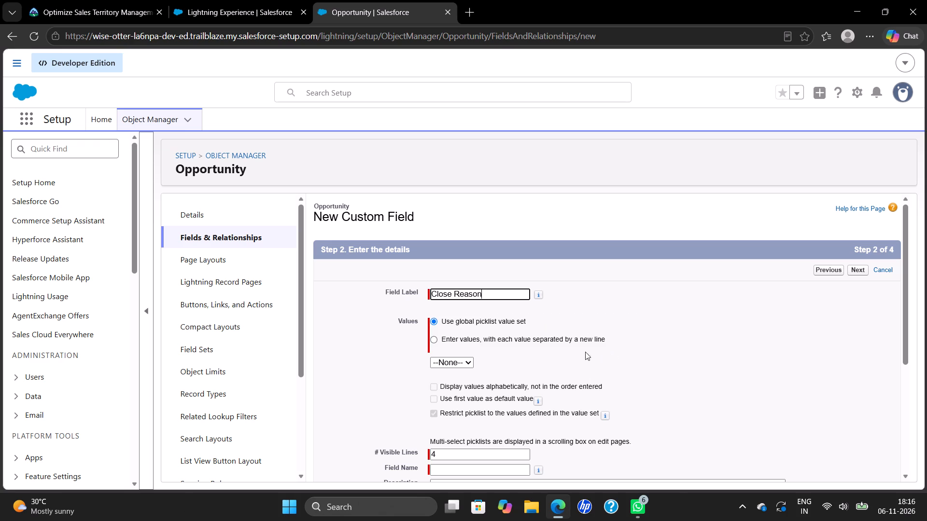
# Choose to enter values on separate lines and paste in the ten Lost and Won close reasons copied from the Trailhead instructions.
pyautogui.click(433, 336)
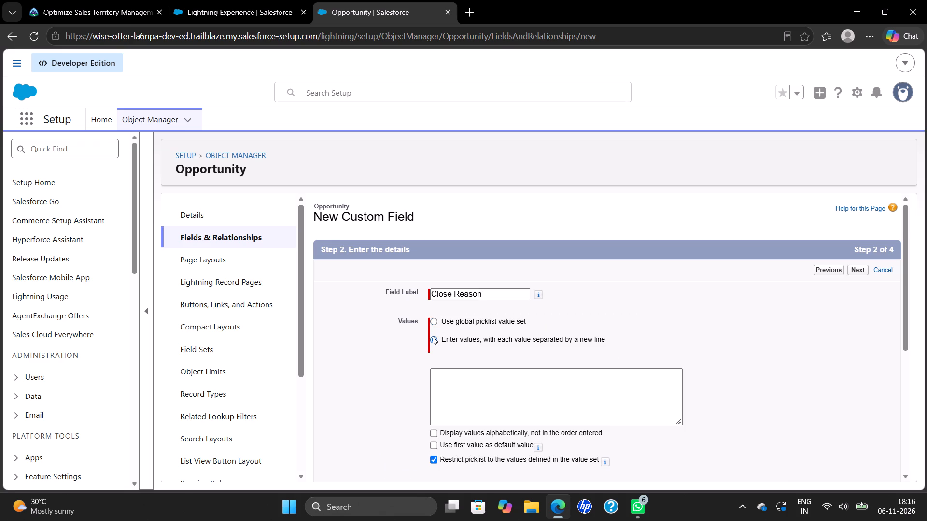
pyautogui.click(74, 9)
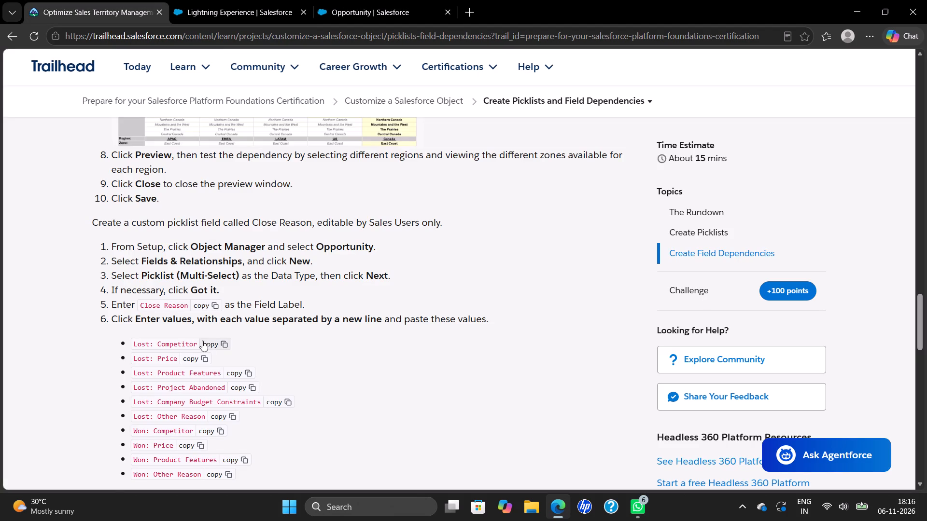
pyautogui.scroll(-2, 202, 341)
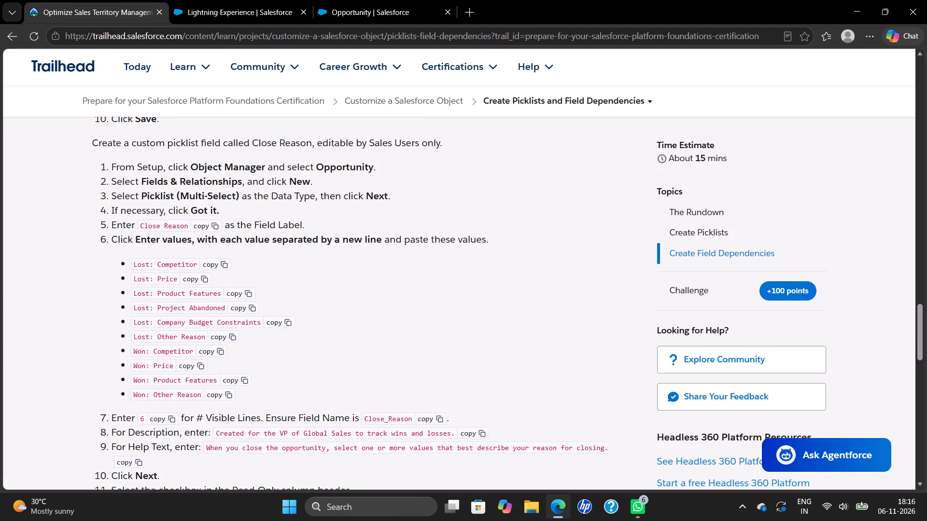
pyautogui.moveTo(134, 261); pyautogui.dragTo(230, 397)
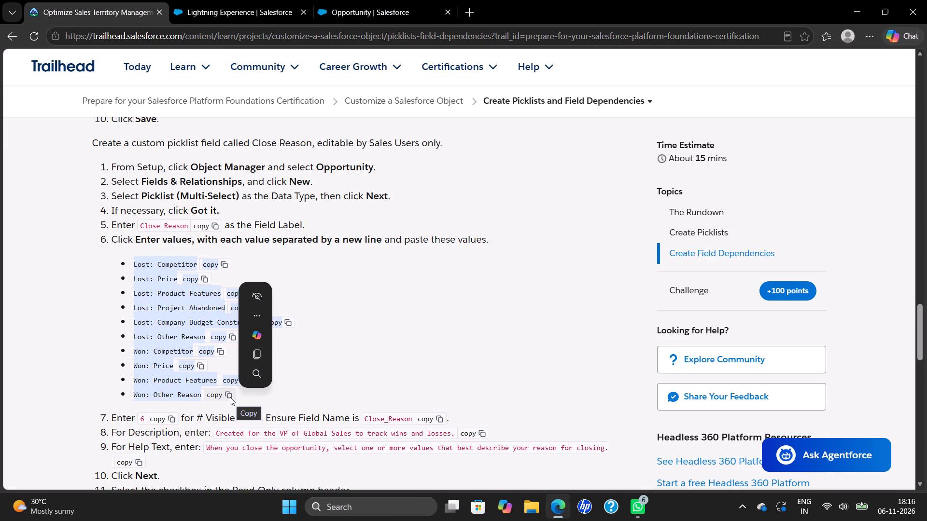
pyautogui.hotkey('ctrl', 'c')
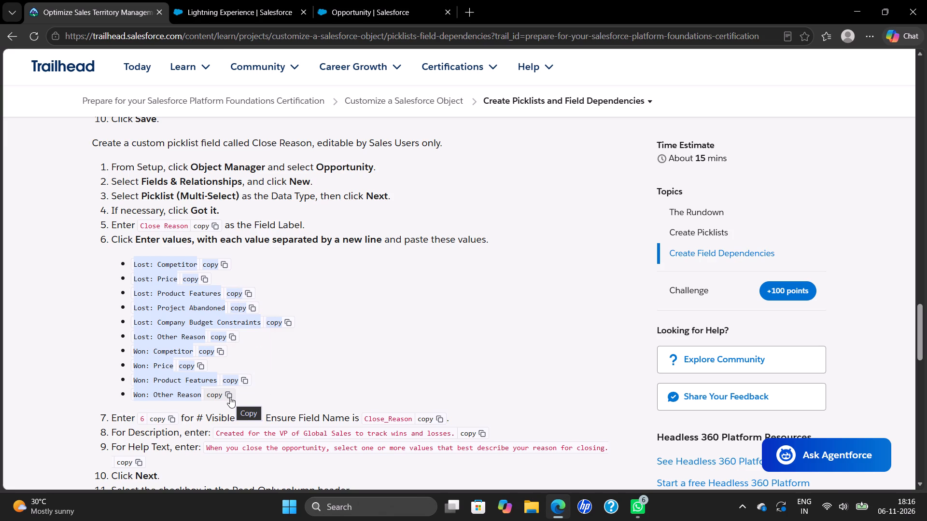
pyautogui.click(329, 5)
pyautogui.click(455, 373)
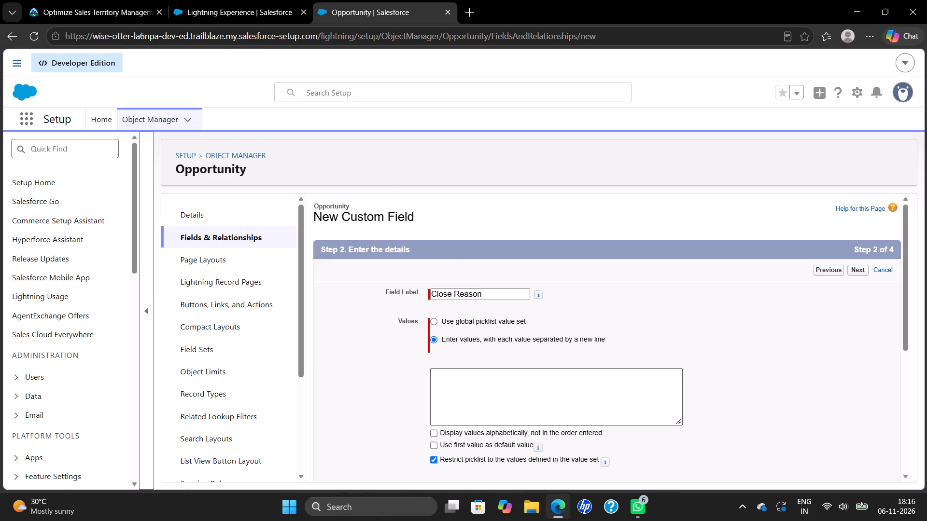
pyautogui.hotkey('ctrl', 'v')
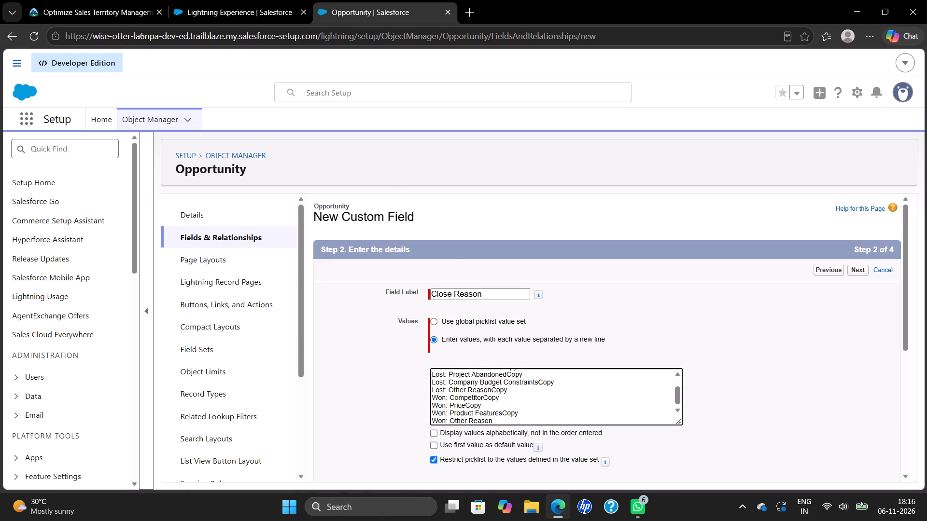
# Remove the stray "Copy" text from the end of the Won: Product Features, Won: Price and Won: Competitor values.
pyautogui.click(530, 414)
pyautogui.press('BackSpace')
pyautogui.press('BackSpace')
pyautogui.press('BackSpace')
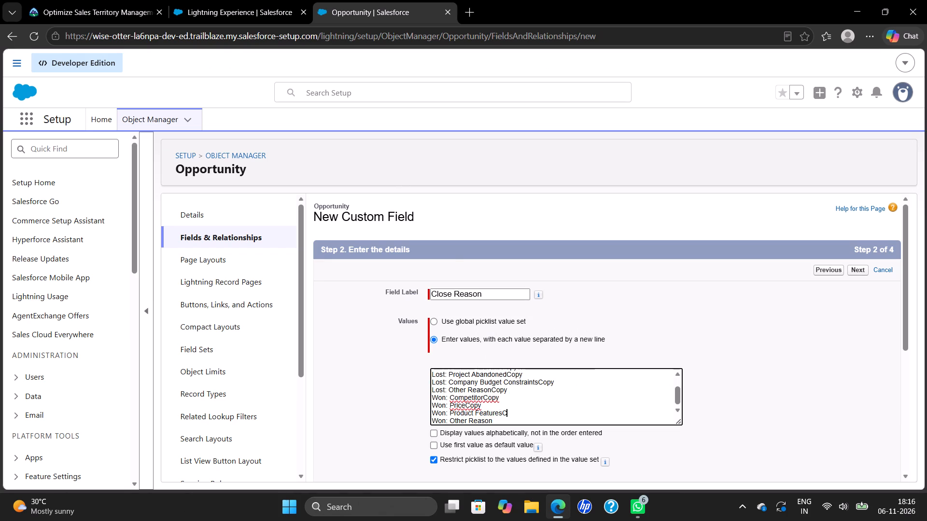
pyautogui.press('BackSpace')
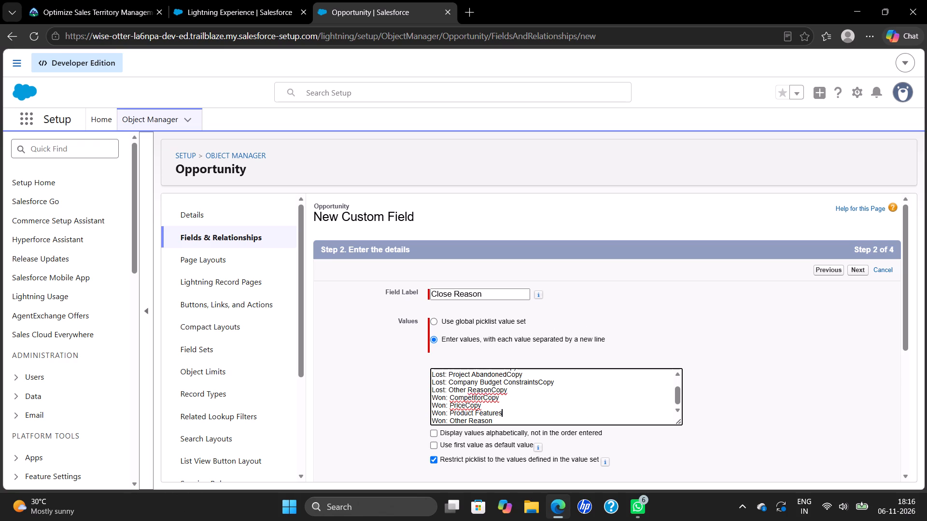
pyautogui.click(482, 403)
pyautogui.press('BackSpace')
pyautogui.press('BackSpace')
pyautogui.press('BackSpace')
pyautogui.press('BackSpace')
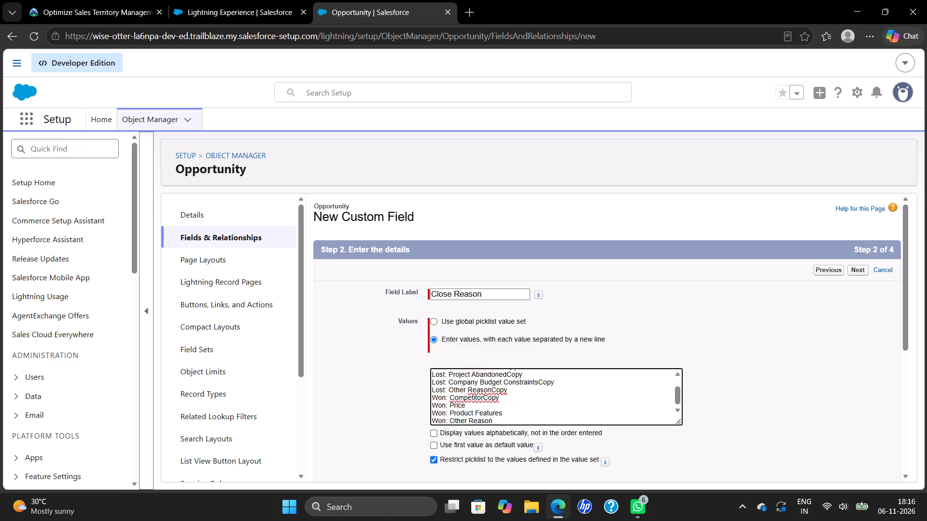
pyautogui.click(523, 400)
pyautogui.press('BackSpace')
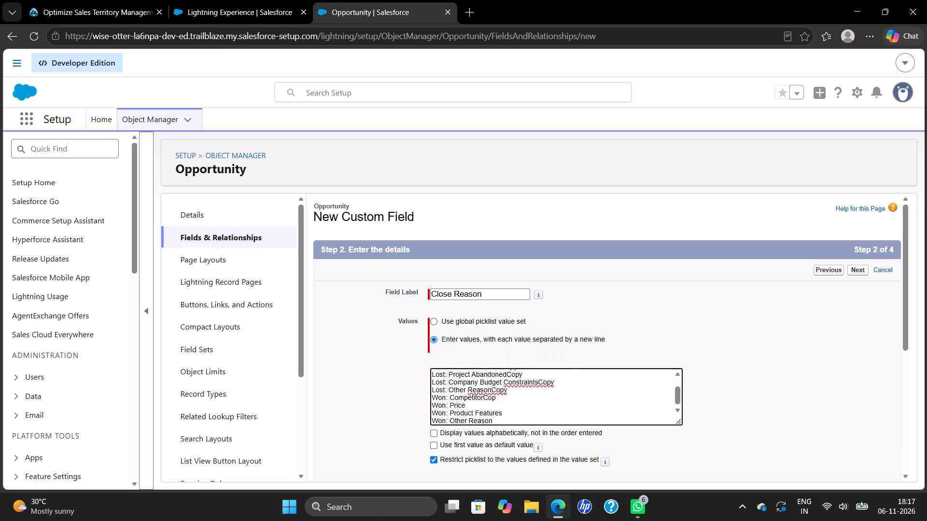
pyautogui.press('BackSpace')
pyautogui.press('BackSpace')
pyautogui.press('BackSpace')
# Remove the trailing "Copy" from the Lost: Other Reason, Lost: Company Budget Constraints and Lost: Project Abandoned values.
pyautogui.click(534, 399)
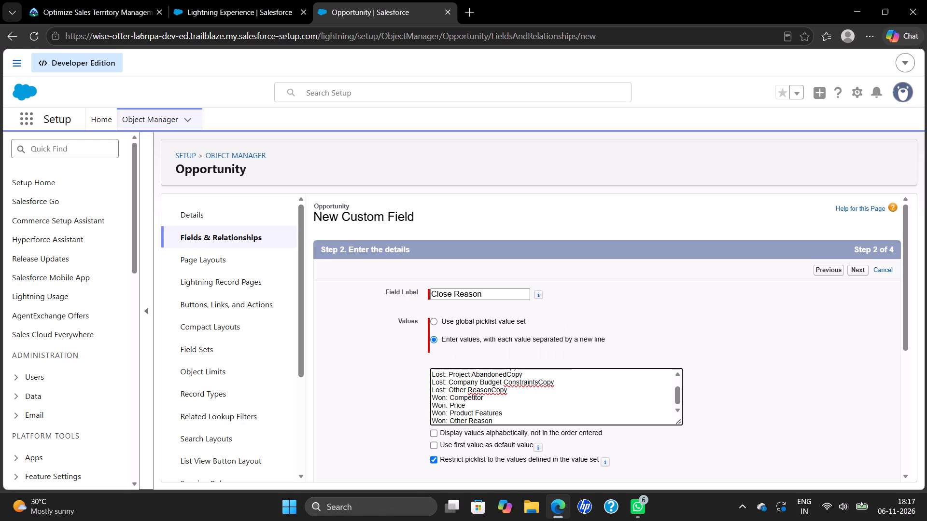
pyautogui.click(535, 395)
pyautogui.click(516, 389)
pyautogui.press('BackSpace')
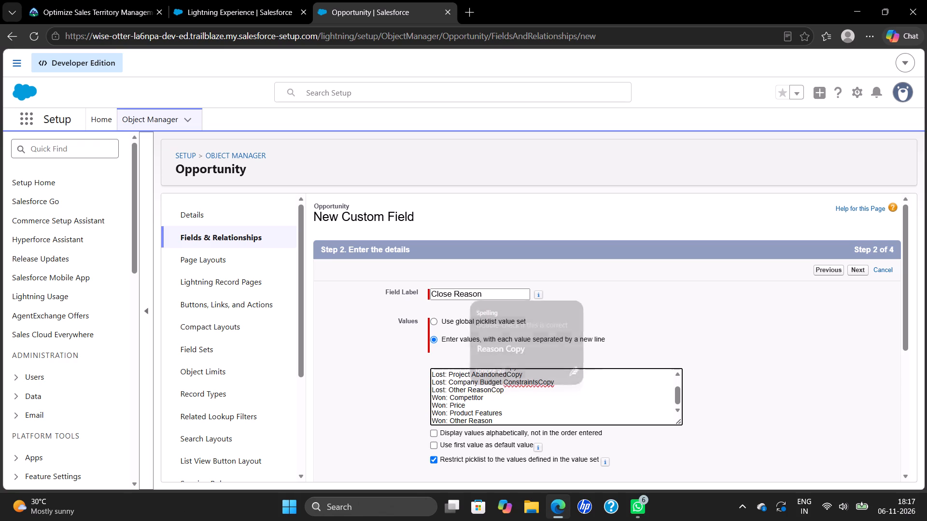
pyautogui.press('BackSpace')
pyautogui.press('BackSpace')
pyautogui.press('BackSpace')
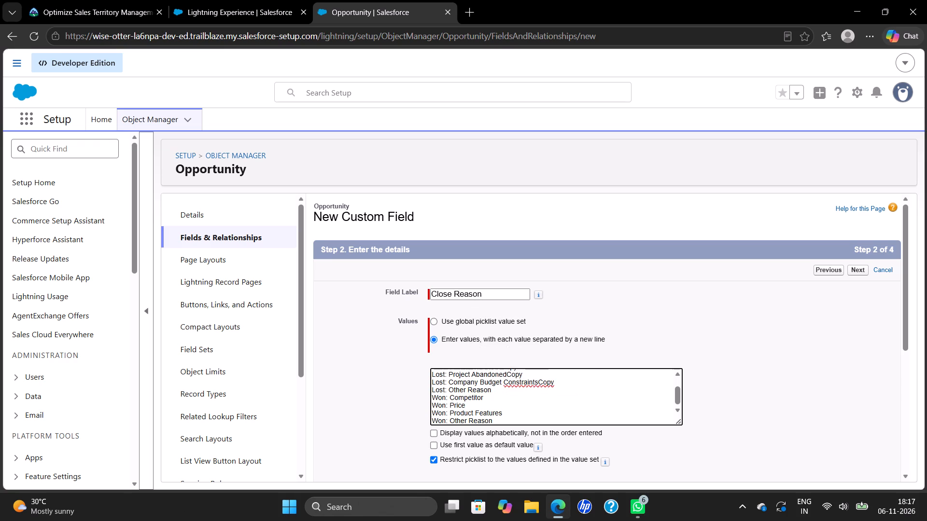
pyautogui.click(556, 379)
pyautogui.press('BackSpace')
pyautogui.press('BackSpace')
pyautogui.press('BackSpace')
pyautogui.press('BackSpace')
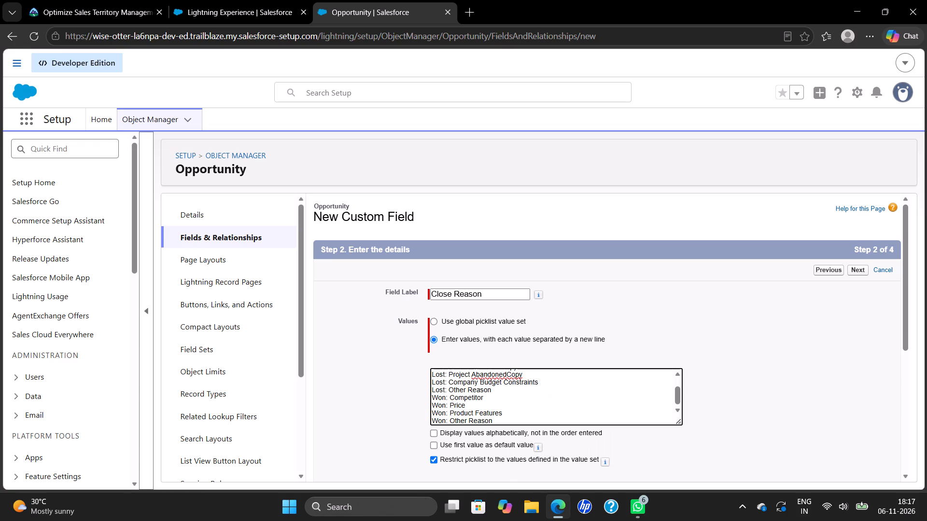
pyautogui.click(539, 371)
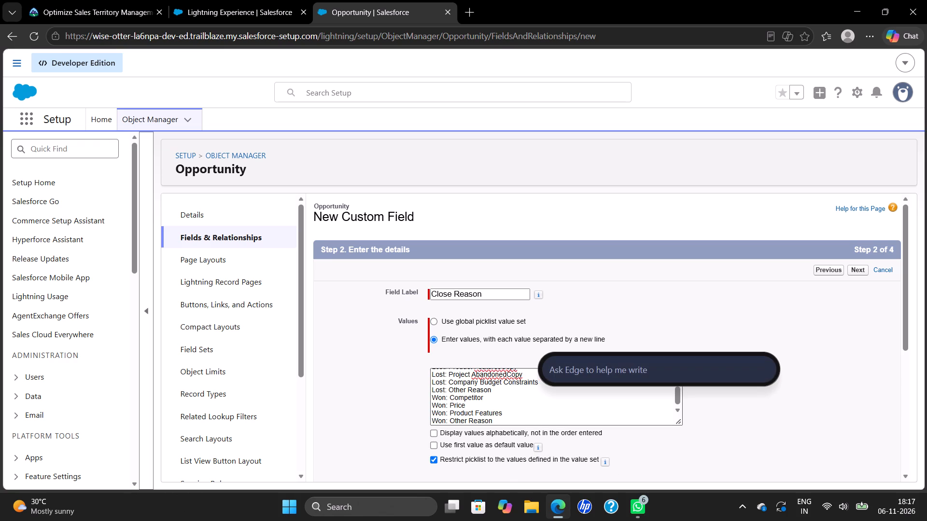
pyautogui.click(529, 376)
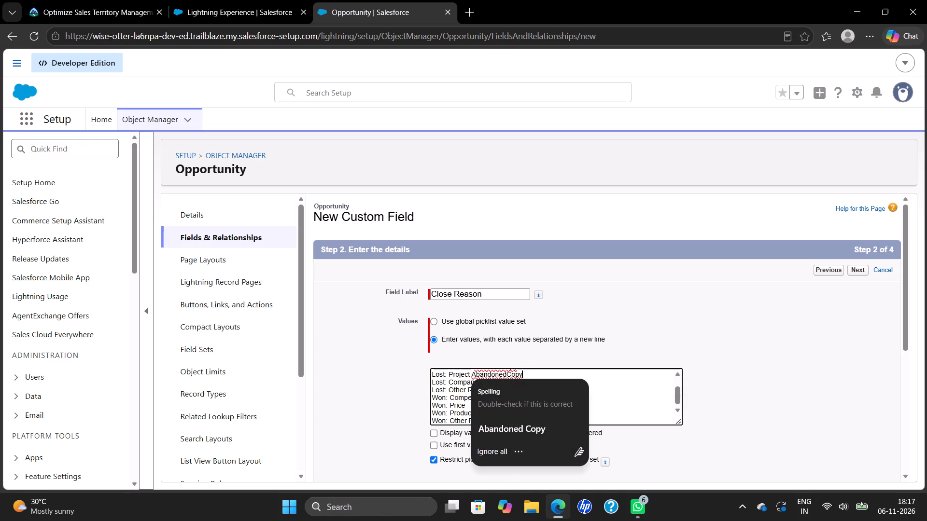
pyautogui.press('BackSpace')
pyautogui.press('BackSpace')
pyautogui.press('BackSpace')
pyautogui.press('BackSpace')
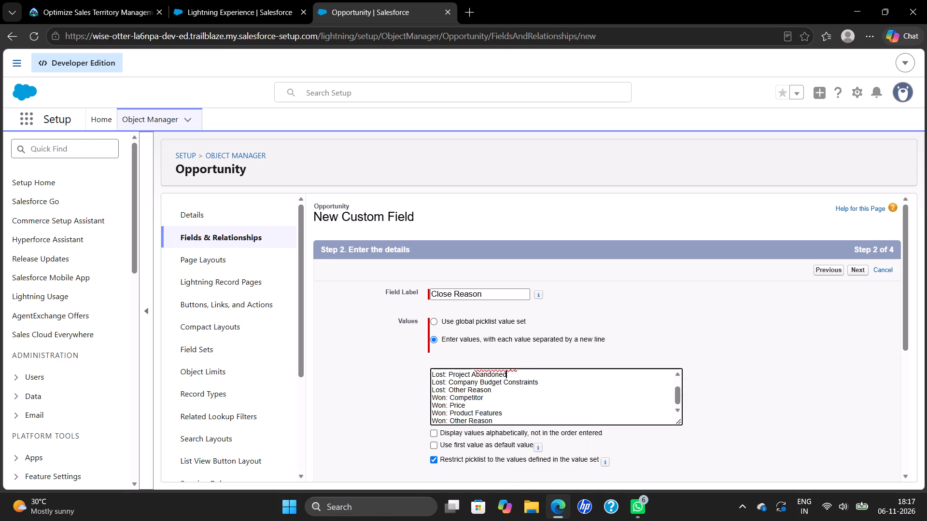
# Remove the trailing "Copy" from the Lost: Product Features, Lost: Price and Lost: Competitor values.
pyautogui.scroll(1, 554, 411)
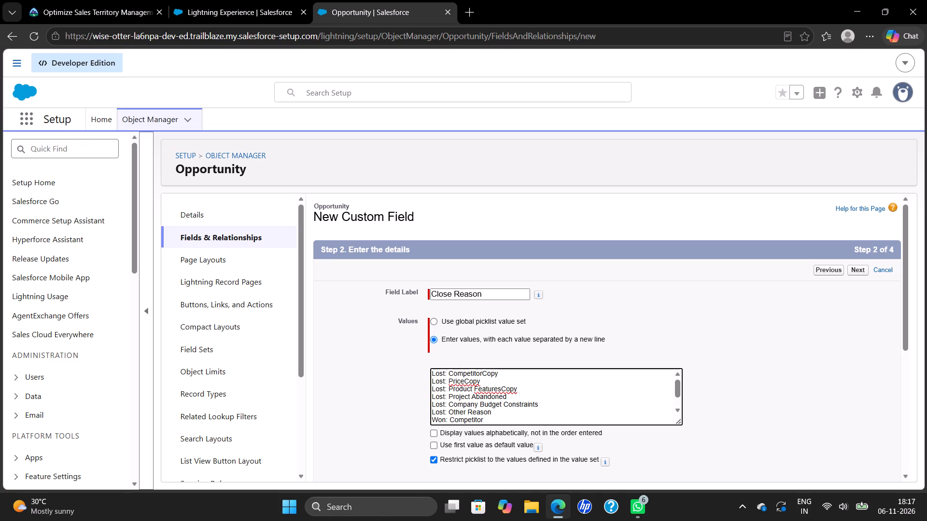
pyautogui.click(531, 394)
pyautogui.click(529, 389)
pyautogui.press('BackSpace')
pyautogui.press('BackSpace')
pyautogui.press('BackSpace')
pyautogui.press('BackSpace')
pyautogui.click(483, 381)
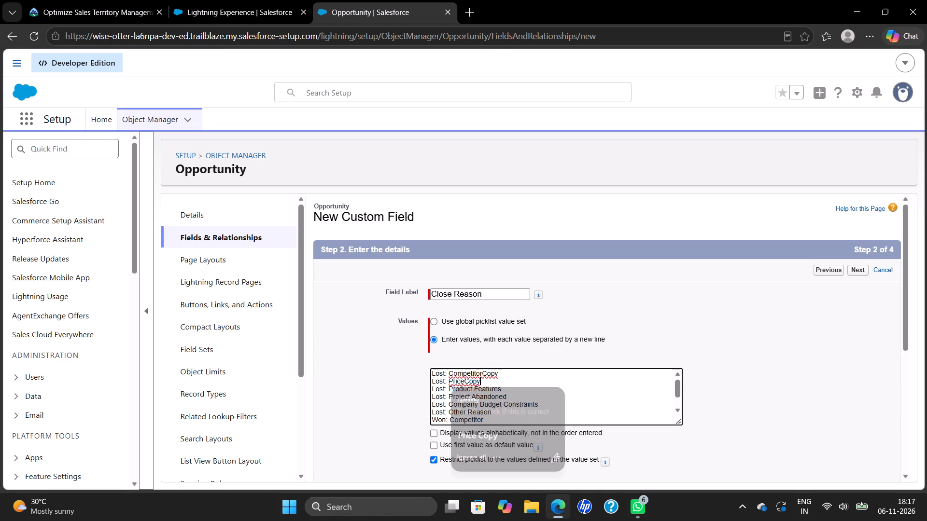
pyautogui.press('BackSpace')
pyautogui.press('BackSpace')
pyautogui.press('BackSpace')
pyautogui.press('BackSpace')
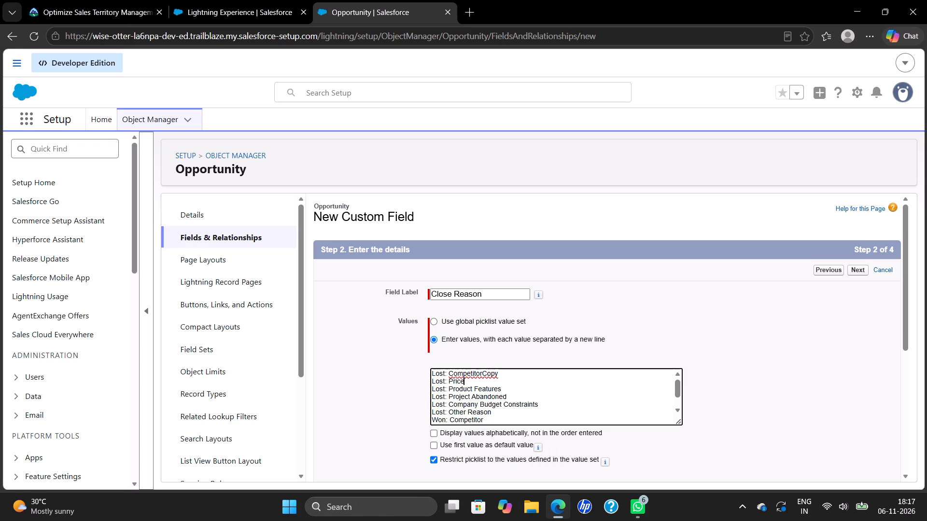
pyautogui.click(520, 370)
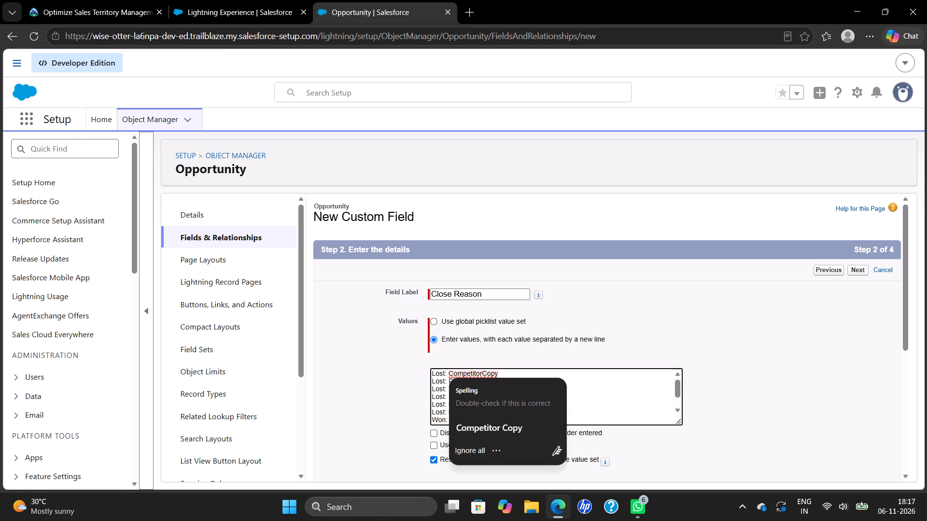
pyautogui.press('BackSpace')
pyautogui.press('BackSpace')
pyautogui.press('BackSpace')
pyautogui.press('BackSpace')
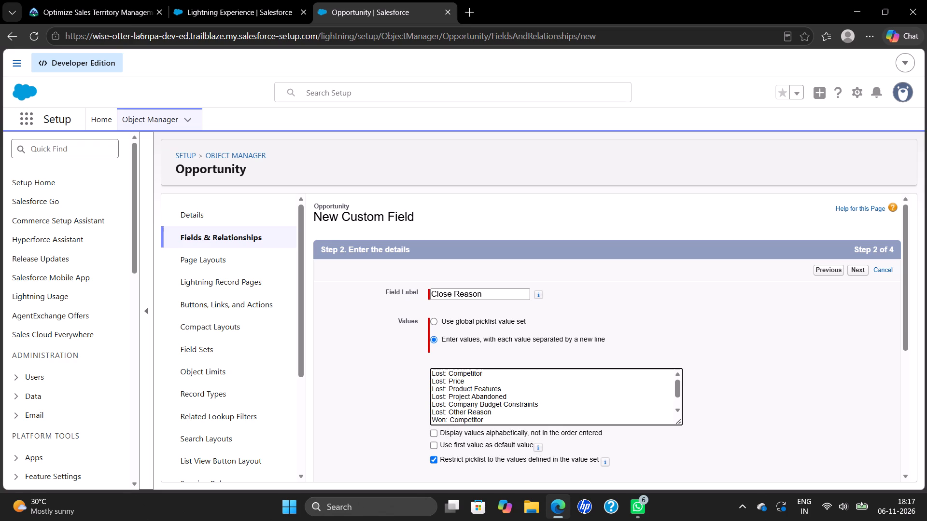
# Set the number of visible lines for the Close Reason field to 6.
pyautogui.scroll(-2, 505, 395)
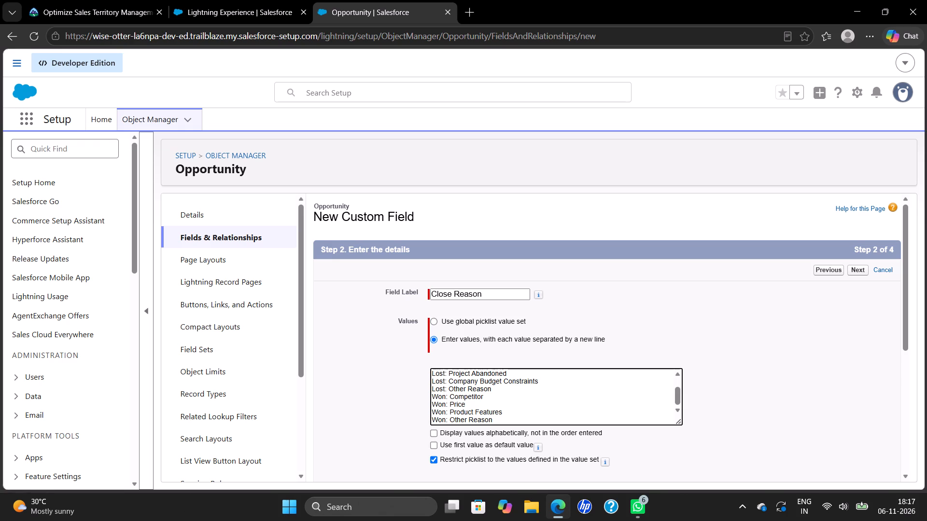
pyautogui.scroll(-2, 505, 395)
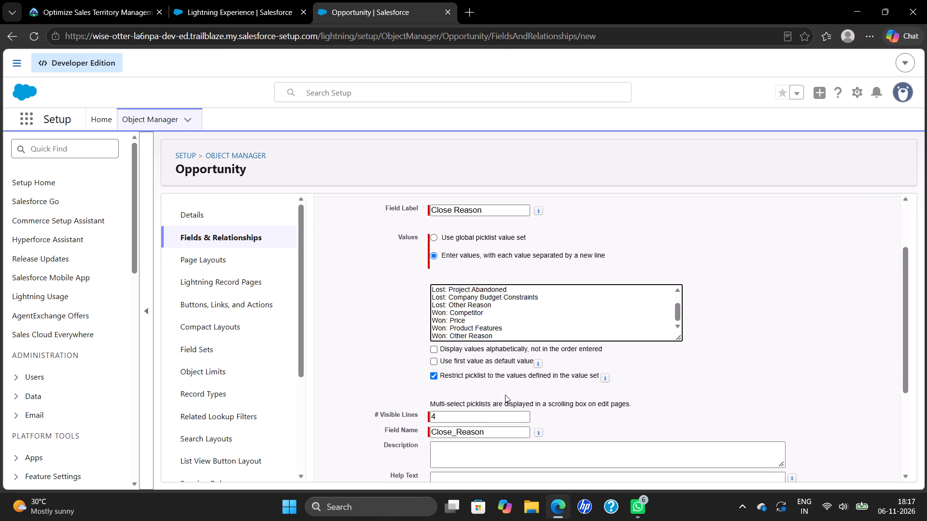
pyautogui.click(451, 419)
pyautogui.press('BackSpace')
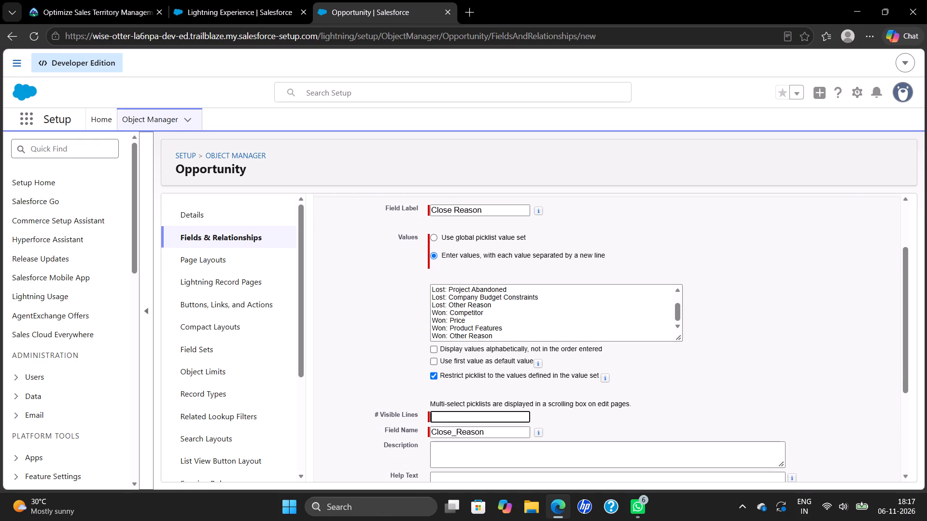
pyautogui.press('6')
# Set the Close Reason field's description to "Created for the VP of Global Sales to track wins and losses.", copied from the Trailhead instructions.
pyautogui.click(101, 7)
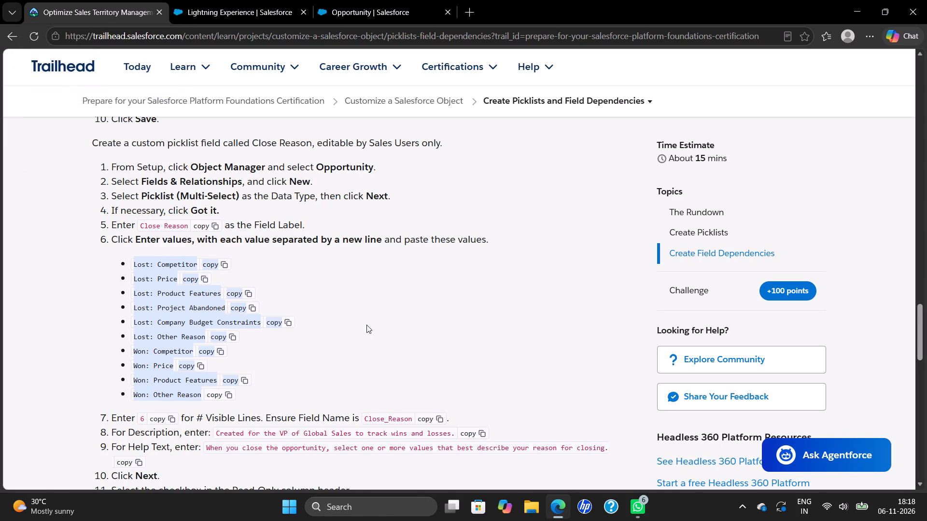
pyautogui.scroll(-1, 366, 325)
pyautogui.click(398, 317)
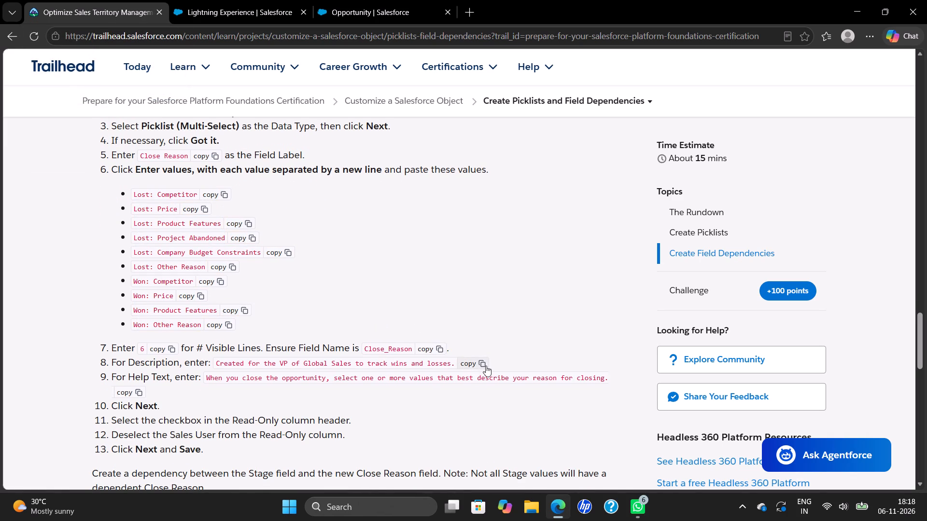
pyautogui.click(478, 361)
pyautogui.click(379, 19)
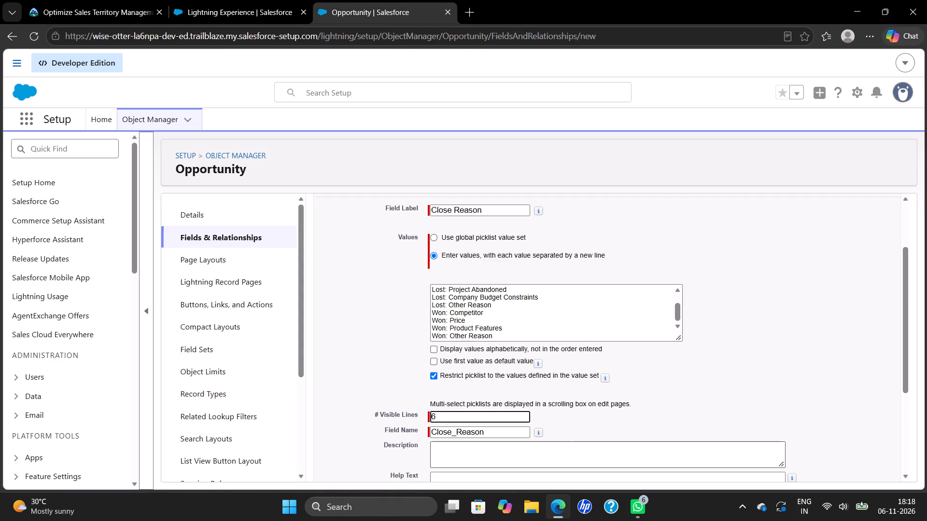
pyautogui.scroll(-1, 536, 451)
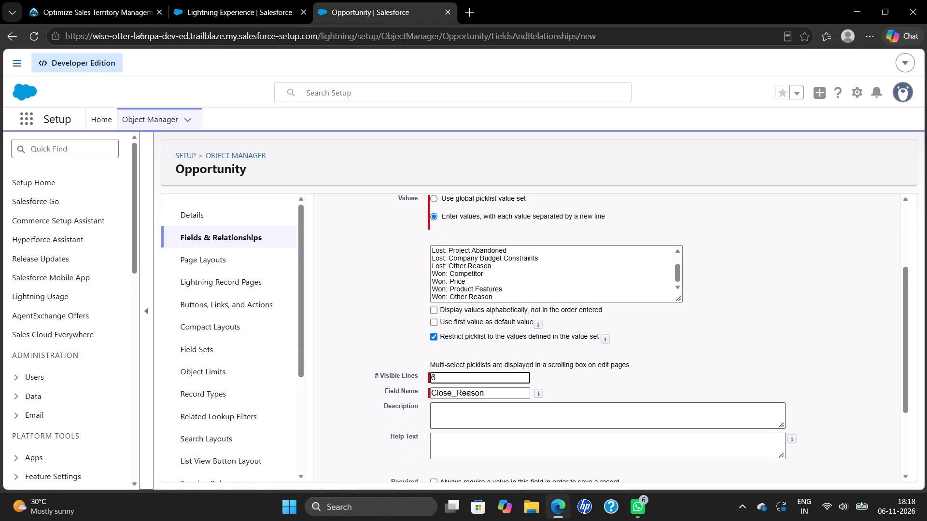
pyautogui.click(512, 419)
pyautogui.hotkey('ctrl', 'v')
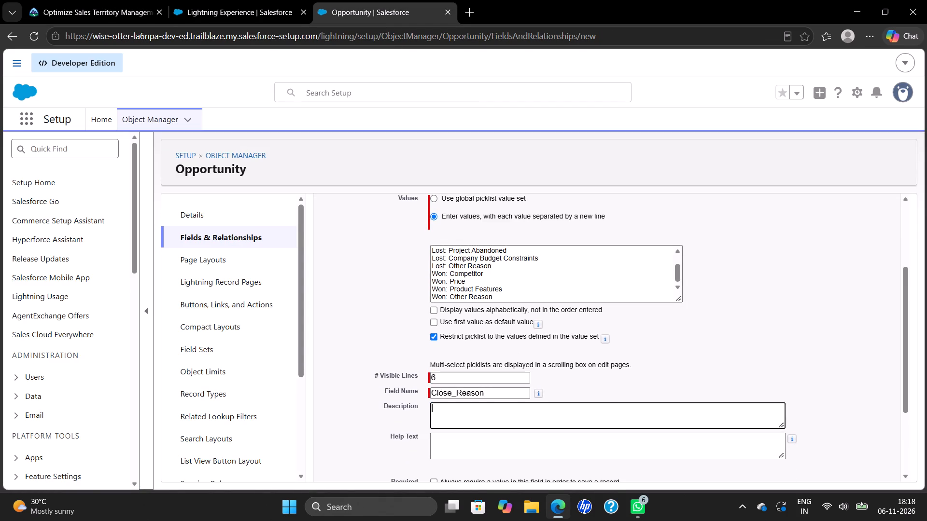
# Set the help text to "When you close the opportunity, select one or more values that best describe your reason for closing." and proceed to field-level security.
pyautogui.click(84, 9)
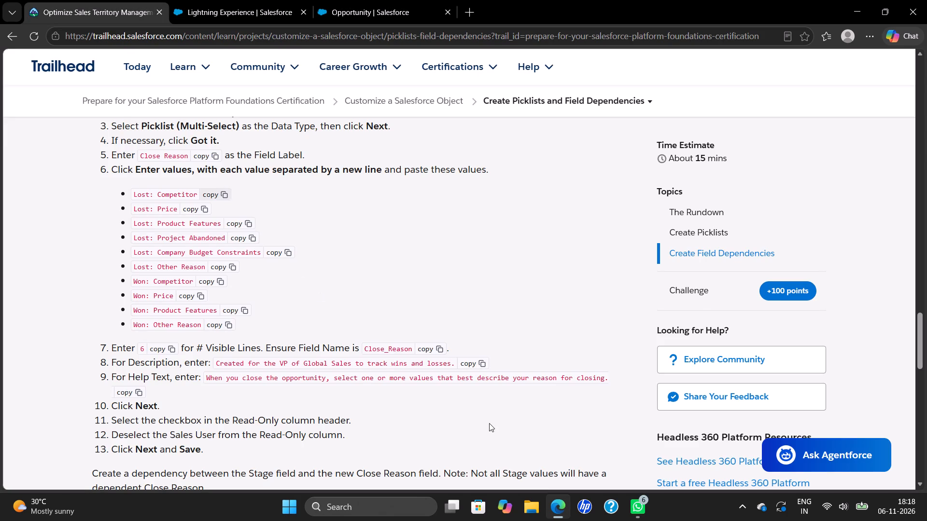
pyautogui.click(131, 389)
pyautogui.click(402, 10)
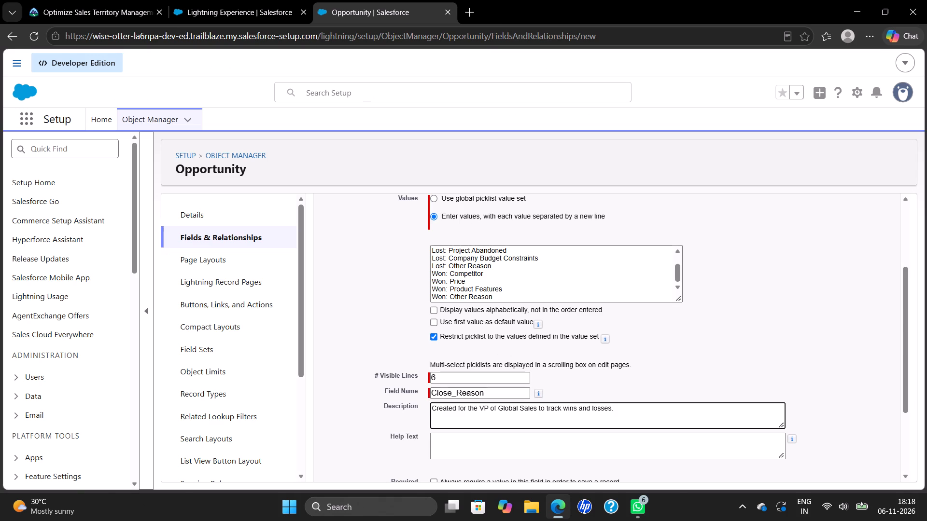
pyautogui.click(490, 442)
pyautogui.hotkey('ctrl', 'v')
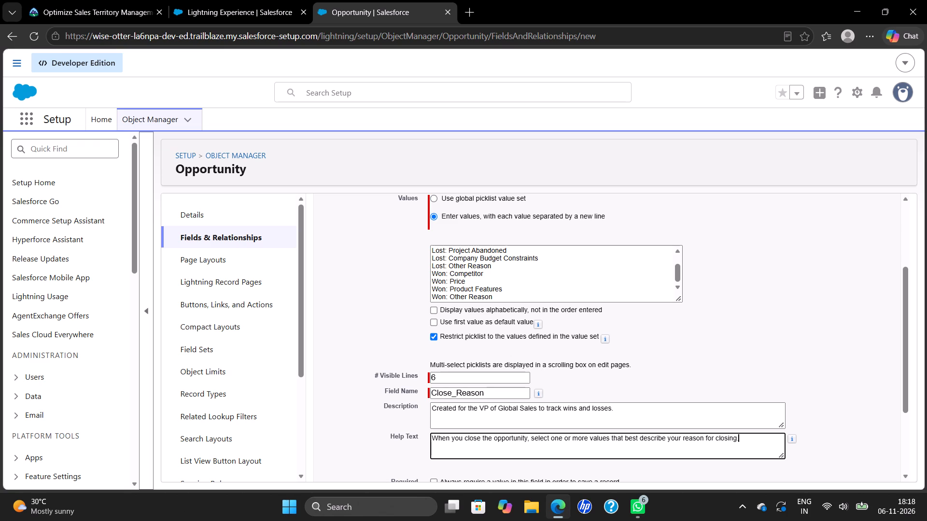
pyautogui.scroll(-4, 490, 442)
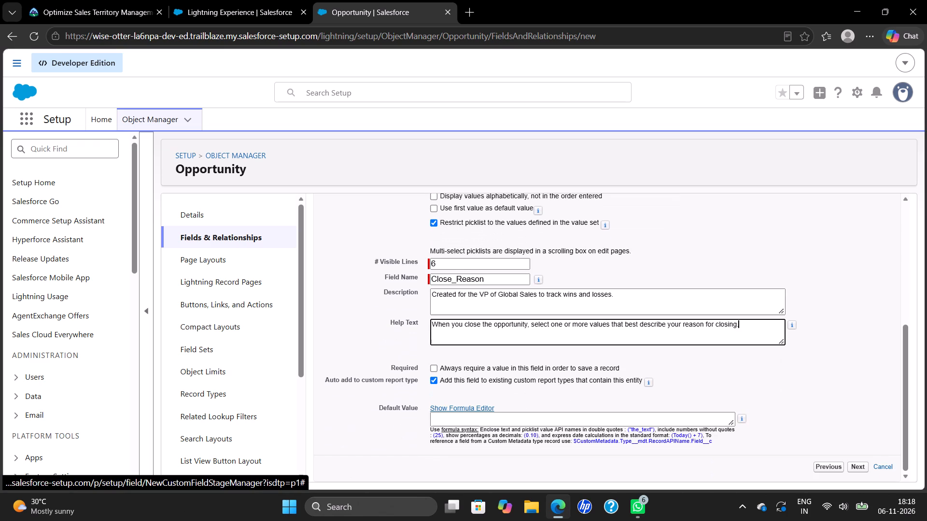
pyautogui.scroll(6, 490, 442)
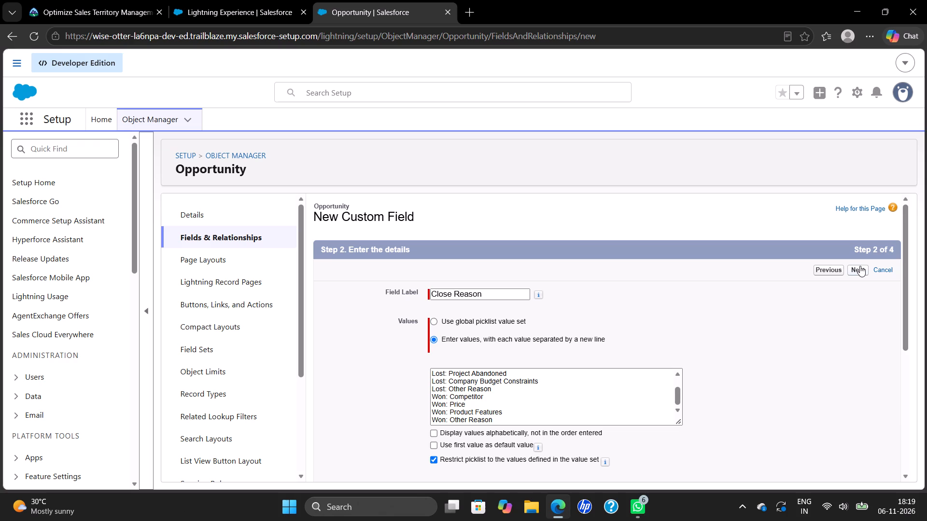
pyautogui.click(856, 271)
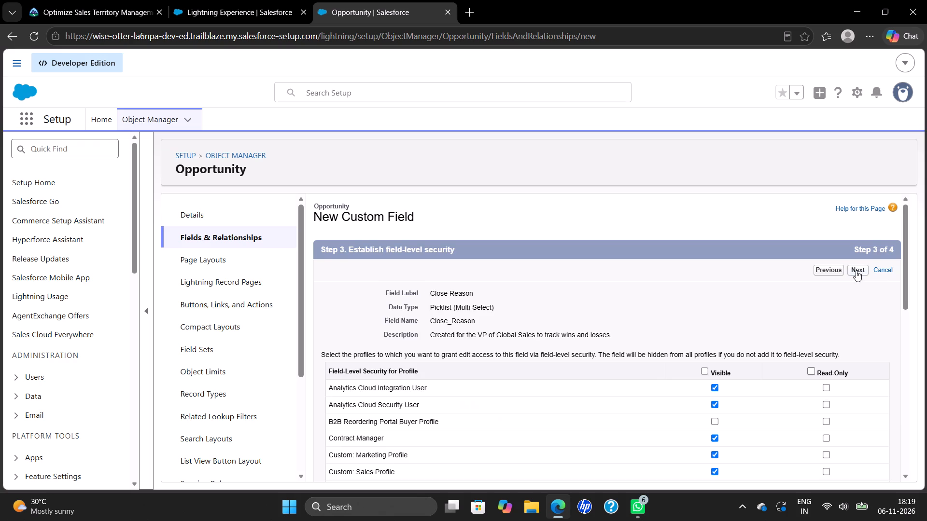
# Make Close Reason read-only for all profiles except Sales User, keep all page layouts selected, and save the field.
pyautogui.click(815, 372)
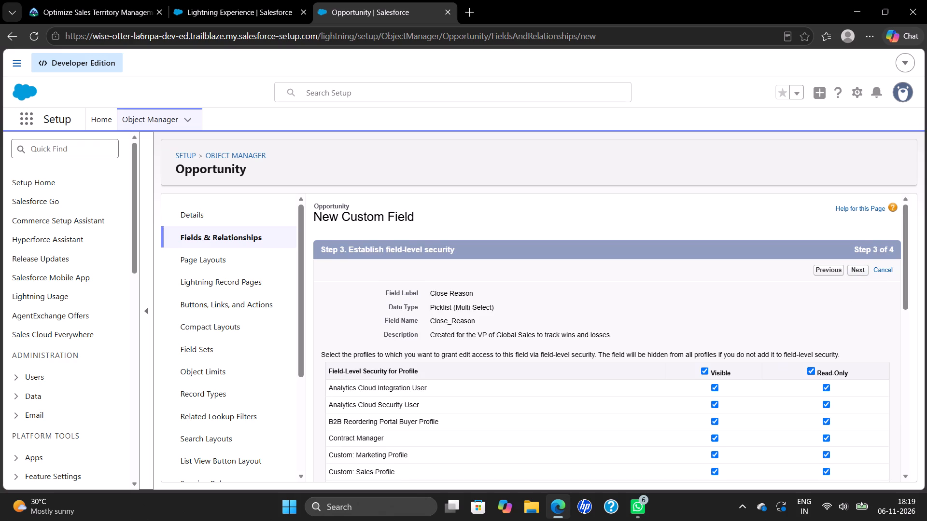
pyautogui.scroll(-6, 770, 357)
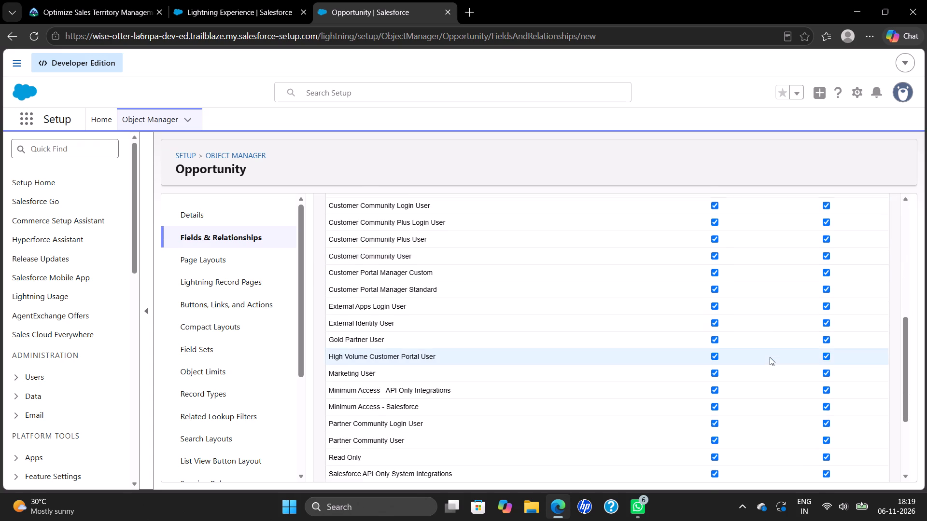
pyautogui.scroll(-2, 770, 357)
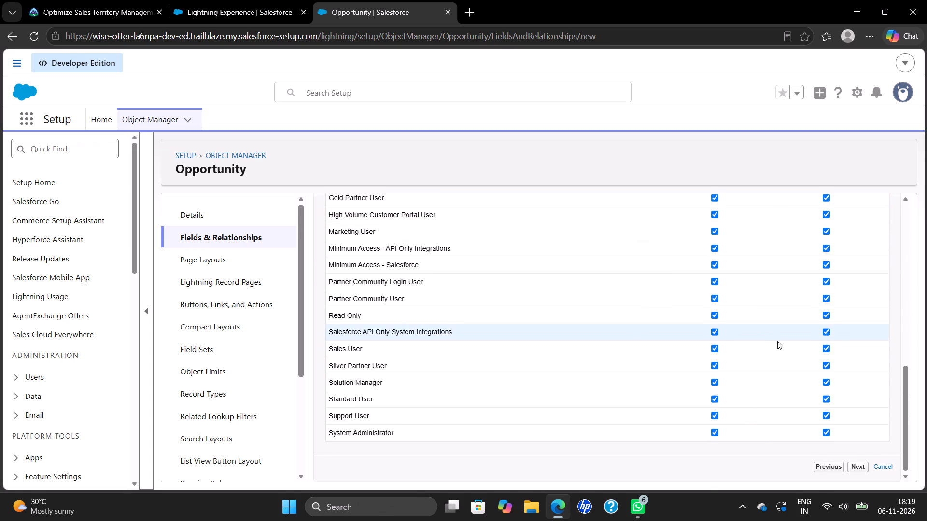
pyautogui.click(829, 347)
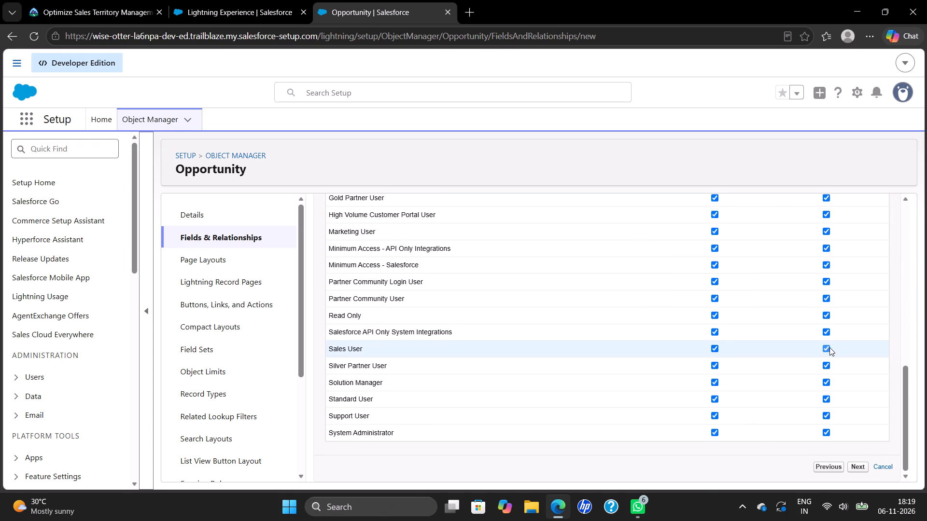
pyautogui.click(858, 463)
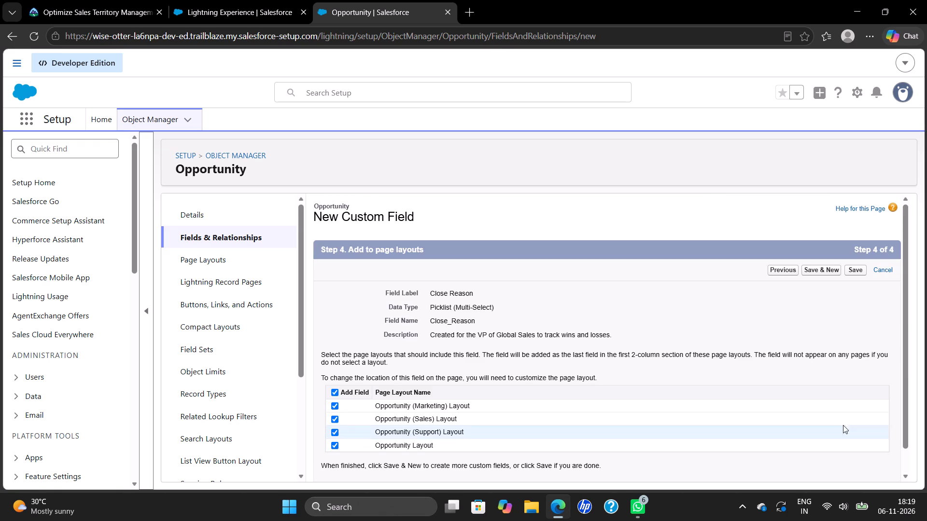
pyautogui.click(857, 270)
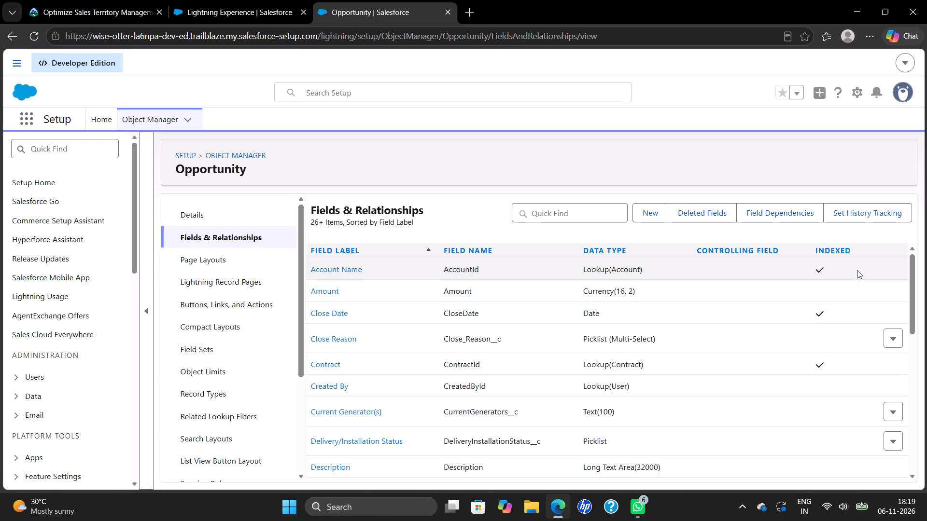
# Start a new Opportunity field dependency with Stage as the controlling field and Close Reason as the dependent field.
pyautogui.click(790, 208)
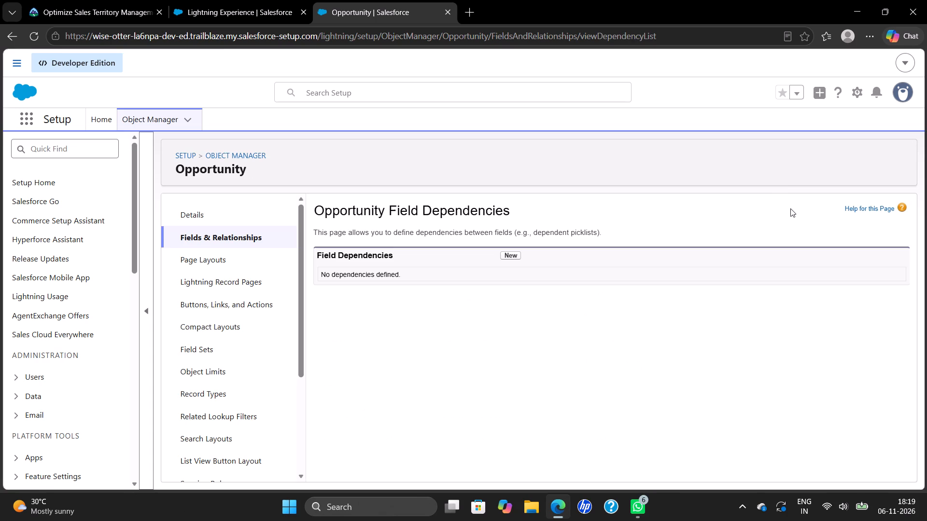
pyautogui.click(513, 253)
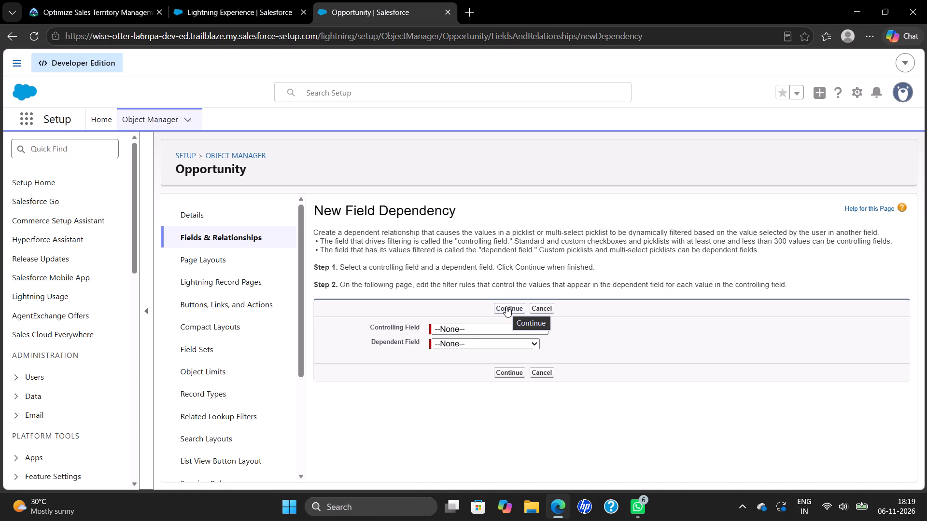
pyautogui.click(480, 326)
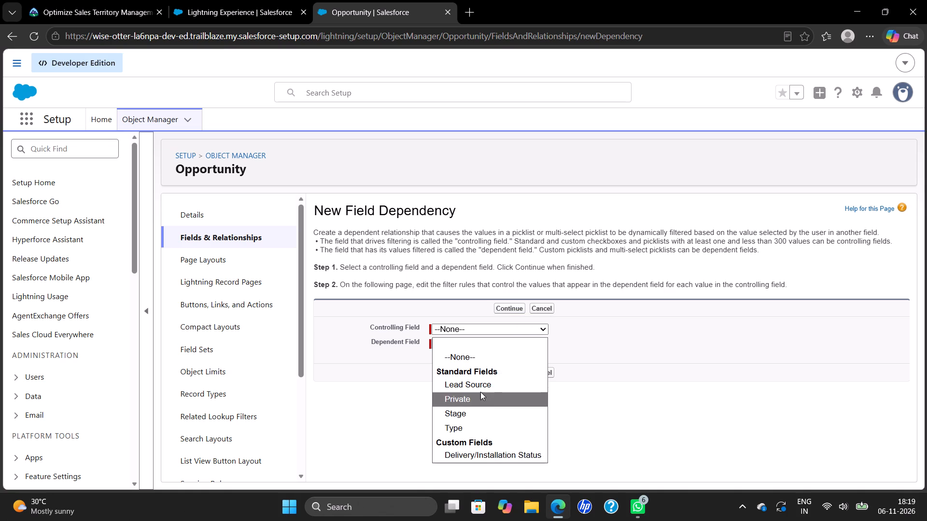
pyautogui.click(476, 411)
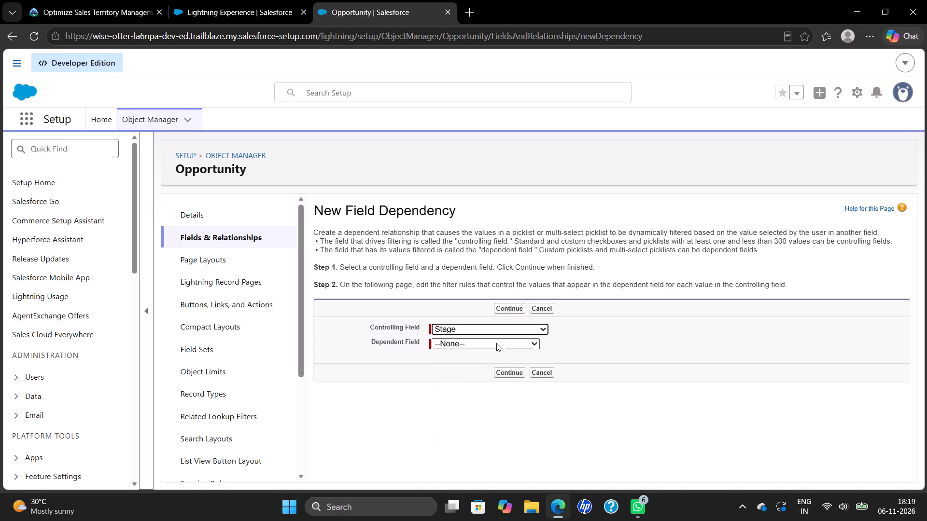
pyautogui.click(496, 343)
pyautogui.click(481, 367)
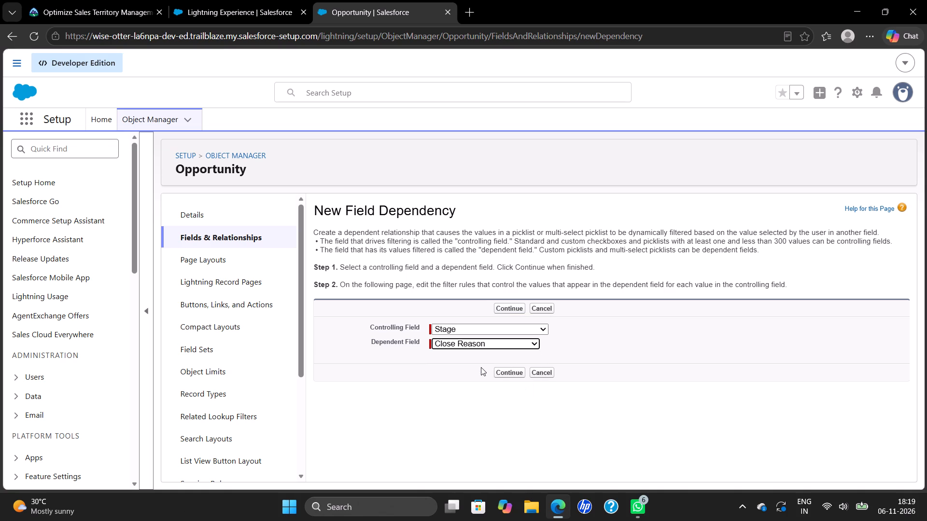
pyautogui.click(499, 370)
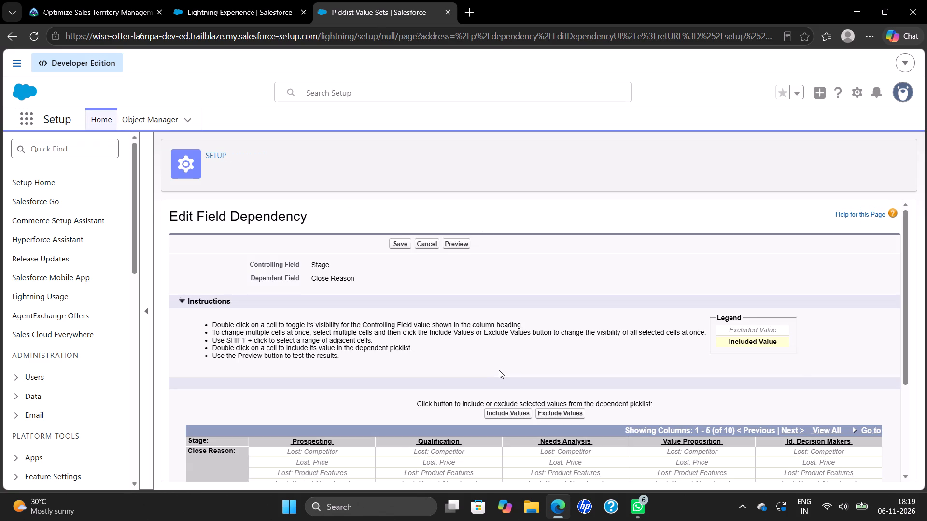
# Select Won: Competitor, Won: Price, Won: Product Features and Won: Other Reason under the Closed Won stage.
pyautogui.scroll(-1, 499, 370)
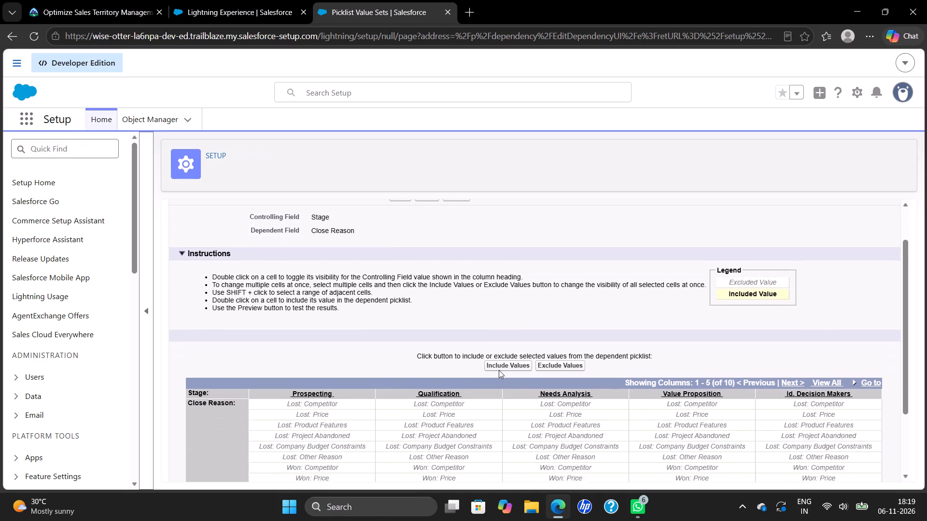
pyautogui.scroll(-3, 499, 370)
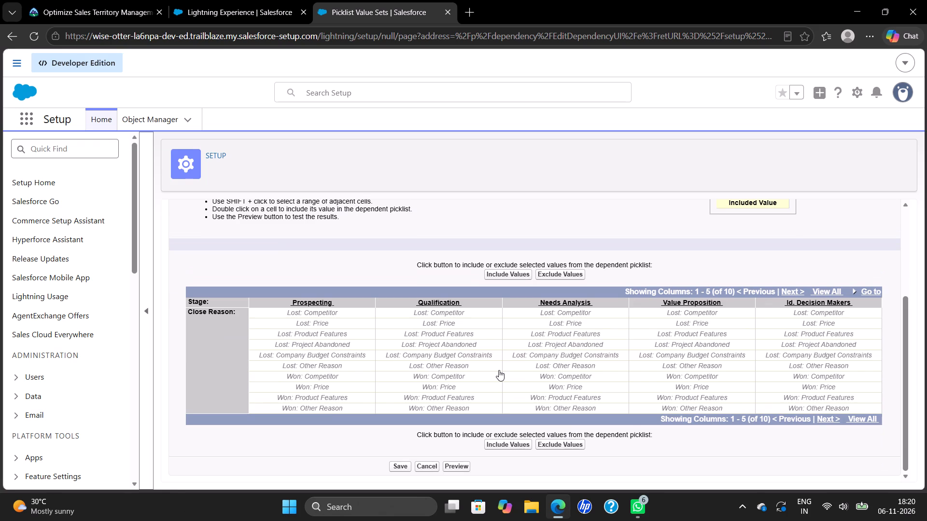
pyautogui.scroll(2, 499, 370)
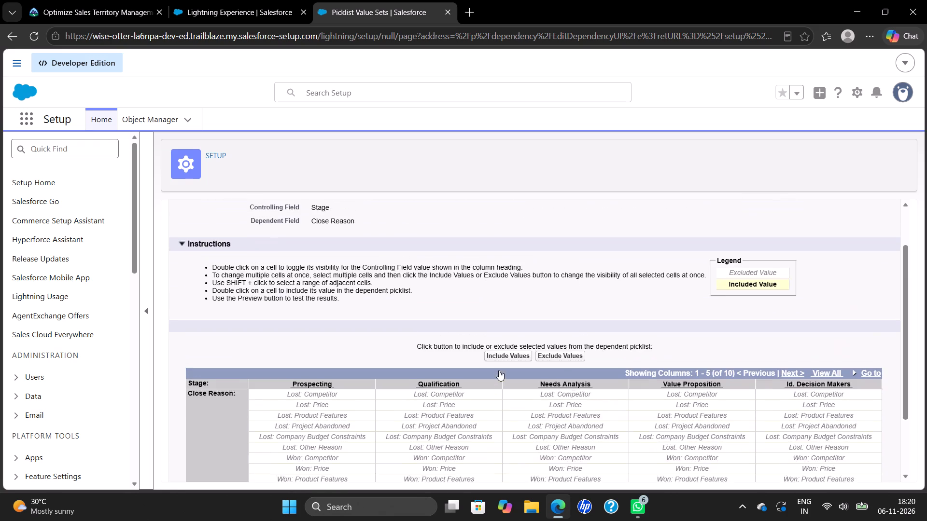
pyautogui.scroll(2, 499, 370)
pyautogui.scroll(-1, 499, 370)
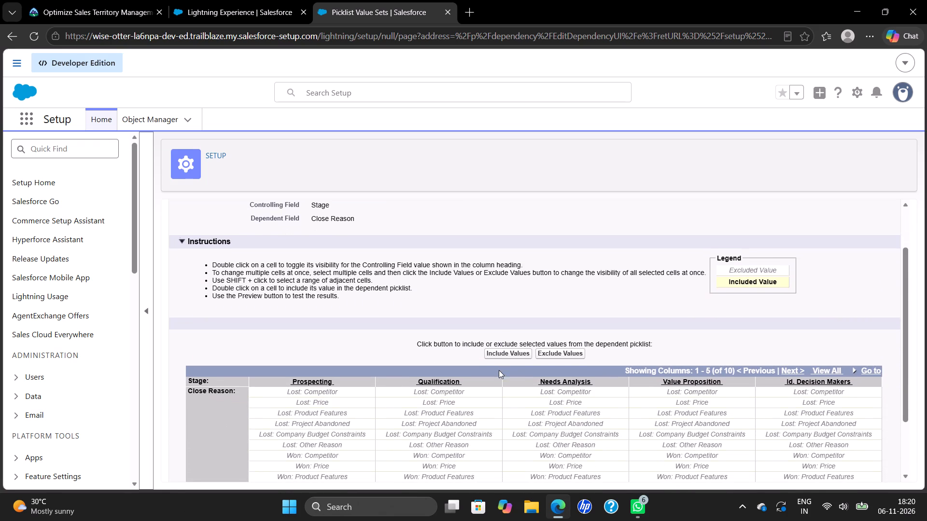
pyautogui.scroll(-1, 499, 370)
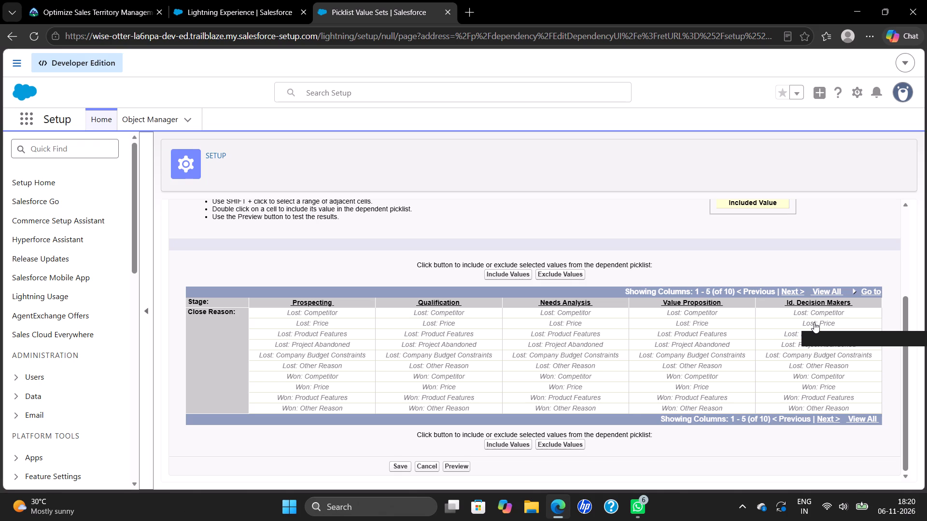
pyautogui.click(790, 290)
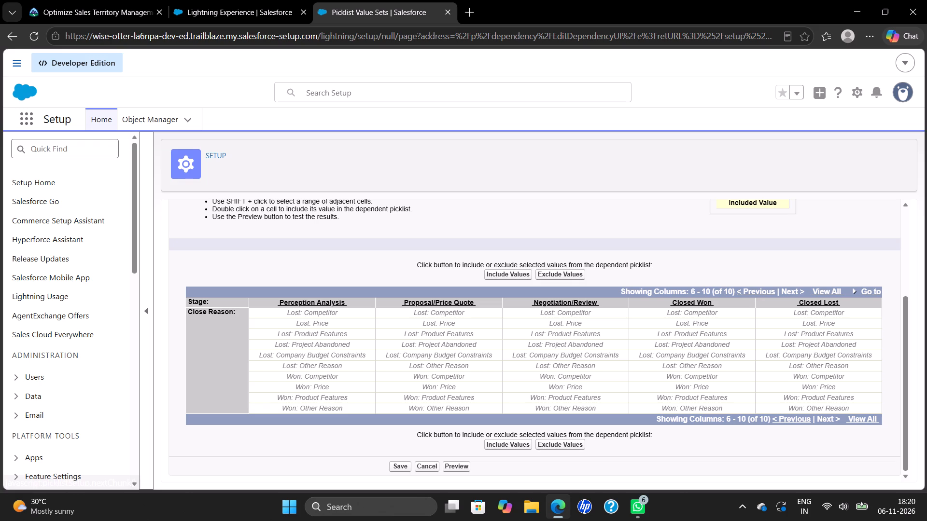
pyautogui.keyDown('ctrl'); pyautogui.click(678, 372); pyautogui.keyUp('ctrl')
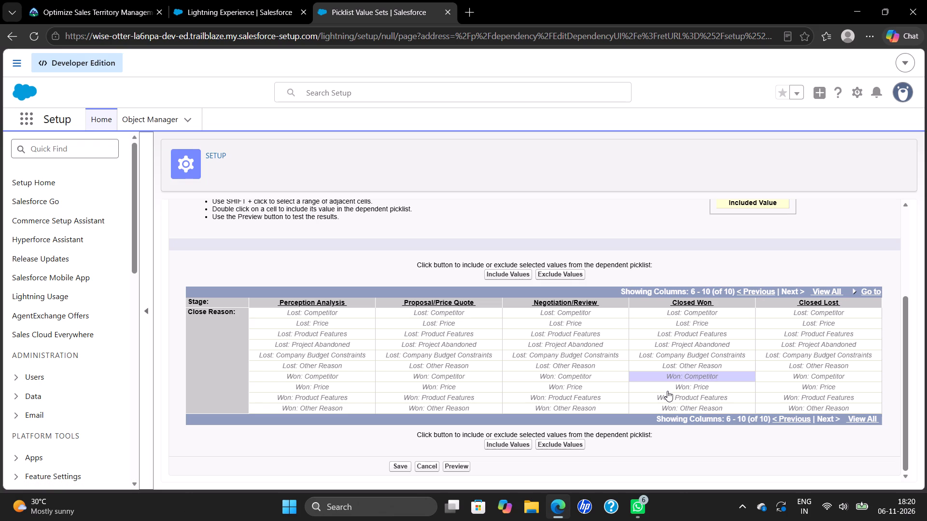
pyautogui.keyDown('ctrl'); pyautogui.click(667, 391); pyautogui.keyUp('ctrl')
pyautogui.keyDown('ctrl'); pyautogui.click(665, 394); pyautogui.keyUp('ctrl')
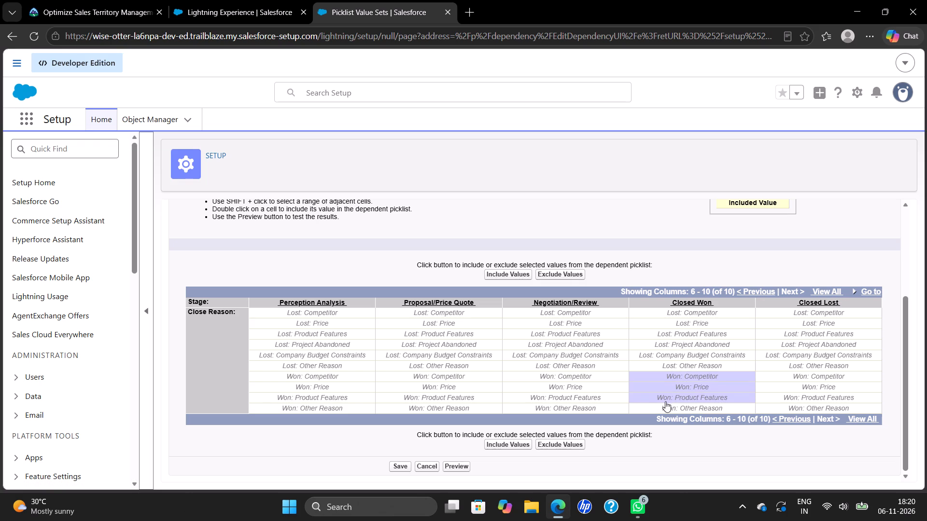
pyautogui.keyDown('ctrl'); pyautogui.click(664, 404); pyautogui.keyUp('ctrl')
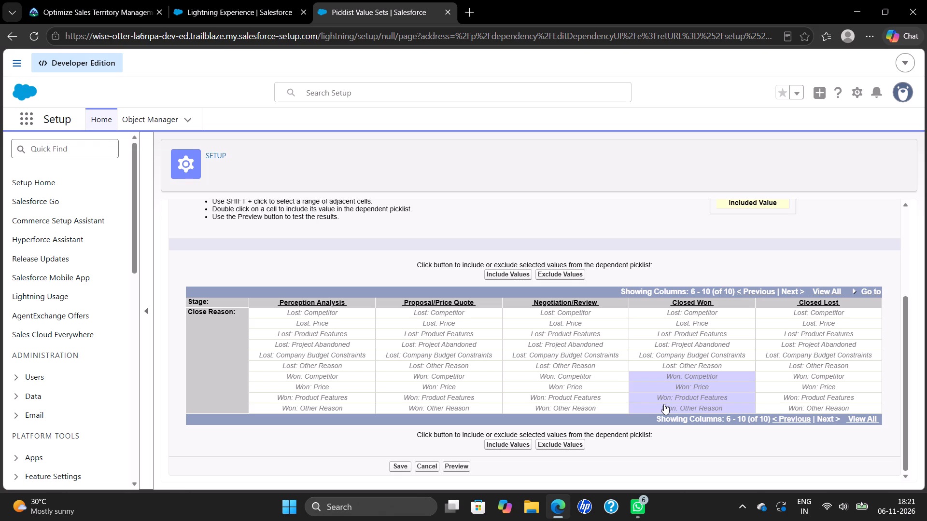
# Select all six Lost reasons under Closed Lost, include them with the selected Won reasons, and save the field dependency.
pyautogui.keyDown('ctrl'); pyautogui.click(799, 313); pyautogui.keyUp('ctrl')
pyautogui.keyDown('ctrl'); pyautogui.moveTo(794, 319); pyautogui.dragTo(782, 335); pyautogui.keyUp('ctrl')
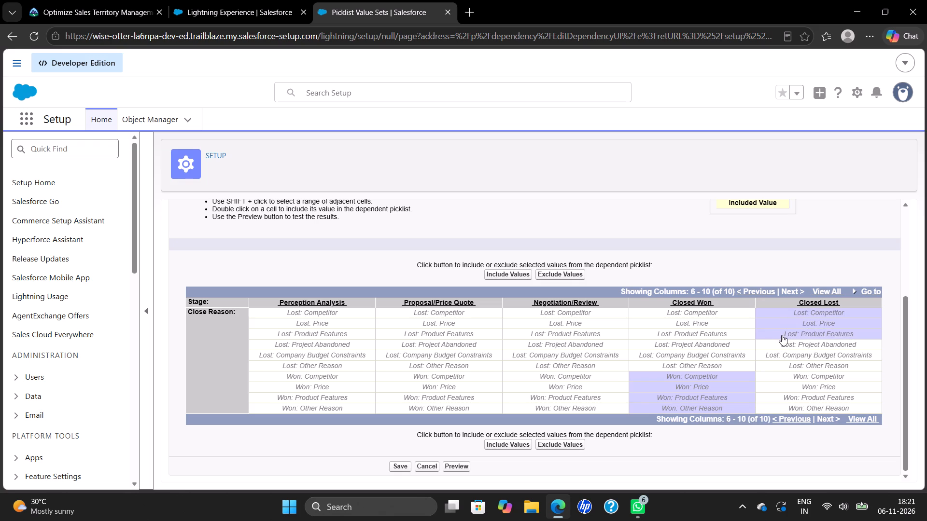
pyautogui.keyDown('ctrl'); pyautogui.moveTo(782, 335); pyautogui.dragTo(782, 357); pyautogui.keyUp('ctrl')
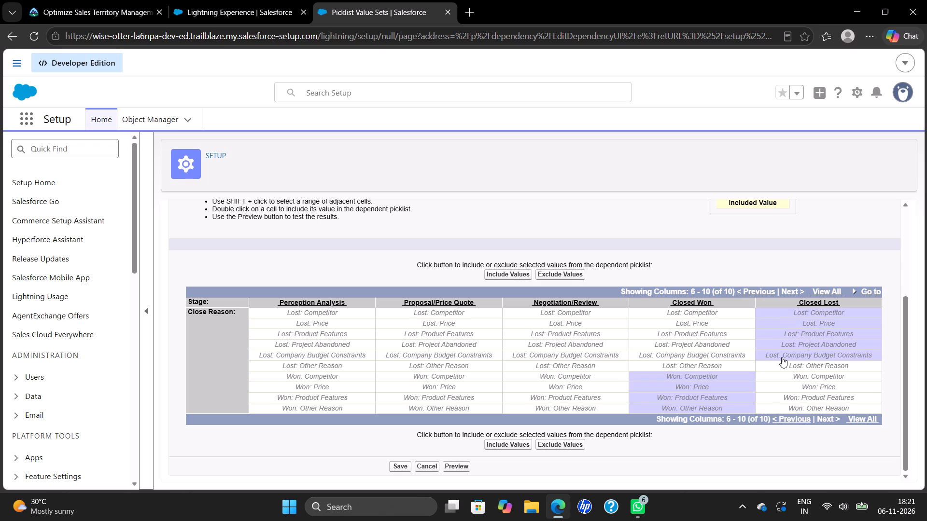
pyautogui.keyDown('ctrl'); pyautogui.moveTo(782, 357); pyautogui.dragTo(782, 362); pyautogui.keyUp('ctrl')
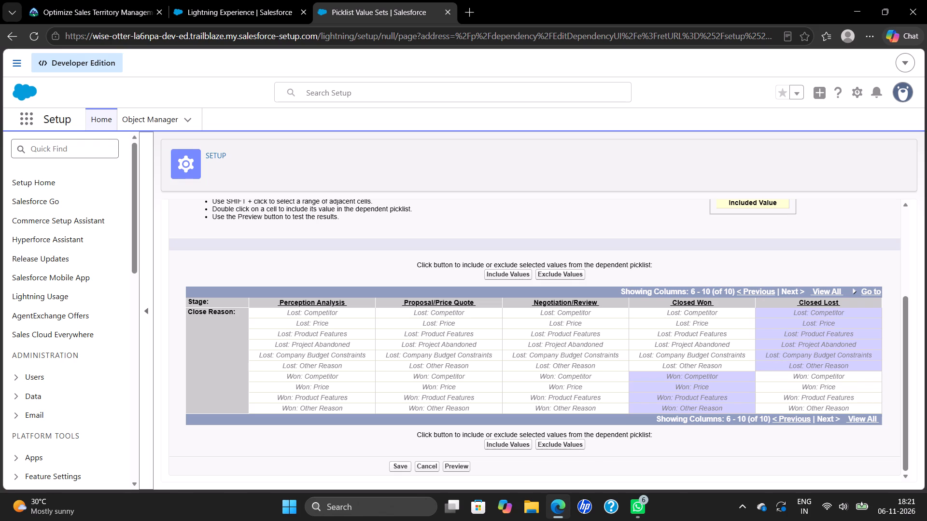
pyautogui.click(502, 443)
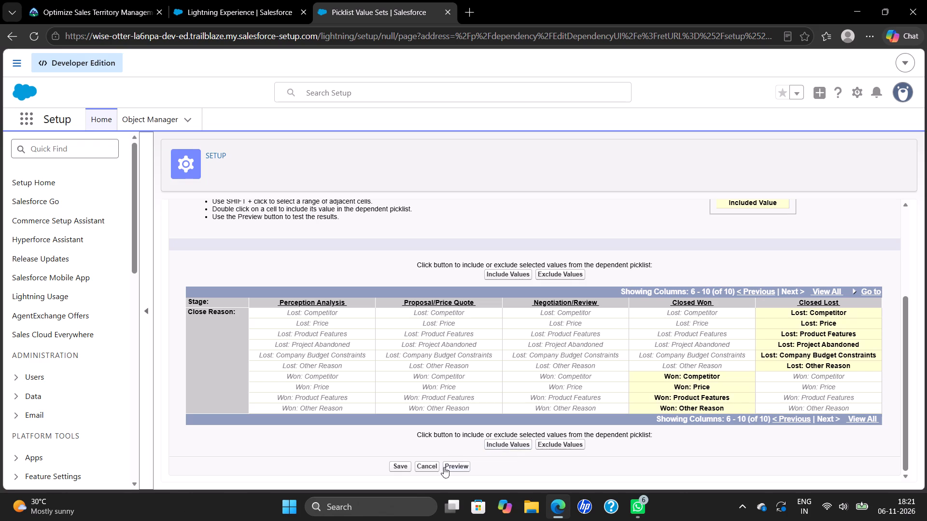
pyautogui.click(398, 463)
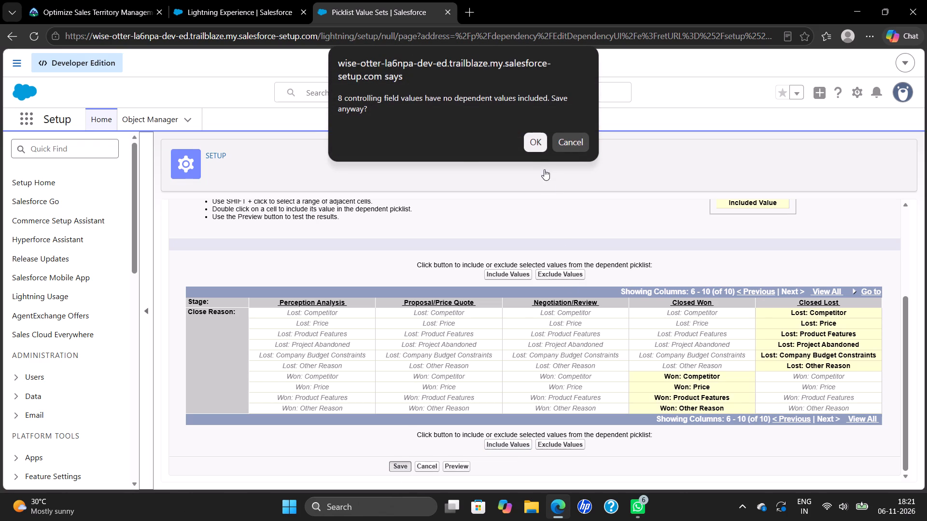
pyautogui.click(534, 140)
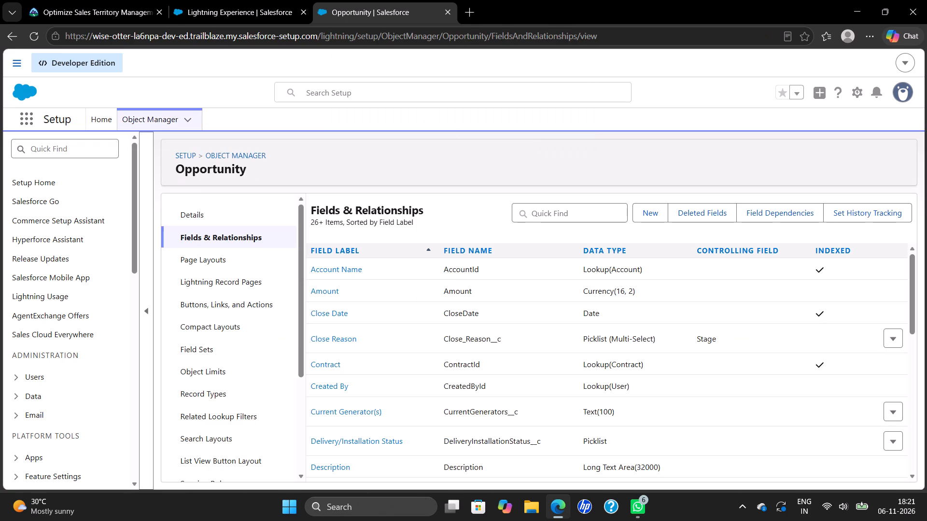
# Return to the Trailhead unit, verify the picklists and field dependencies step for 100 points, and go on to the next step.
pyautogui.click(112, 8)
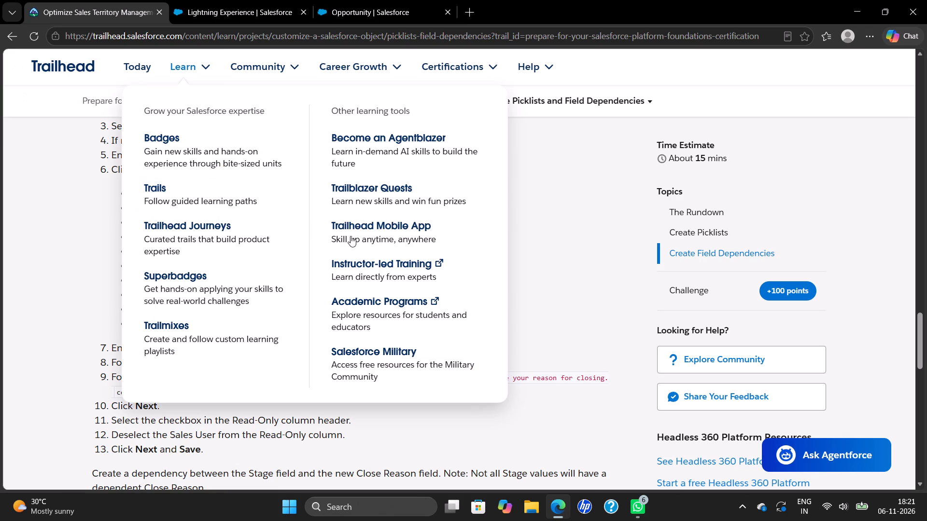
pyautogui.scroll(-3, 591, 292)
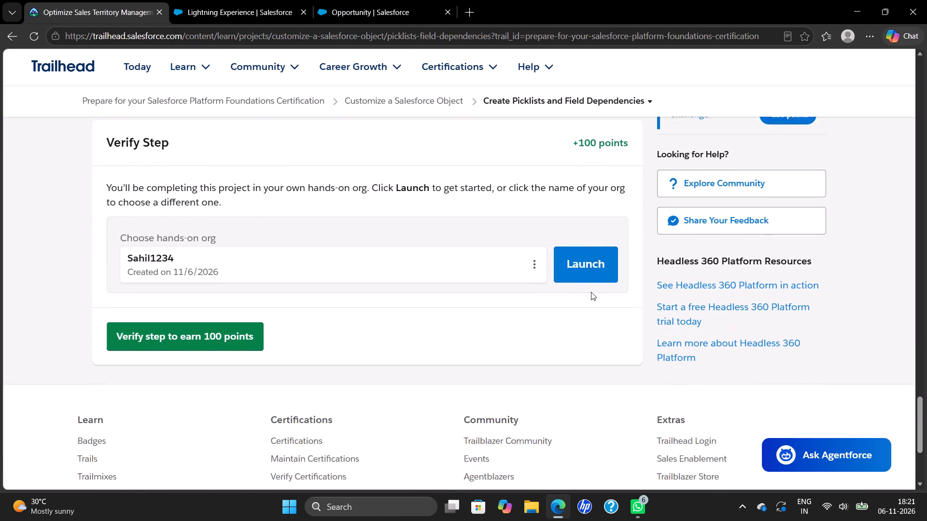
pyautogui.click(230, 303)
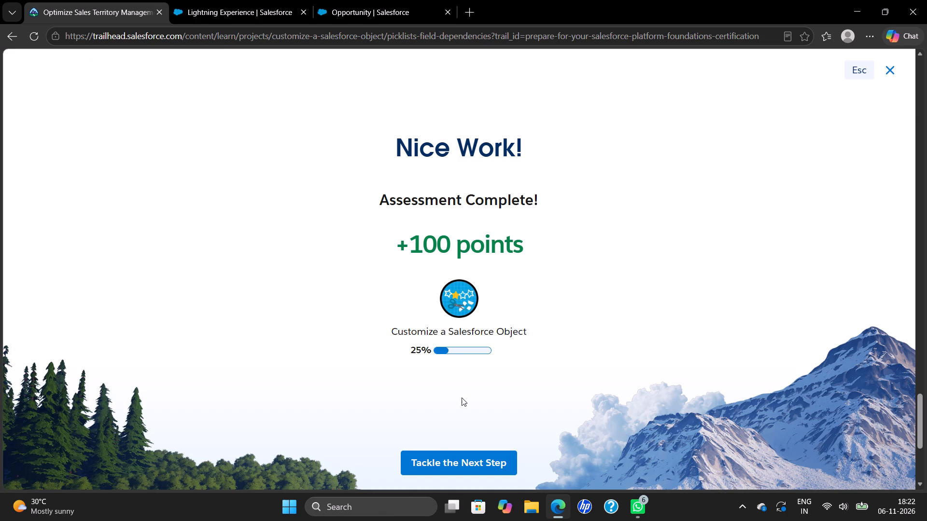
pyautogui.click(434, 452)
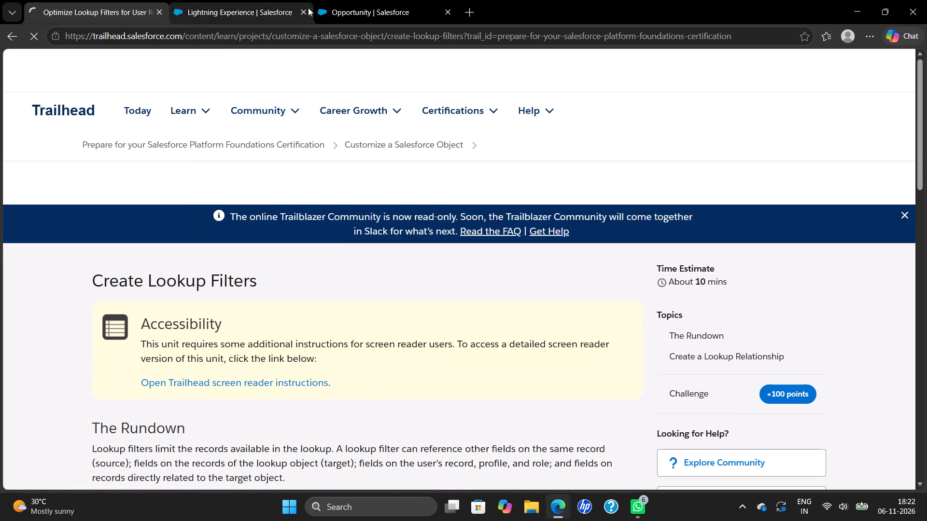
# Close the two old Salesforce org tabs, leaving only the Trailhead unit open.
pyautogui.click(307, 6)
pyautogui.click(301, 9)
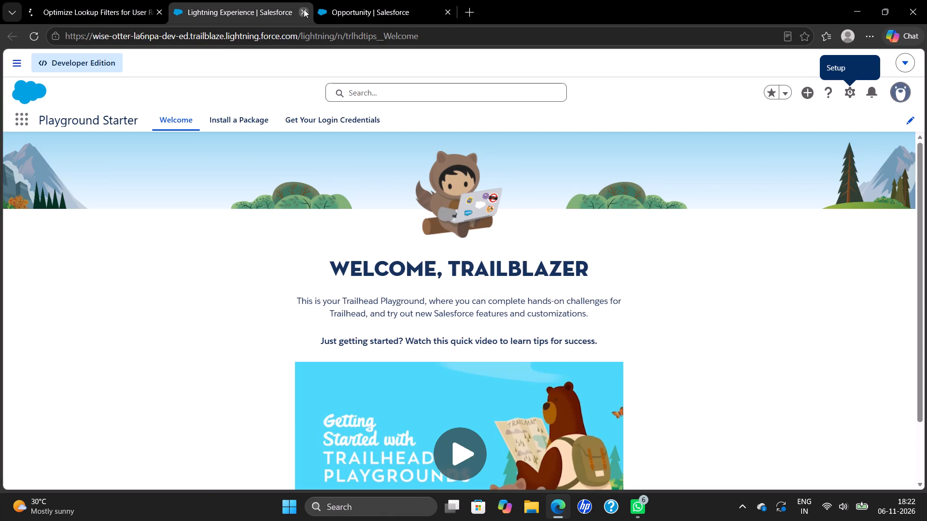
pyautogui.click(304, 11)
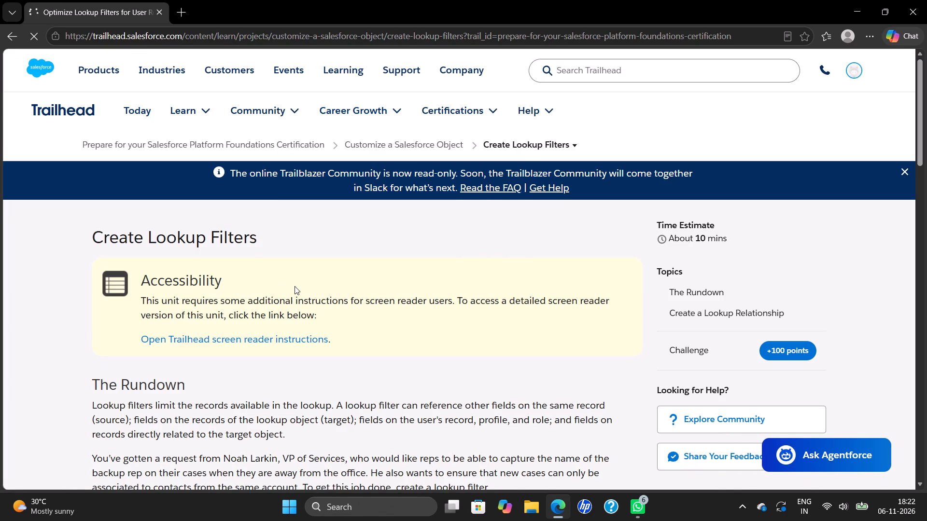
# Copy the field label Backup Agent from the Create a Lookup Relationship instructions.
pyautogui.scroll(-3, 295, 286)
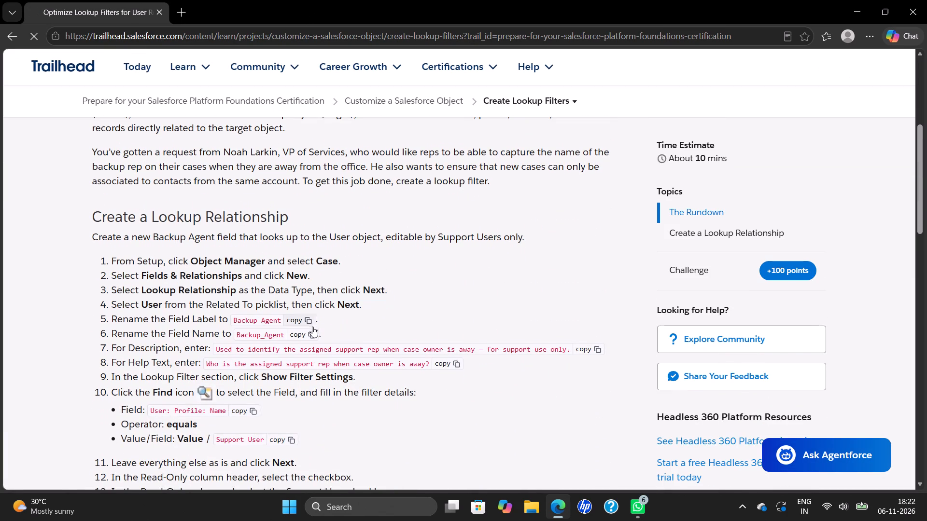
pyautogui.click(309, 320)
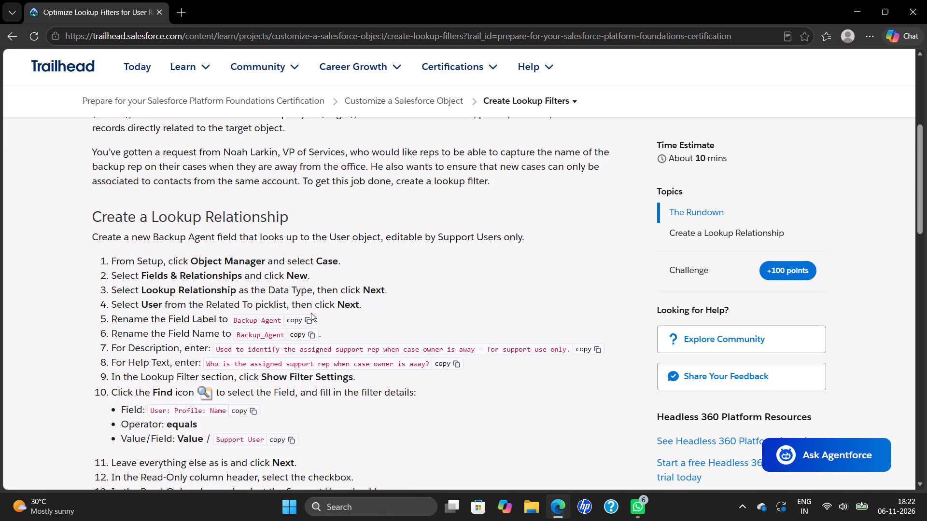
# Launch the hands-on org from the Create Lookup Filters unit and open its Setup.
pyautogui.scroll(-6, 394, 330)
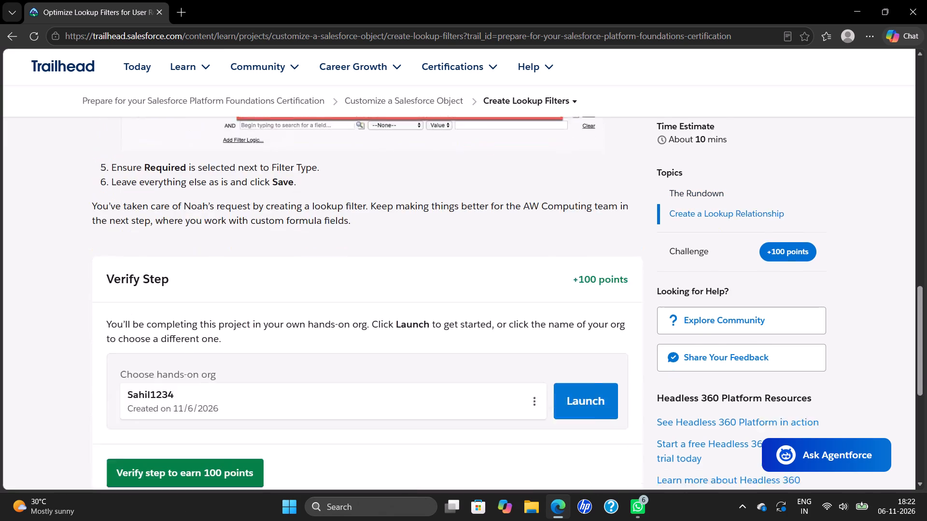
pyautogui.click(581, 271)
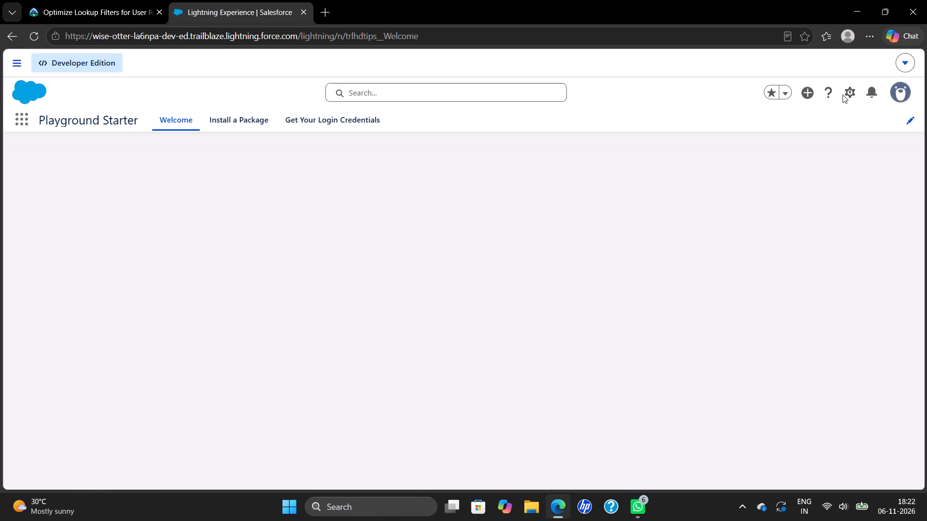
pyautogui.click(847, 92)
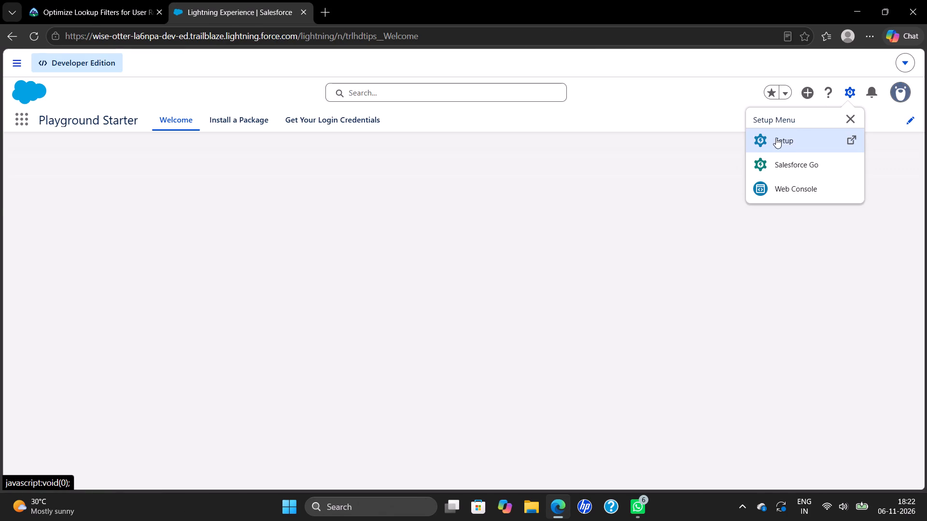
pyautogui.click(776, 137)
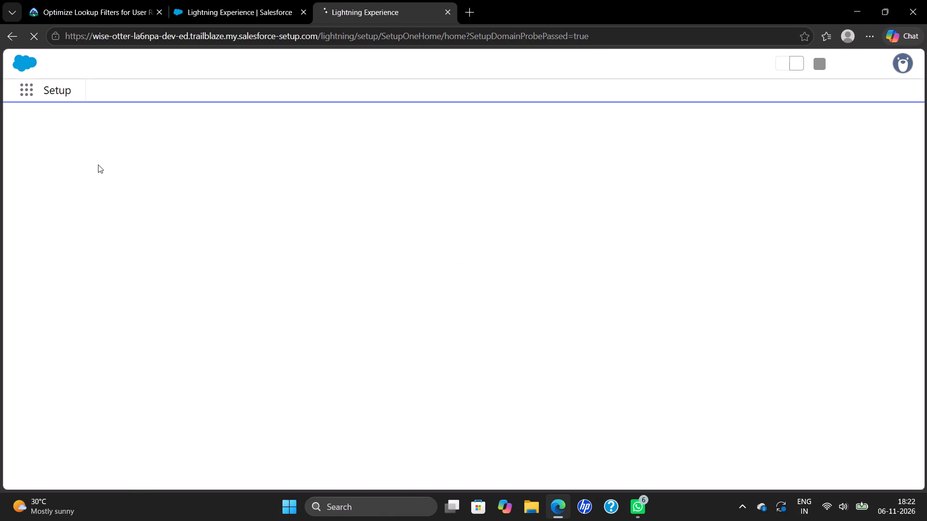
# Find the Case object in Object Manager by searching for "case" and open its Fields & Relationships.
pyautogui.click(145, 118)
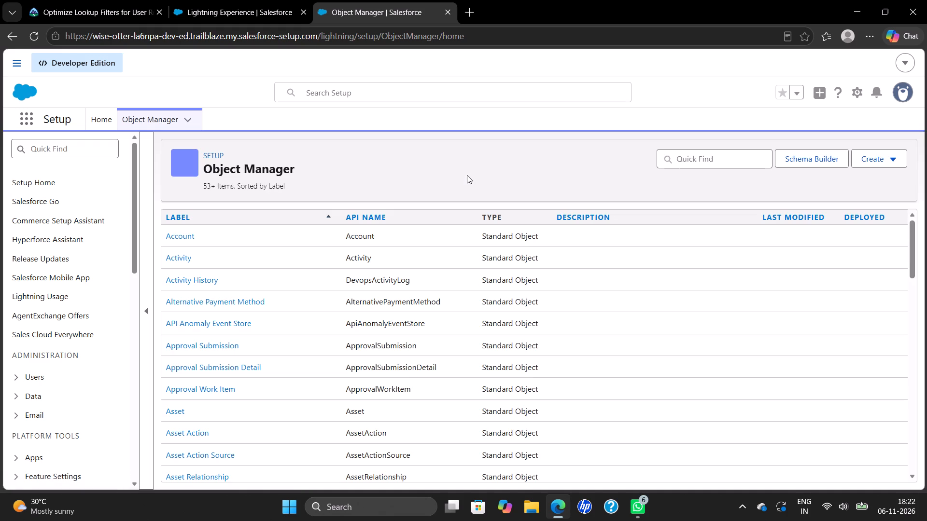
pyautogui.click(683, 158)
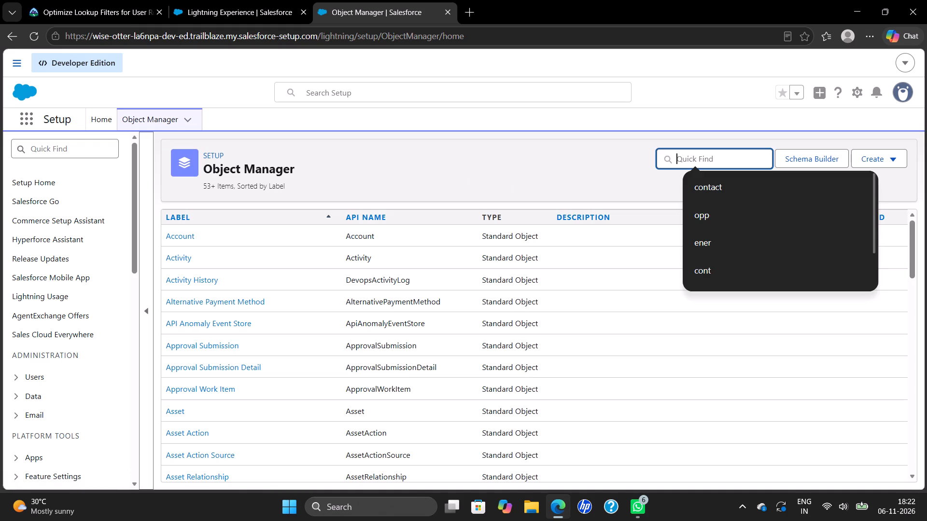
pyautogui.write('cs')
pyautogui.press('BackSpace')
pyautogui.write('ase')
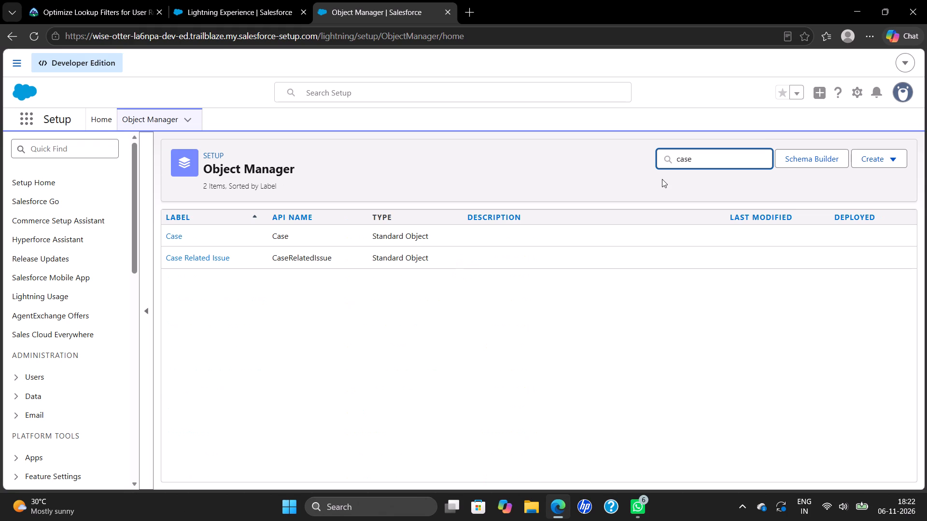
pyautogui.click(171, 234)
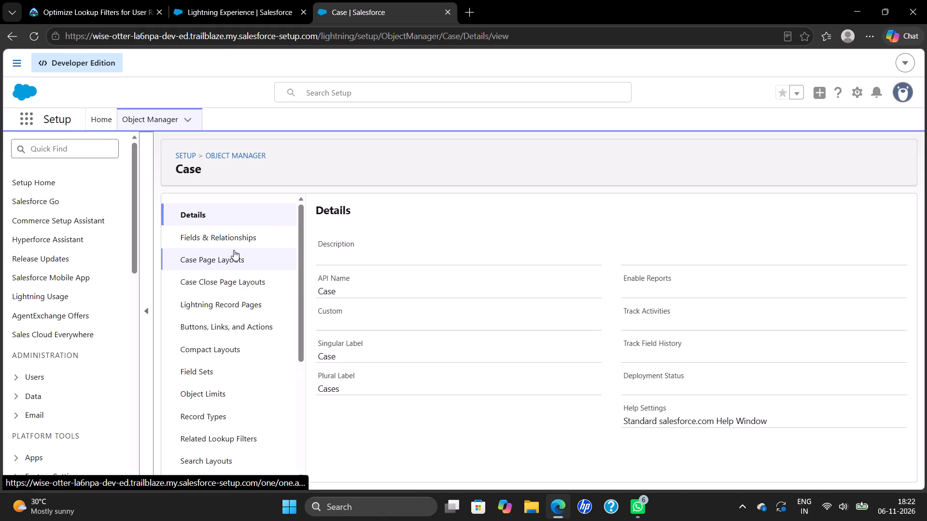
pyautogui.click(225, 238)
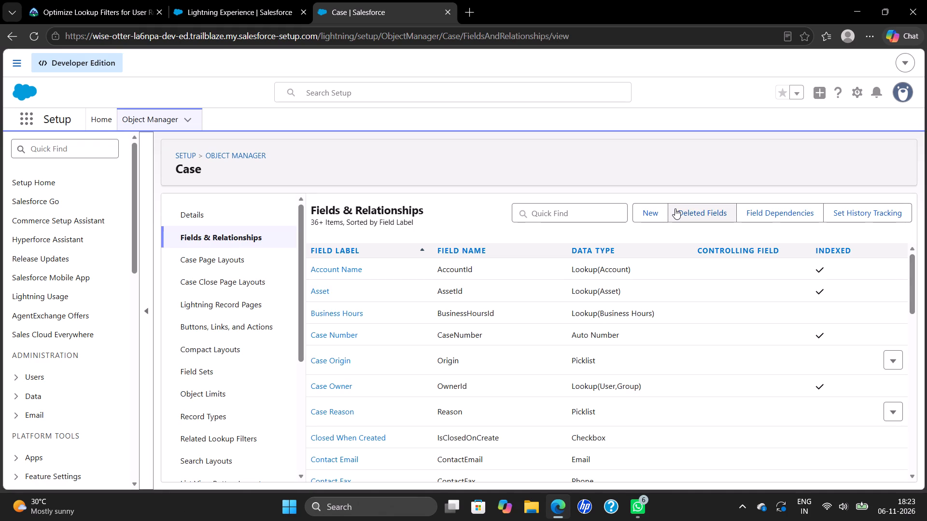
# Start a new custom field on Case with the Lookup Relationship data type and proceed to choosing the related object.
pyautogui.click(650, 213)
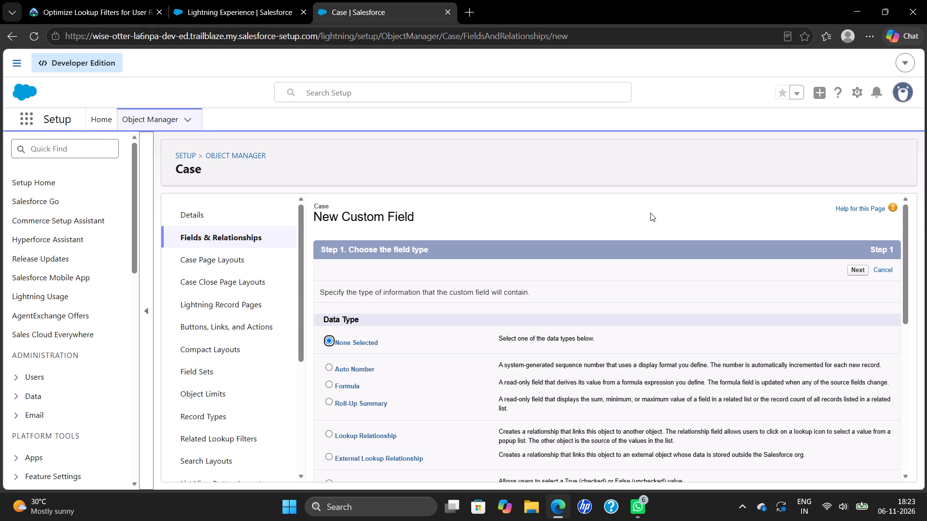
pyautogui.scroll(-4, 485, 332)
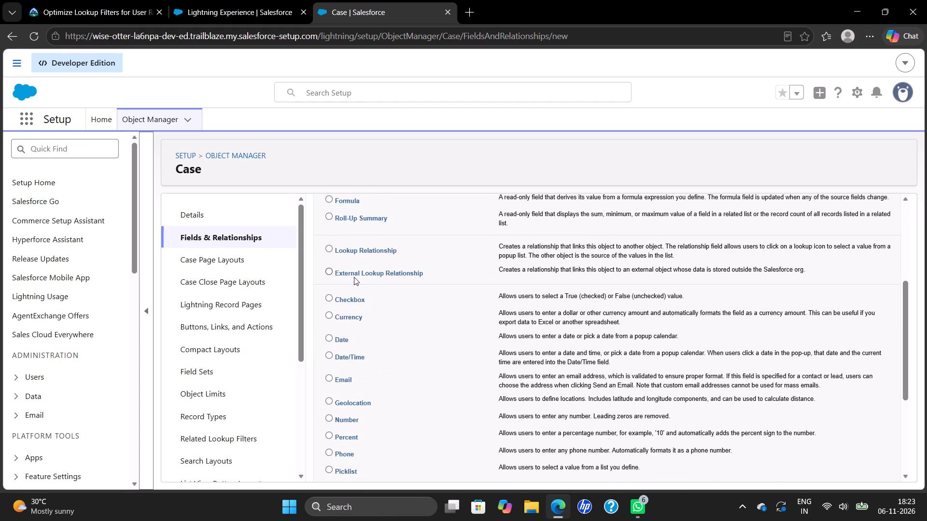
pyautogui.click(329, 248)
pyautogui.scroll(2, 390, 279)
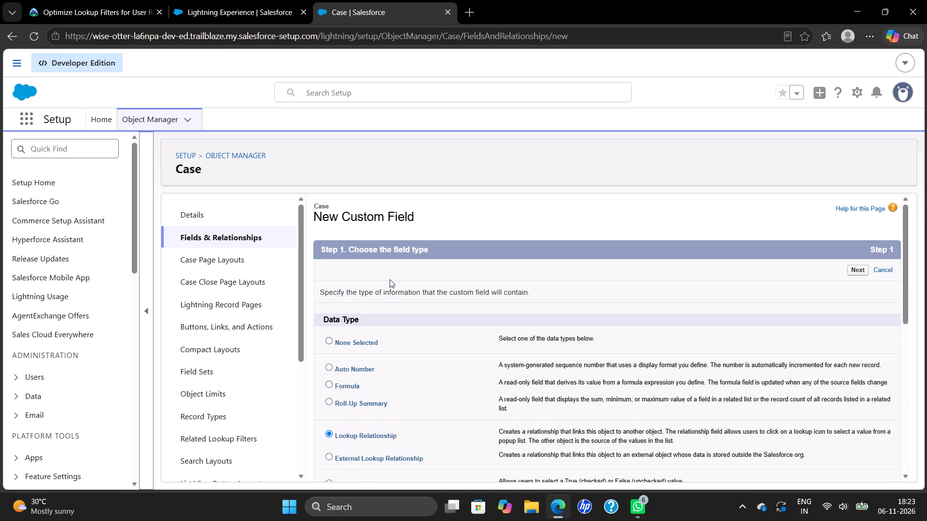
pyautogui.click(858, 270)
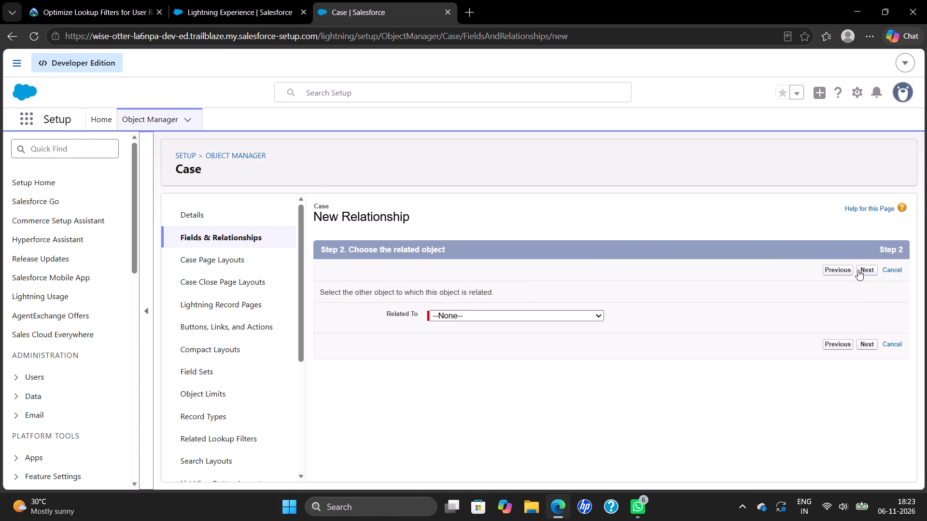
# Relate the new lookup field to the User object and proceed to the label and name settings.
pyautogui.click(562, 313)
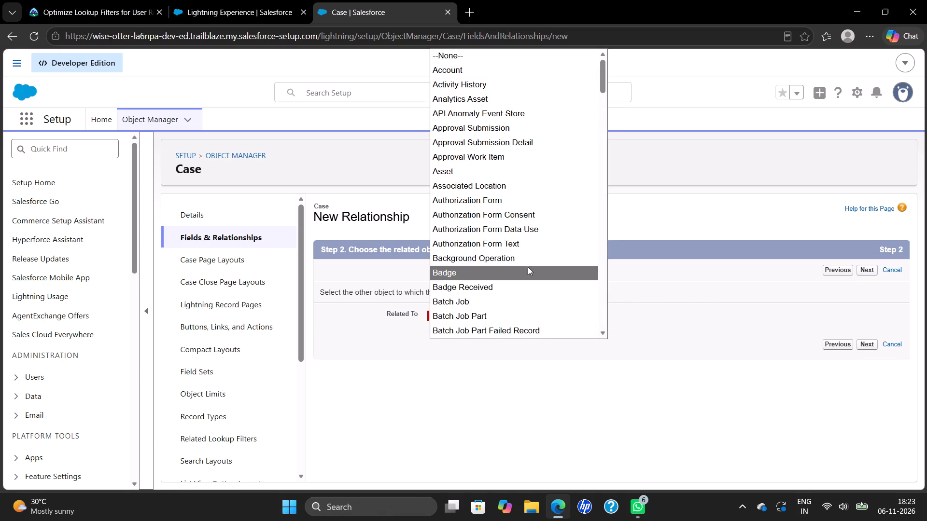
pyautogui.scroll(-4, 528, 252)
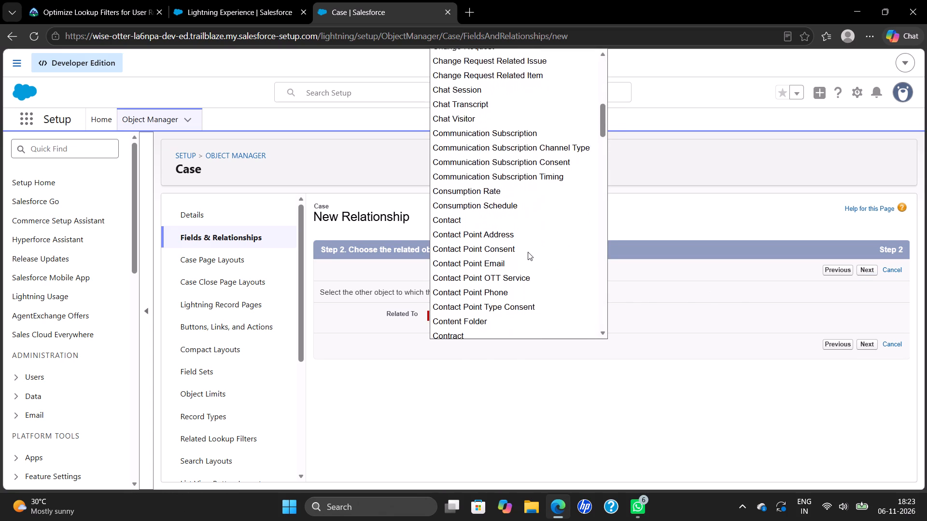
pyautogui.scroll(-6, 528, 252)
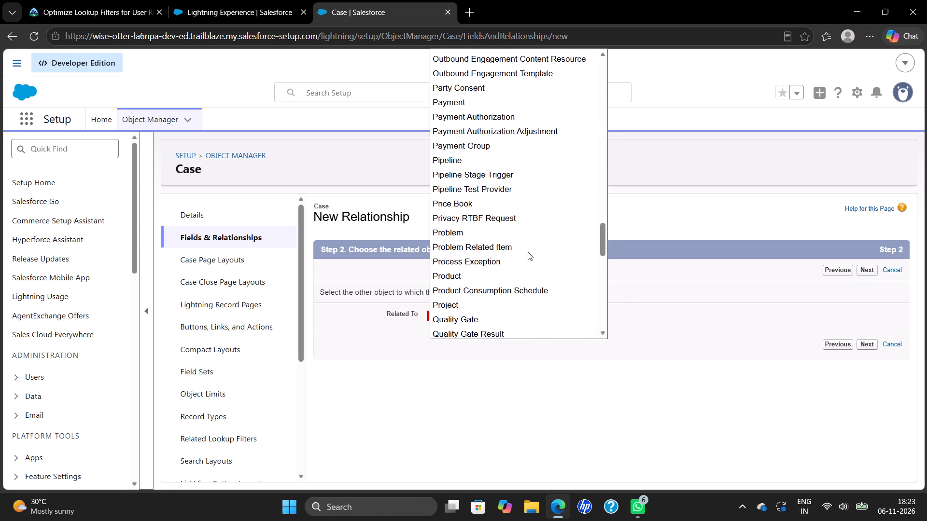
pyautogui.scroll(-2, 528, 252)
pyautogui.scroll(1, 528, 252)
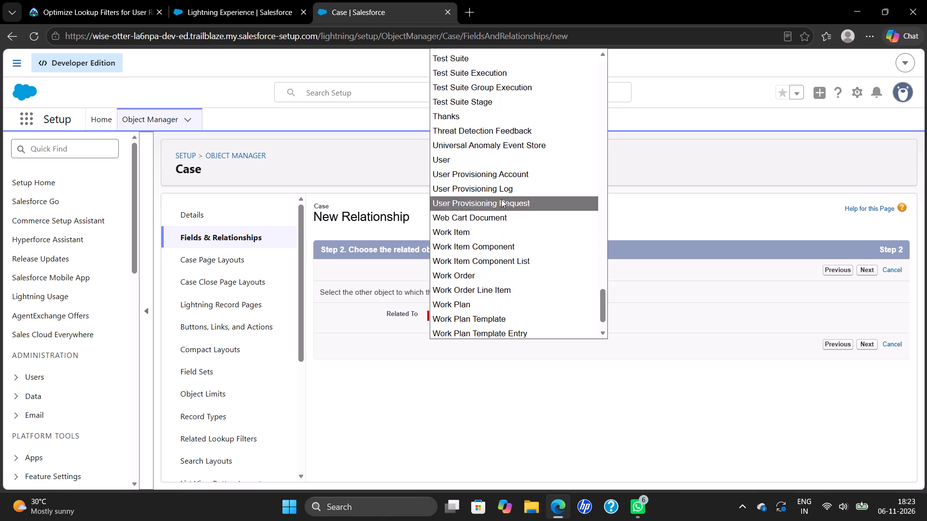
pyautogui.click(475, 166)
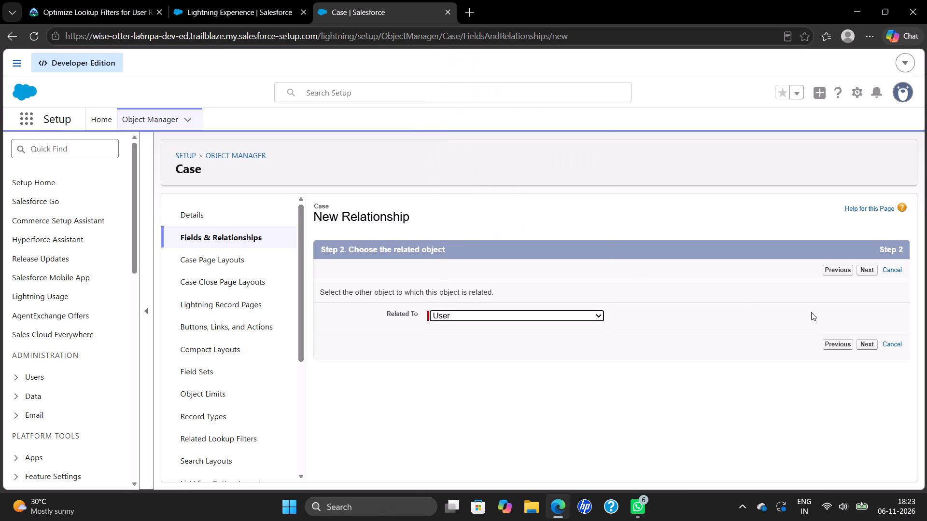
pyautogui.click(866, 340)
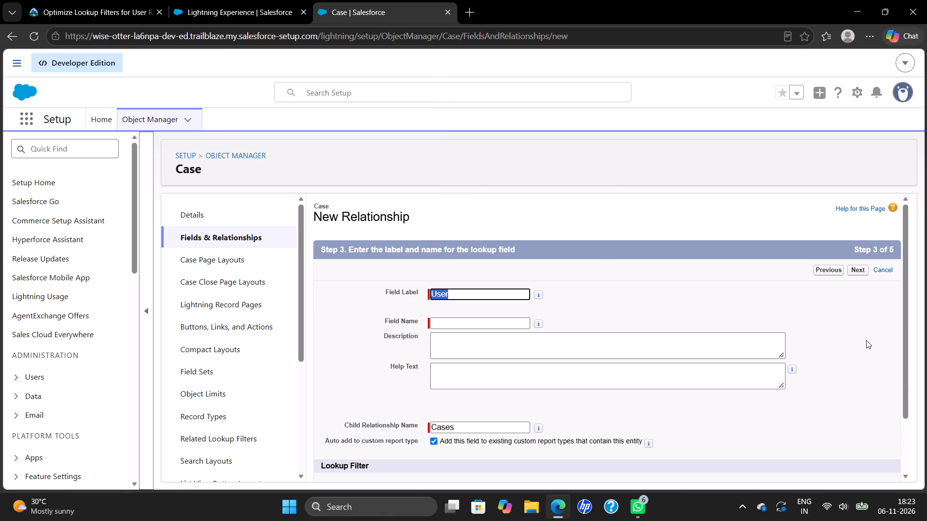
# Replace the new lookup field's label with Backup Agent and let its field name fill in as Backup_Agent.
pyautogui.click(487, 297)
pyautogui.press('BackSpace')
pyautogui.press('BackSpace')
pyautogui.press('BackSpace')
pyautogui.press('BackSpace')
pyautogui.hotkey('ctrl', 'v')
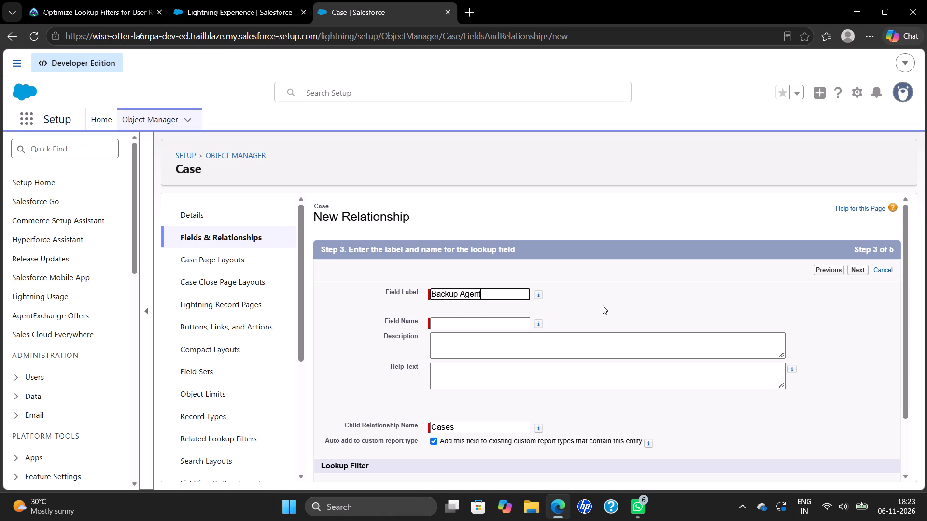
pyautogui.click(603, 305)
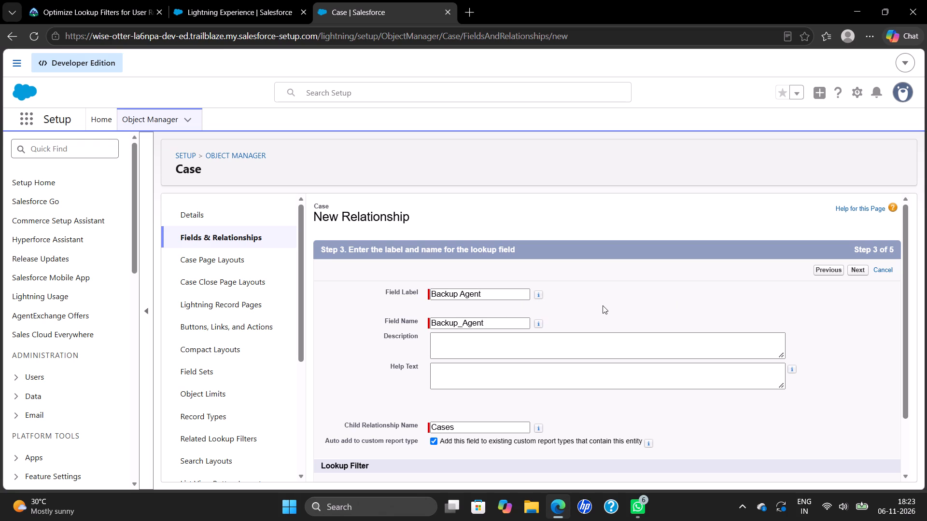
# Copy the Trailhead description "Used to identify the assigned support rep when case owner is away — for support use only." into the field's Description.
pyautogui.click(94, 7)
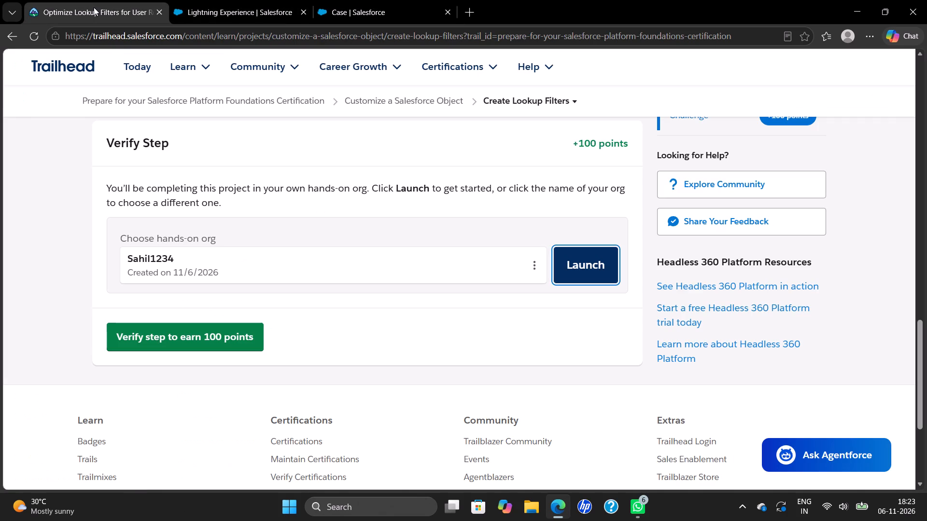
pyautogui.scroll(3, 224, 190)
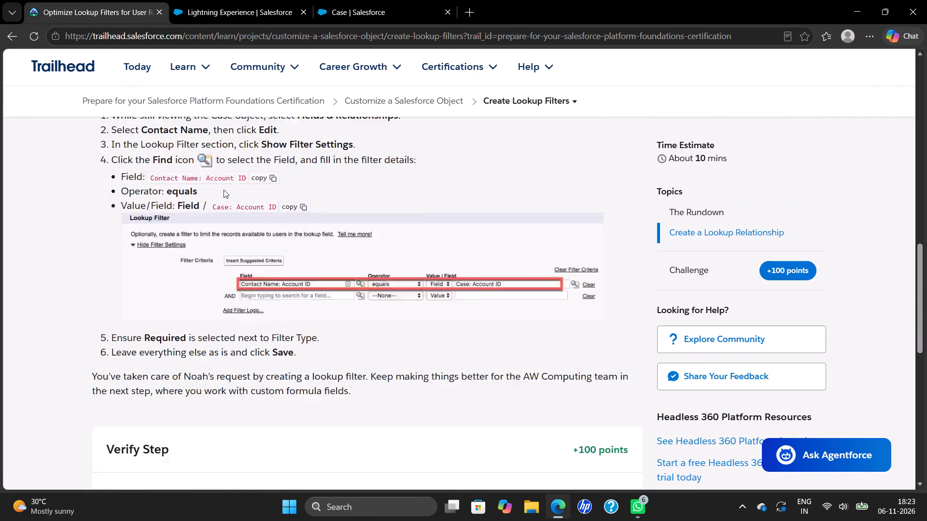
pyautogui.scroll(2, 224, 190)
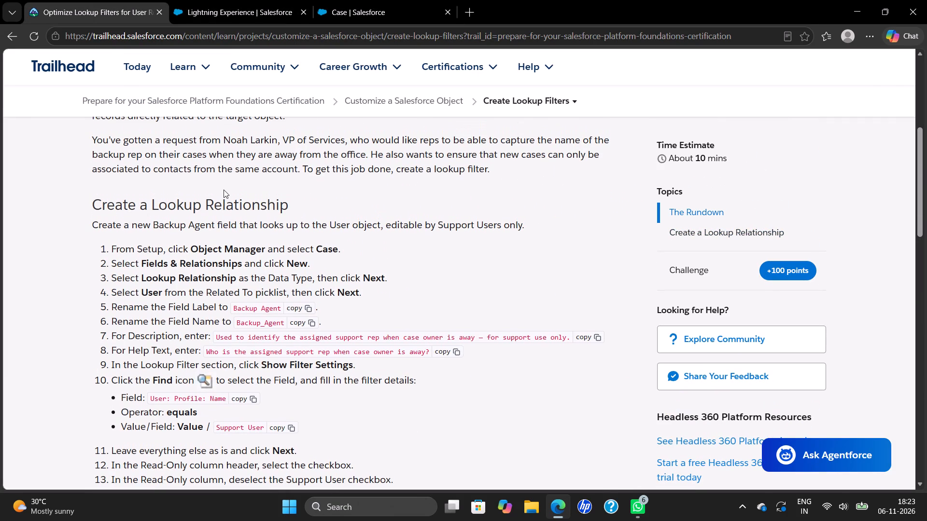
pyautogui.scroll(2, 224, 190)
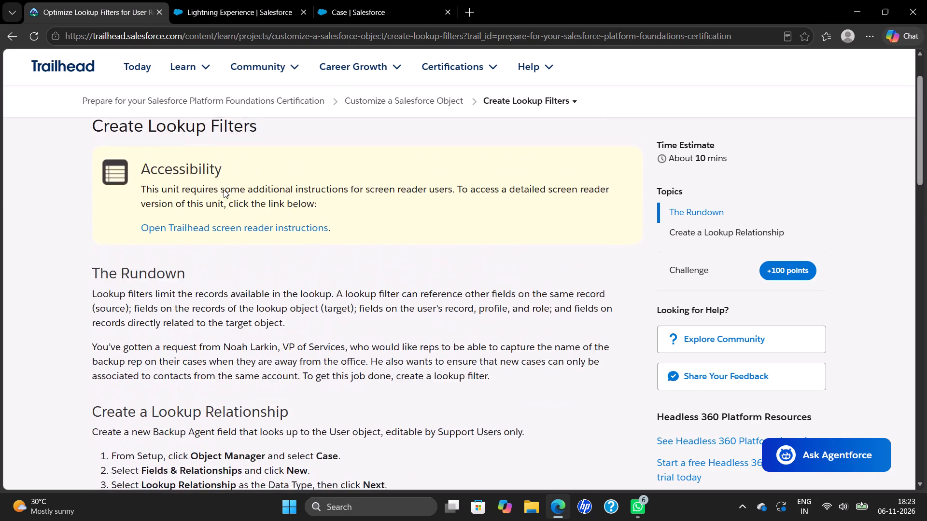
pyautogui.scroll(1, 224, 190)
pyautogui.scroll(-1, 224, 190)
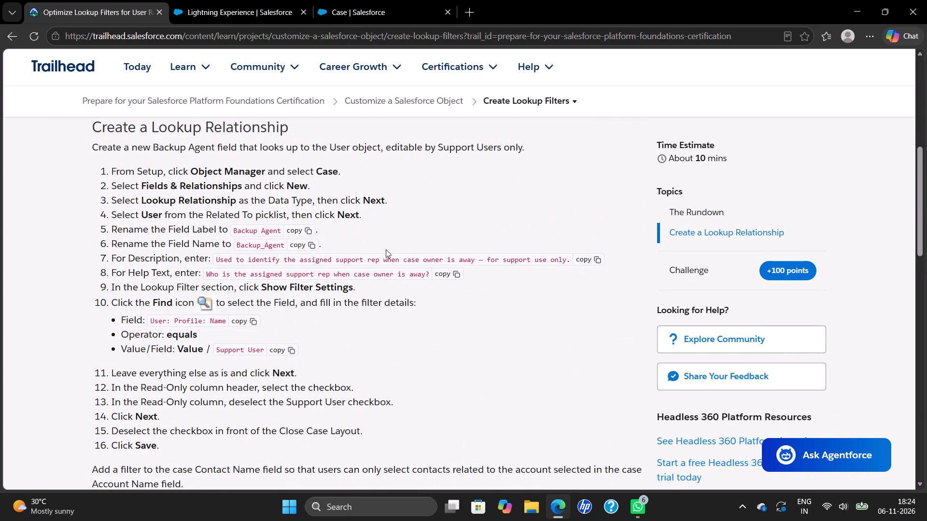
pyautogui.click(590, 260)
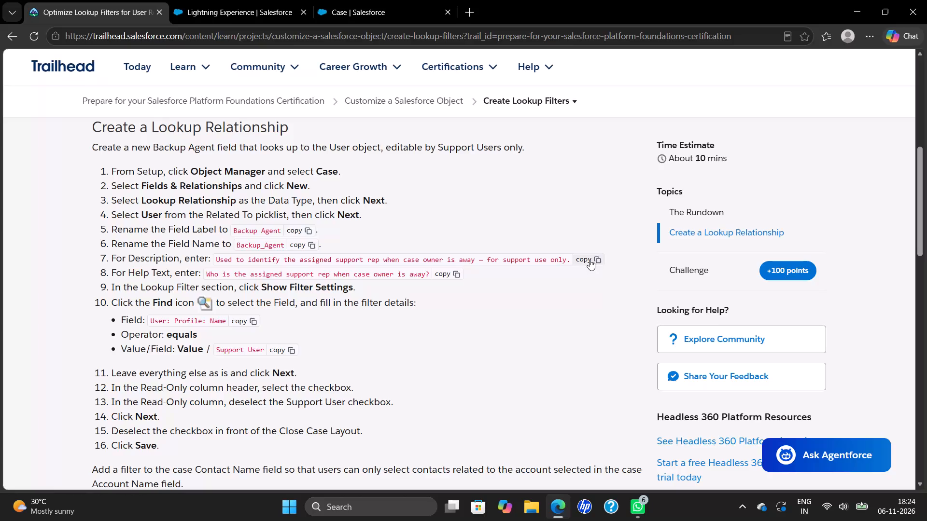
pyautogui.click(361, 2)
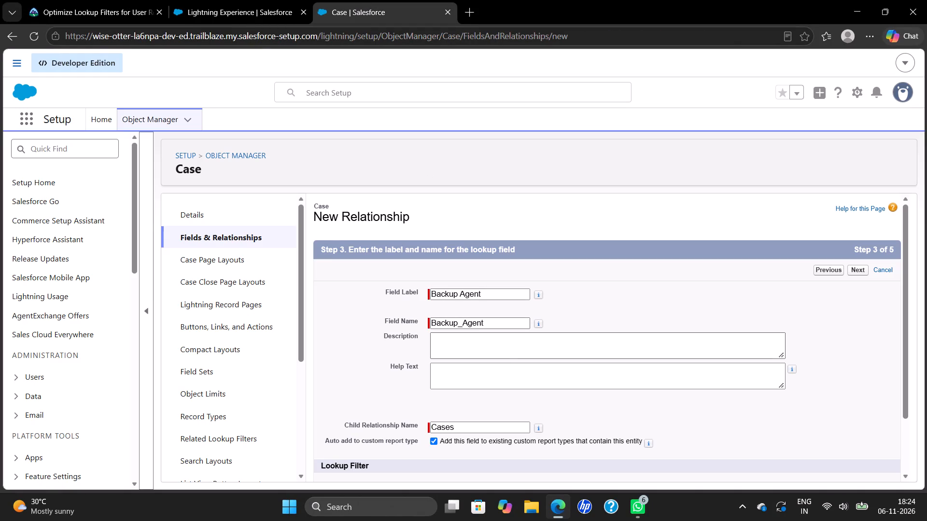
pyautogui.click(505, 343)
pyautogui.hotkey('ctrl', 'v')
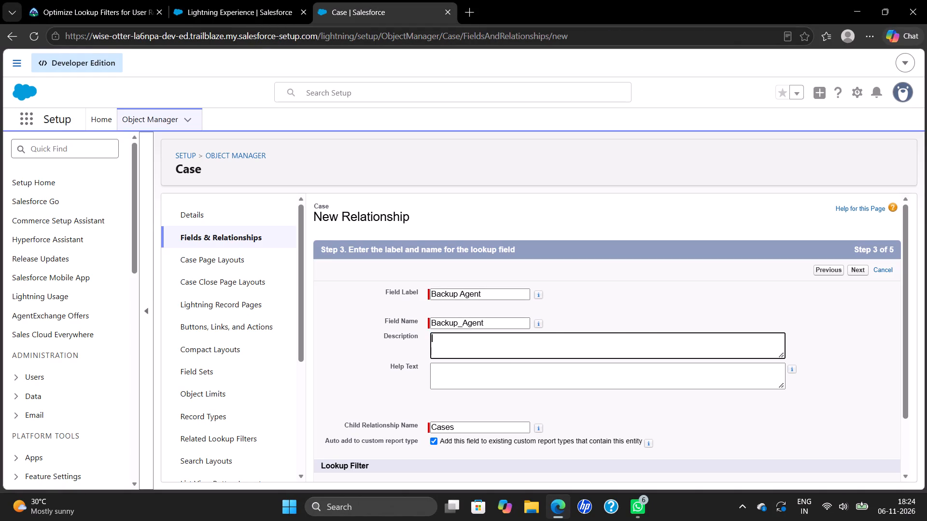
# Copy the Trailhead help text "Who is the assigned support rep when case owner is away?" into the field's Help Text.
pyautogui.click(113, 11)
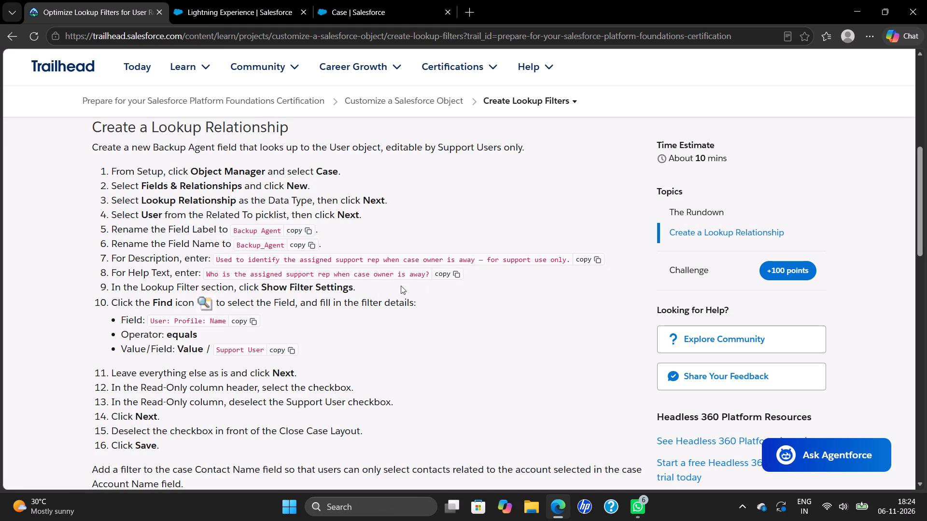
pyautogui.click(448, 275)
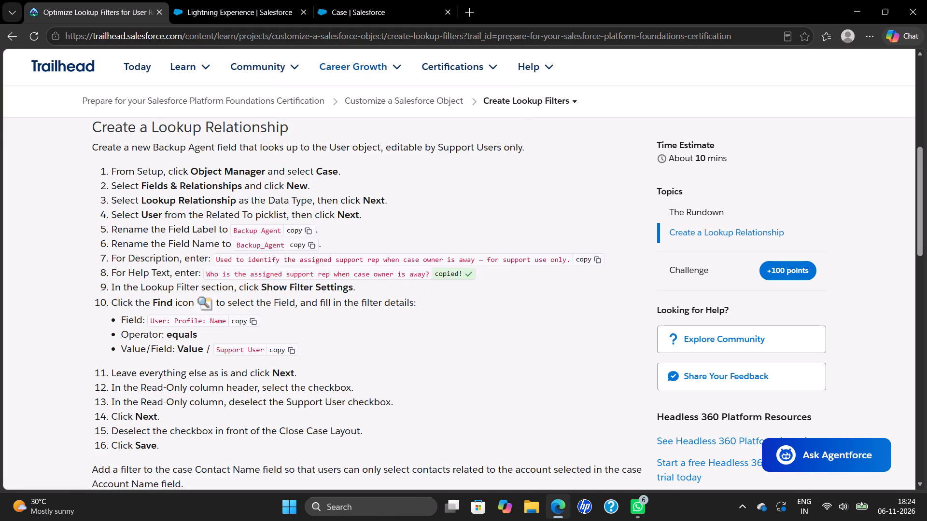
pyautogui.click(355, 13)
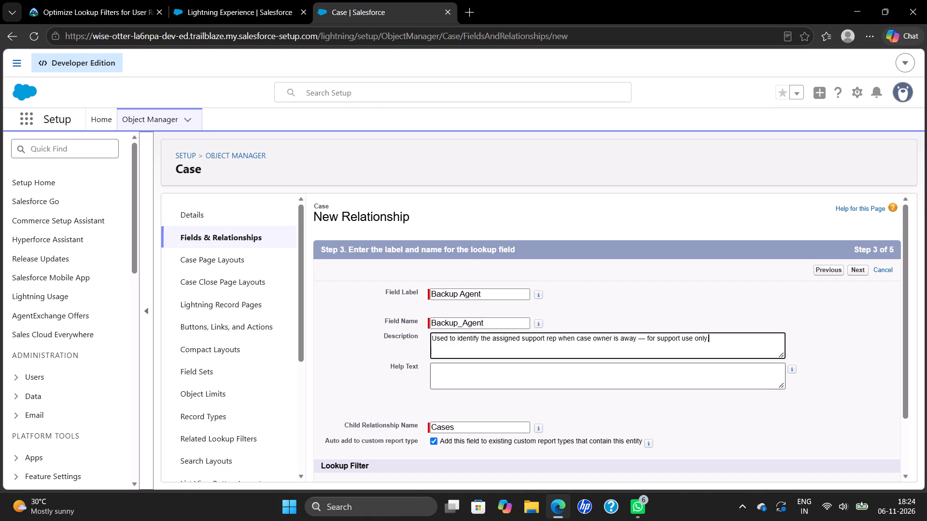
pyautogui.click(499, 372)
pyautogui.hotkey('ctrl', 'v')
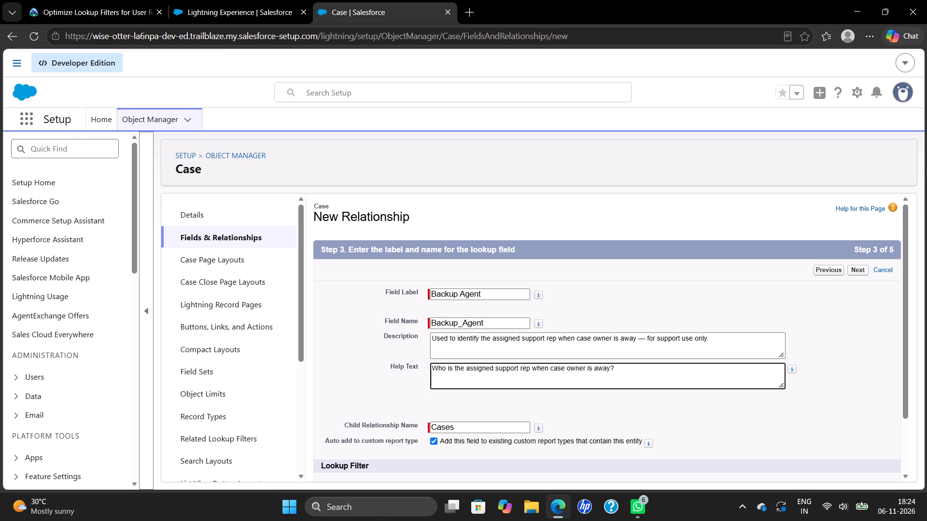
# Show the lookup filter settings and insert User: Profile: Name as the field of the first filter criterion.
pyautogui.scroll(-2, 499, 372)
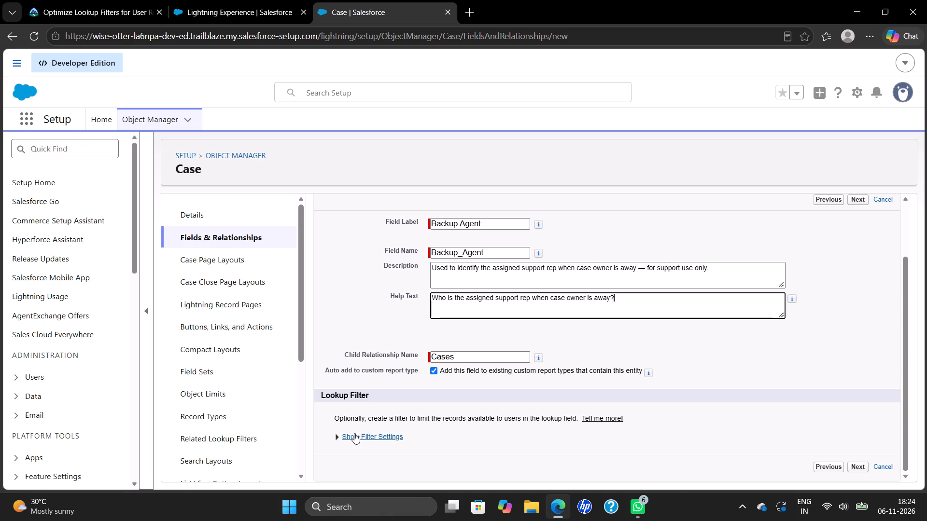
pyautogui.click(354, 434)
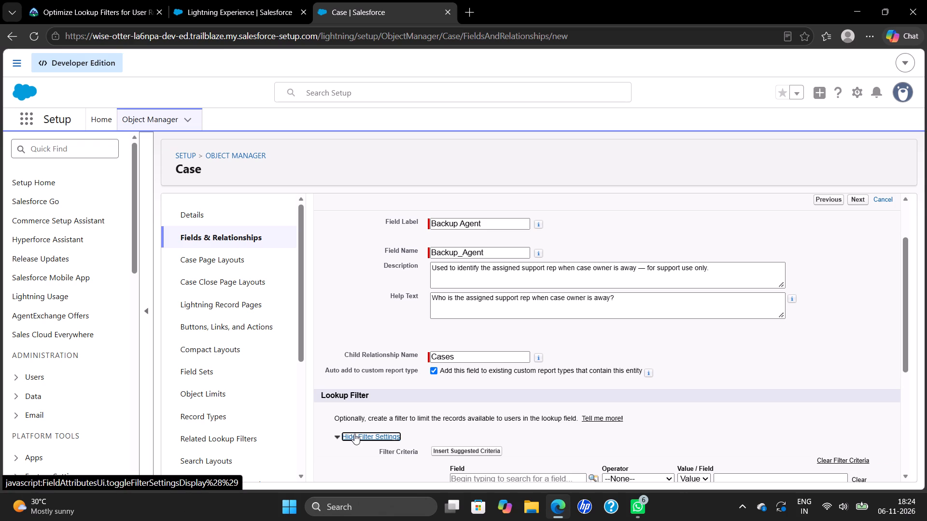
pyautogui.scroll(-1, 354, 434)
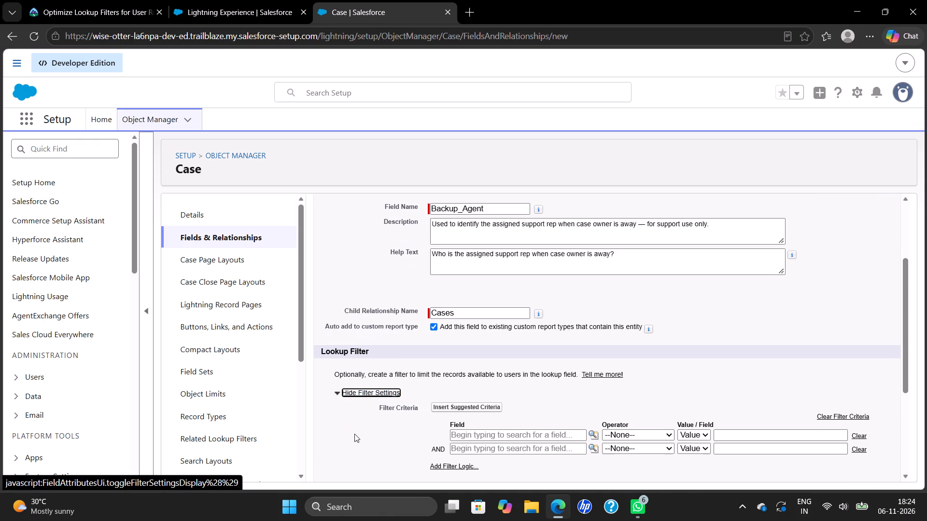
pyautogui.click(593, 434)
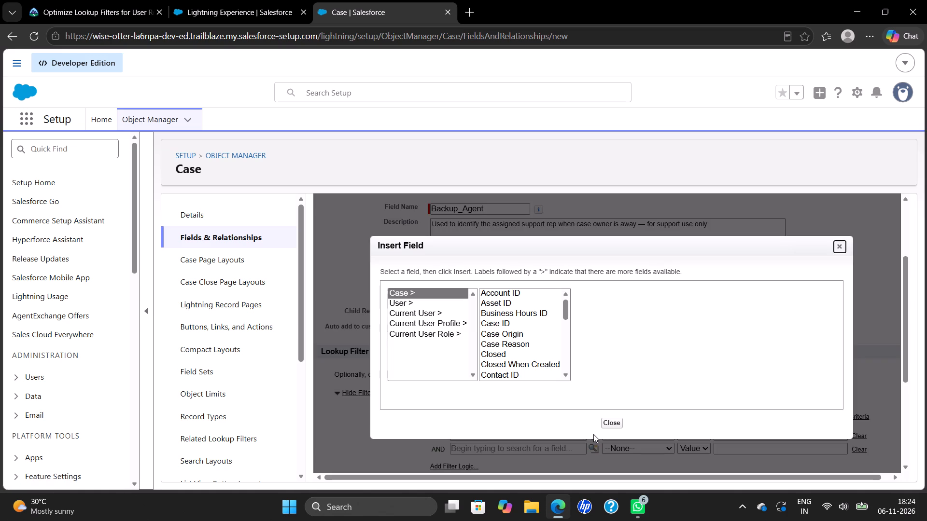
pyautogui.click(401, 303)
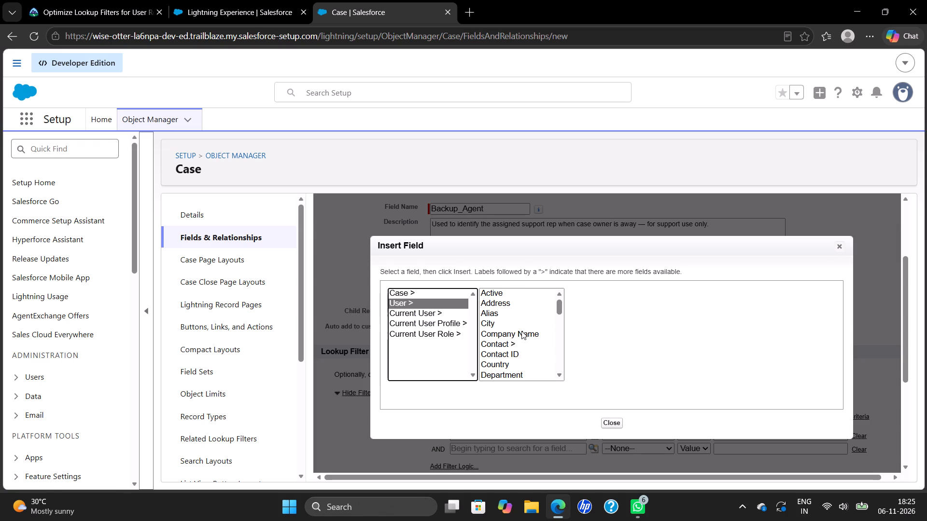
pyautogui.scroll(-3, 521, 331)
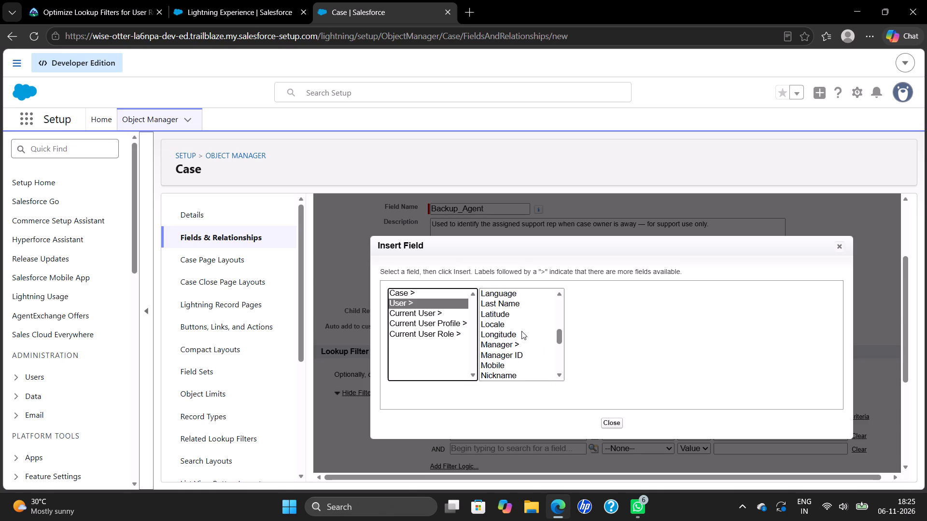
pyautogui.scroll(-1, 521, 331)
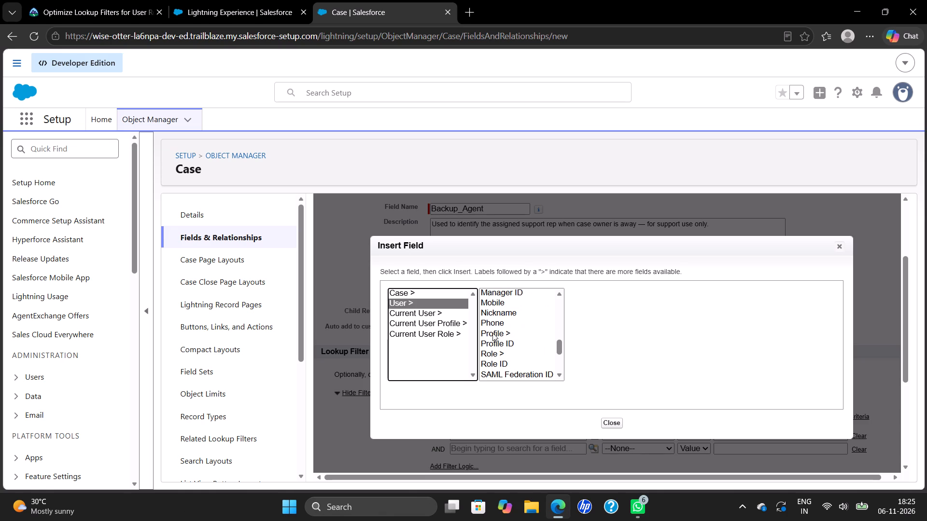
pyautogui.click(492, 331)
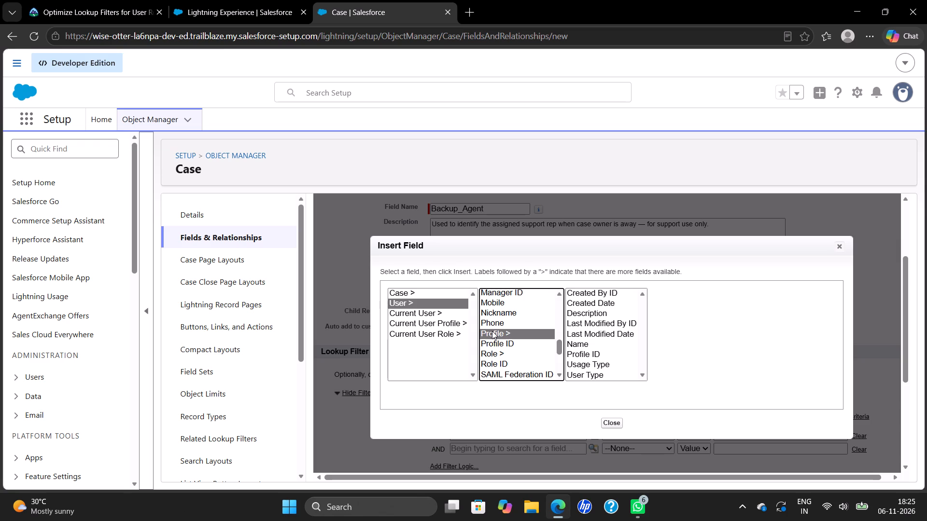
pyautogui.click(581, 346)
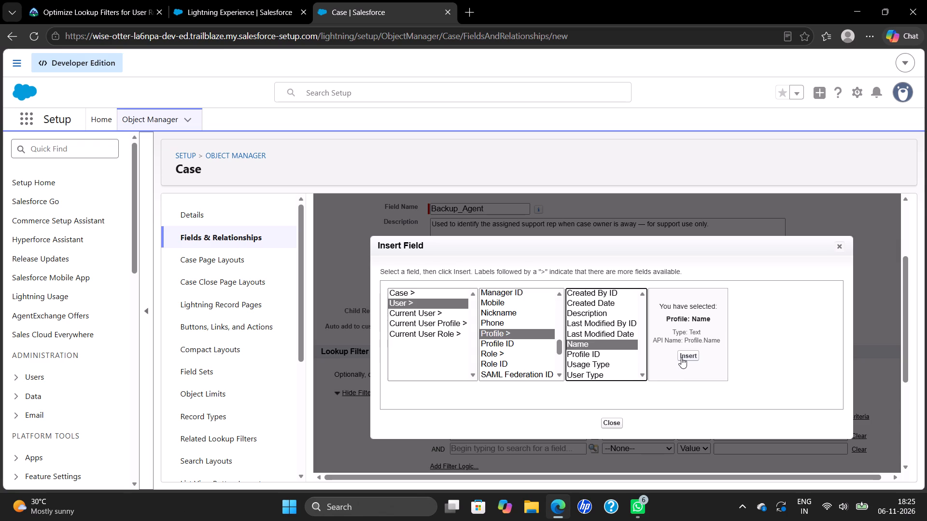
pyautogui.click(693, 352)
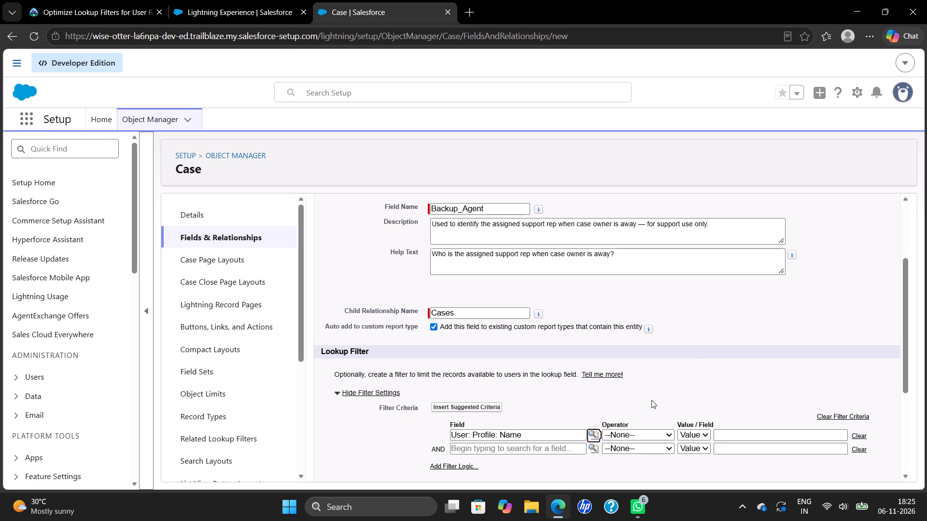
# Complete the criterion with operator equals and the value Support User copied from Trailhead, and proceed to field-level security.
pyautogui.click(643, 439)
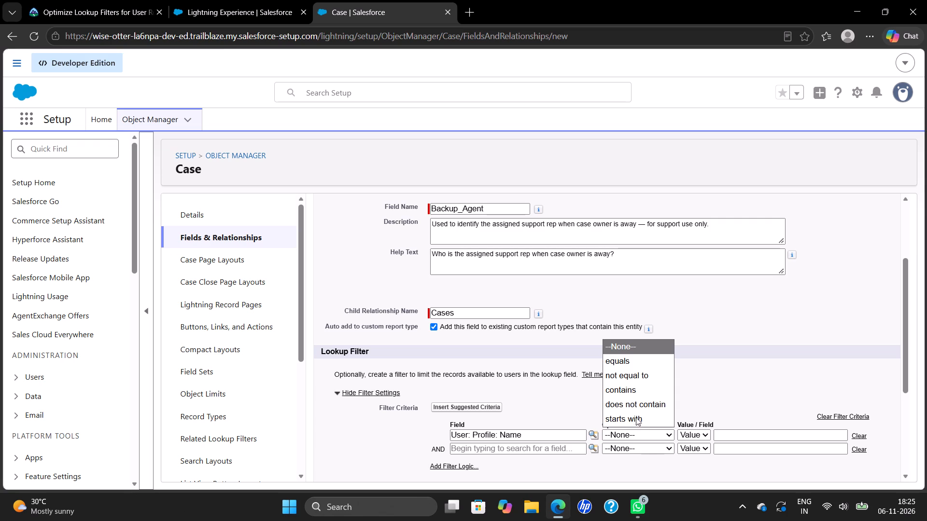
pyautogui.click(629, 364)
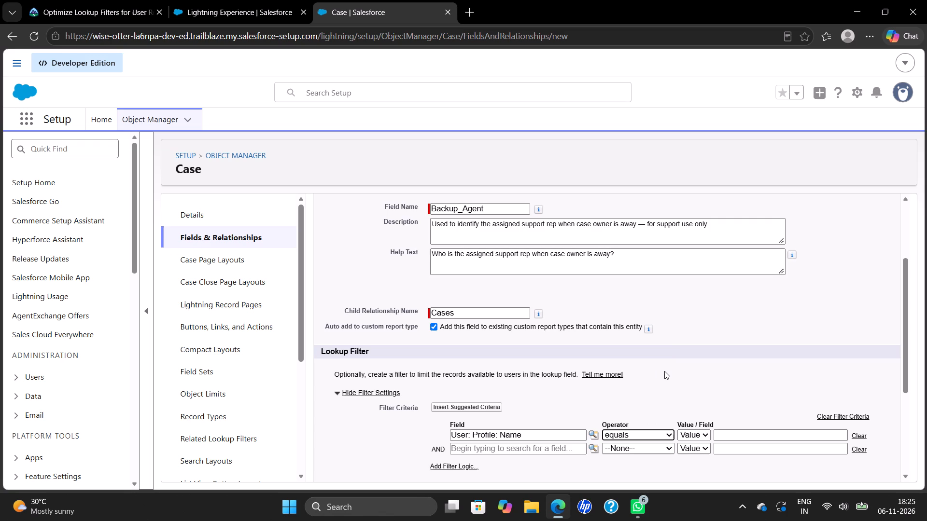
pyautogui.click(73, 13)
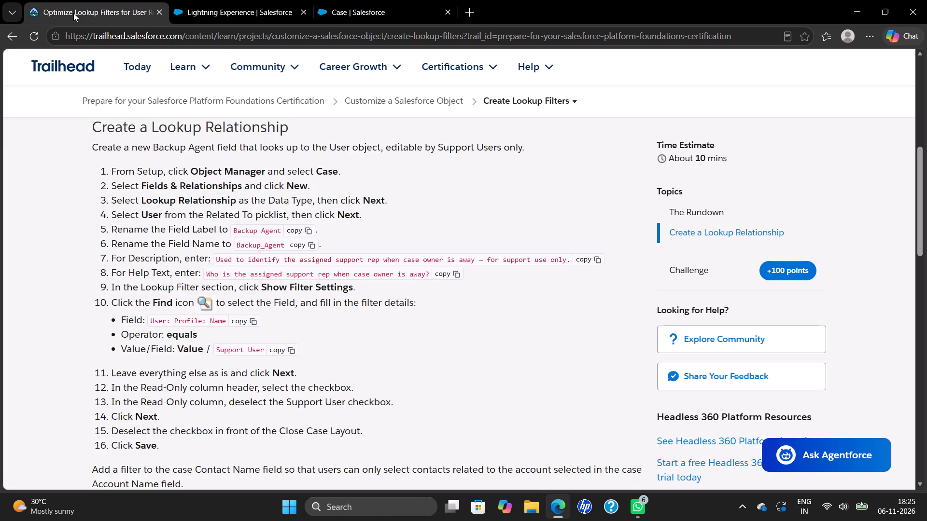
pyautogui.click(279, 353)
pyautogui.click(397, 2)
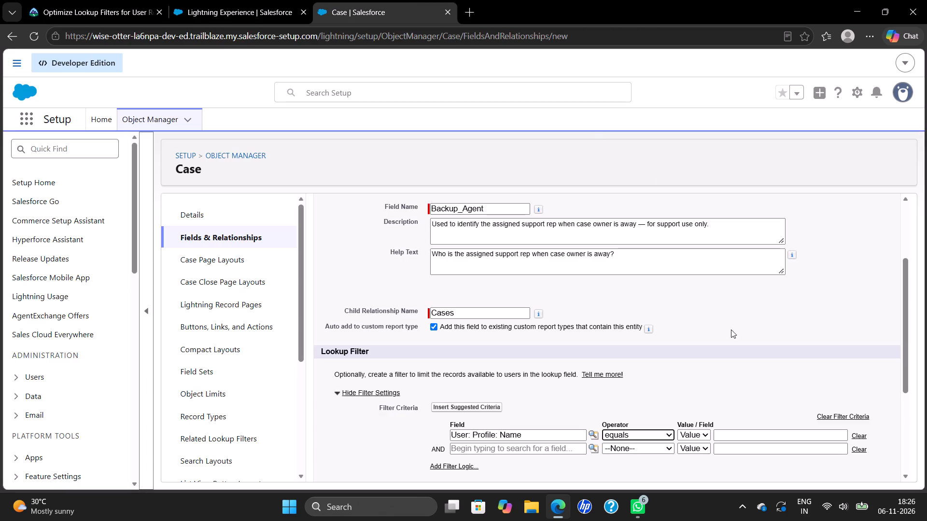
pyautogui.click(740, 436)
pyautogui.hotkey('ctrl', 'v')
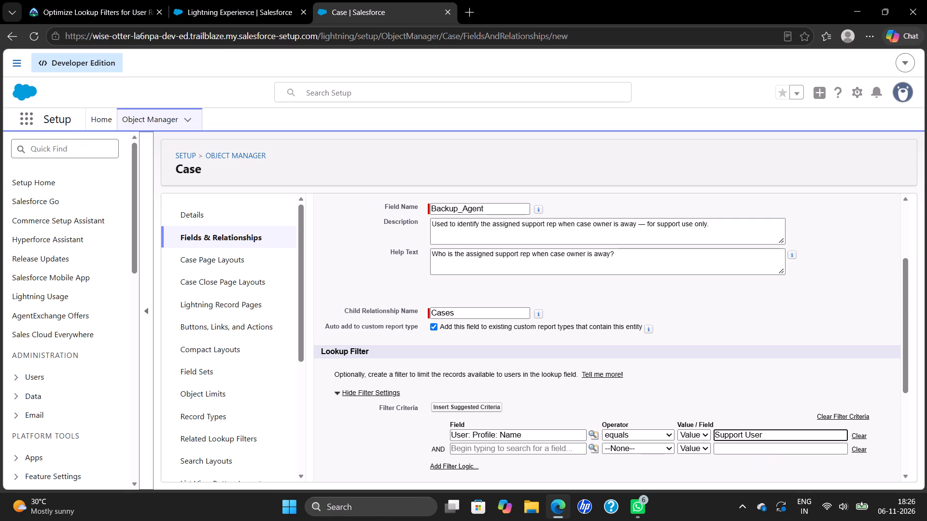
pyautogui.scroll(-2, 740, 436)
pyautogui.click(857, 466)
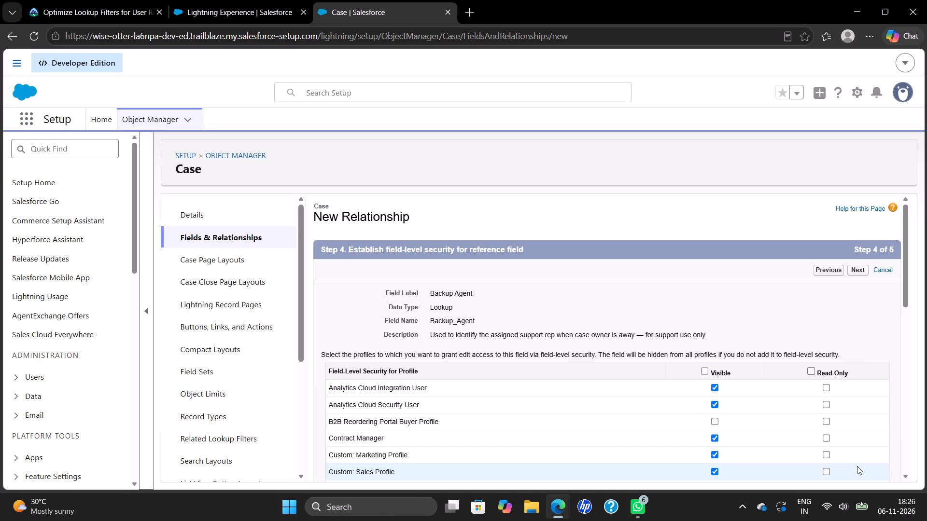
# Make the Backup Agent field read-only for all profiles except Support User.
pyautogui.click(813, 370)
pyautogui.scroll(-7, 813, 370)
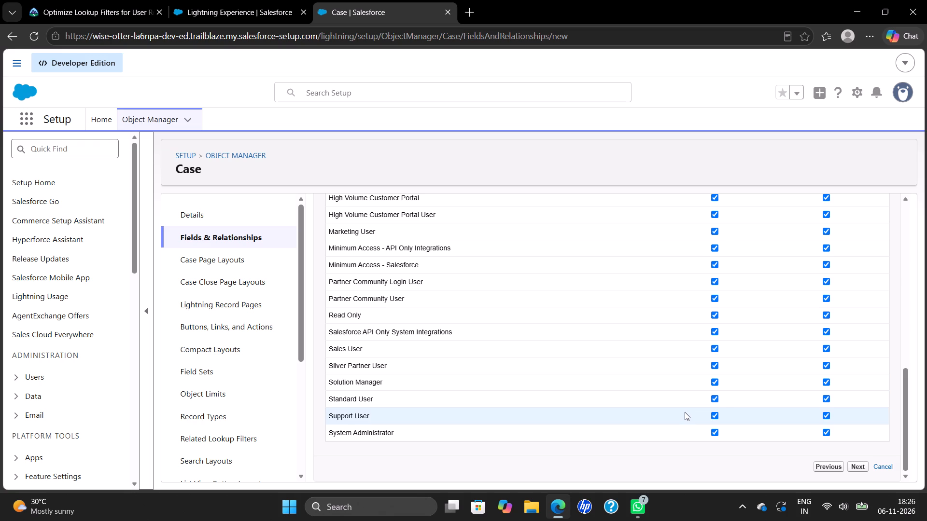
pyautogui.click(826, 413)
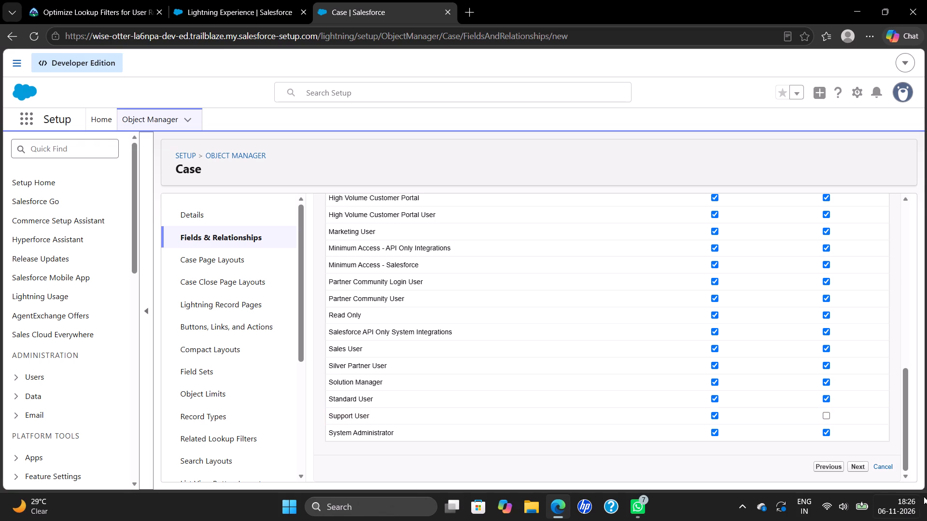
# Proceed to the page layouts, exclude Backup Agent from the Close Case Layout, and save the new field.
pyautogui.click(856, 464)
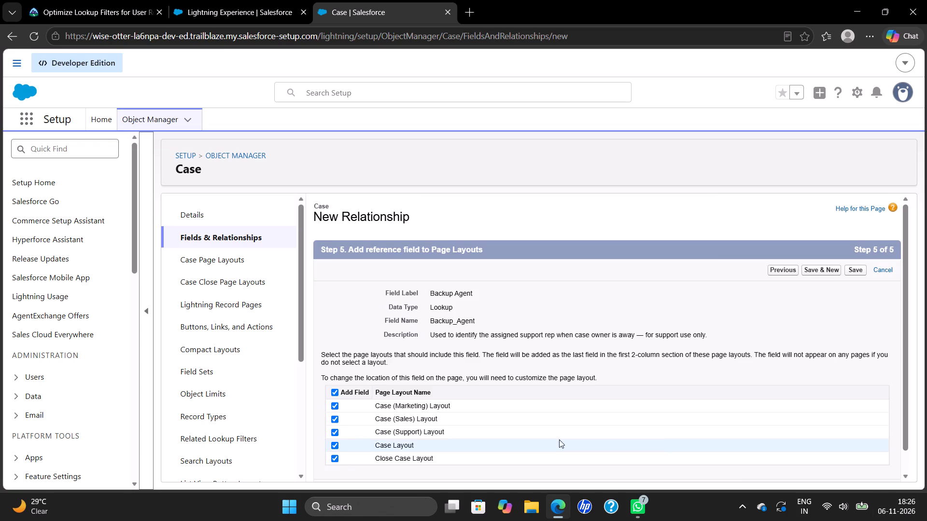
pyautogui.click(336, 459)
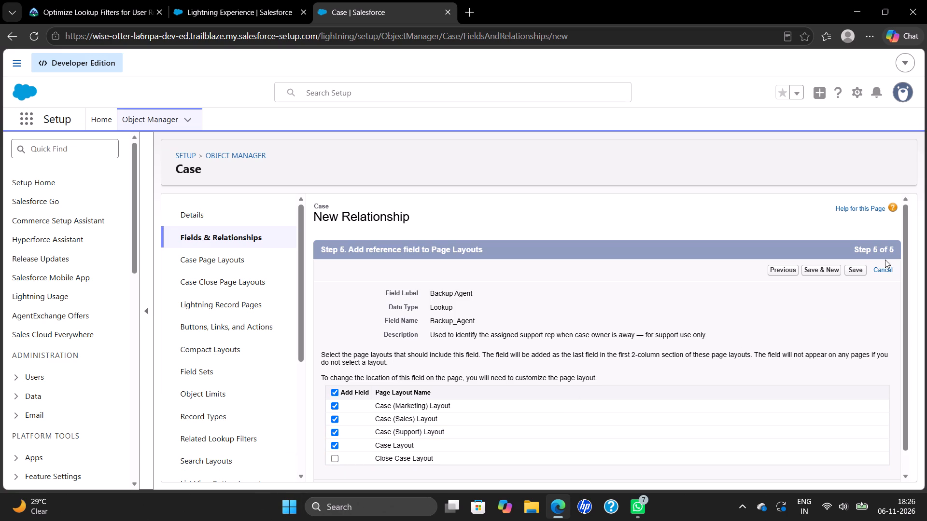
pyautogui.click(852, 266)
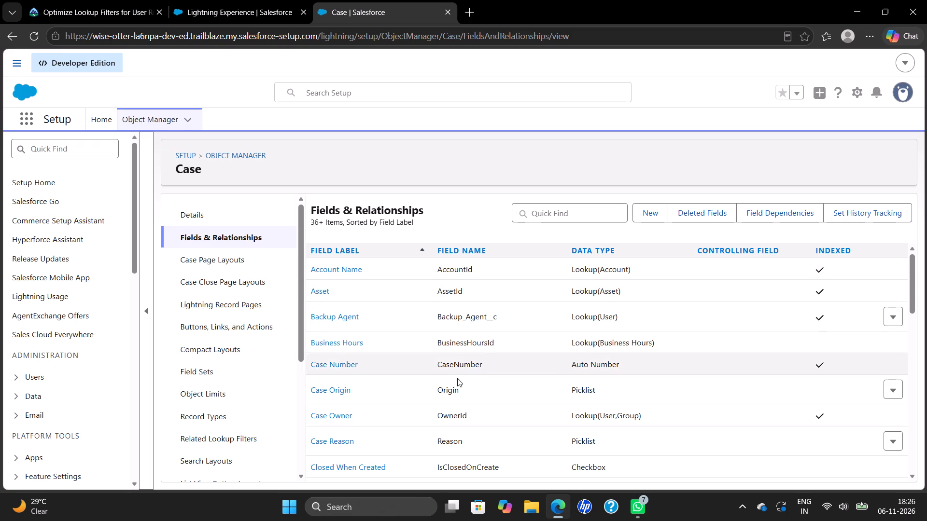
# Open Case's Contact Name field for editing and insert Contact Name: Account ID as the field of its first lookup filter criterion.
pyautogui.scroll(-3, 440, 384)
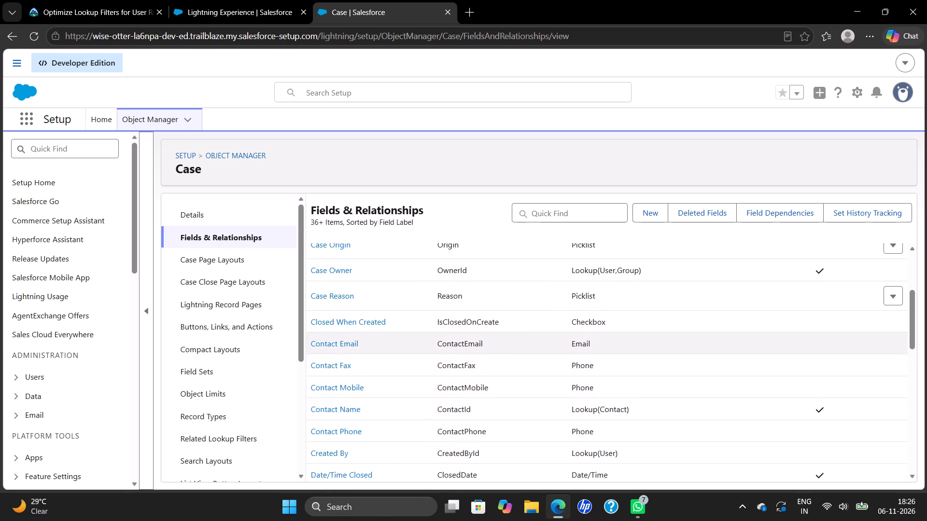
pyautogui.scroll(-1, 440, 384)
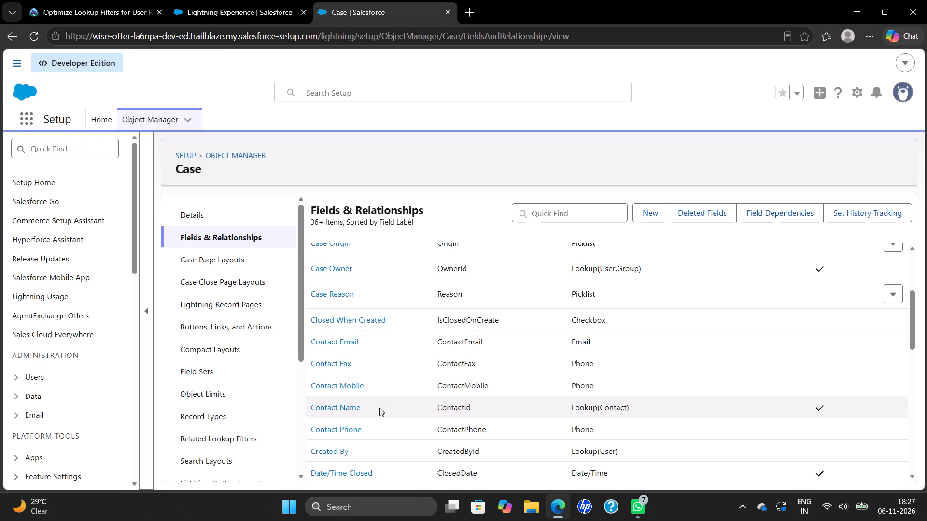
pyautogui.click(326, 410)
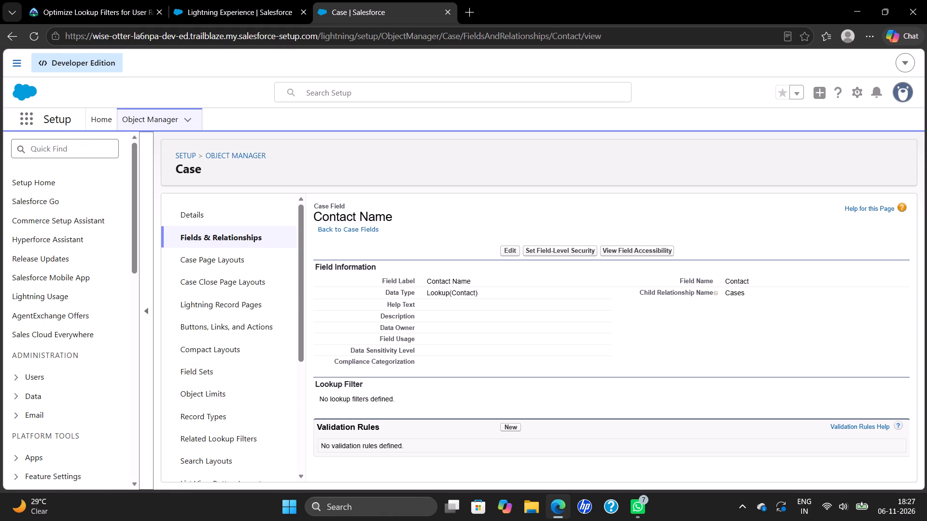
pyautogui.click(511, 248)
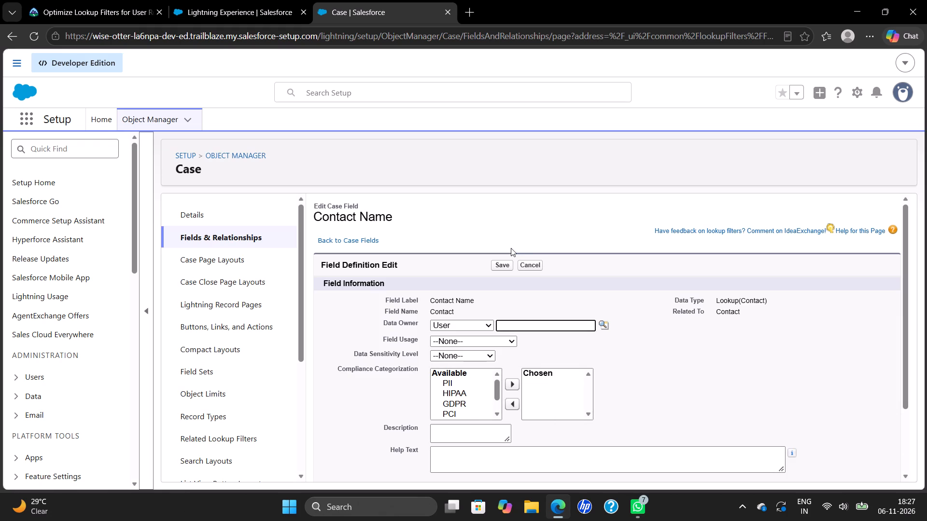
pyautogui.scroll(-3, 511, 248)
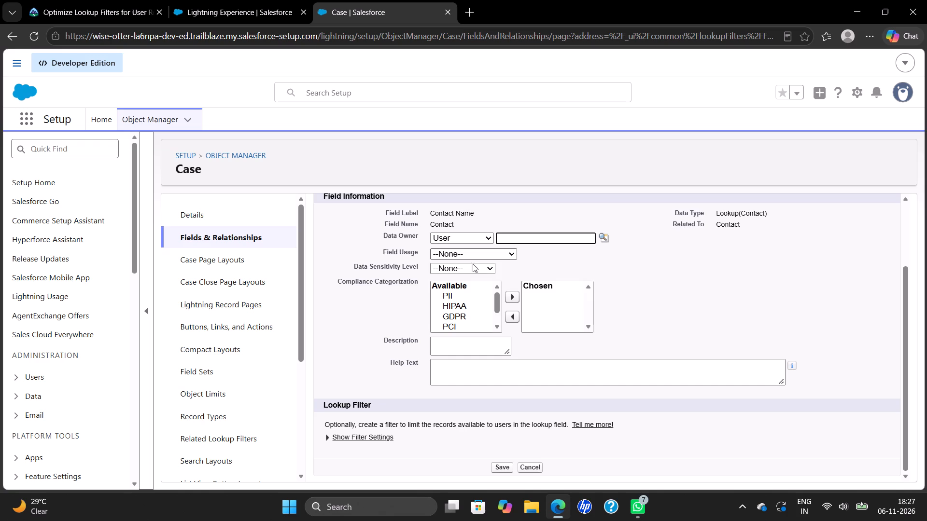
pyautogui.click(348, 435)
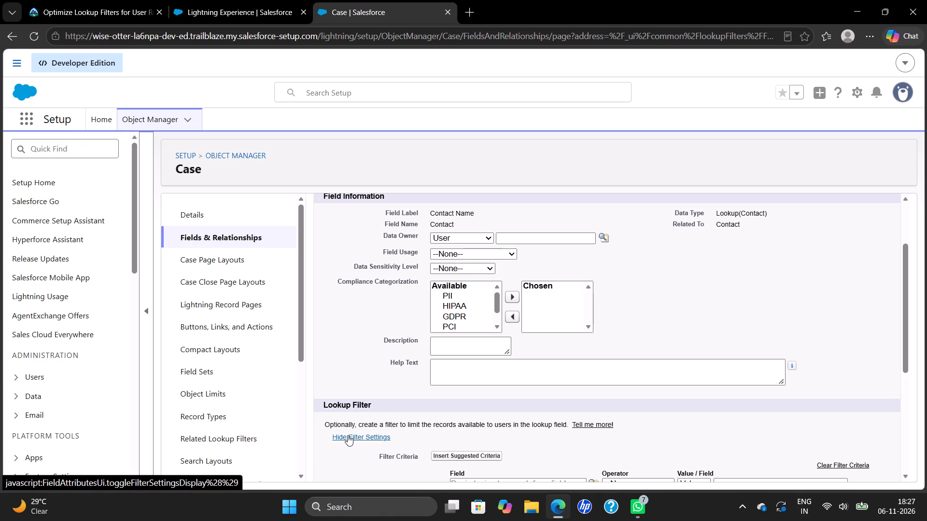
pyautogui.scroll(-2, 348, 435)
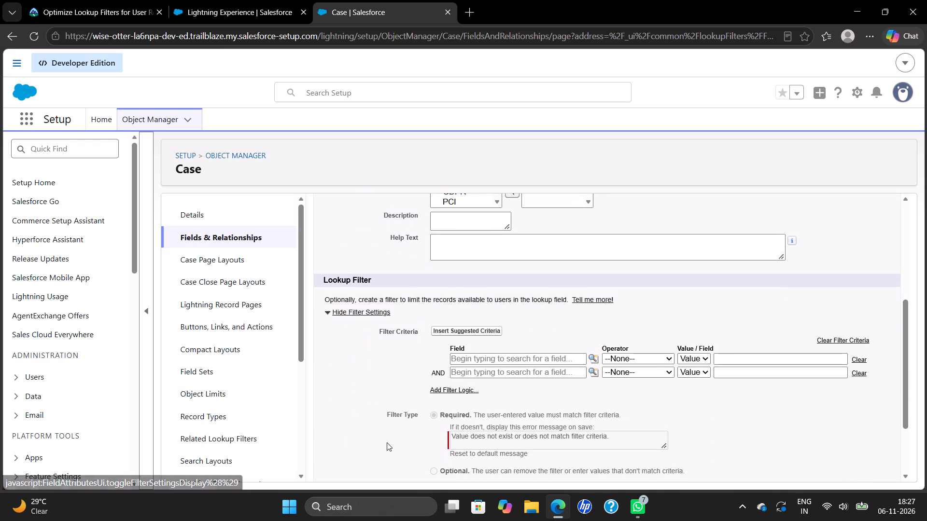
pyautogui.click(596, 358)
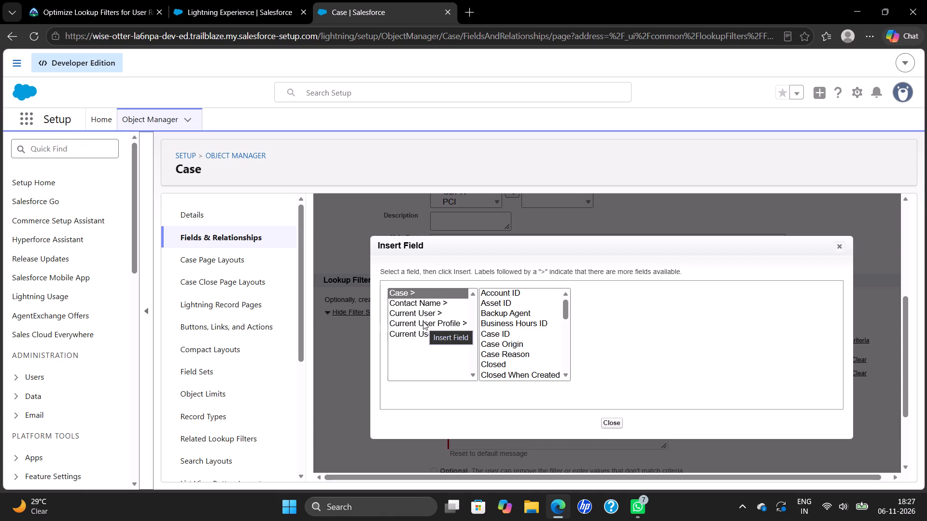
pyautogui.click(403, 300)
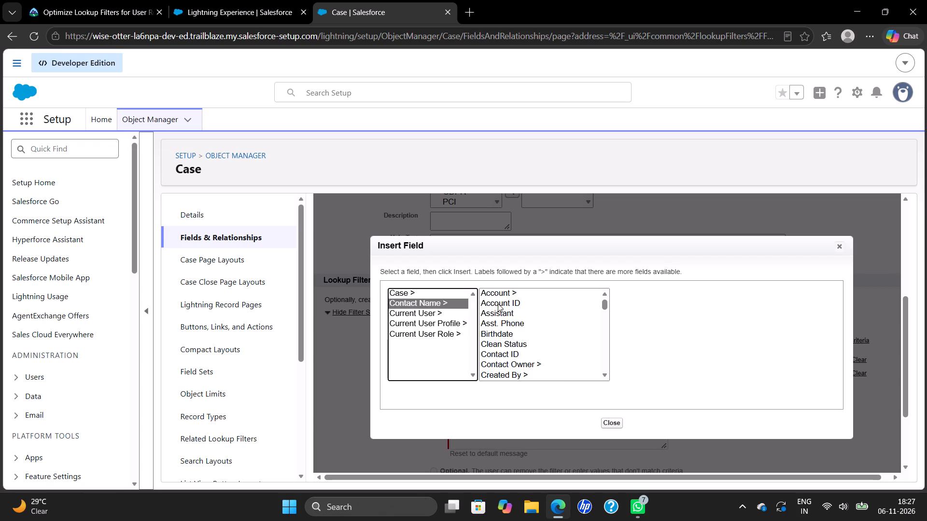
pyautogui.click(498, 303)
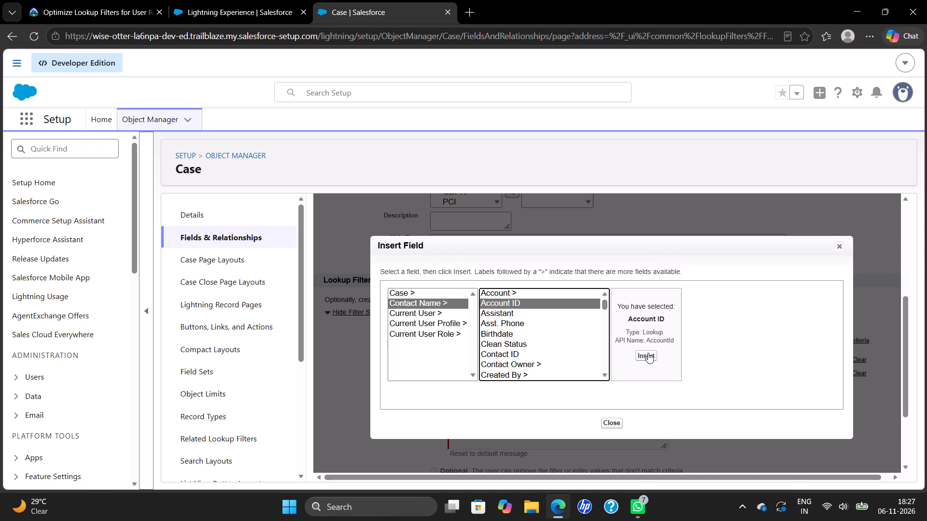
pyautogui.click(648, 353)
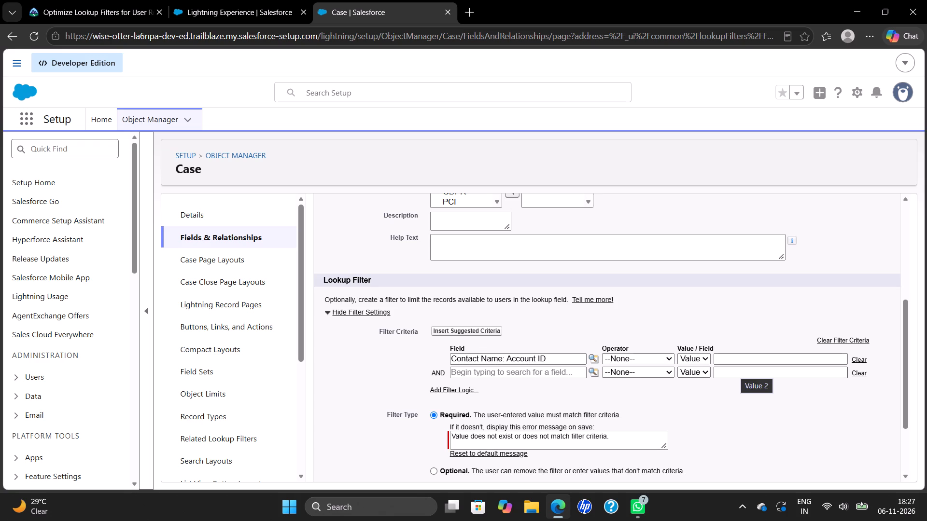
# Complete the criterion with operator equals, comparing against the field Case: Account ID, and save the Contact Name lookup filter.
pyautogui.click(649, 357)
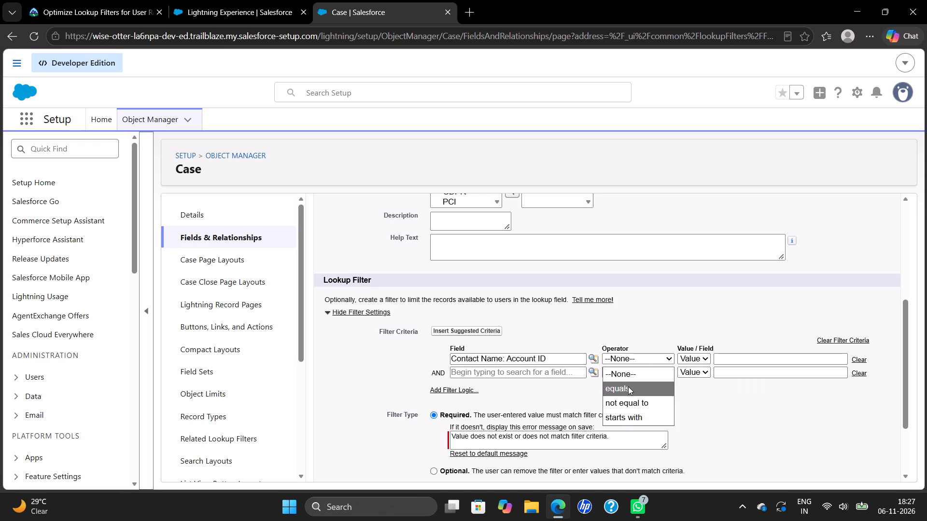
pyautogui.click(628, 386)
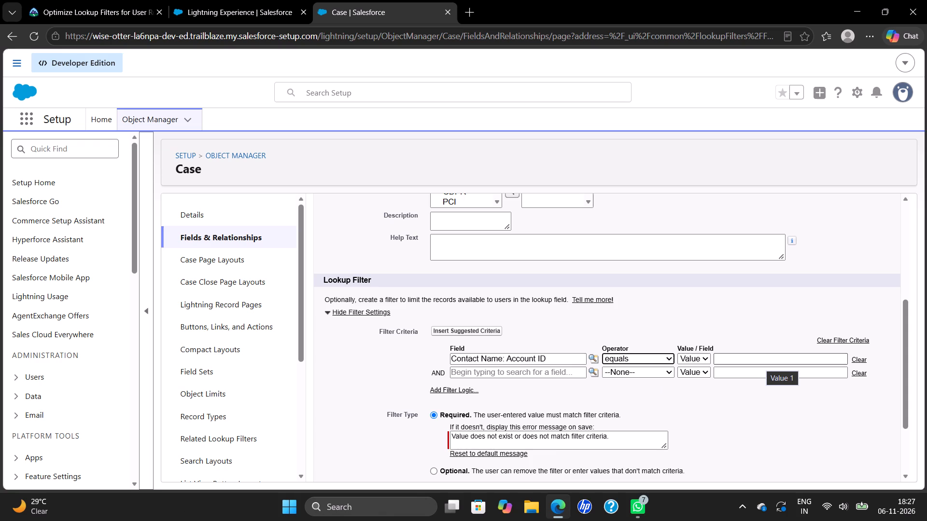
pyautogui.click(688, 356)
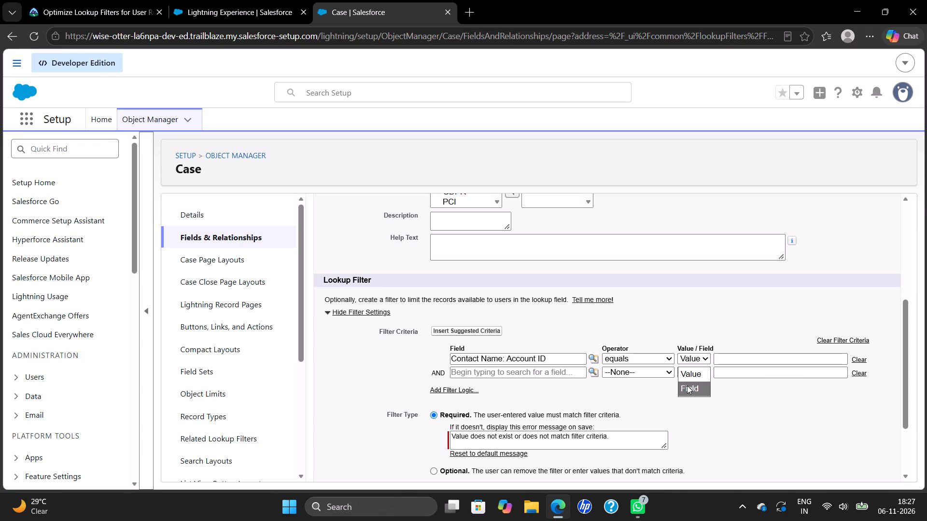
pyautogui.click(687, 385)
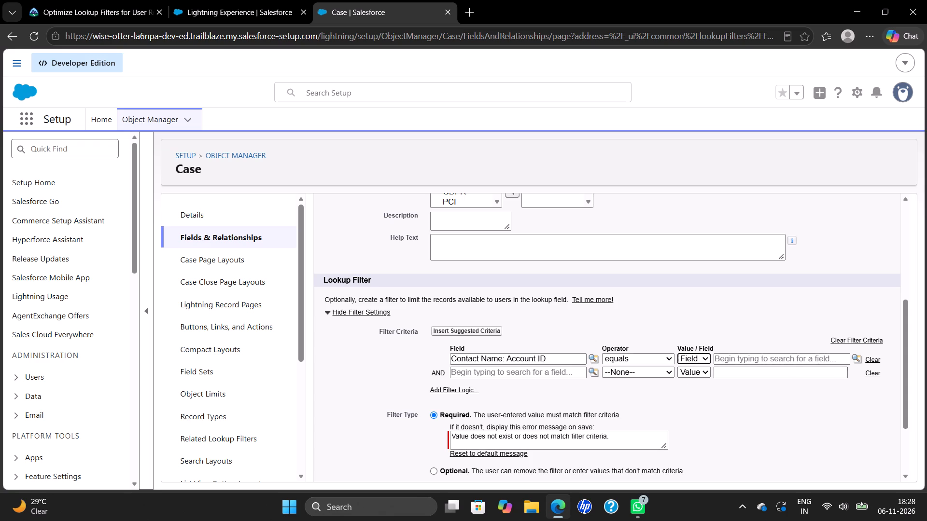
pyautogui.click(858, 358)
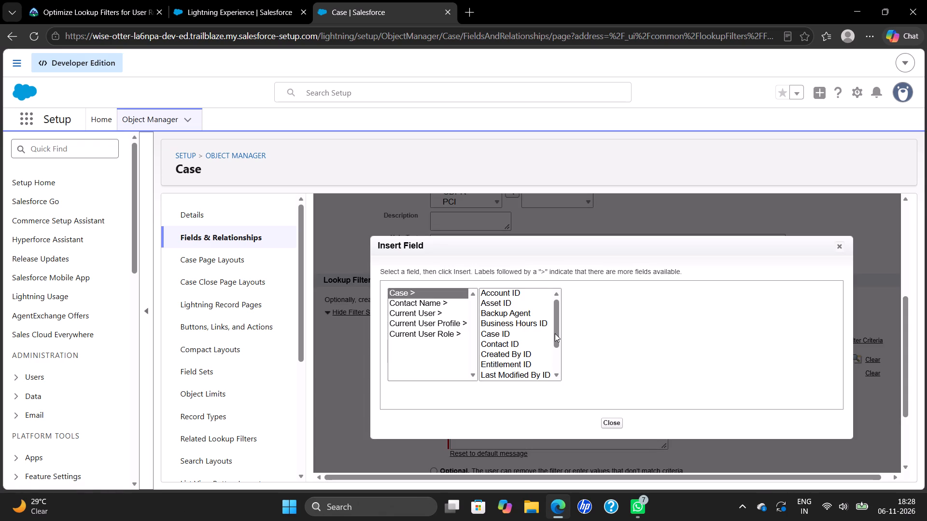
pyautogui.click(504, 294)
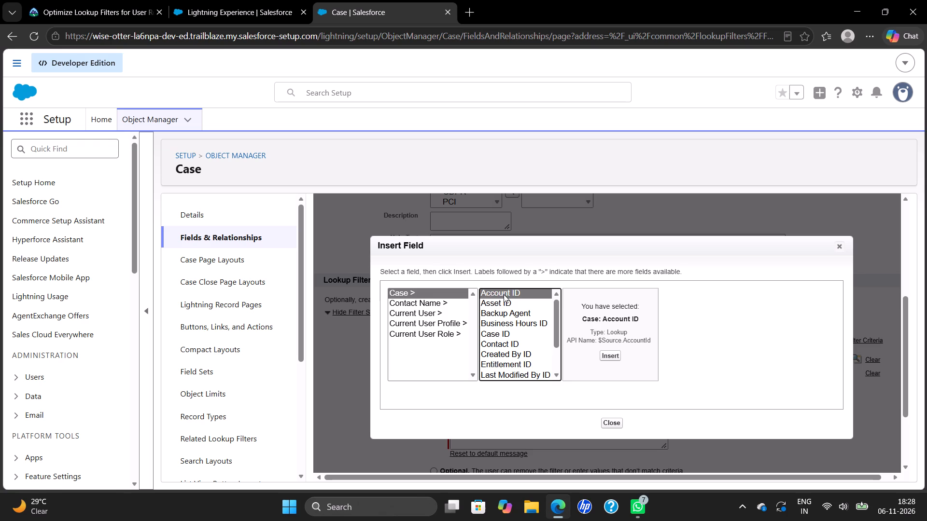
pyautogui.click(606, 356)
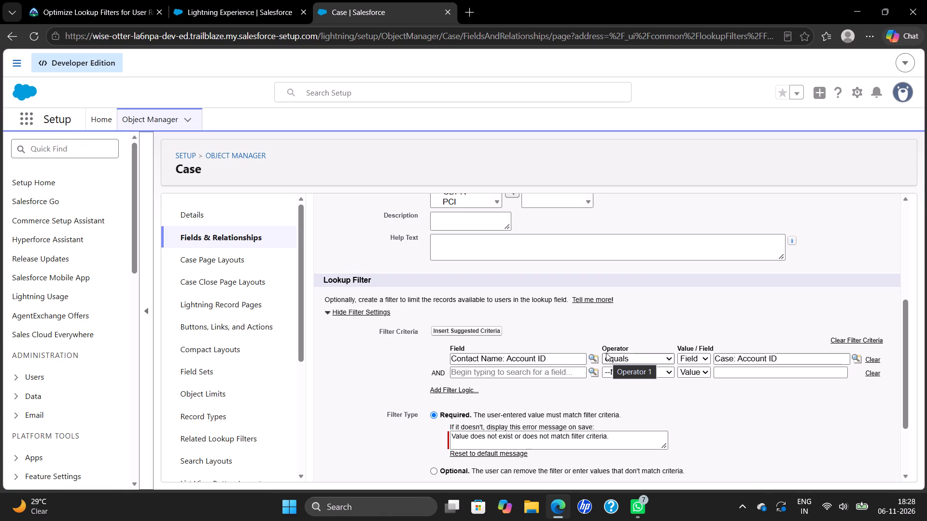
pyautogui.scroll(-1, 602, 420)
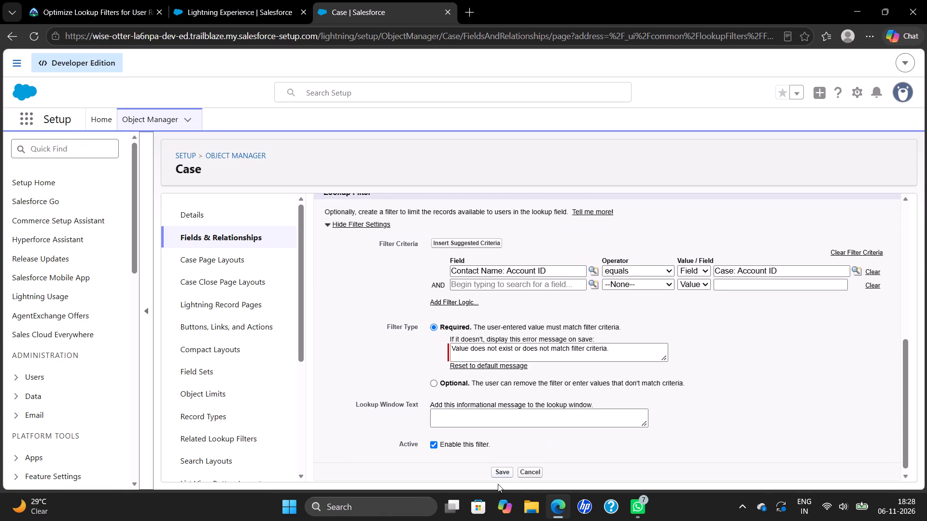
pyautogui.click(504, 471)
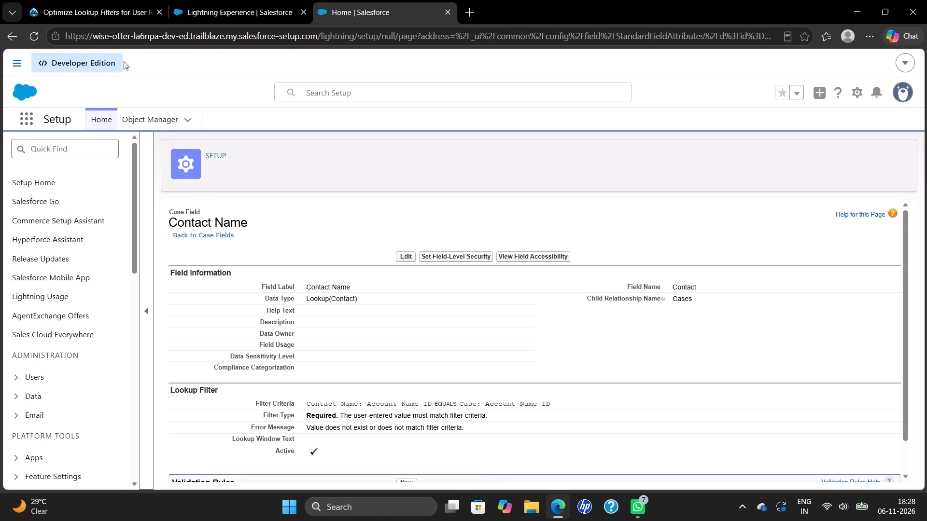
# Return to Trailhead and verify the Create Lookup Filters step to earn 100 points.
pyautogui.click(110, 5)
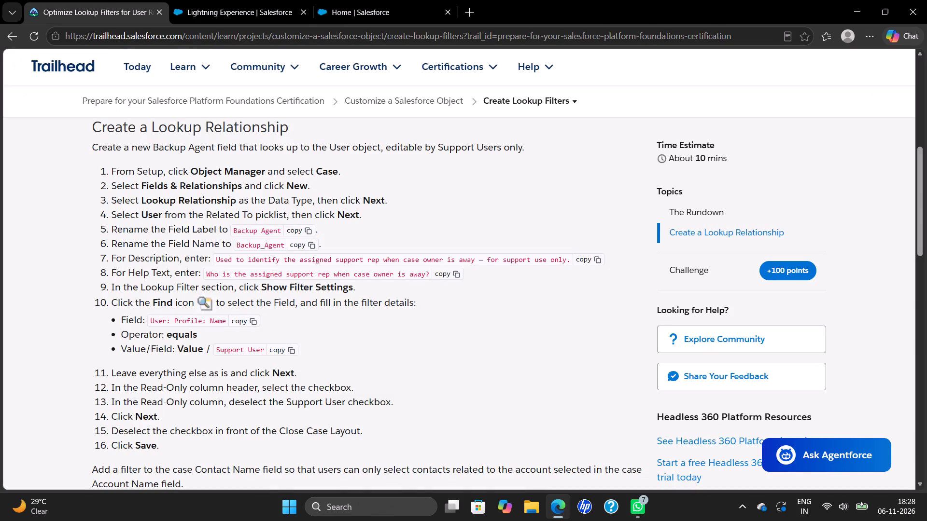
pyautogui.scroll(-5, 349, 338)
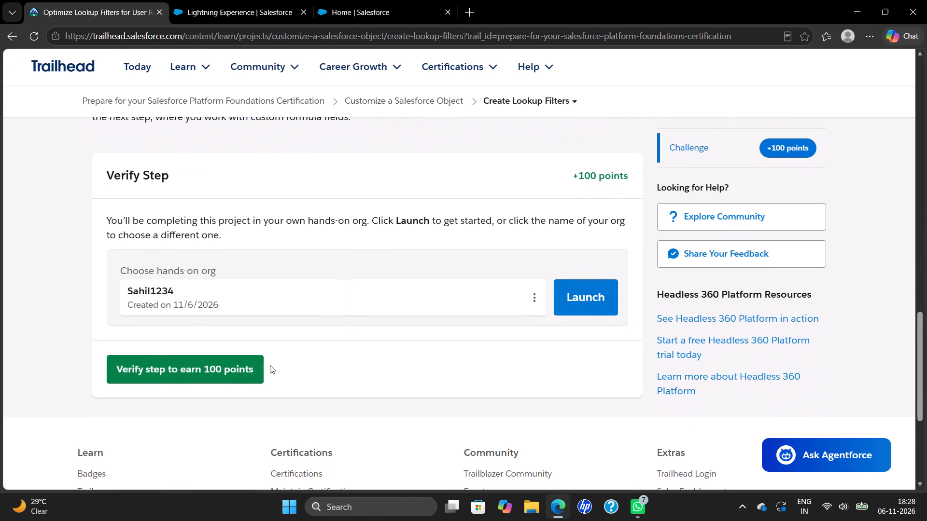
pyautogui.click(182, 372)
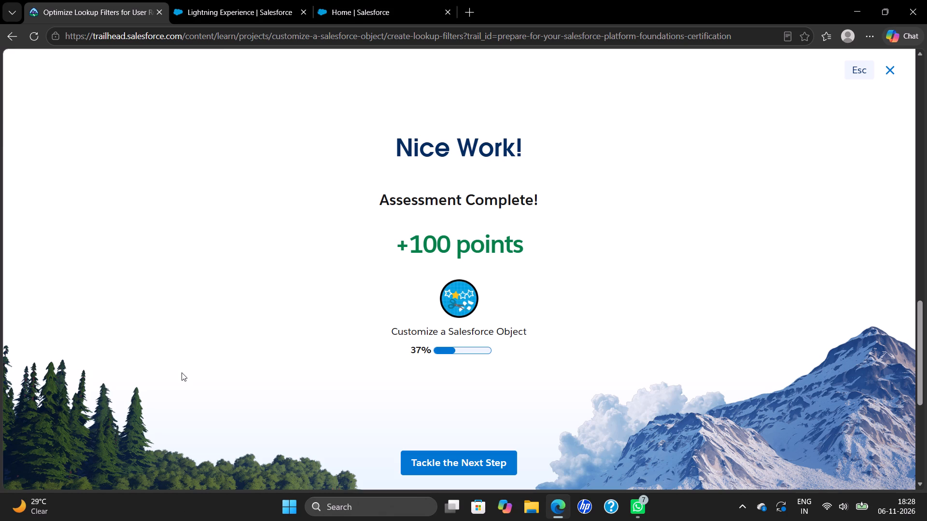
# Go on to the Create Formula Fields unit and look through its instructions, including those for the Opportunity Commission field.
pyautogui.click(464, 464)
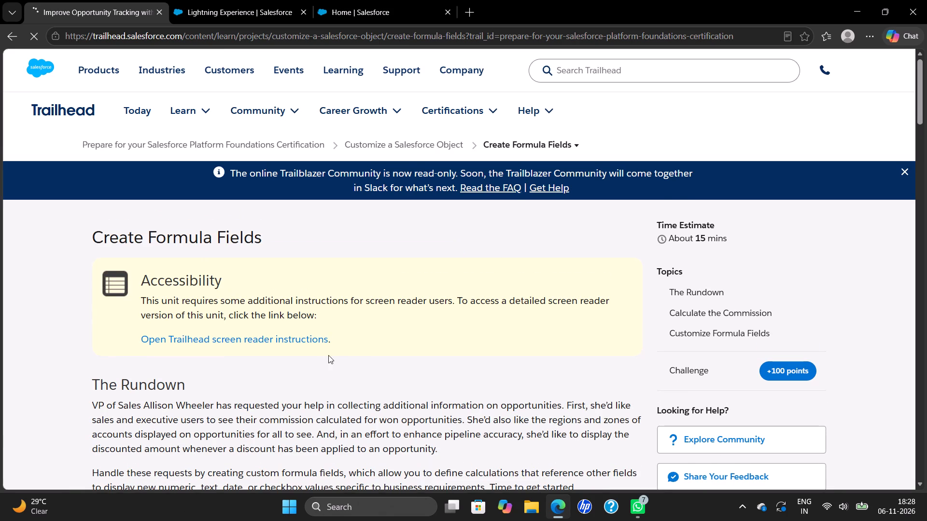
pyautogui.scroll(-8, 378, 398)
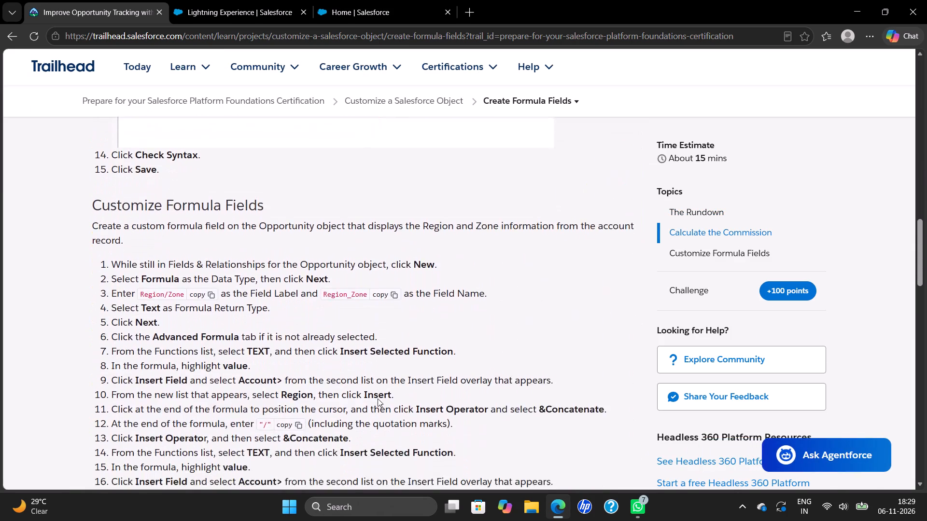
pyautogui.scroll(-7, 378, 398)
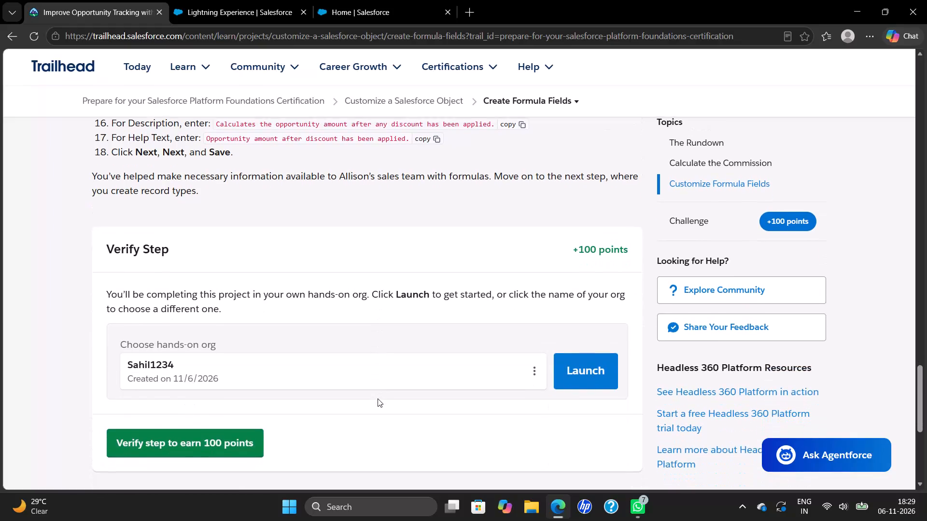
pyautogui.scroll(12, 378, 398)
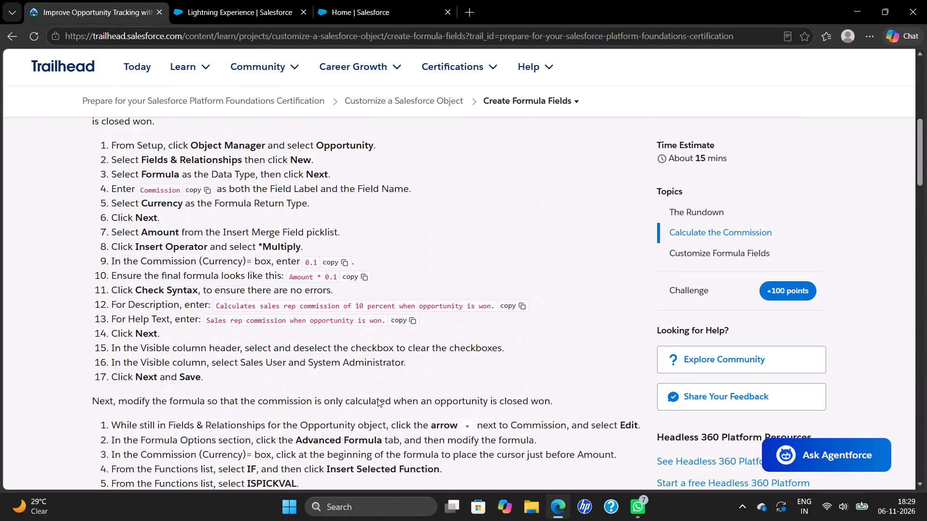
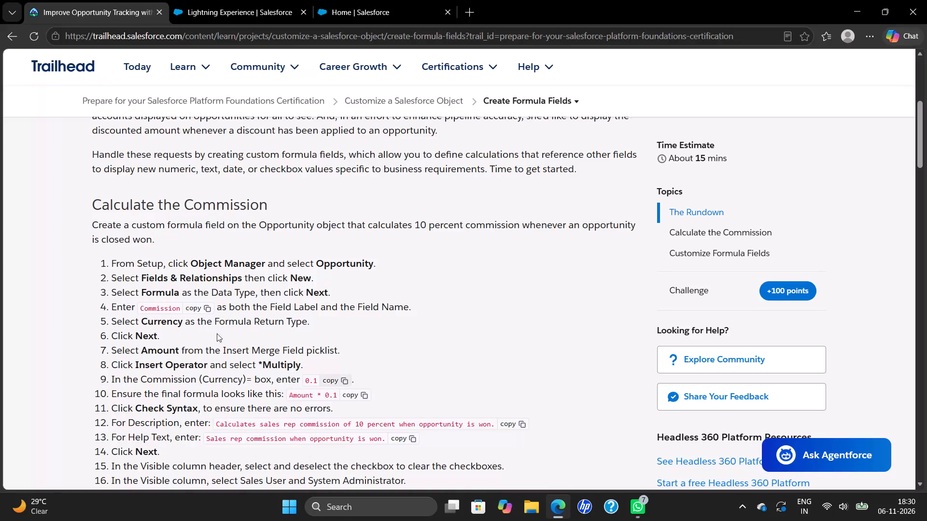
# Copy the field label Commission from the instructions, launch the hands-on org, and close the two older Salesforce tabs.
pyautogui.click(197, 310)
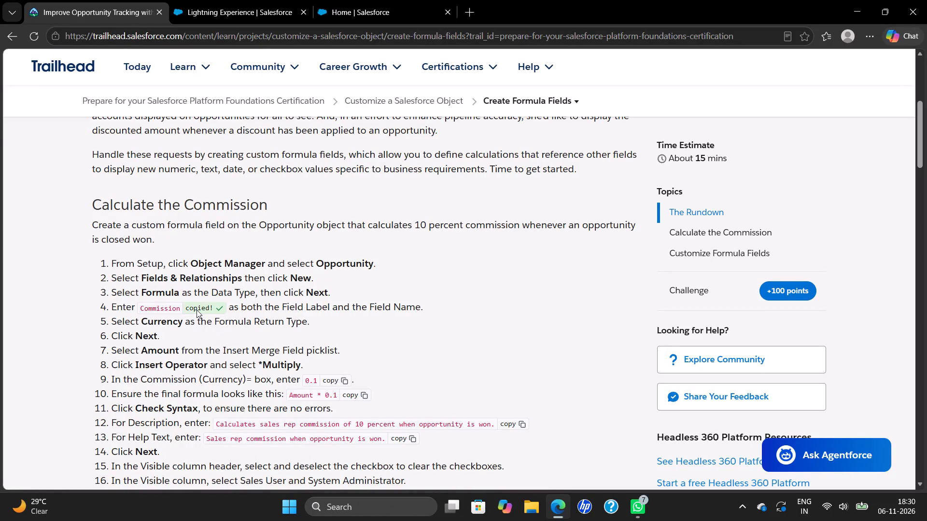
pyautogui.scroll(-3, 197, 310)
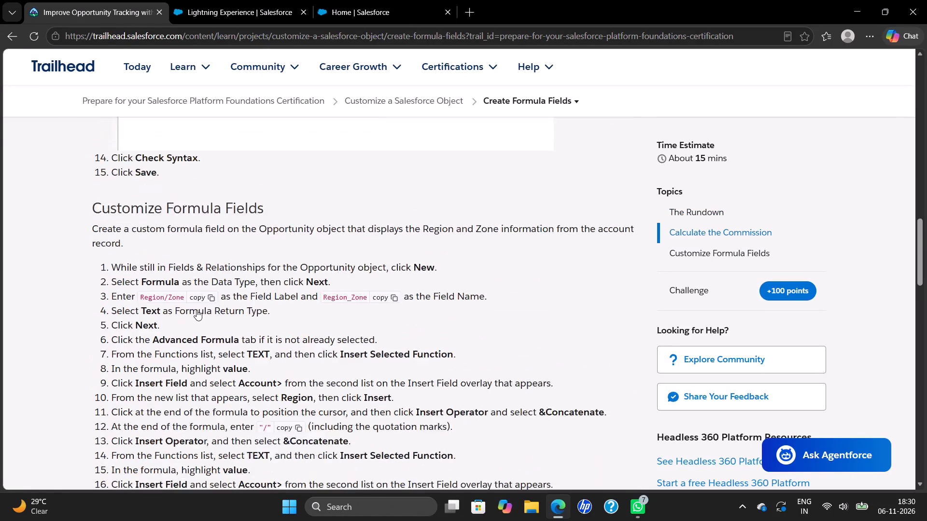
pyautogui.scroll(-6, 197, 310)
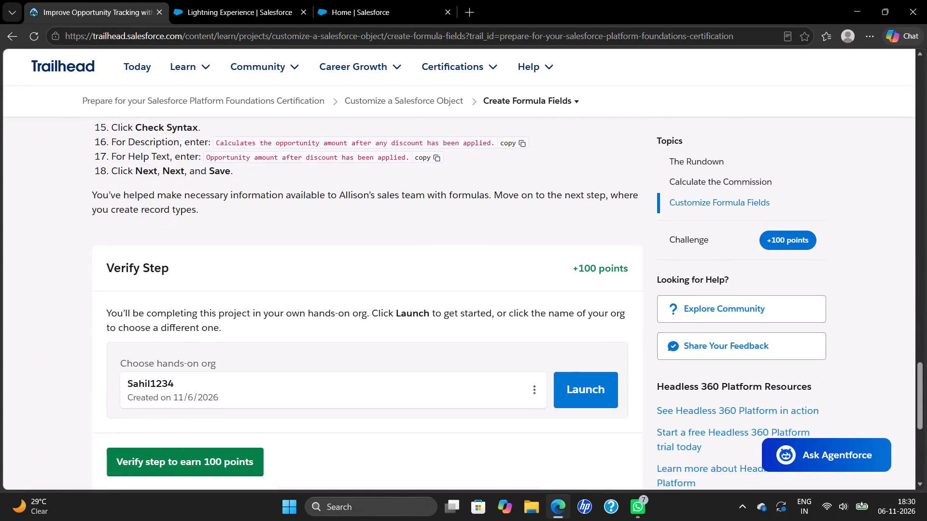
pyautogui.click(580, 334)
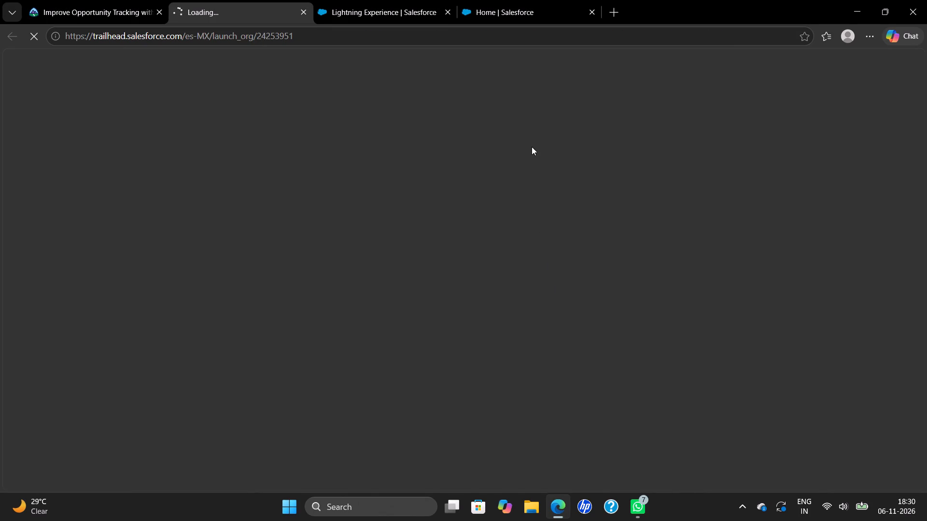
pyautogui.click(444, 7)
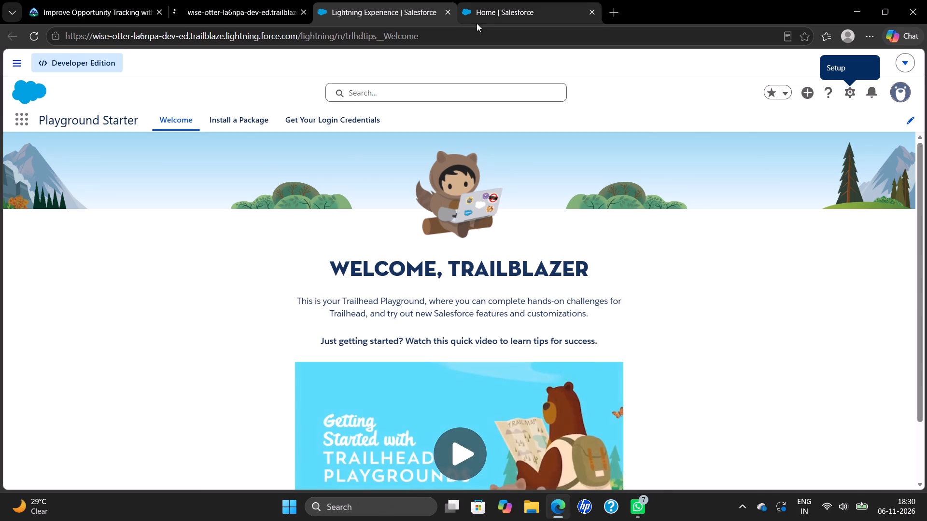
pyautogui.click(446, 7)
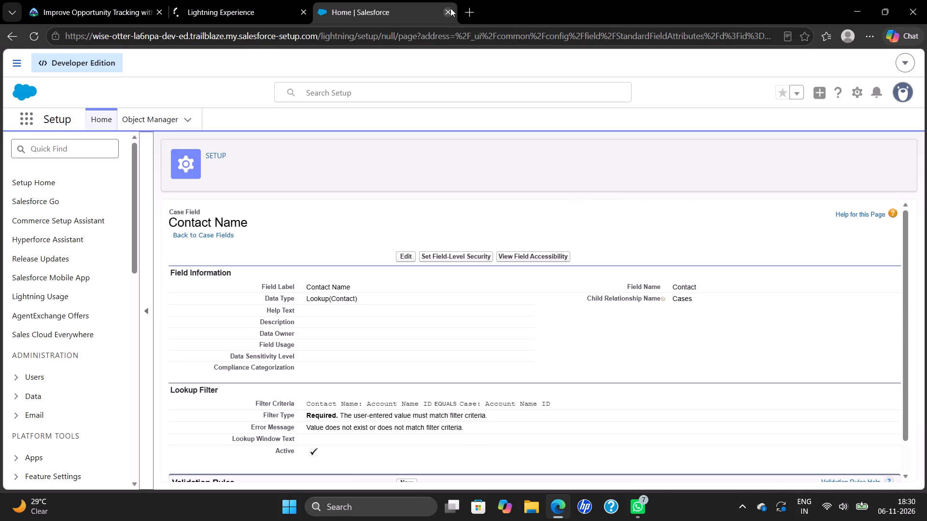
pyautogui.click(449, 8)
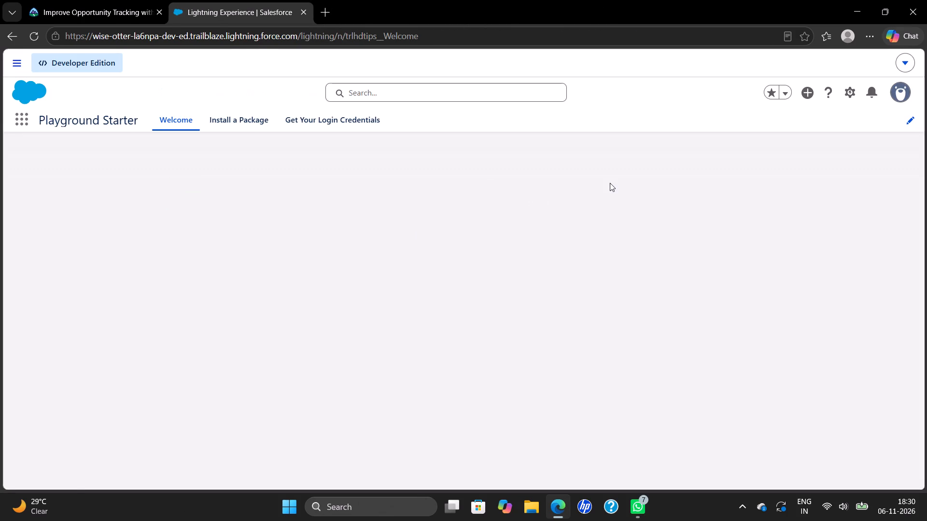
# Open Setup in the launched org and go to the Opportunity object's Fields & Relationships, finding the object with "opp".
pyautogui.click(847, 93)
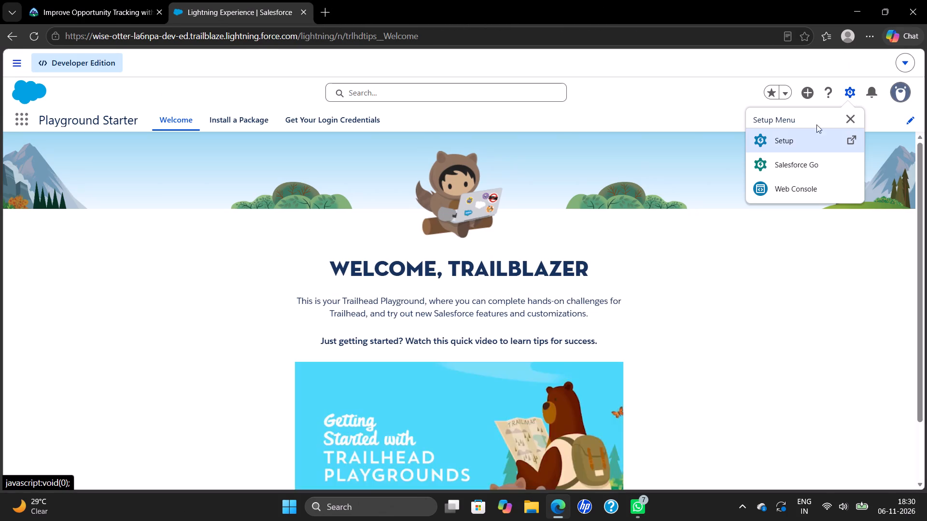
pyautogui.click(775, 137)
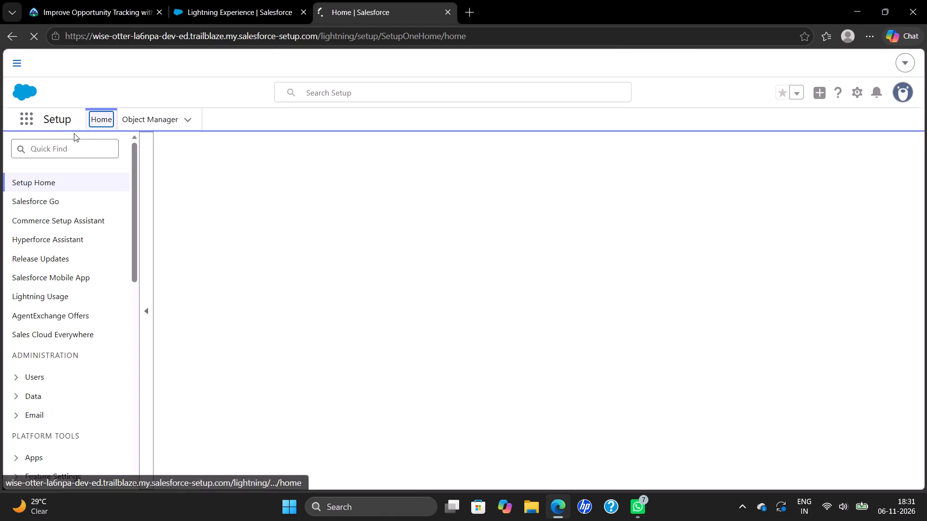
pyautogui.click(145, 114)
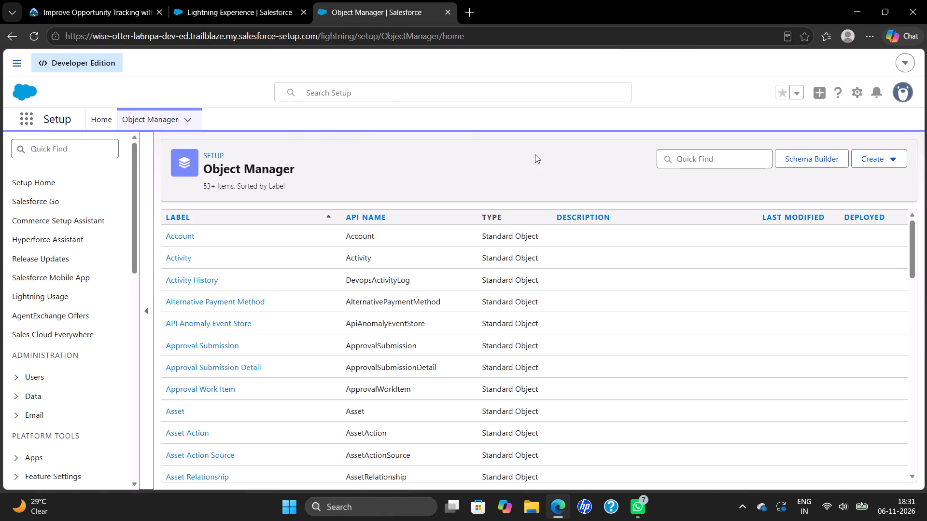
pyautogui.click(687, 155)
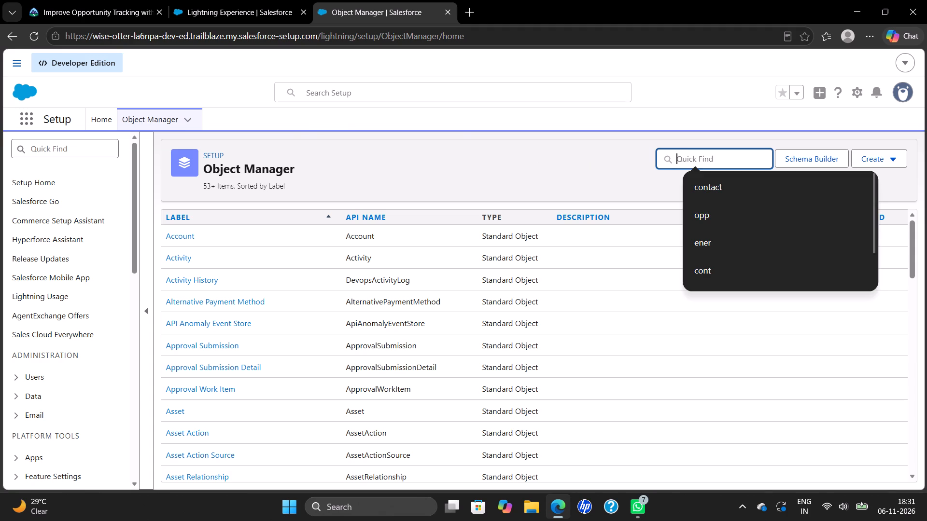
pyautogui.write('opp')
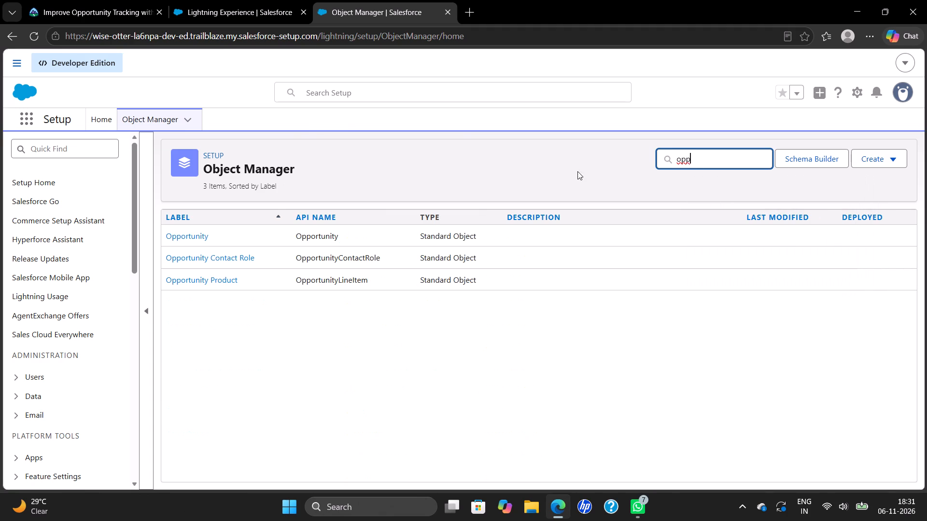
pyautogui.click(189, 239)
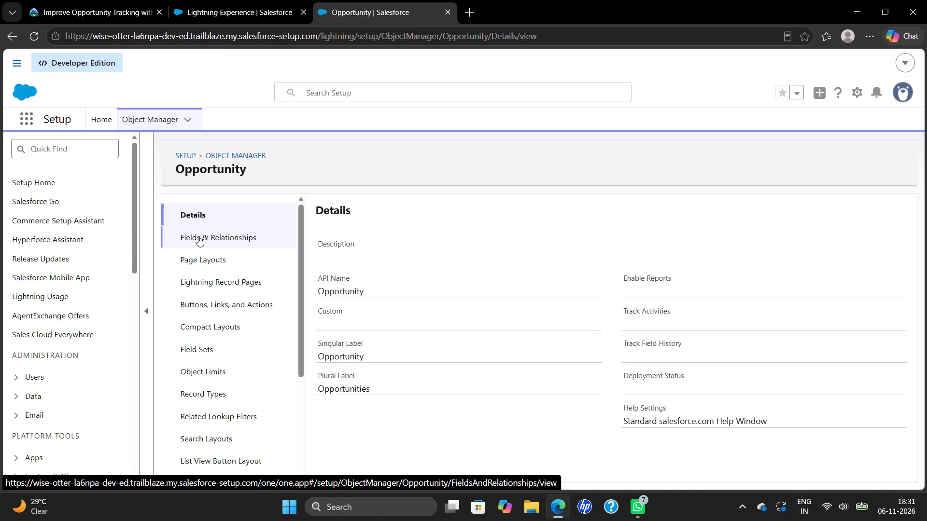
pyautogui.click(198, 236)
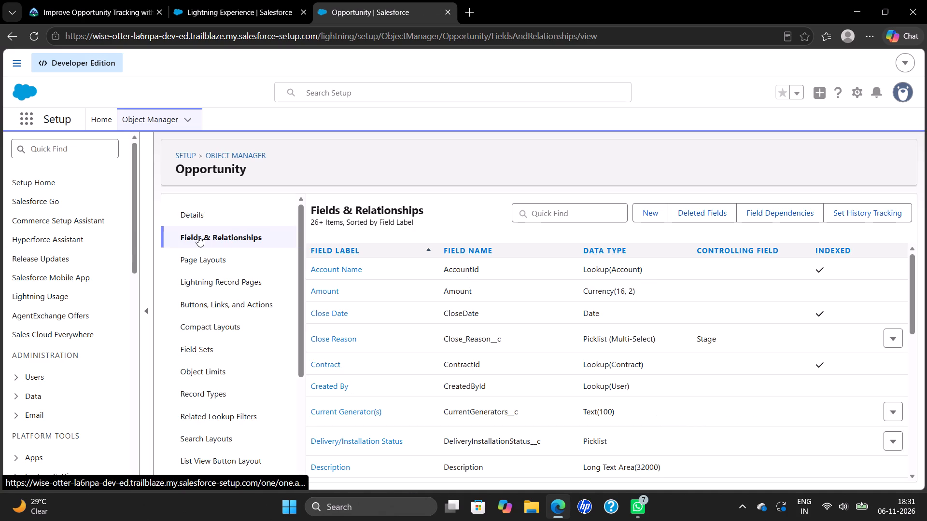
# Start a new custom field on Opportunity with Formula as its data type and continue to the output type.
pyautogui.click(654, 214)
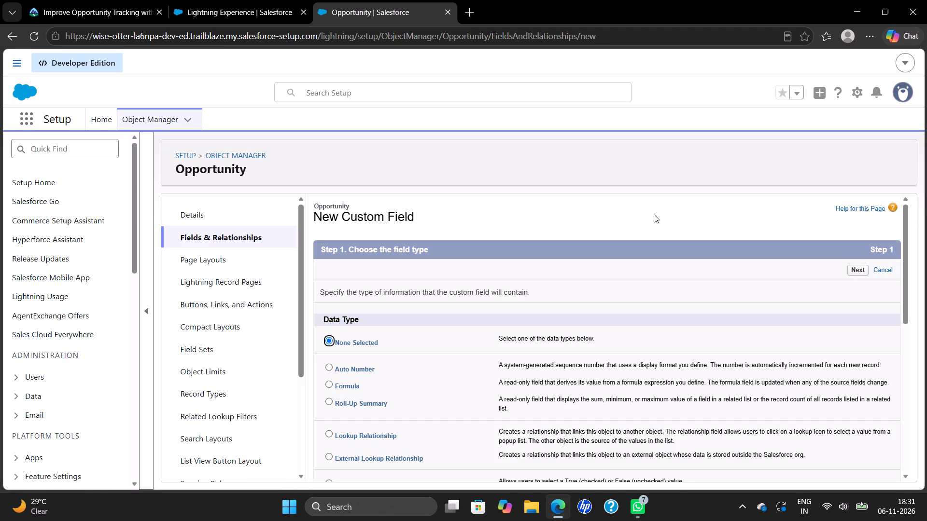
pyautogui.scroll(-1, 420, 378)
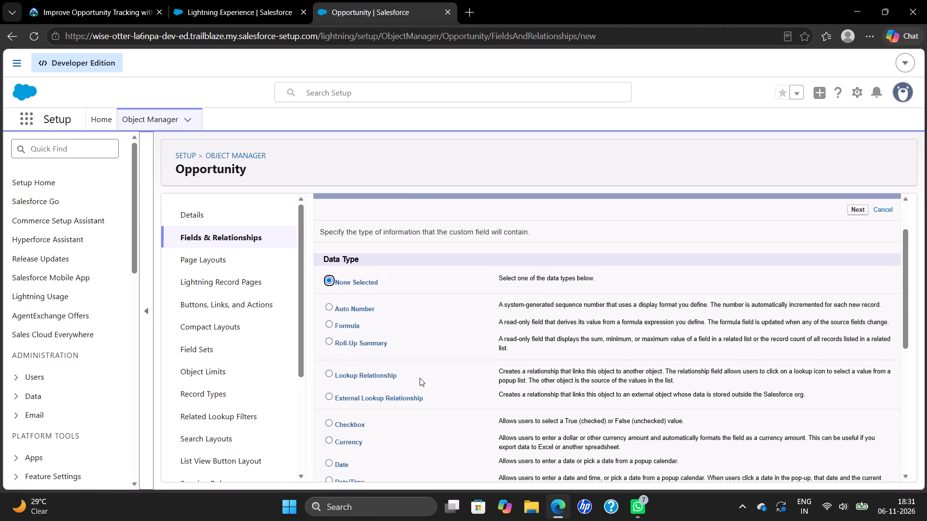
pyautogui.click(329, 324)
pyautogui.click(855, 205)
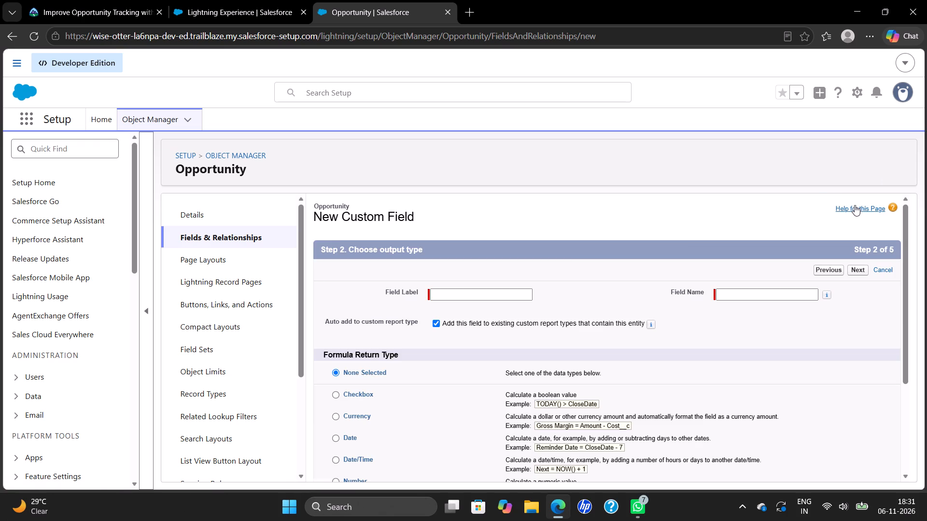
# Set Commission as the Field Label and Field Name, choose Currency as the Formula Return Type, and continue to the formula.
pyautogui.click(478, 294)
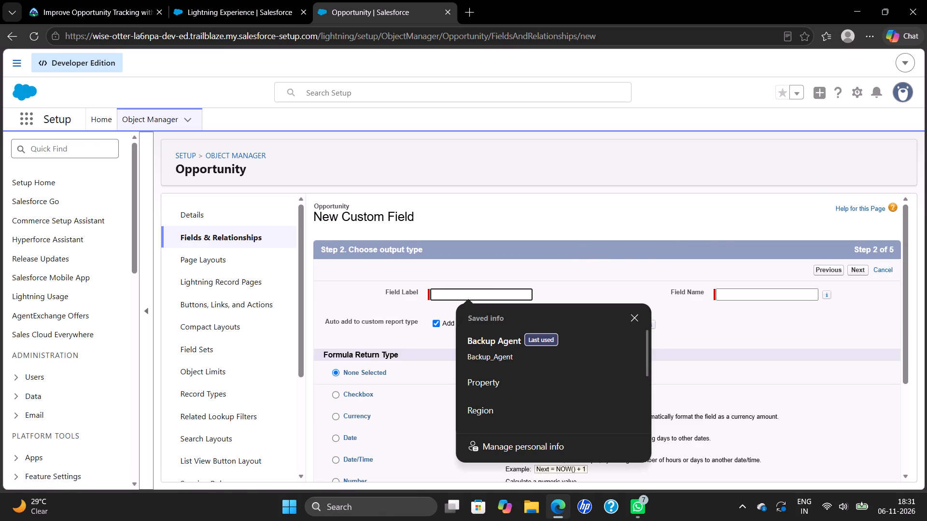
pyautogui.hotkey('ctrl', 'v')
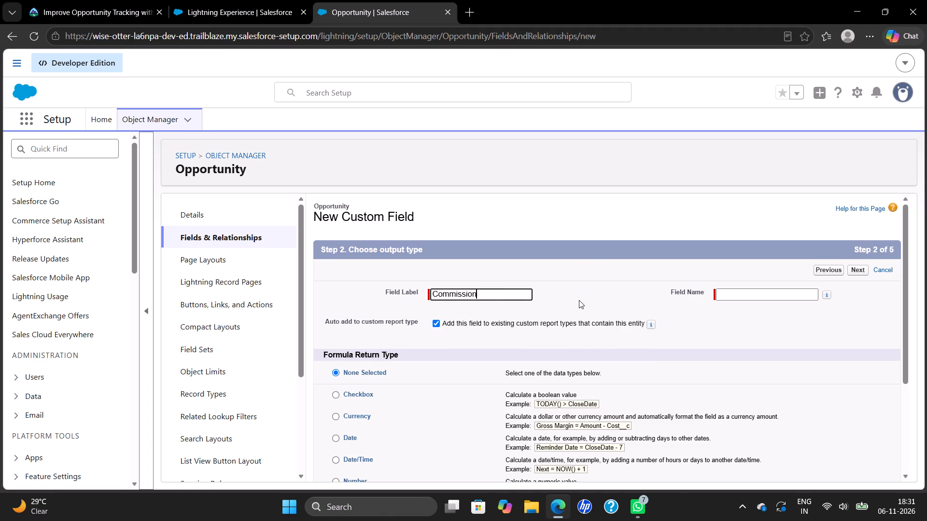
pyautogui.click(604, 293)
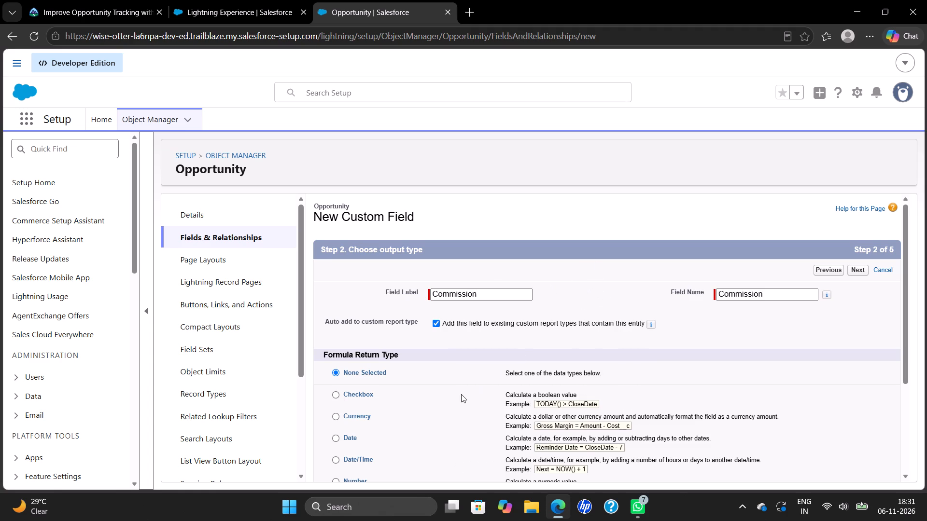
pyautogui.click(334, 414)
pyautogui.scroll(-1, 479, 413)
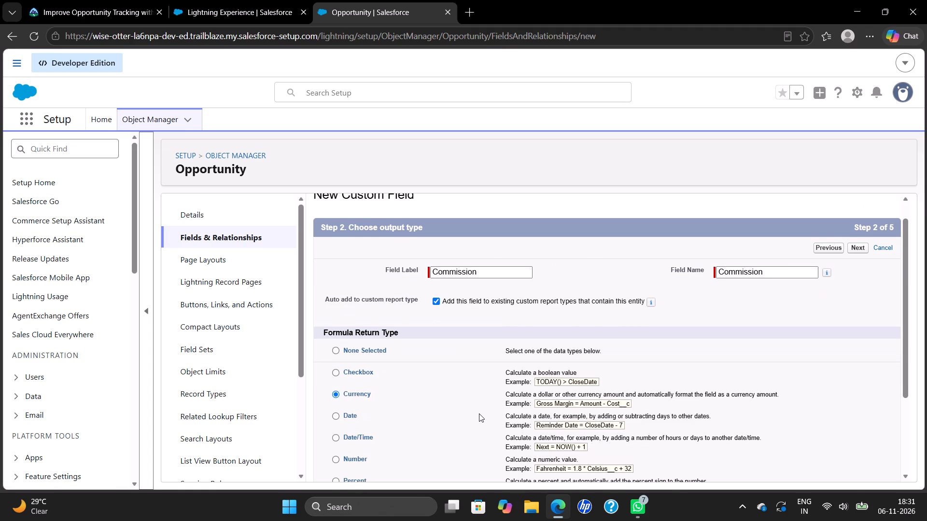
pyautogui.scroll(-1, 479, 413)
pyautogui.click(864, 246)
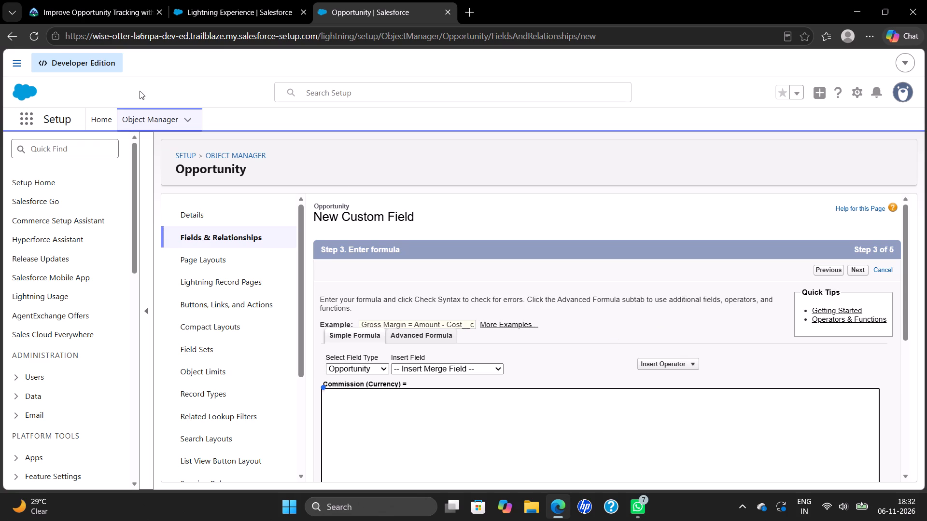
# Return to the Trailhead instructions and copy the Commission formula Amount * 0.1.
pyautogui.click(97, 17)
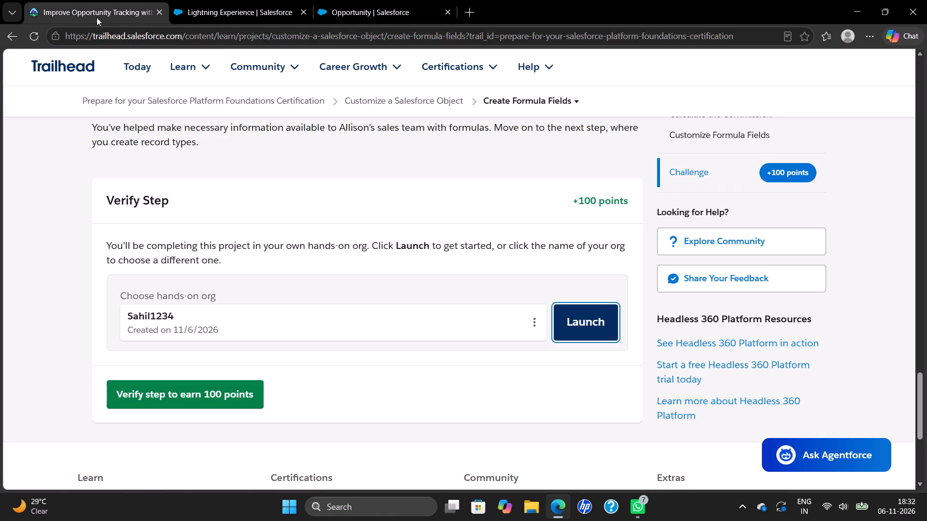
pyautogui.scroll(1, 236, 257)
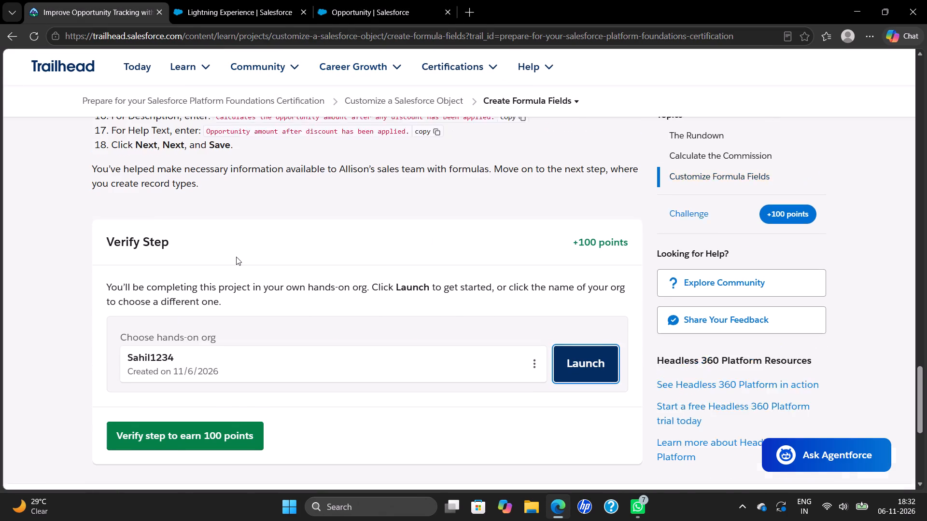
pyautogui.scroll(7, 236, 257)
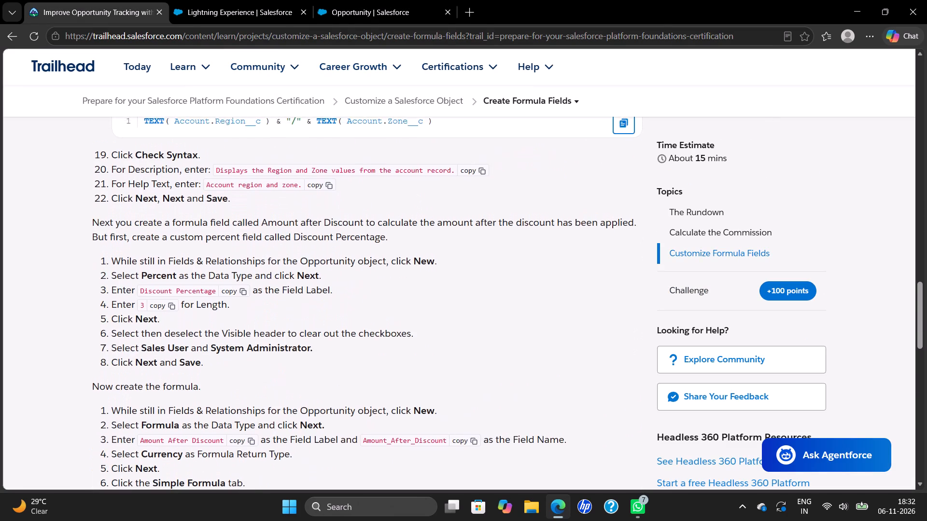
pyautogui.scroll(3, 236, 257)
pyautogui.scroll(-3, 236, 257)
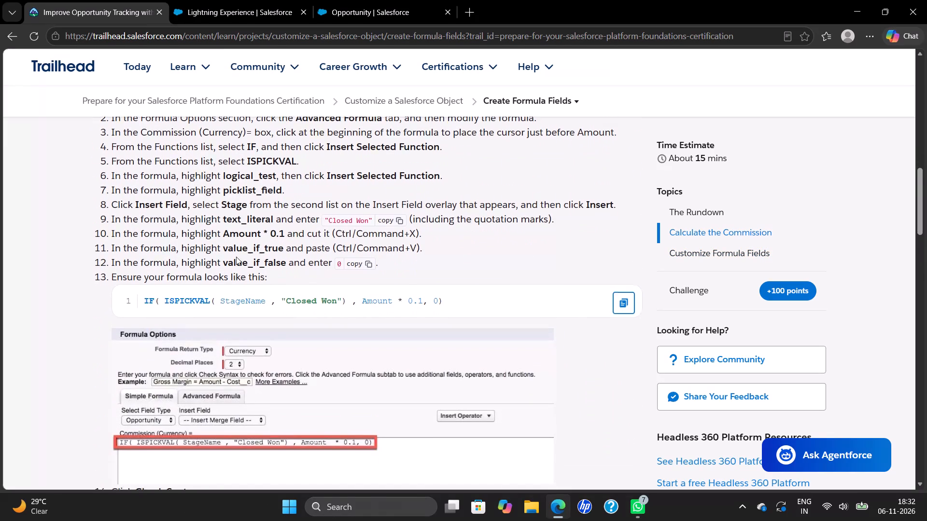
pyautogui.scroll(-1, 236, 257)
pyautogui.hscroll(1, 236, 257)
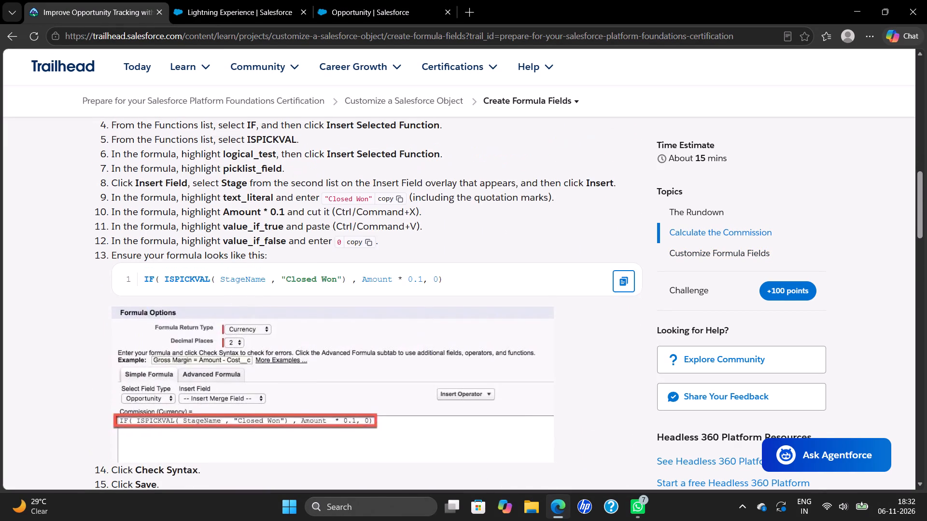
pyautogui.scroll(4, 236, 257)
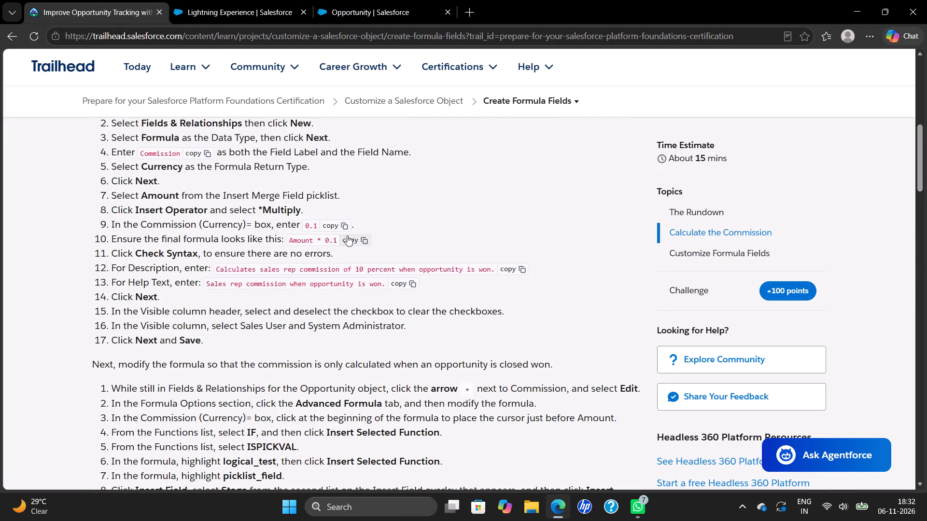
pyautogui.click(359, 236)
# Enter Amount * 0.1 as the Commission (Currency) formula in the new Opportunity field and check its syntax.
pyautogui.click(379, 5)
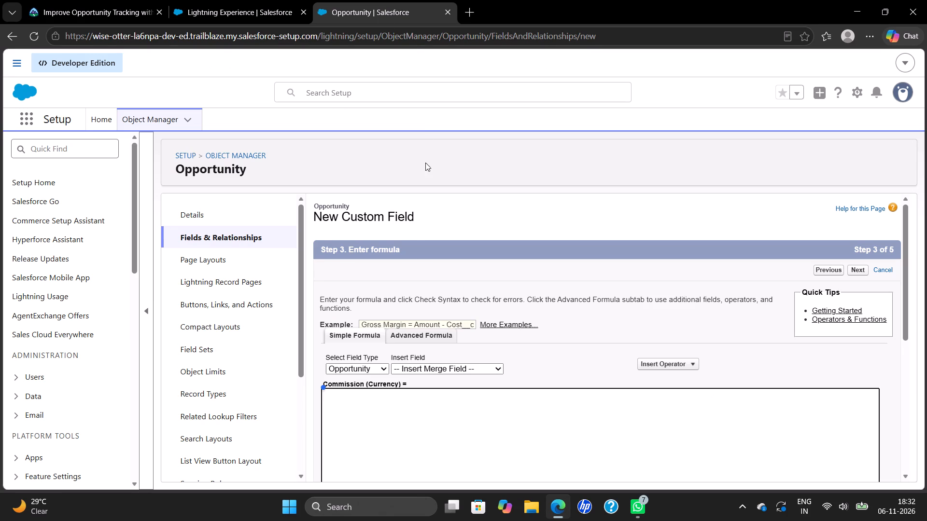
pyautogui.click(350, 409)
pyautogui.hotkey('ctrl', 'v')
pyautogui.scroll(-6, 350, 409)
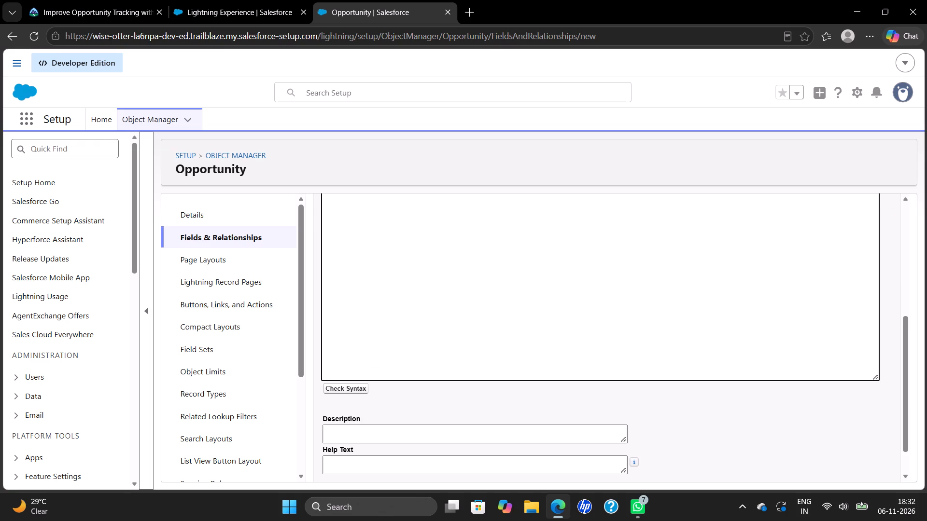
pyautogui.click(338, 348)
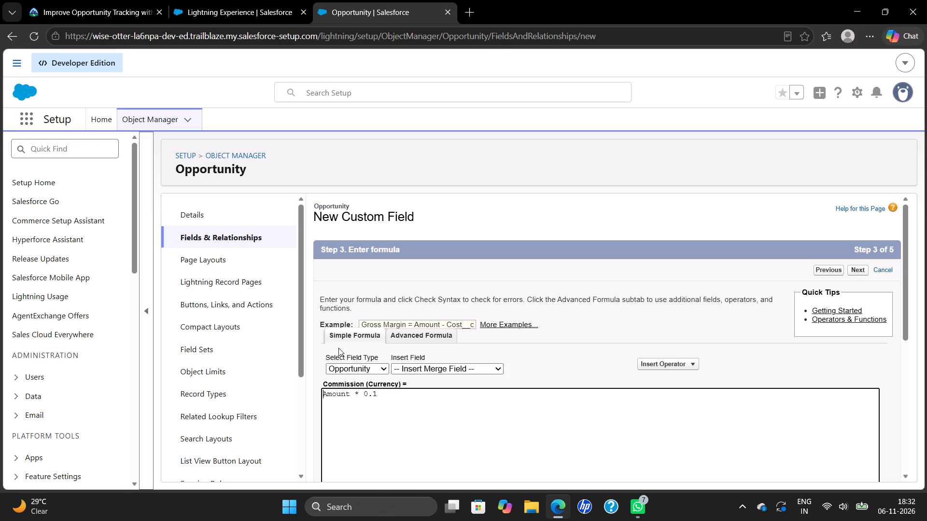
pyautogui.scroll(-3, 338, 348)
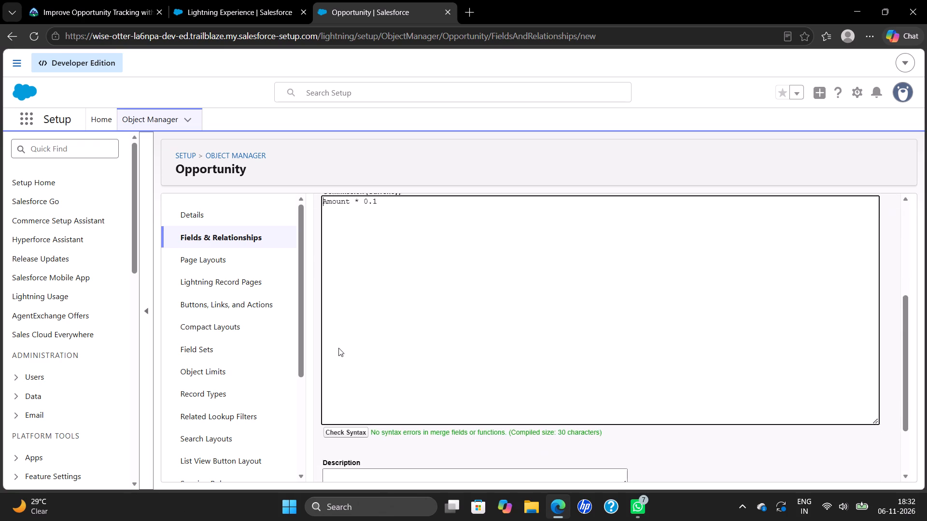
# Copy the Description "Calculates sales rep commission of 10 percent when opportunity is won." from the Trailhead instructions into the new Commission field.
pyautogui.scroll(-1, 338, 348)
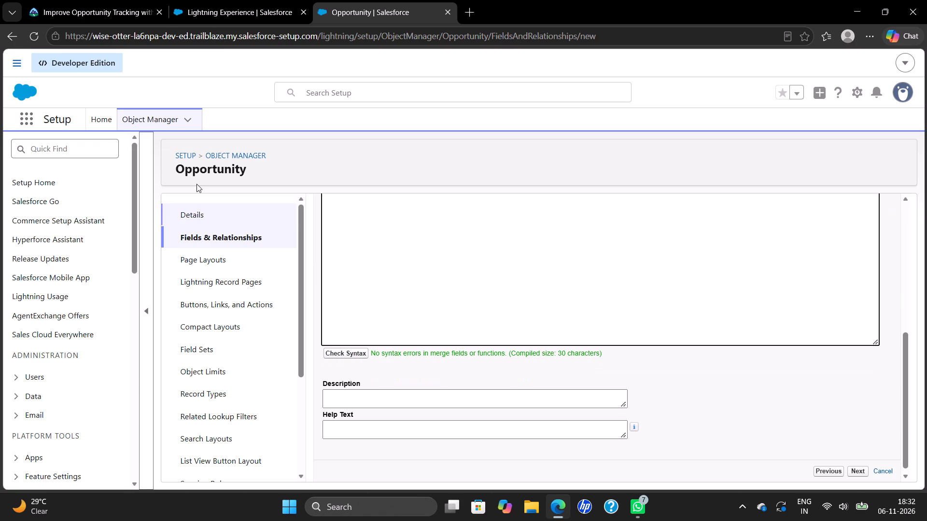
pyautogui.click(98, 9)
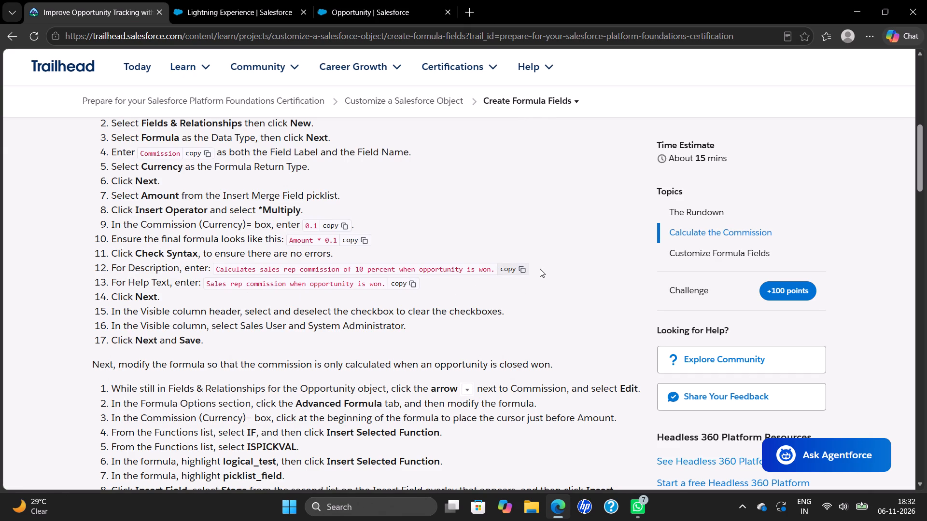
pyautogui.click(517, 266)
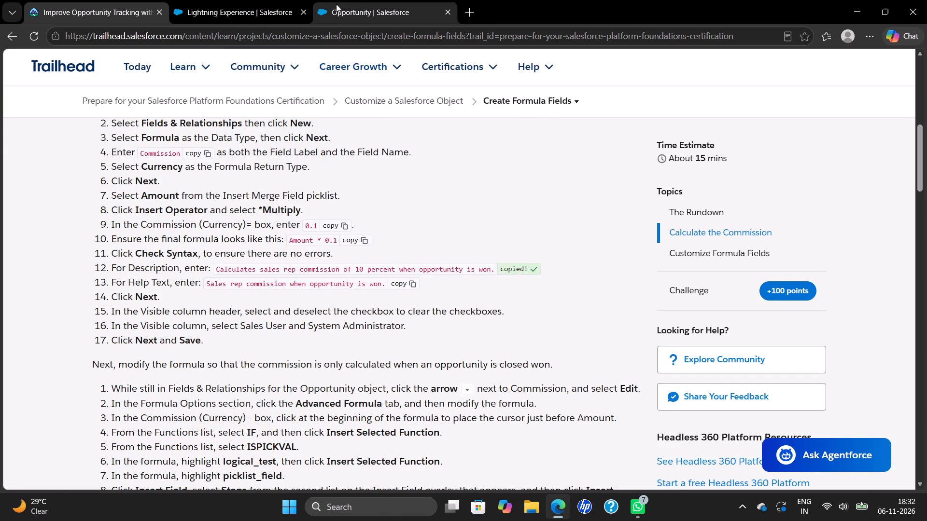
pyautogui.click(343, 15)
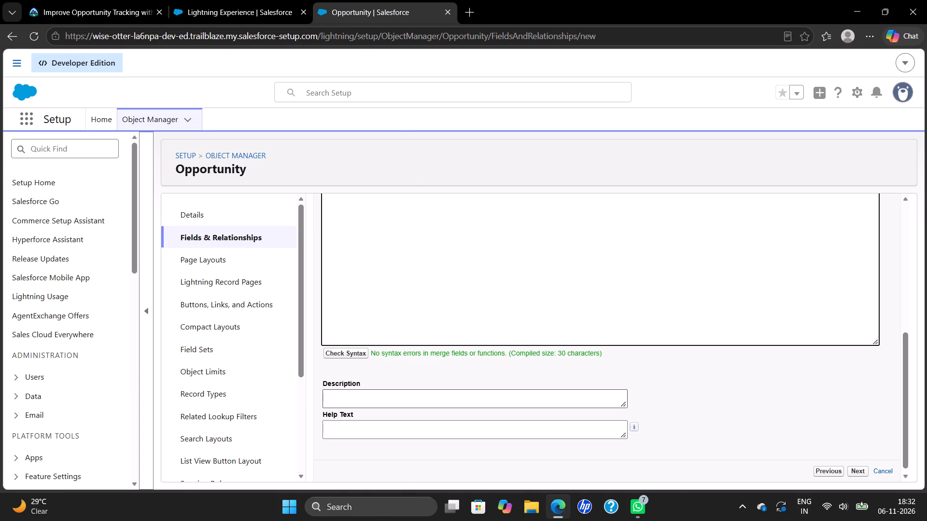
pyautogui.click(384, 400)
pyautogui.hotkey('ctrl', 'v')
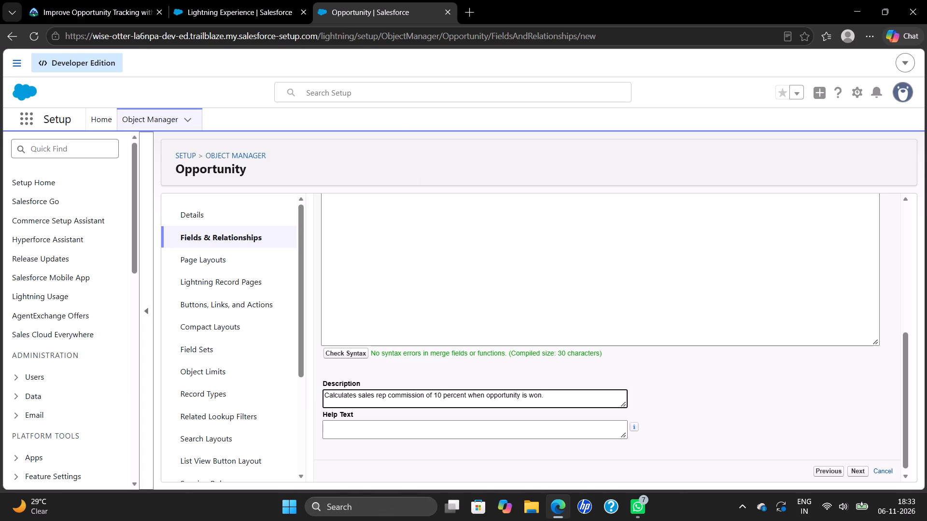
# Copy the Help Text "Sales rep commission when opportunity is won." from Trailhead into the Commission field and continue to field-level security.
pyautogui.click(88, 12)
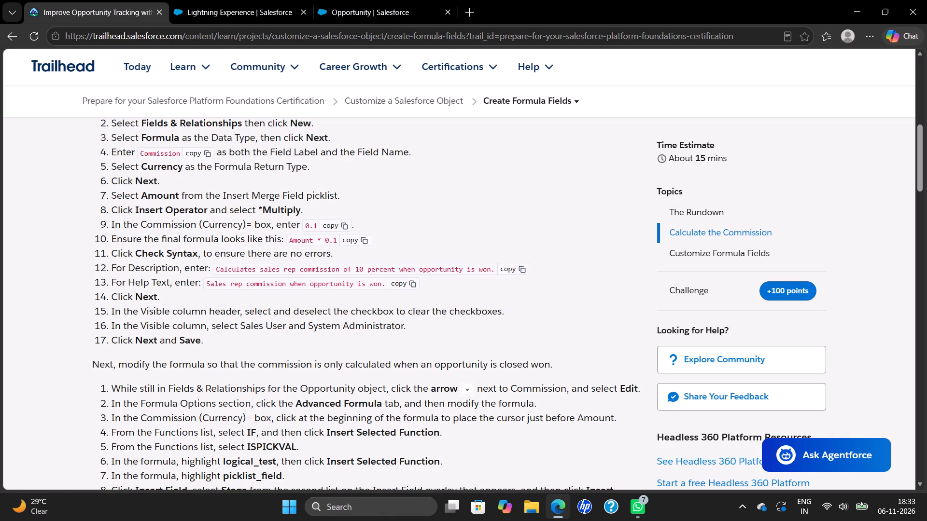
pyautogui.click(396, 281)
pyautogui.click(353, 14)
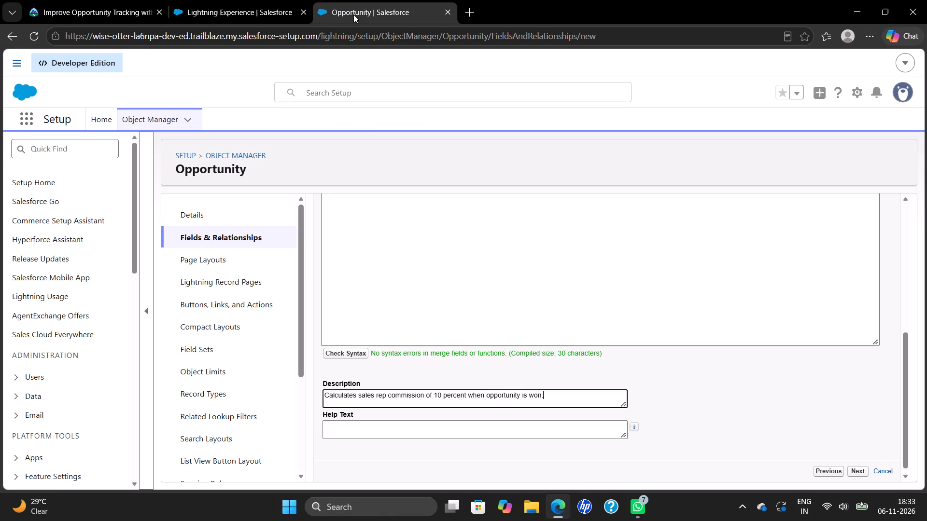
pyautogui.click(356, 423)
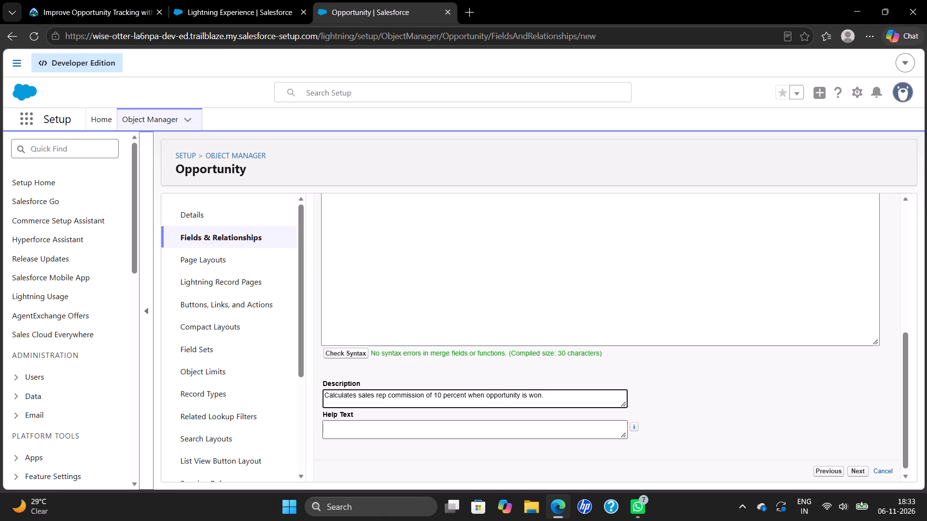
pyautogui.hotkey('ctrl', 'v')
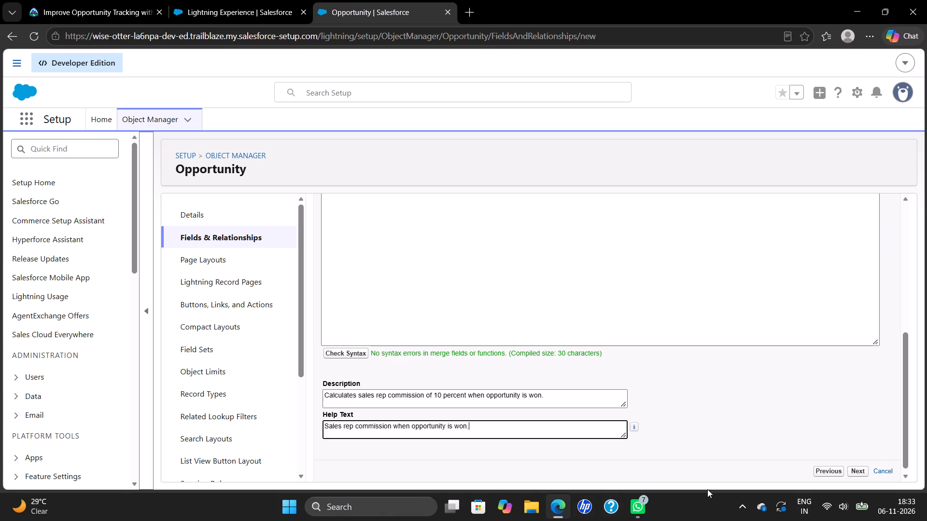
pyautogui.click(852, 467)
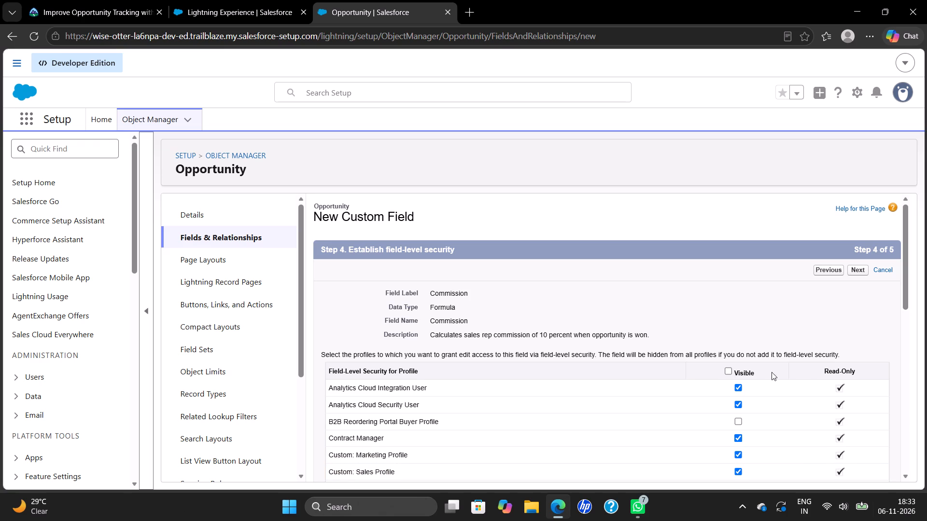
# Clear Visible for all profiles, make Commission visible only to Sales User and System Administrator, and continue to page layouts.
pyautogui.click(724, 367)
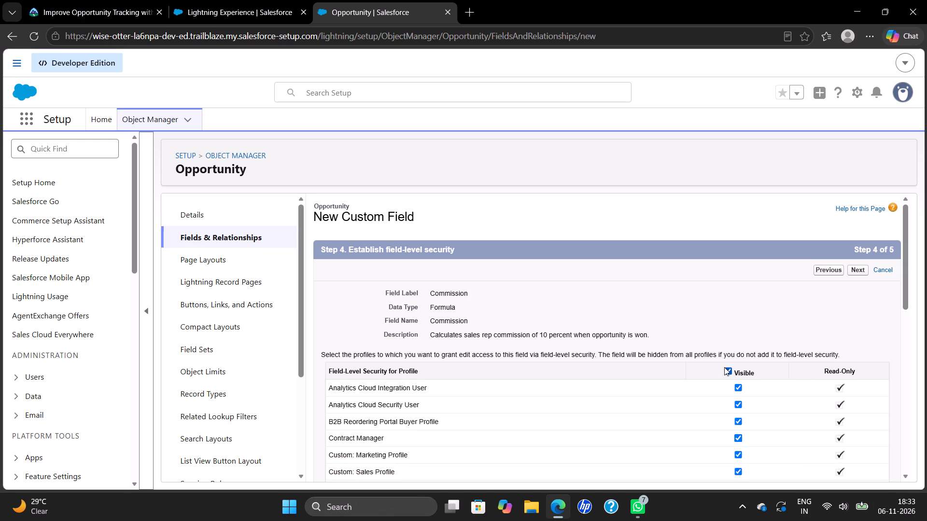
pyautogui.click(724, 367)
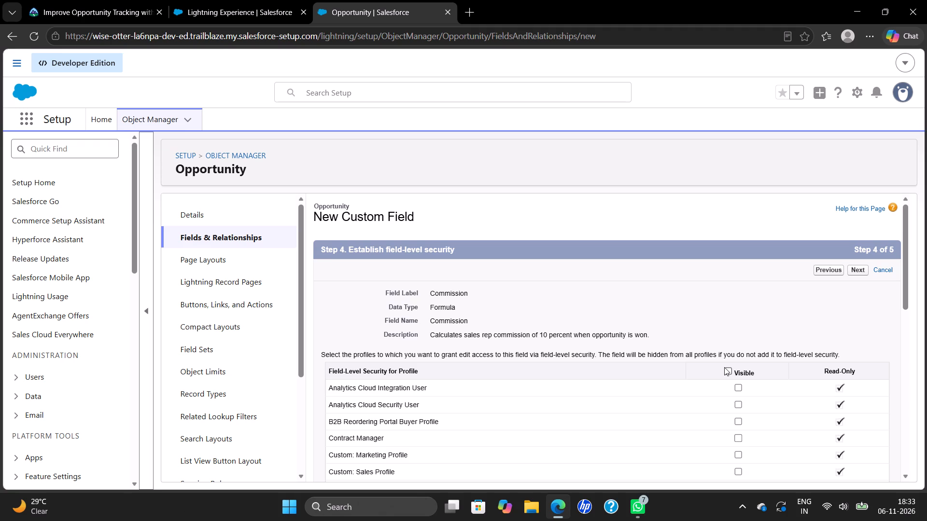
pyautogui.scroll(-5, 724, 367)
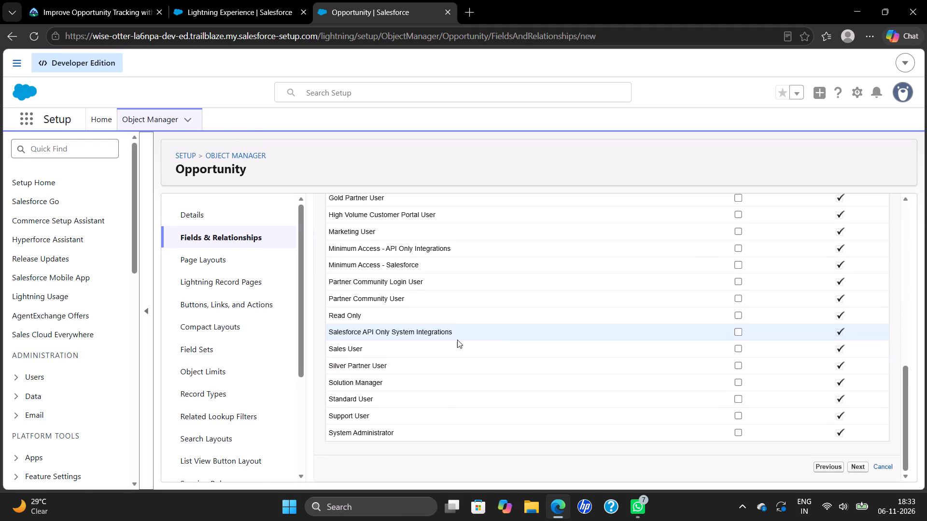
pyautogui.click(737, 346)
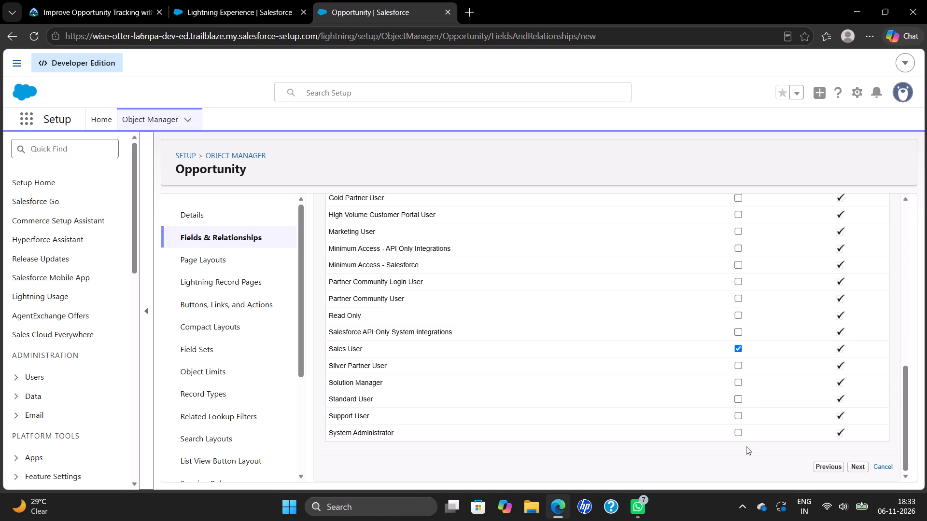
pyautogui.click(737, 431)
pyautogui.click(857, 466)
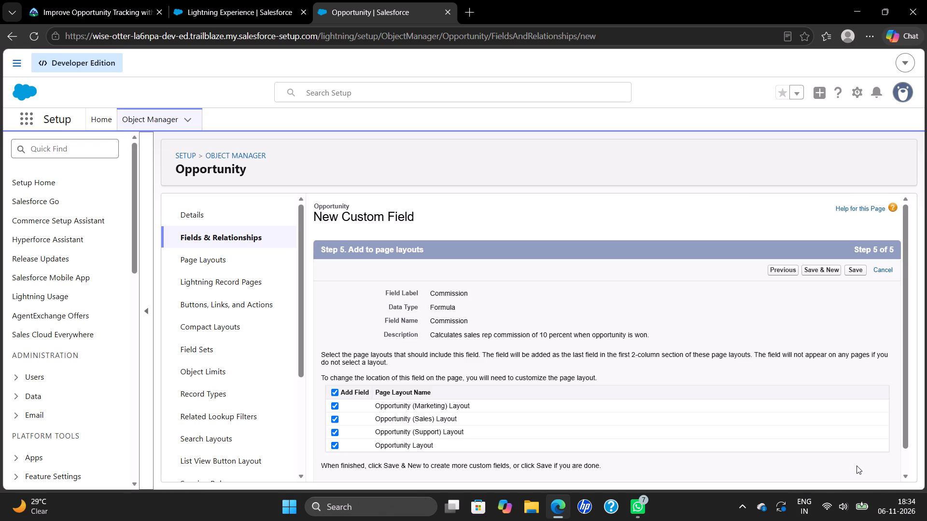
# Keep the Commission field on all Opportunity page layouts and save the new field.
pyautogui.scroll(-2, 857, 466)
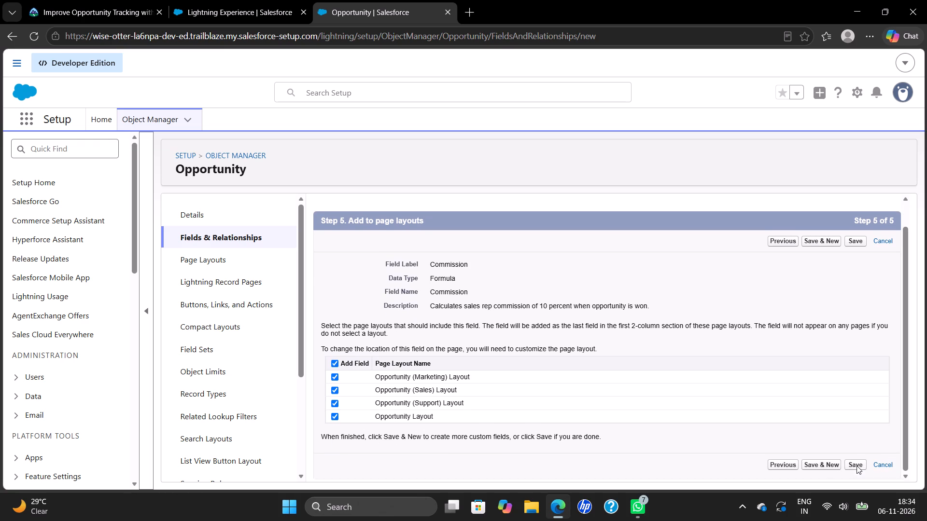
pyautogui.click(853, 463)
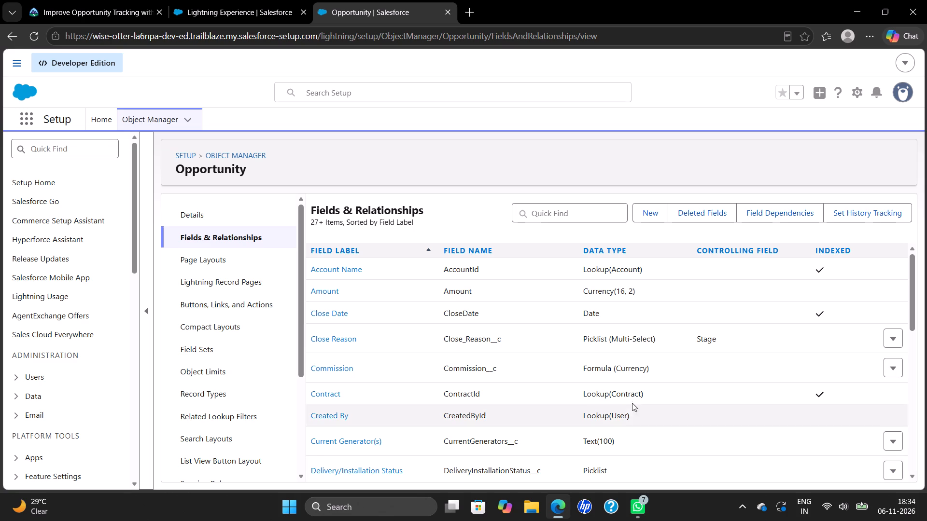
# Open the Commission custom field for editing from the Opportunity fields list.
pyautogui.click(889, 367)
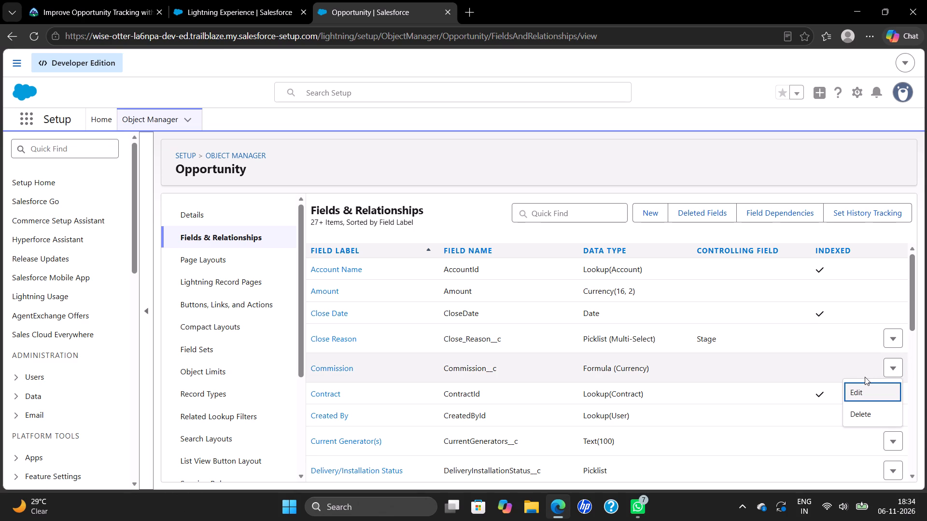
pyautogui.click(874, 396)
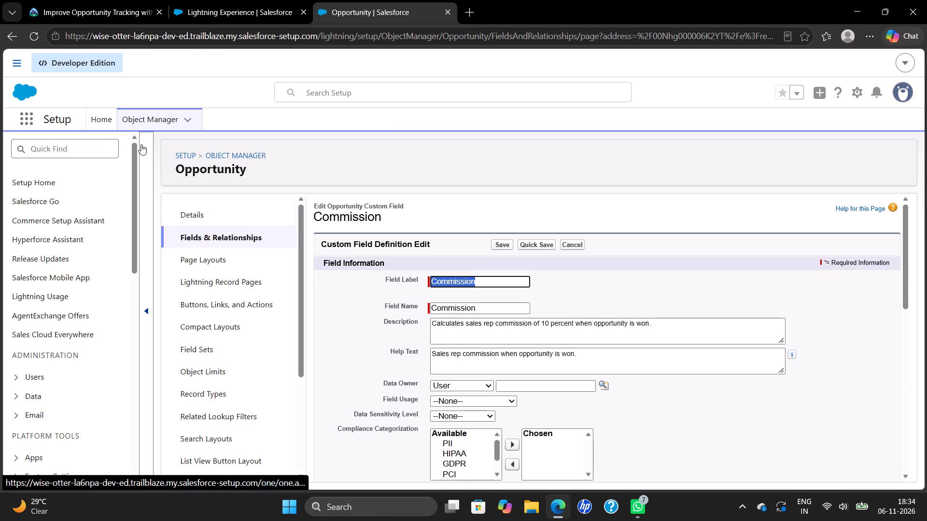
# Return to the Trailhead instructions and copy the final formula IF( ISPICKVAL( StageName , "Closed Won") , Amount * 0.1, 0).
pyautogui.click(89, 7)
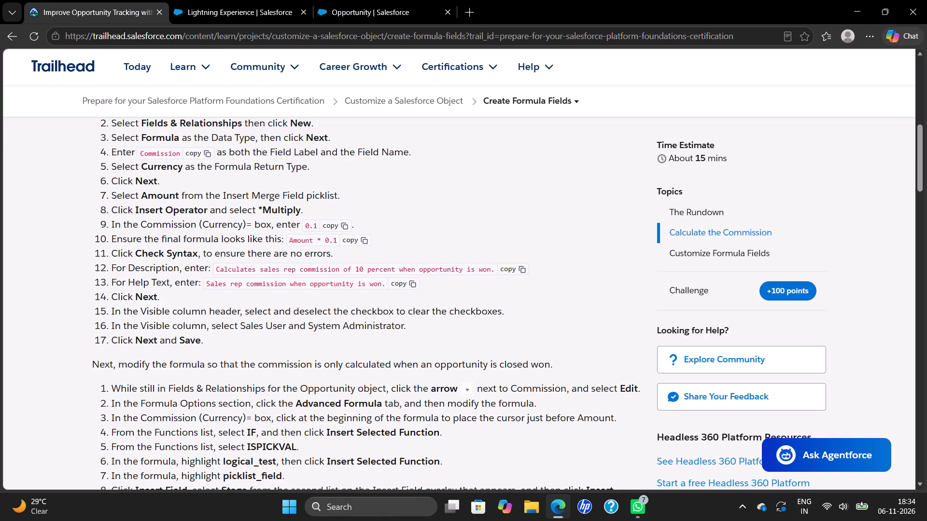
pyautogui.scroll(-3, 220, 194)
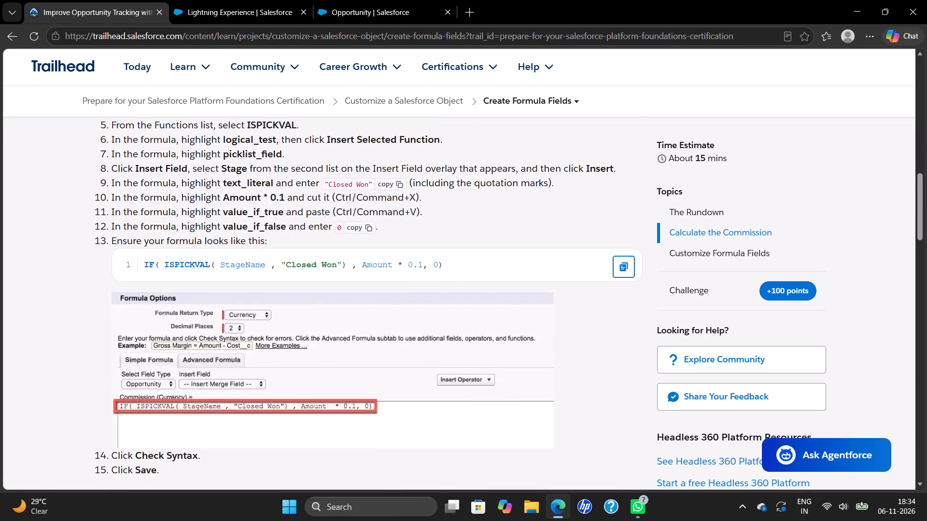
pyautogui.scroll(-1, 220, 194)
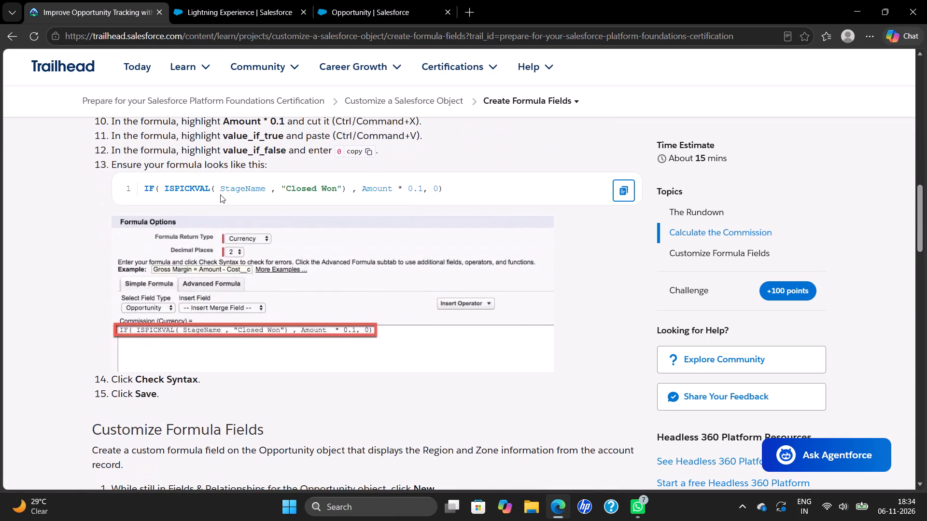
pyautogui.scroll(1, 220, 194)
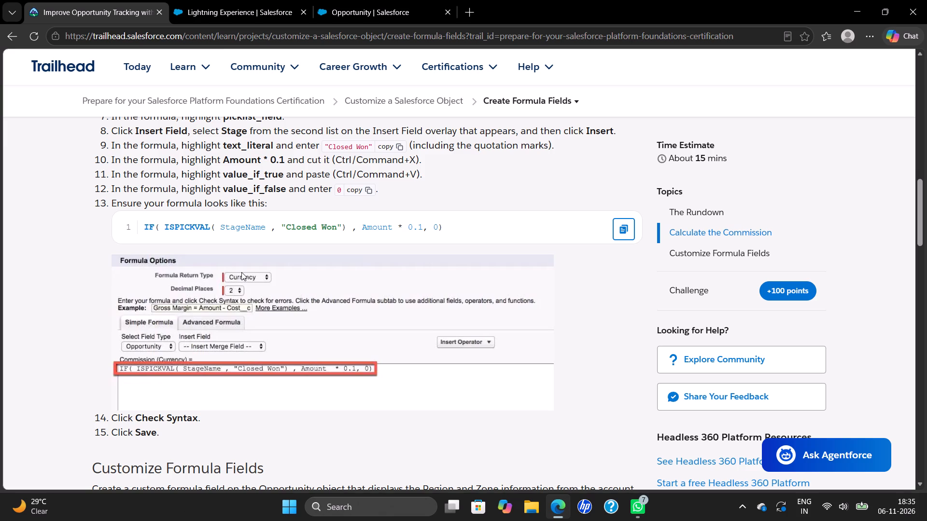
pyautogui.click(616, 228)
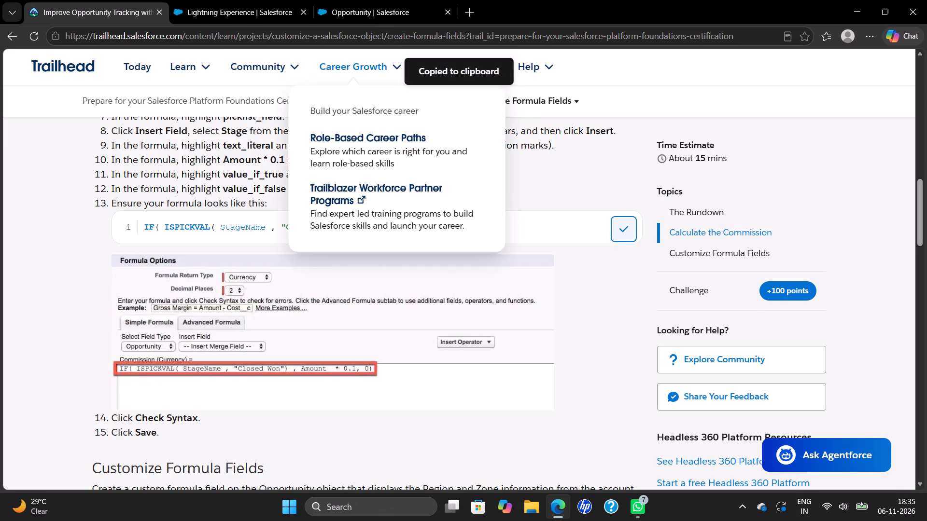
# Replace the Commission (Currency) formula on Opportunity with IF( ISPICKVAL( StageName , "Closed Won") , Amount * 0.1, 0).
pyautogui.click(375, 12)
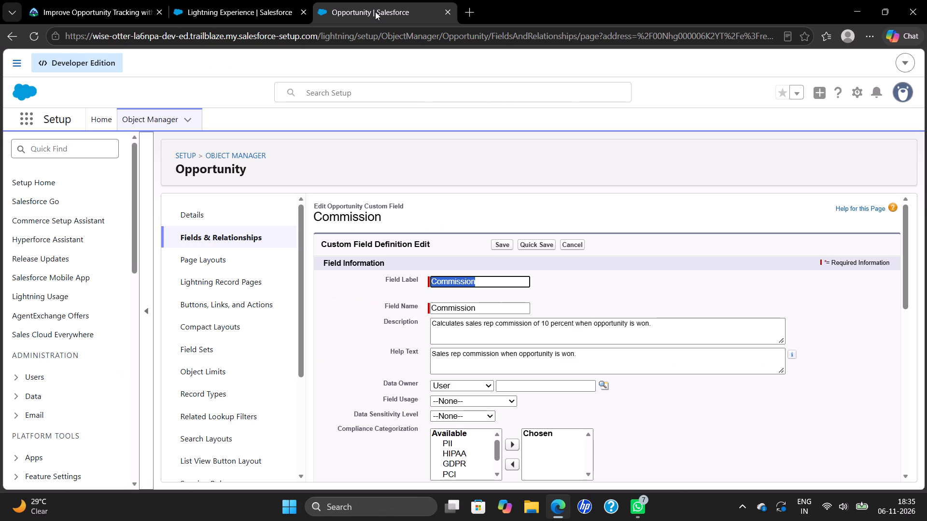
pyautogui.scroll(-1, 375, 12)
pyautogui.scroll(-3, 594, 308)
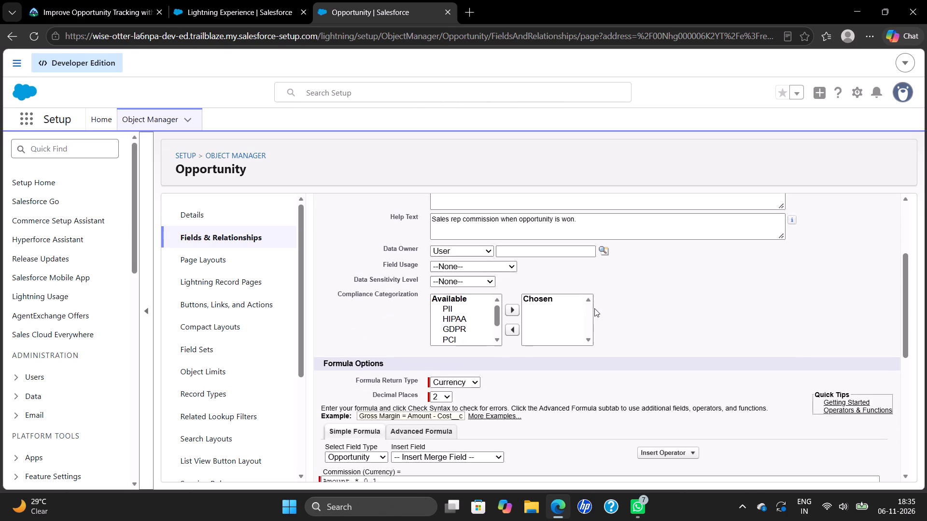
pyautogui.scroll(-2, 594, 308)
pyautogui.click(434, 317)
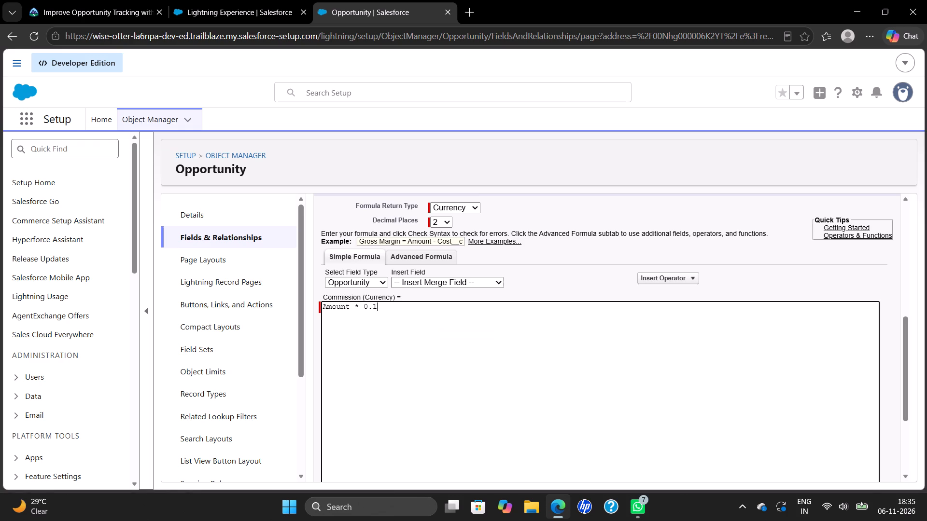
pyautogui.press('BackSpace')
pyautogui.press('BackSpace')
pyautogui.press('BackSpace')
pyautogui.press('BackSpace')
pyautogui.press('BackSpace')
pyautogui.press('BackSpace')
pyautogui.press('BackSpace')
pyautogui.press('BackSpace')
pyautogui.press('BackSpace')
pyautogui.press('BackSpace')
pyautogui.press('BackSpace')
pyautogui.press('BackSpace')
pyautogui.hotkey('ctrl', 'v')
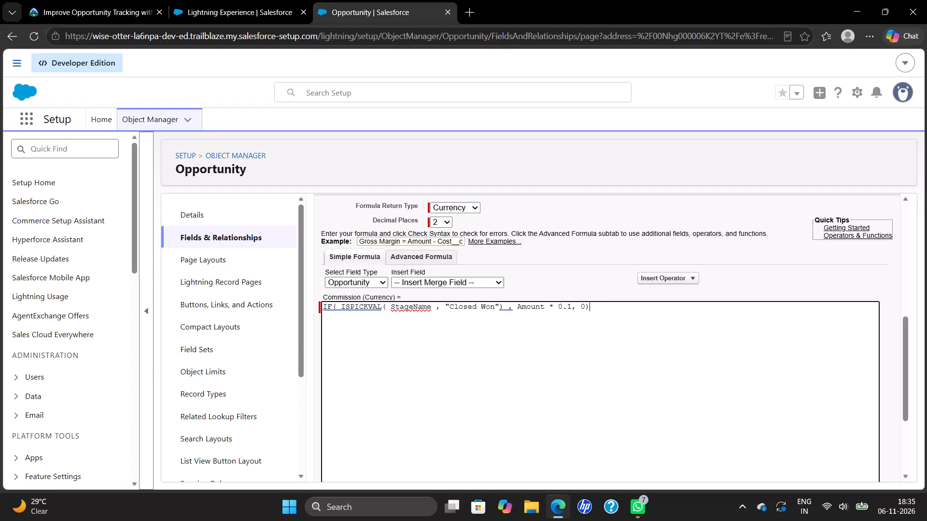
# Check the syntax of the Commission formula and read the validation result.
pyautogui.scroll(-3, 434, 317)
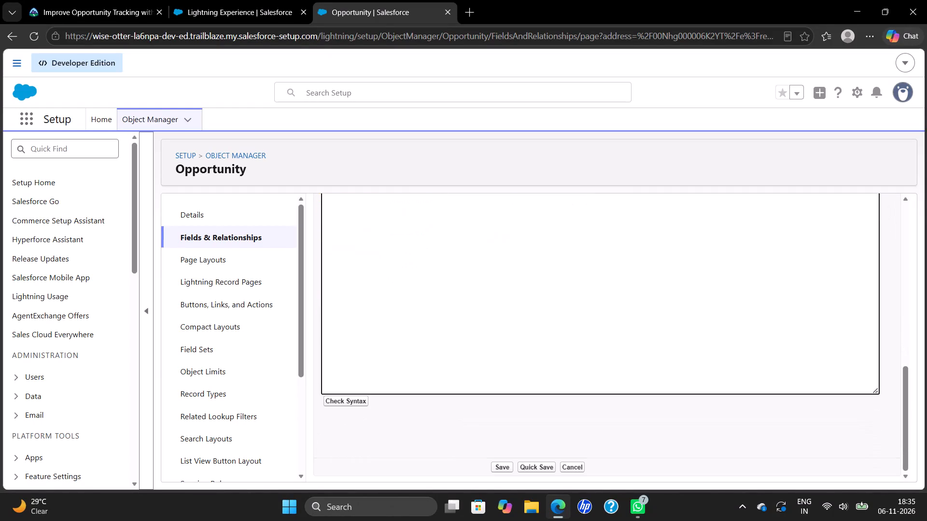
pyautogui.scroll(-1, 434, 317)
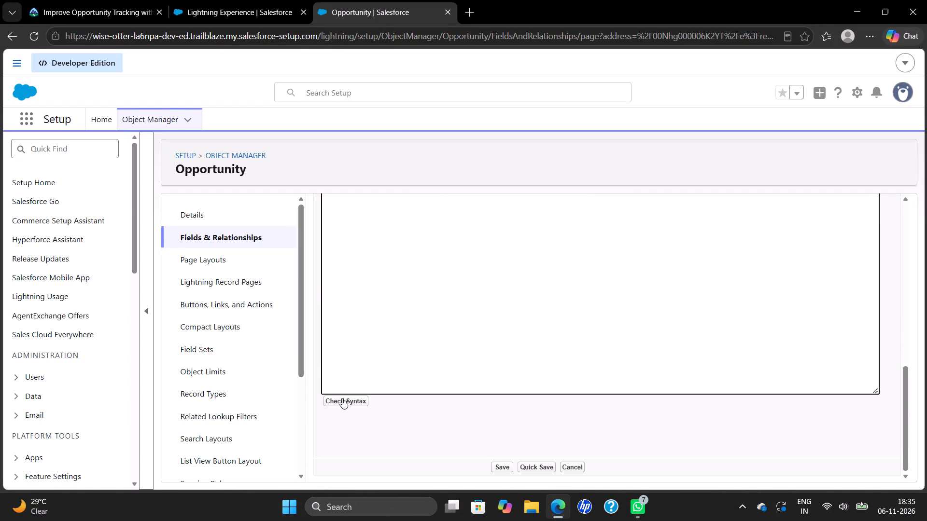
pyautogui.click(343, 398)
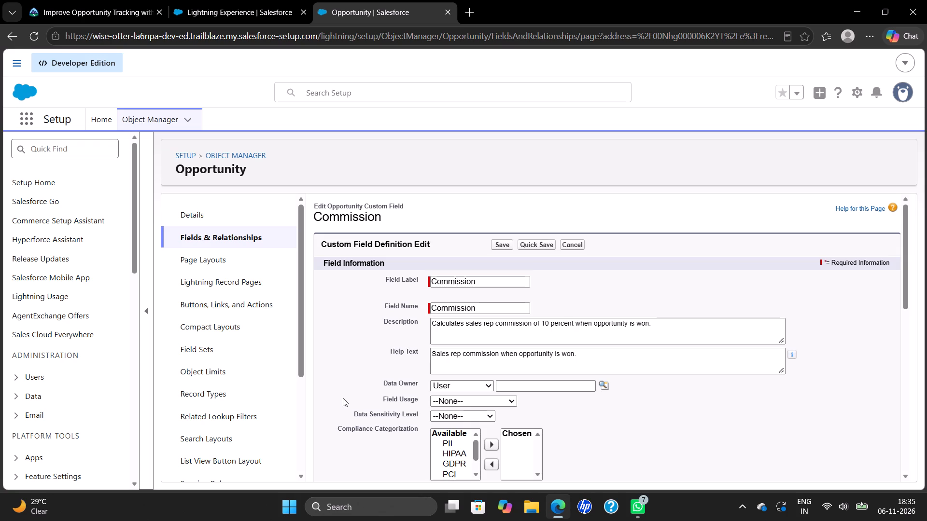
pyautogui.scroll(-3, 343, 398)
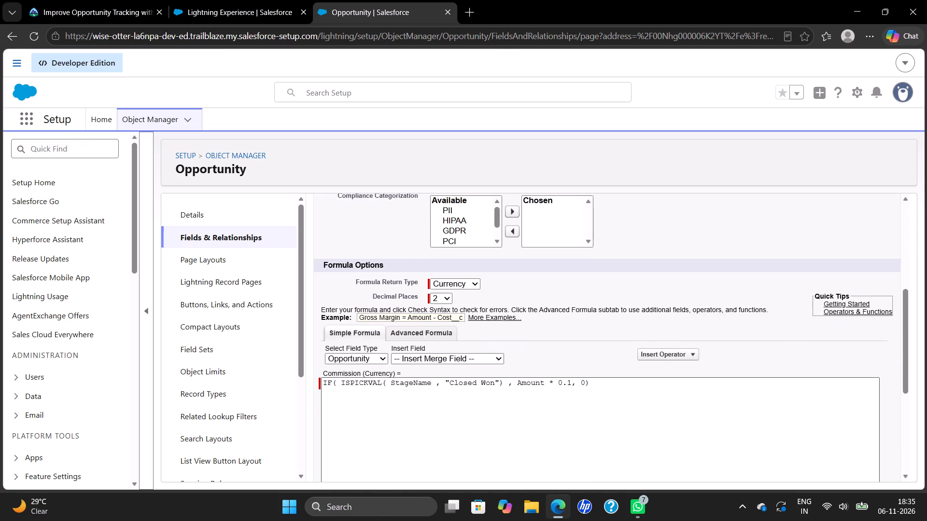
pyautogui.scroll(-3, 343, 398)
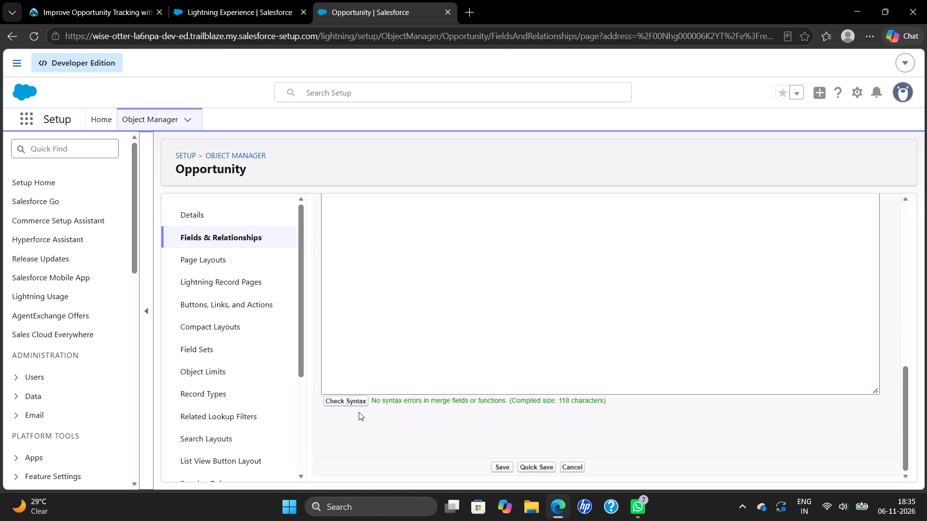
pyautogui.click(349, 400)
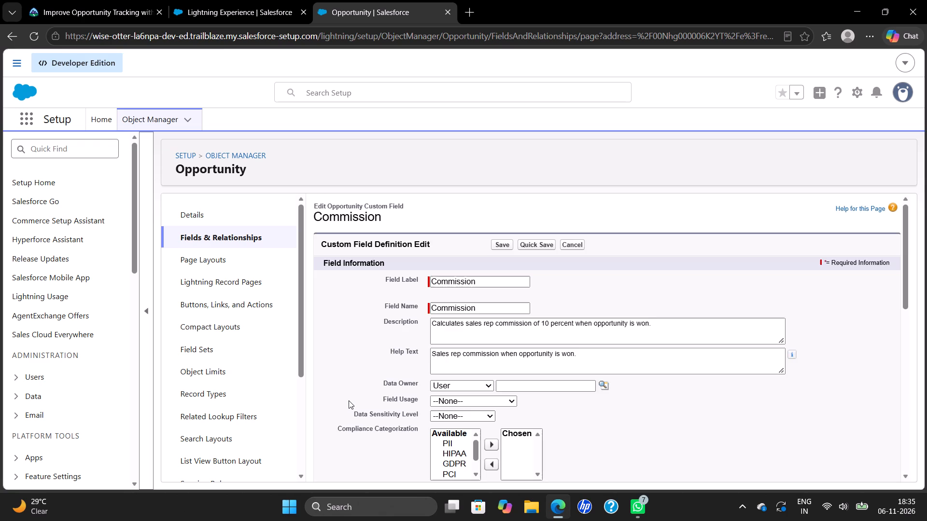
# Save the edited Commission custom field on Opportunity.
pyautogui.scroll(-5, 349, 400)
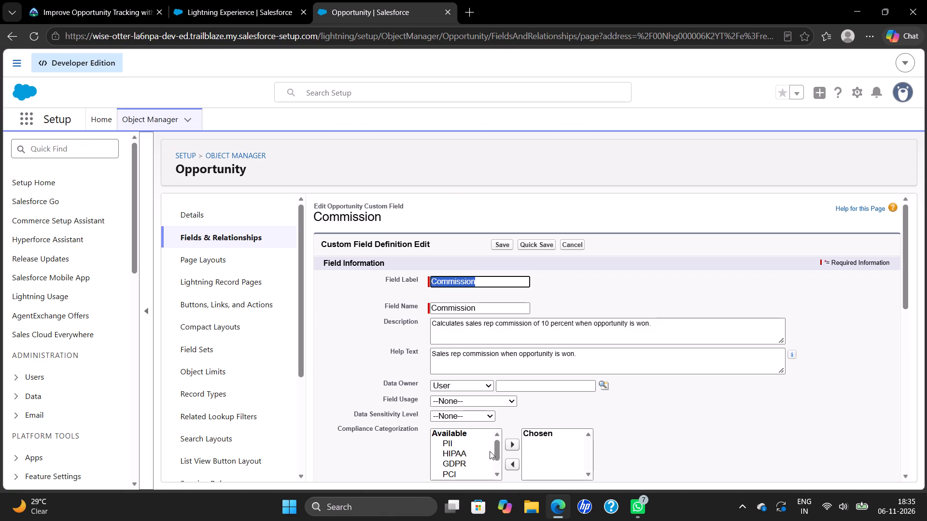
pyautogui.scroll(-3, 642, 416)
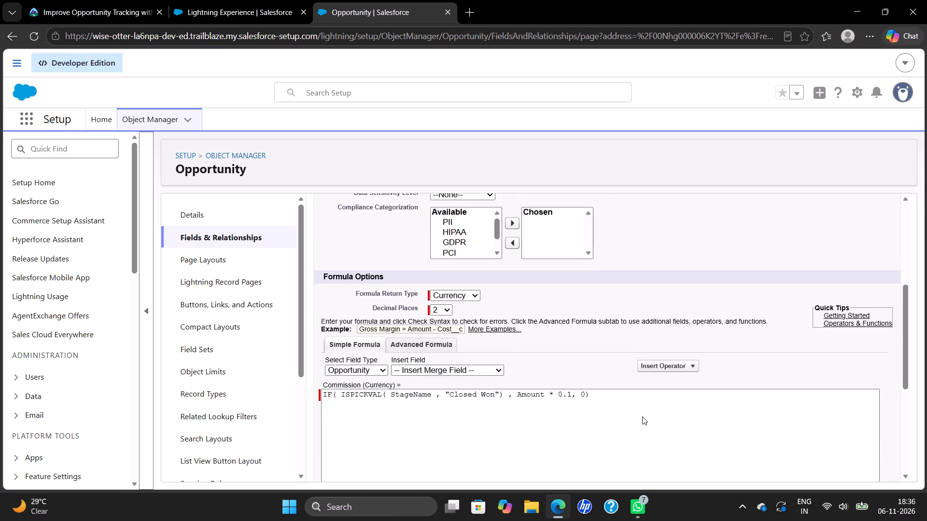
pyautogui.scroll(-3, 642, 416)
pyautogui.click(501, 465)
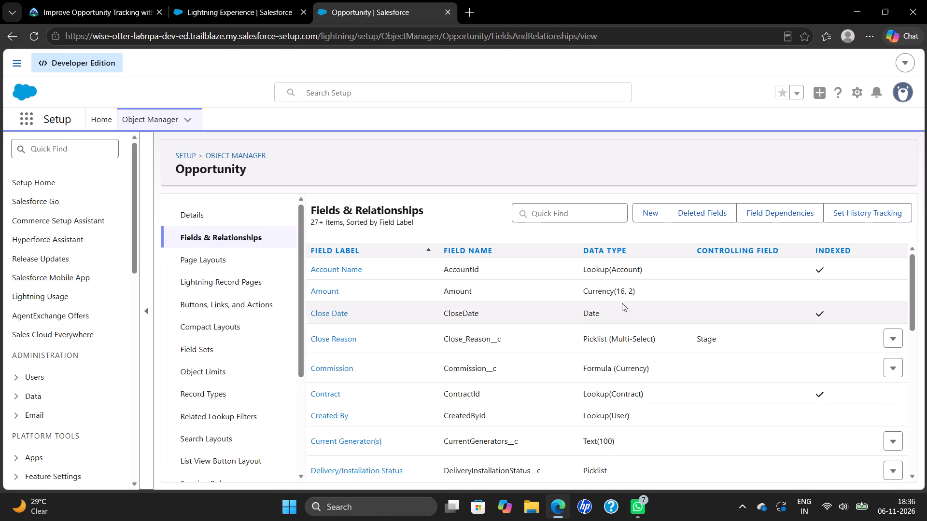
# Start creating a new custom field on the Opportunity object.
pyautogui.click(649, 211)
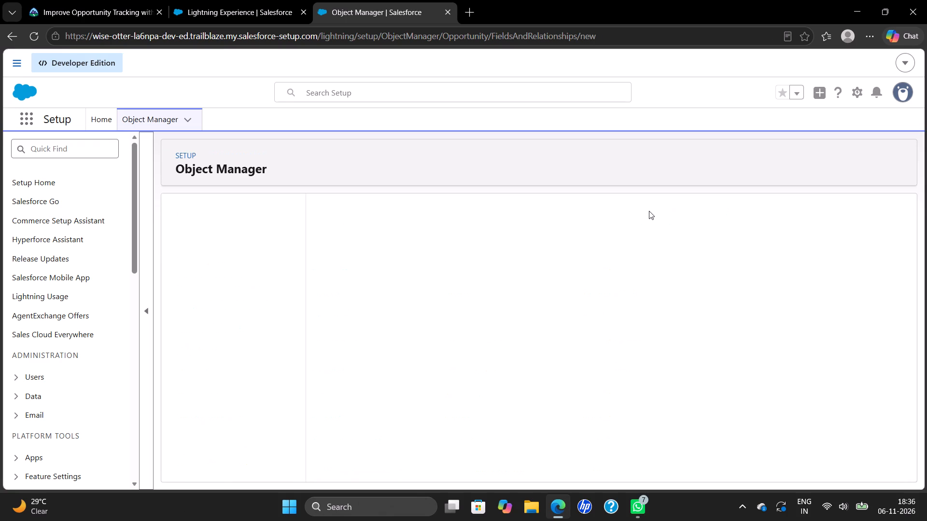
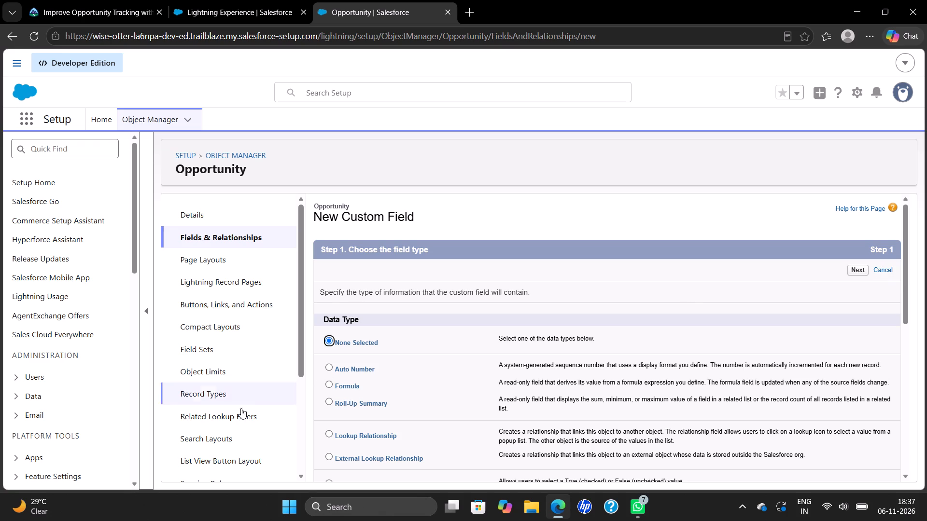
# Choose Formula as the data type for the new Opportunity field and proceed to the output type settings.
pyautogui.scroll(-3, 234, 411)
pyautogui.scroll(2, 233, 405)
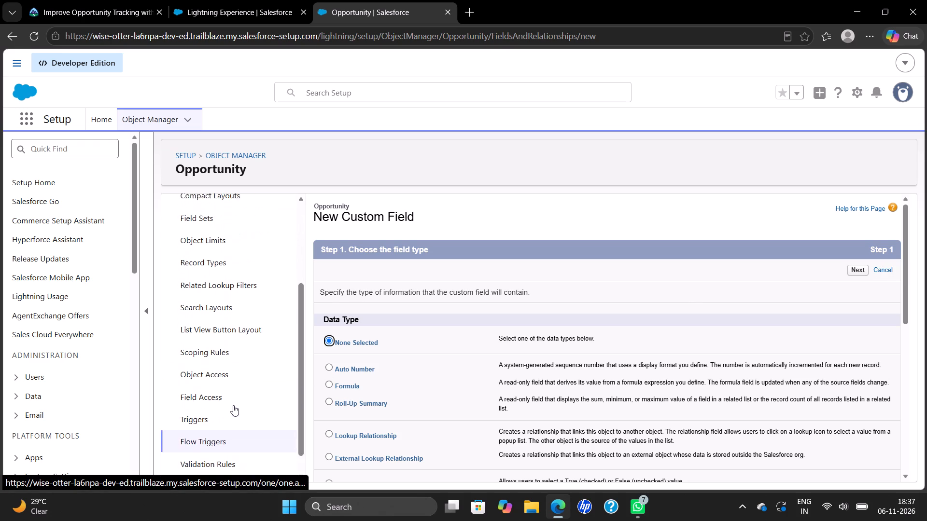
pyautogui.scroll(1, 233, 405)
pyautogui.scroll(-1, 369, 403)
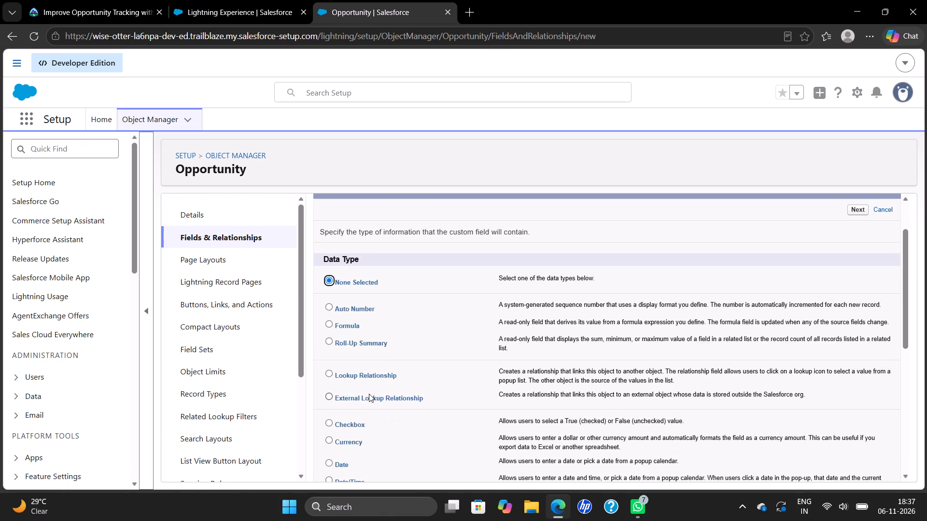
pyautogui.scroll(-4, 369, 394)
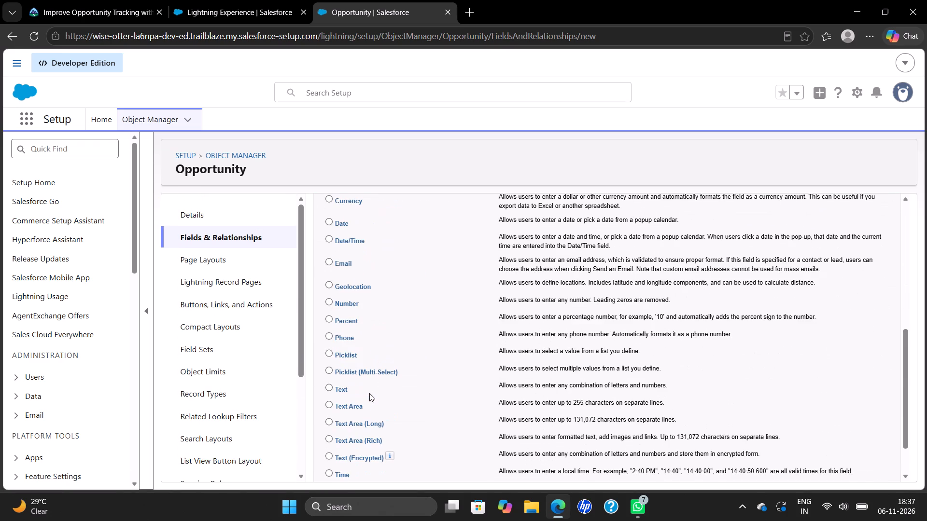
pyautogui.scroll(-3, 369, 393)
pyautogui.scroll(3, 369, 385)
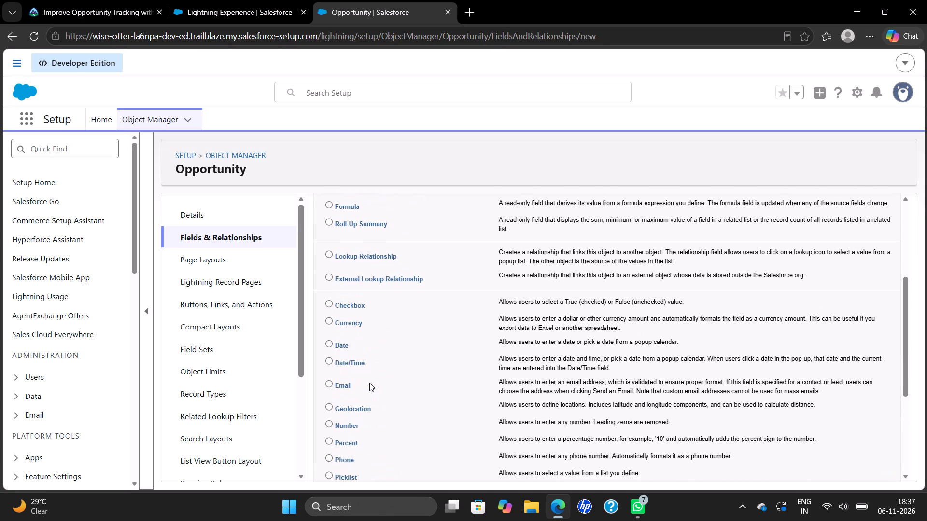
pyautogui.click(361, 367)
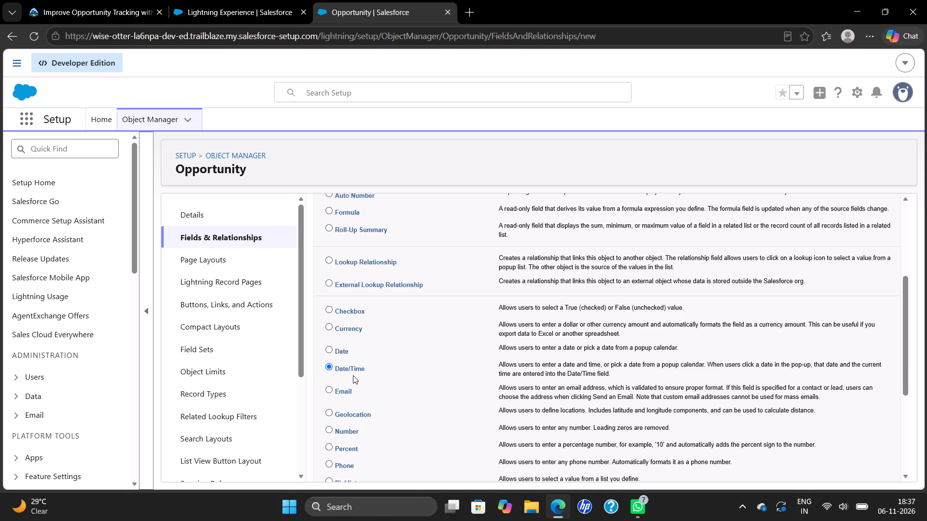
pyautogui.scroll(3, 351, 368)
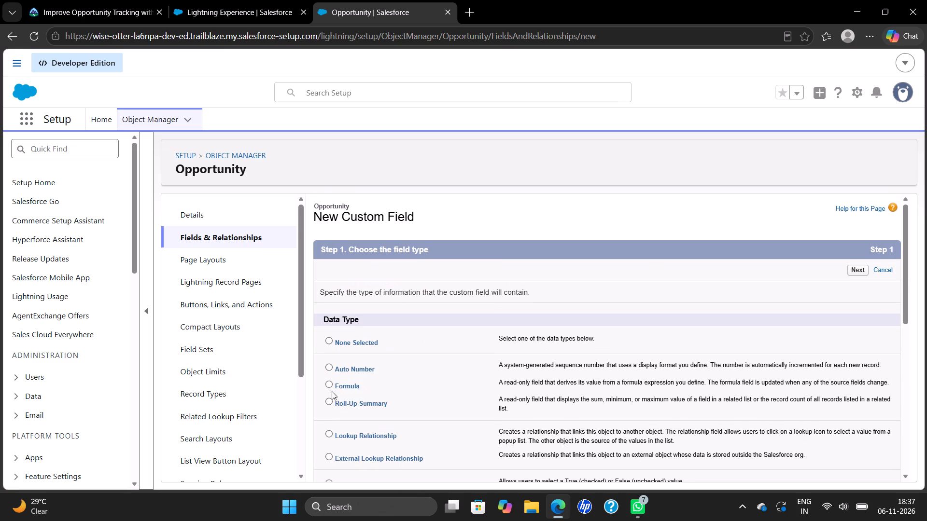
pyautogui.click(332, 387)
pyautogui.click(848, 266)
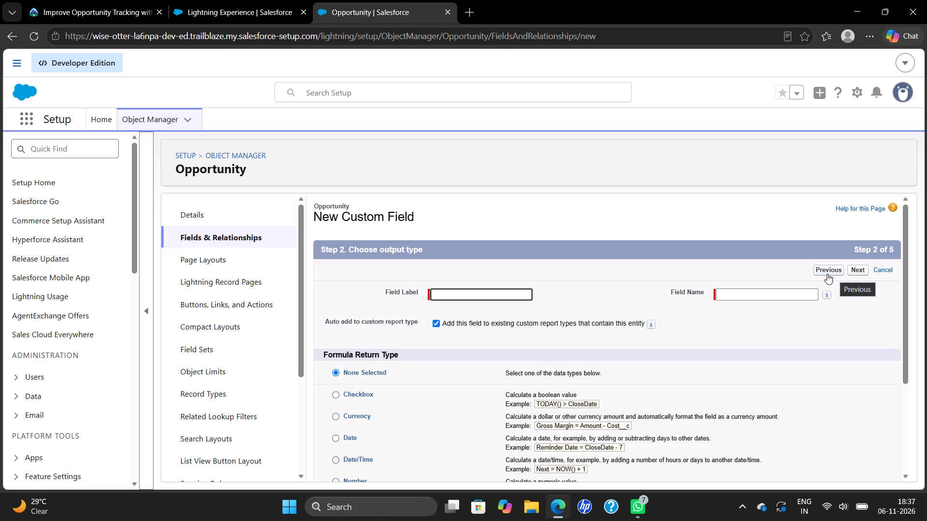
# Copy Region/Zone from the Trailhead instructions and enter it as the new field's label.
pyautogui.click(129, 9)
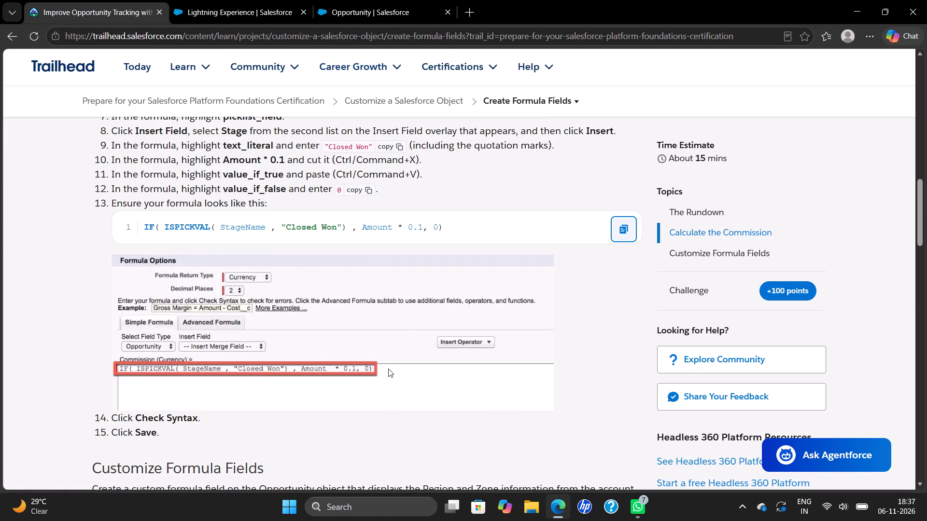
pyautogui.scroll(1, 388, 369)
pyautogui.scroll(-6, 388, 369)
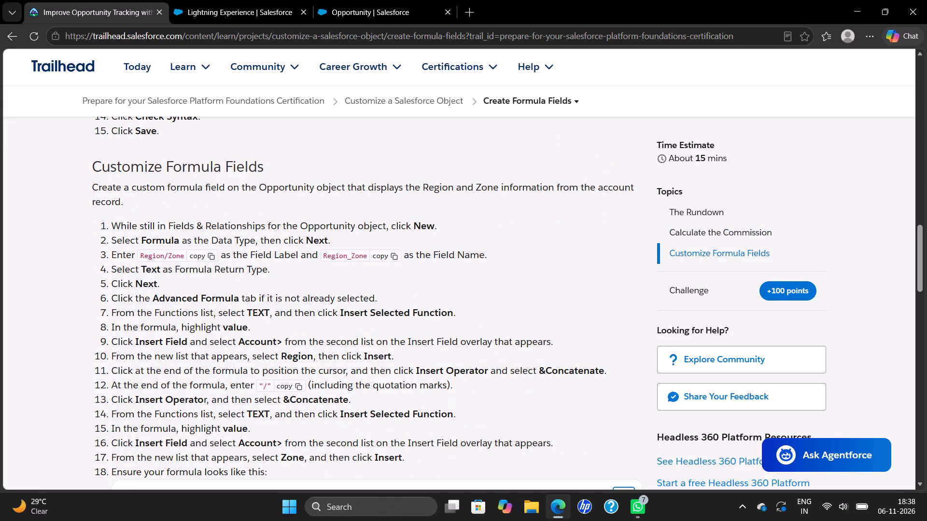
pyautogui.click(210, 258)
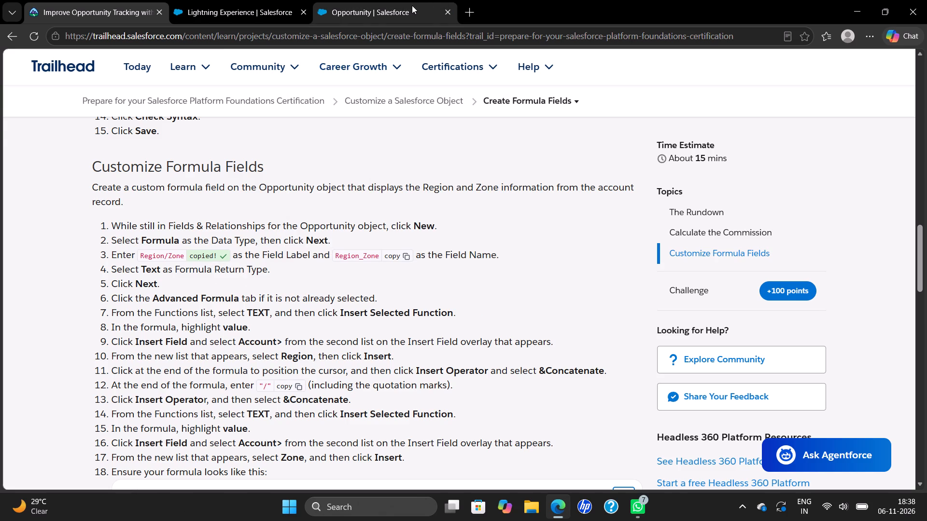
pyautogui.click(408, 6)
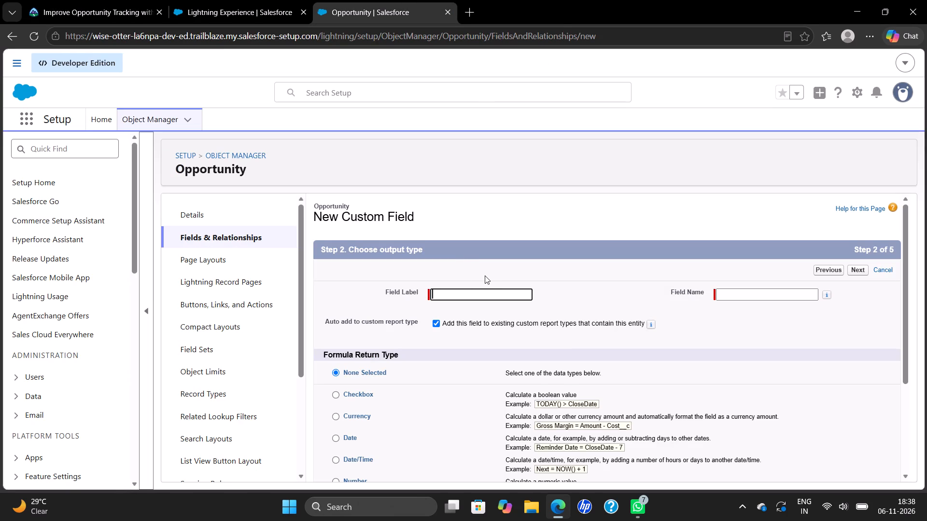
pyautogui.rightClick(451, 294)
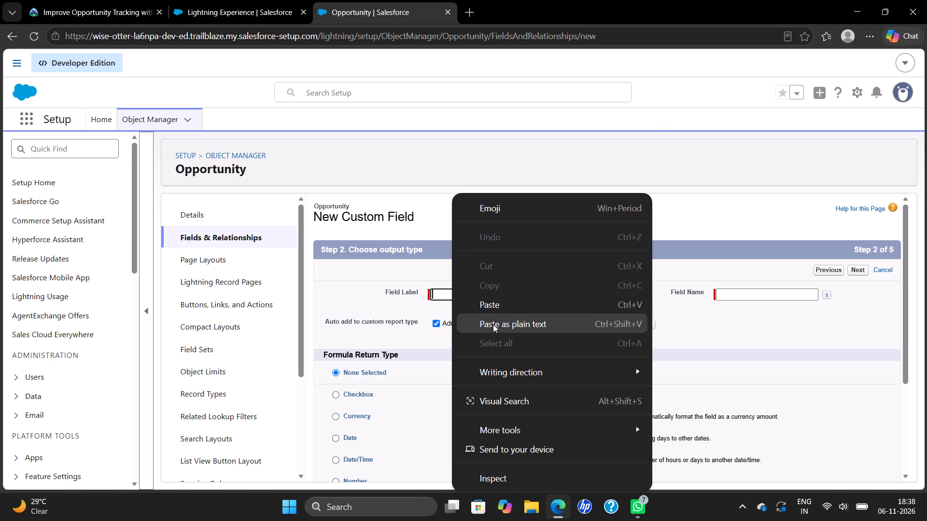
pyautogui.click(497, 299)
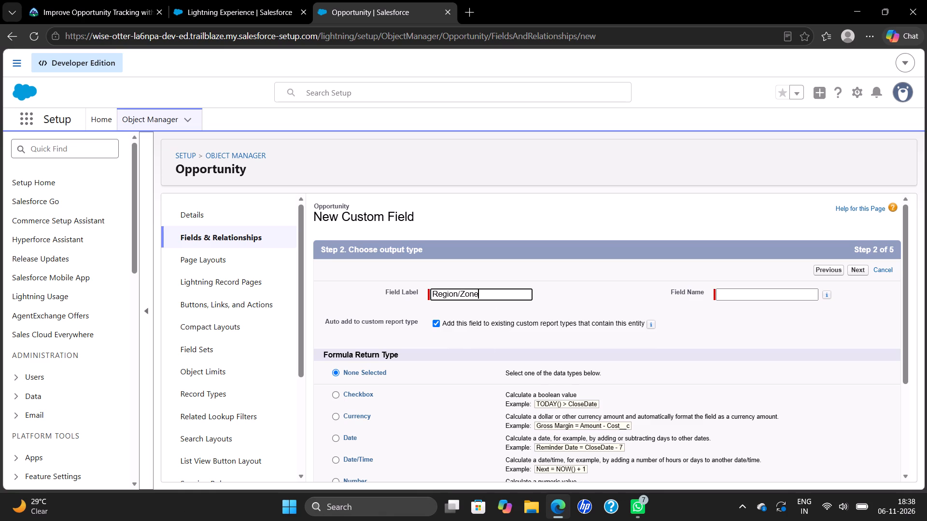
# Set the formula return type to Text and proceed to the formula entry step.
pyautogui.scroll(-3, 454, 346)
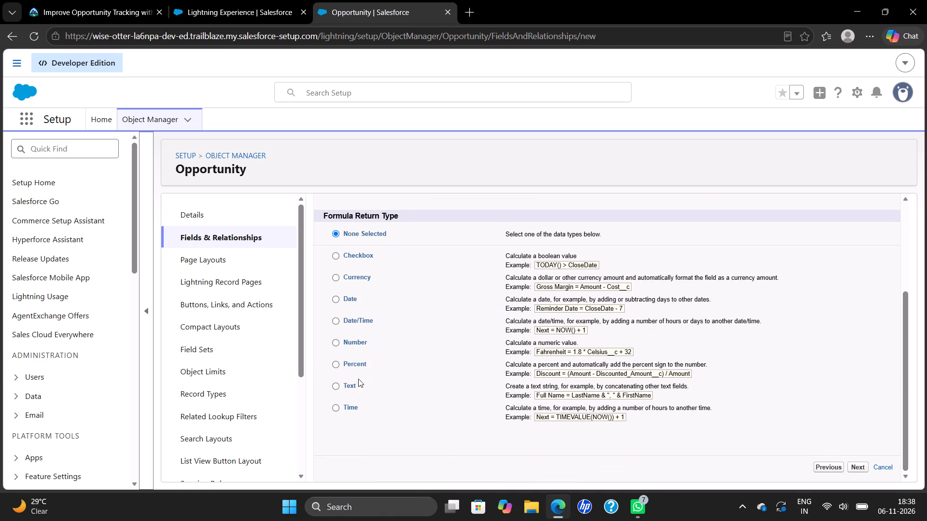
pyautogui.click(339, 381)
pyautogui.click(334, 386)
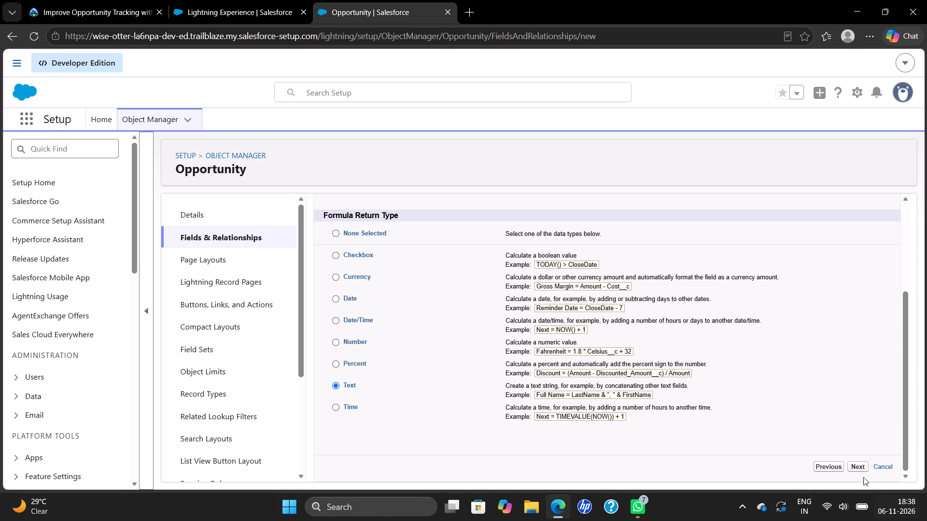
pyautogui.click(856, 460)
pyautogui.click(856, 466)
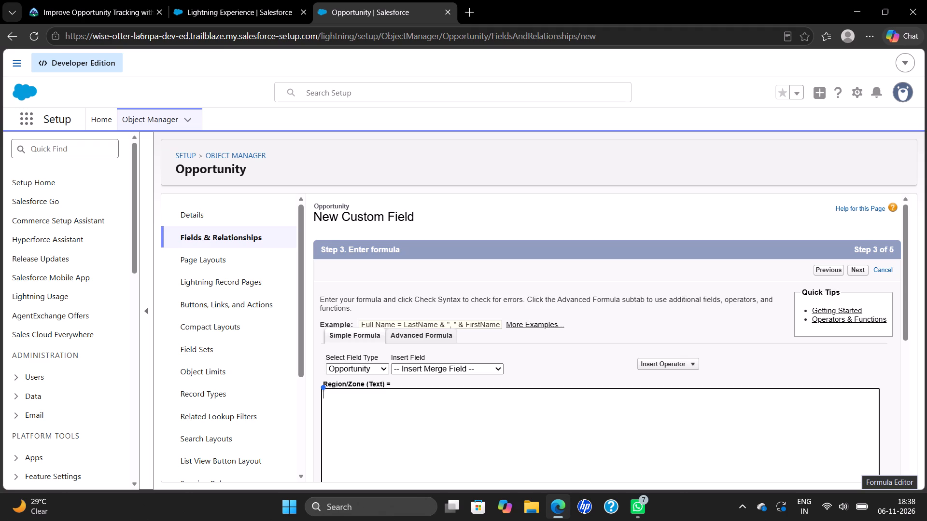
# Copy the formula Amount * ( 1 - Discount_Percentage__c ) from the Trailhead instructions into the Region/Zone (Text) formula.
pyautogui.click(120, 3)
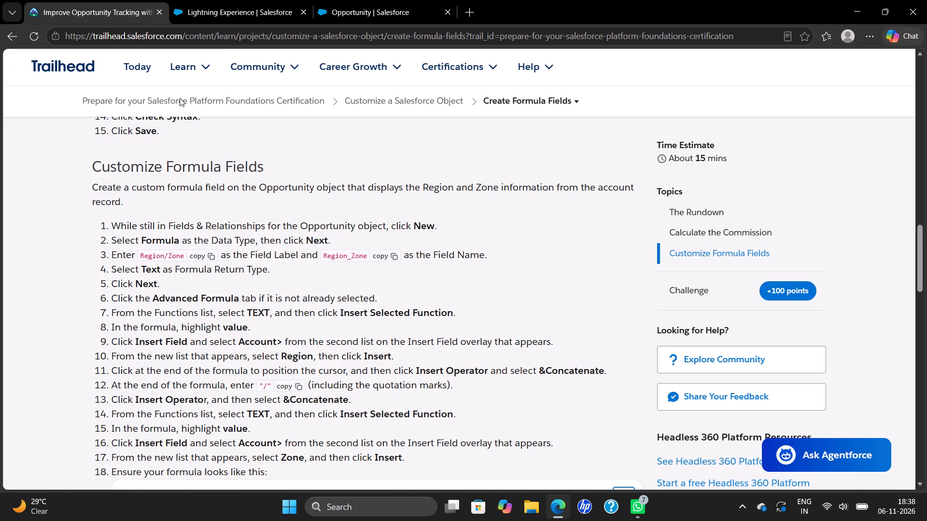
pyautogui.scroll(-3, 295, 287)
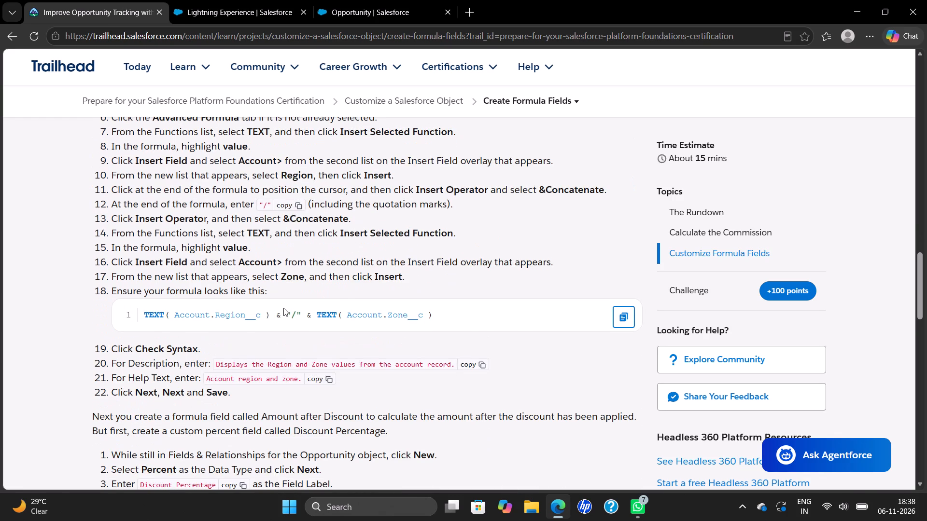
pyautogui.scroll(-6, 283, 308)
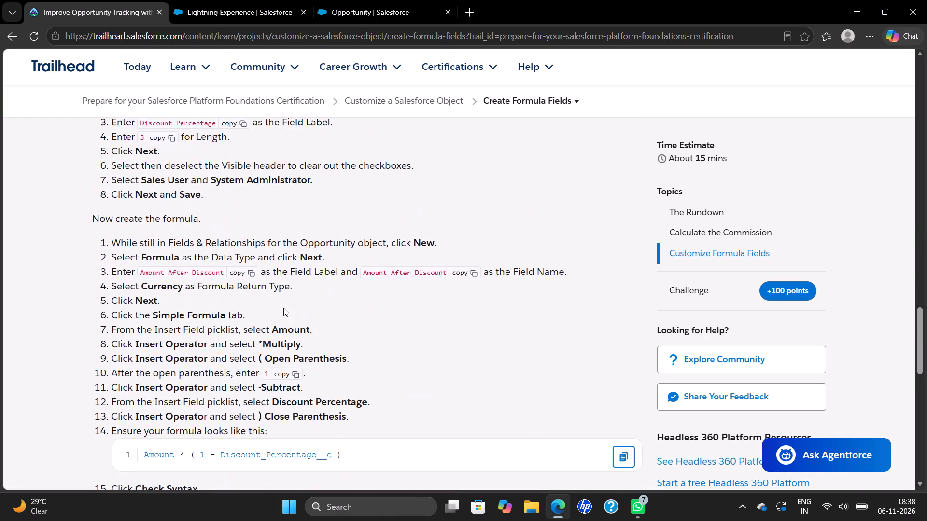
pyautogui.scroll(-2, 282, 309)
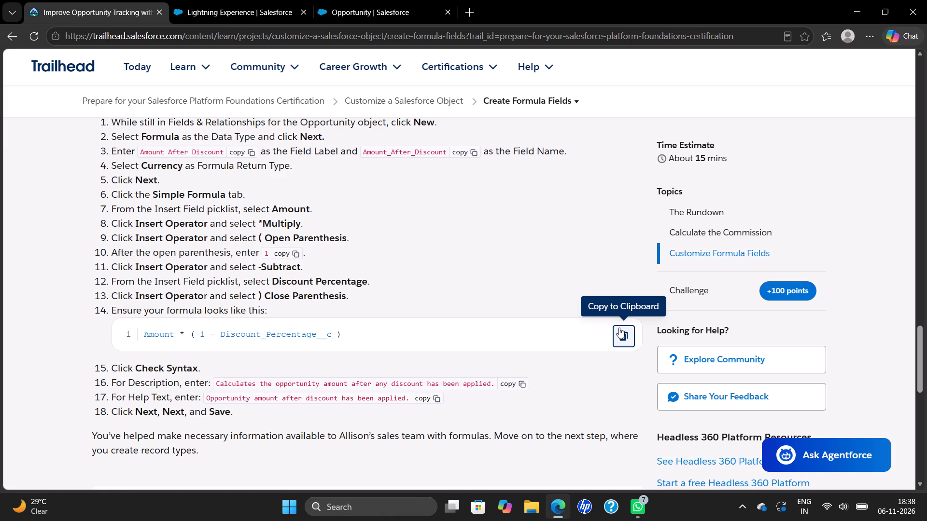
pyautogui.click(619, 328)
pyautogui.click(397, 19)
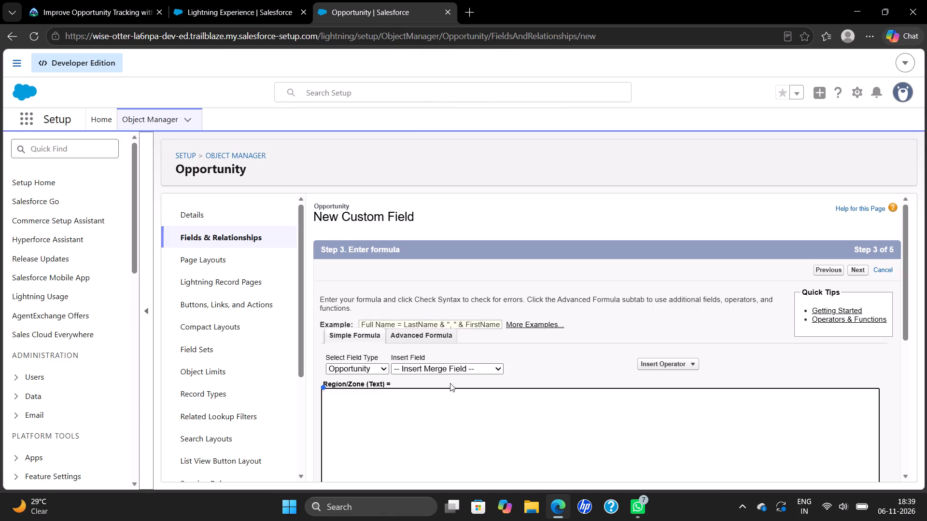
pyautogui.rightClick(407, 422)
pyautogui.click(458, 229)
# Check the syntax of the Region/Zone formula.
pyautogui.scroll(-8, 480, 332)
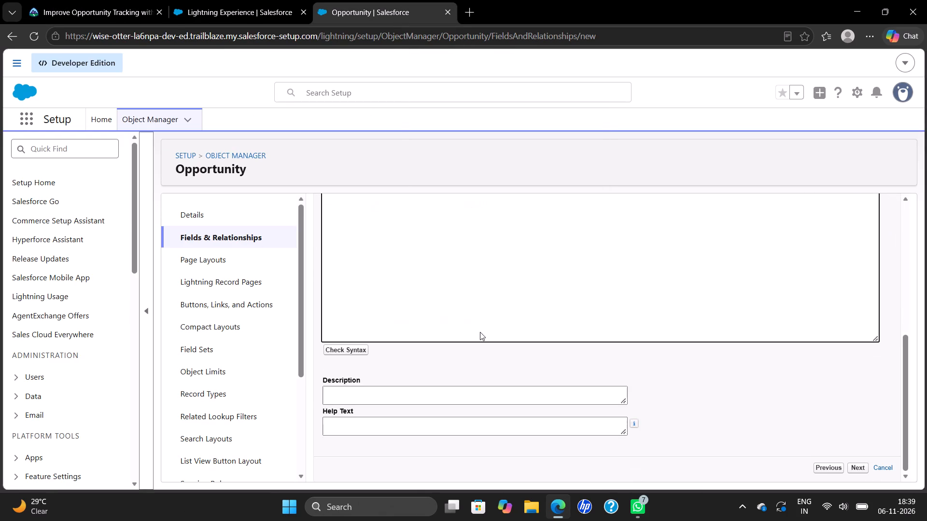
pyautogui.click(347, 351)
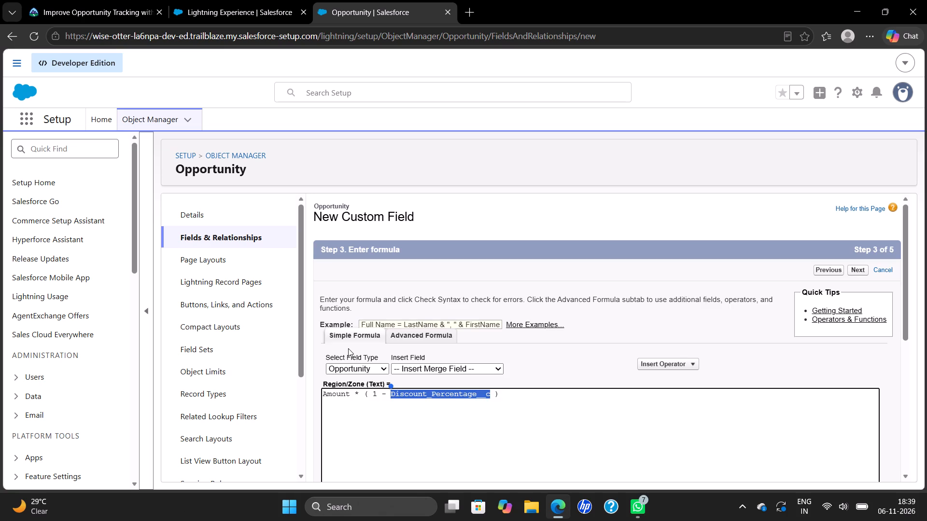
# Fill the field's description with "Calculates the opportunity amount after any discount has been applied." copied from the Trailhead instructions.
pyautogui.click(144, 2)
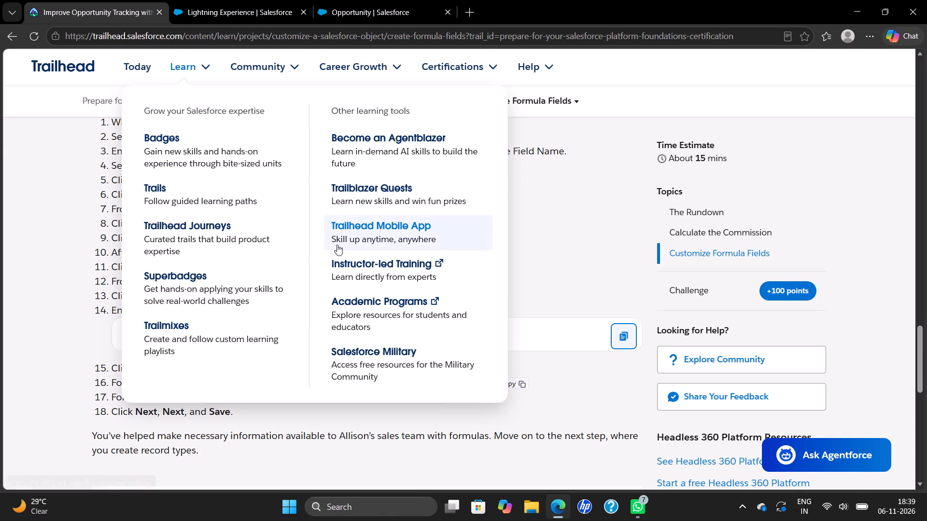
pyautogui.scroll(-3, 347, 252)
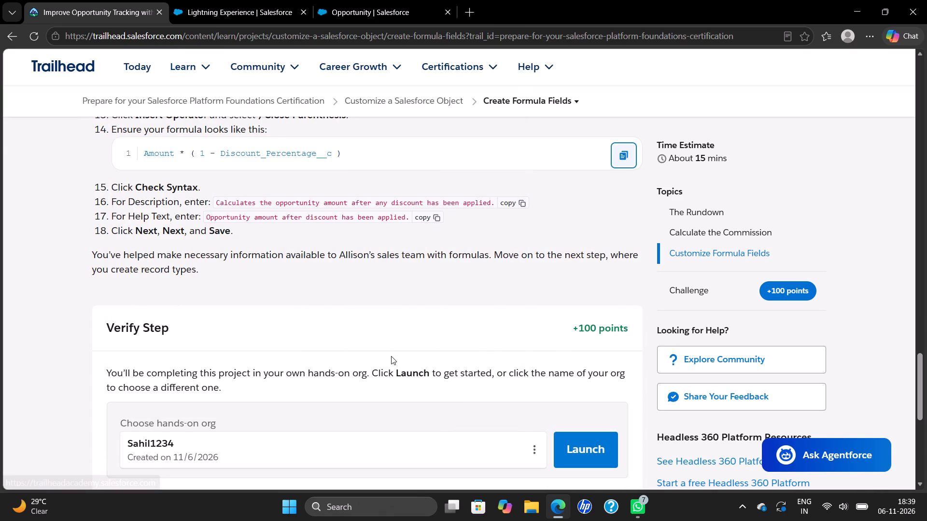
pyautogui.scroll(1, 291, 293)
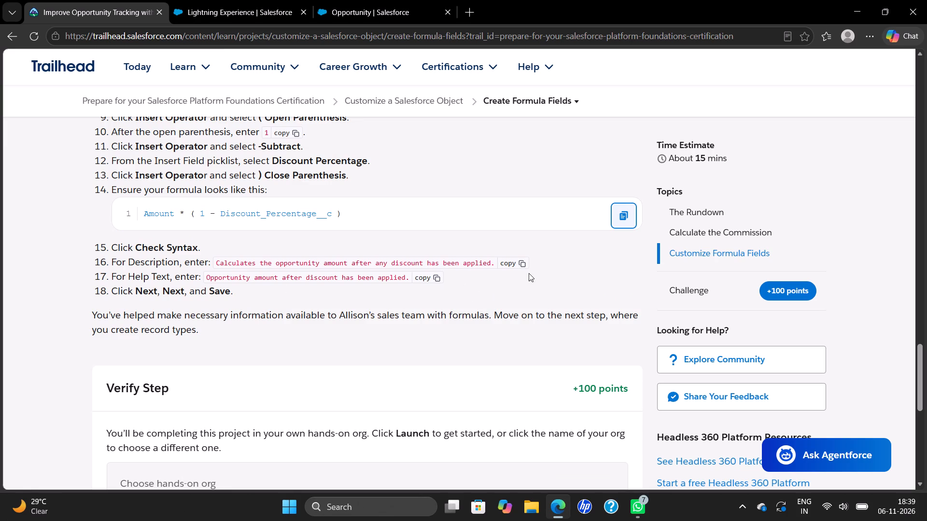
pyautogui.click(518, 266)
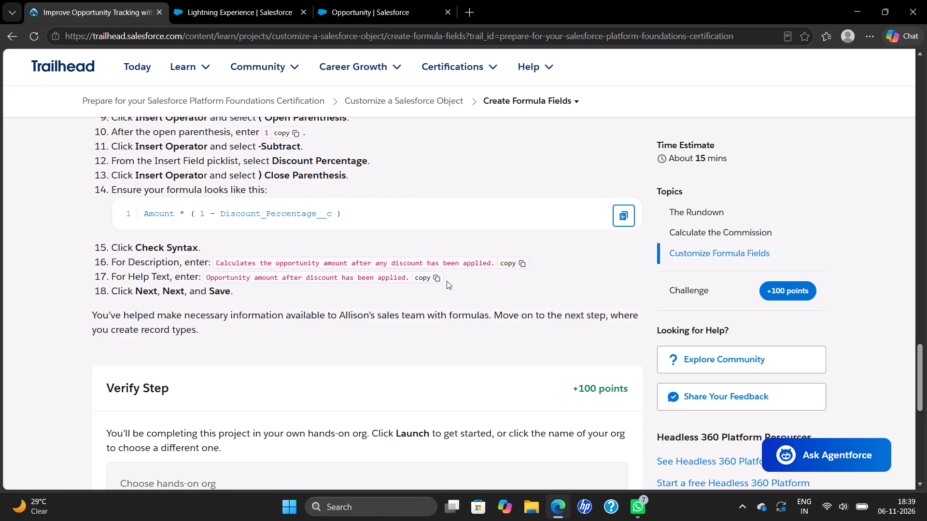
pyautogui.click(390, 17)
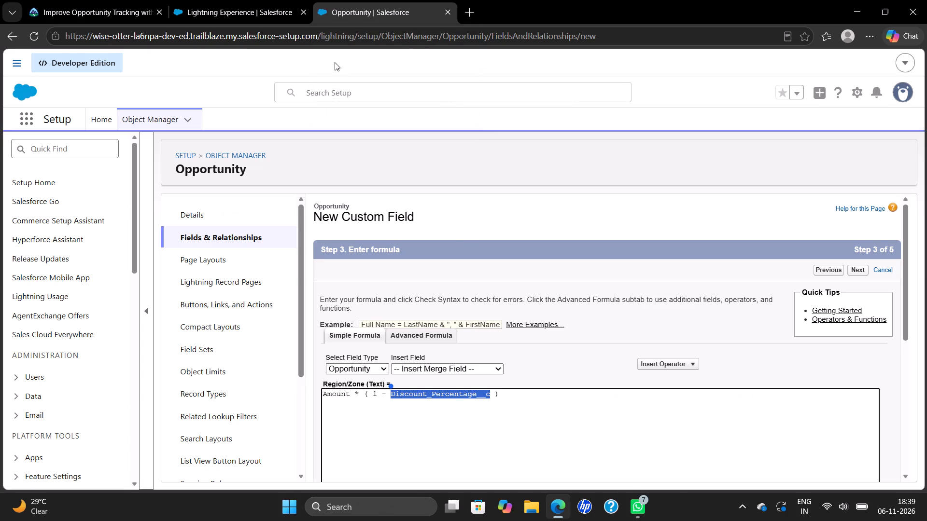
pyautogui.click(140, 12)
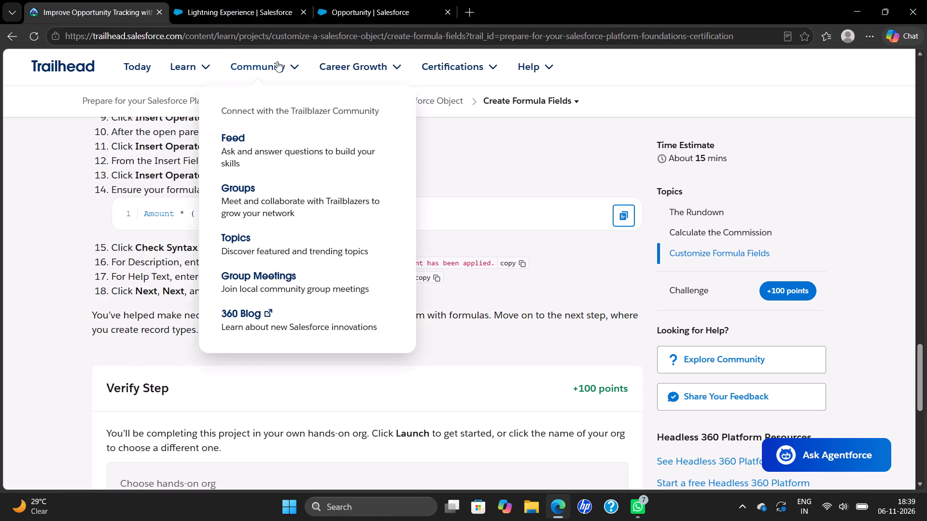
pyautogui.click(346, 13)
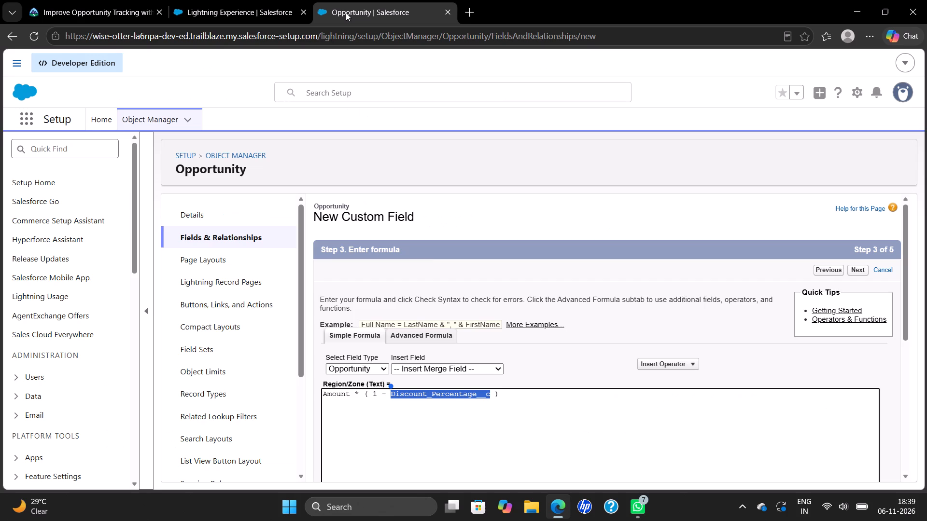
pyautogui.scroll(-1, 462, 419)
pyautogui.scroll(-5, 430, 366)
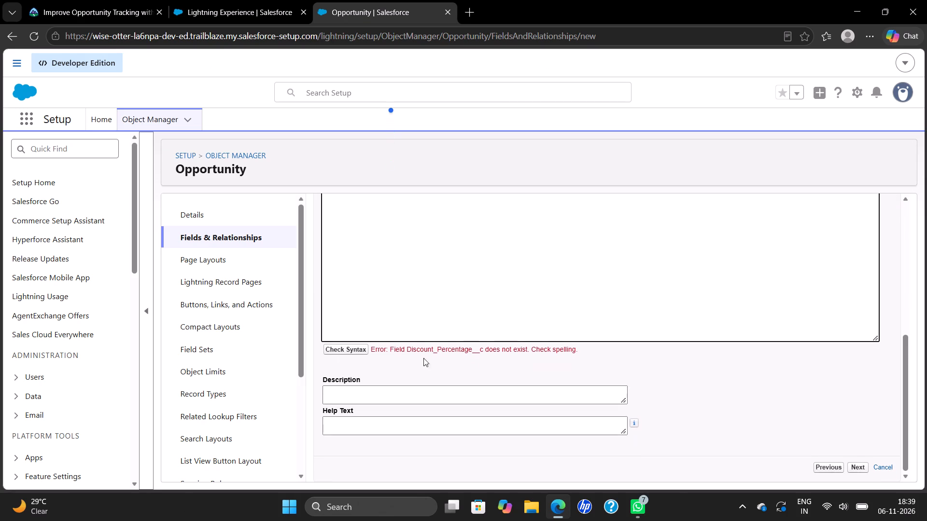
pyautogui.rightClick(348, 388)
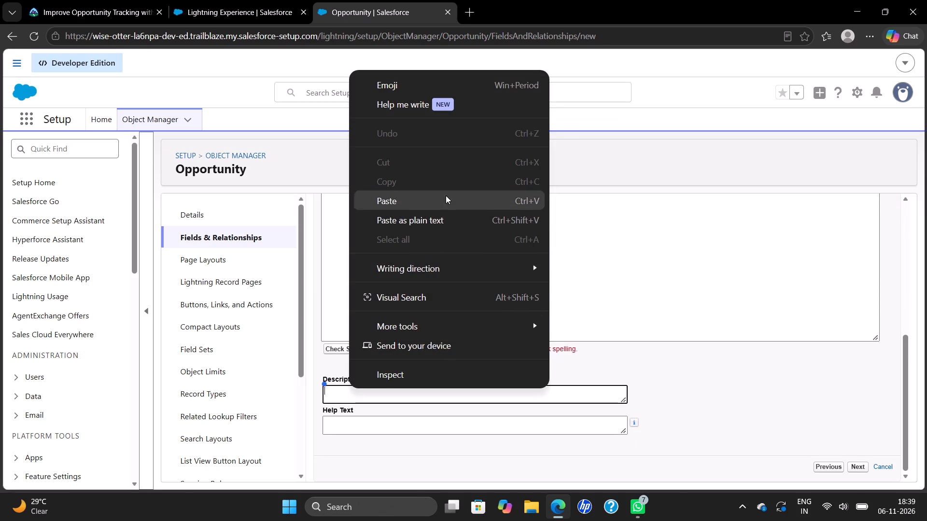
pyautogui.click(446, 188)
pyautogui.click(446, 199)
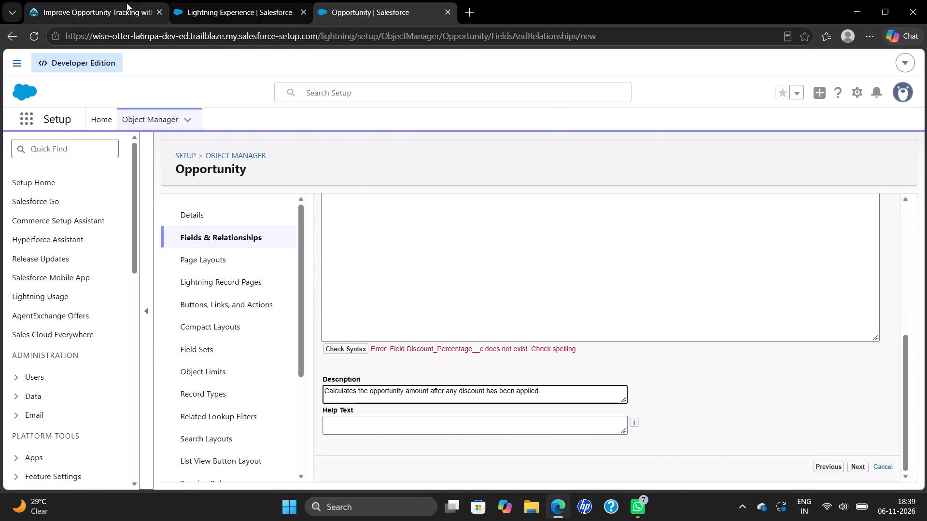
# Fill the Region/Zone field's help text with "Opportunity amount after discount has been applied." copied from the Trailhead instructions.
pyautogui.click(126, 3)
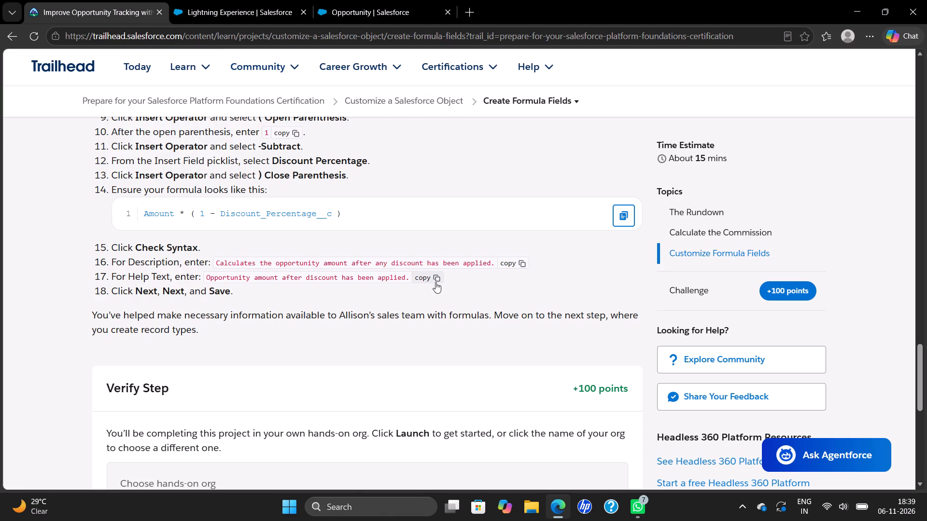
pyautogui.click(435, 281)
pyautogui.click(361, 8)
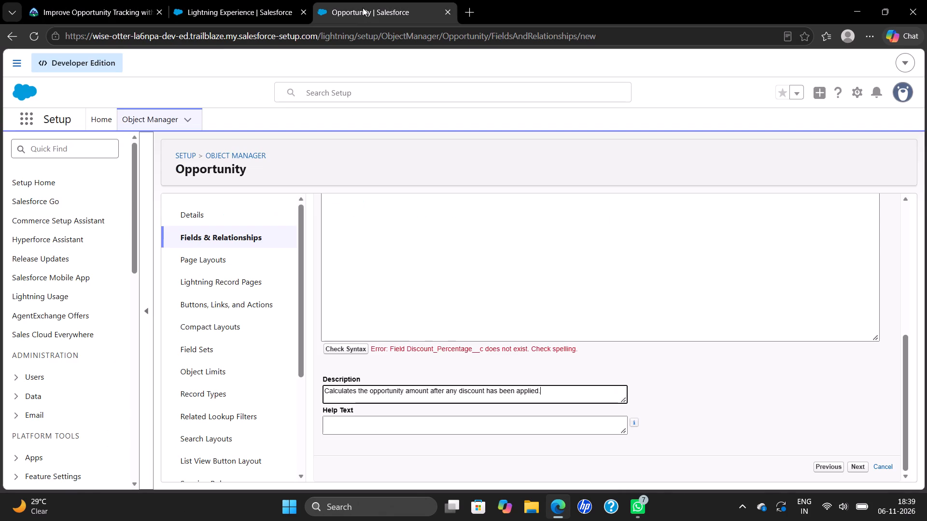
pyautogui.scroll(-1, 408, 361)
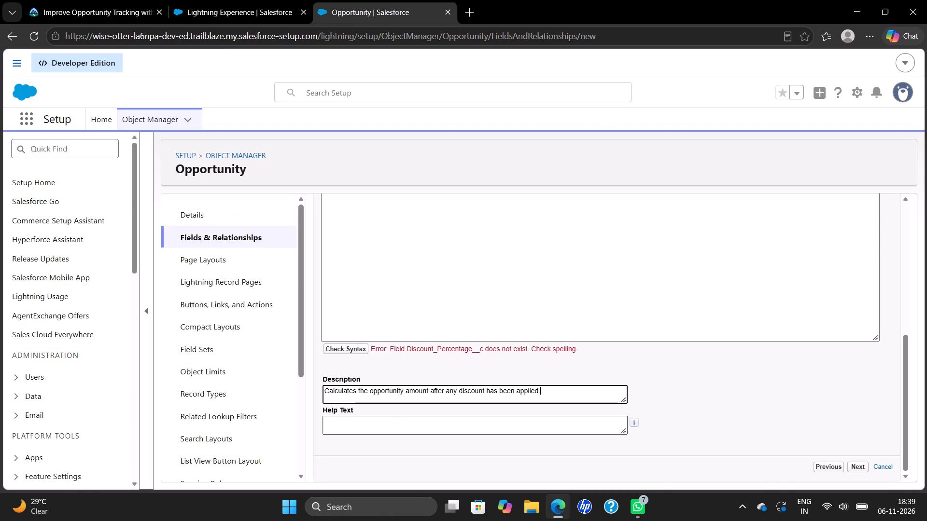
pyautogui.rightClick(398, 429)
pyautogui.click(430, 244)
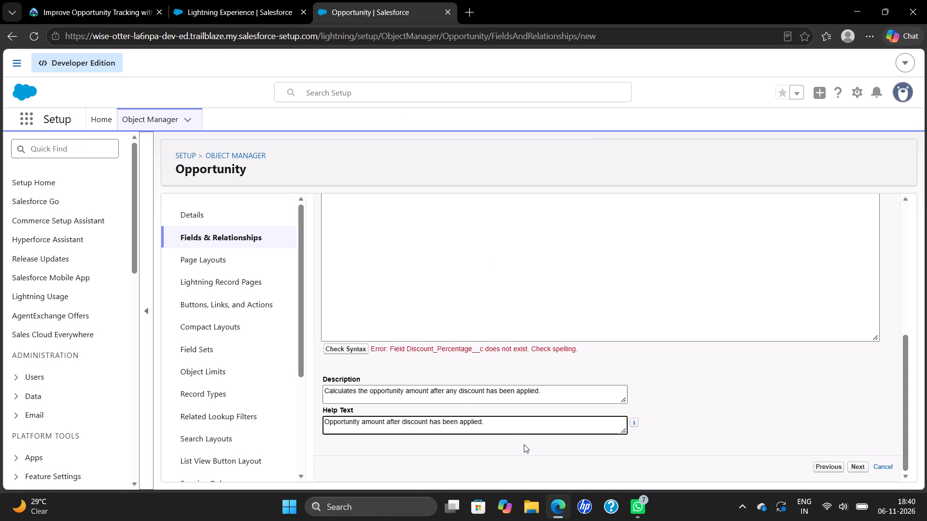
pyautogui.scroll(-3, 525, 444)
# Replace the Region/Zone formula with TEXT( Account.Region__c ) & "/" & TEXT( Account.Zone__c ) copied from the Trailhead instructions.
pyautogui.scroll(3, 489, 356)
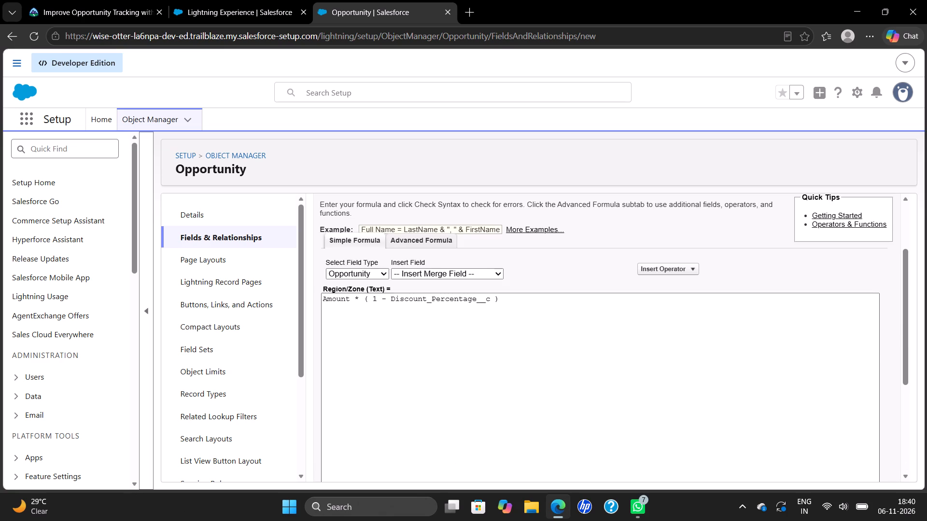
pyautogui.click(133, 7)
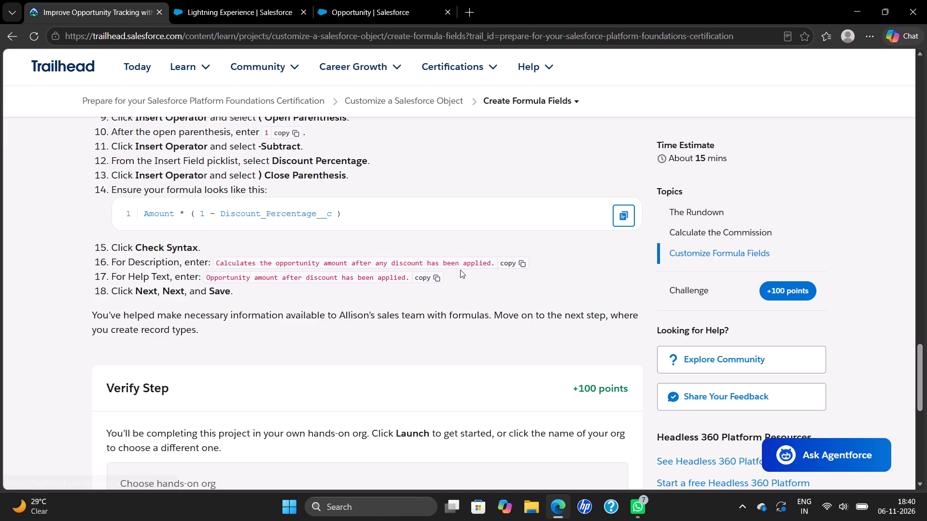
pyautogui.scroll(8, 459, 270)
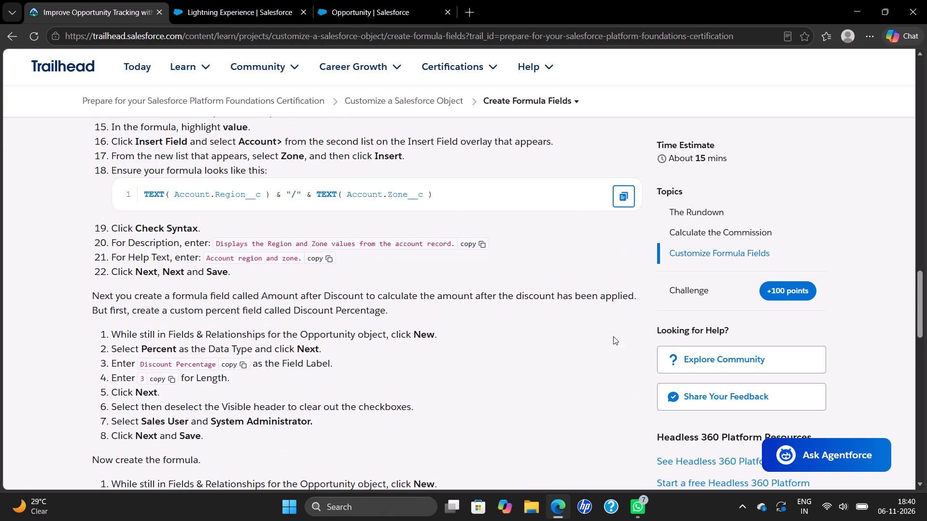
pyautogui.click(619, 194)
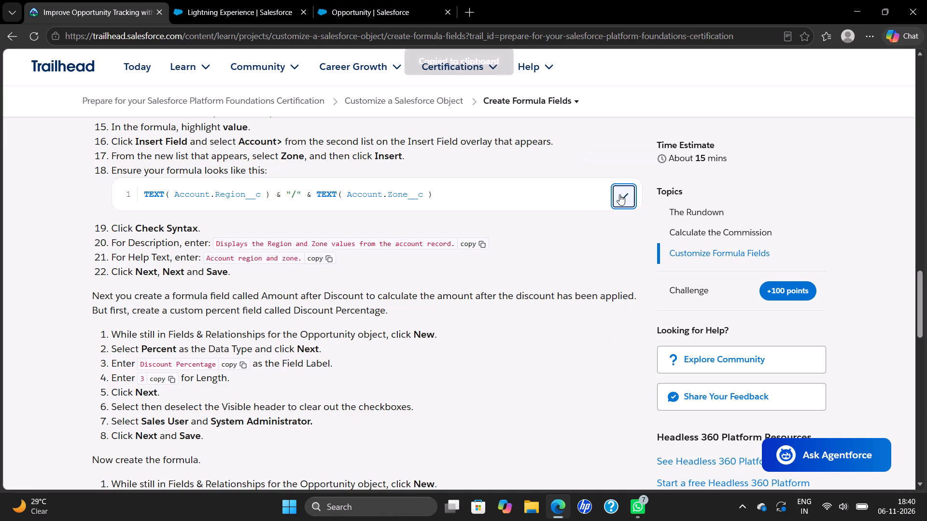
pyautogui.click(370, 0)
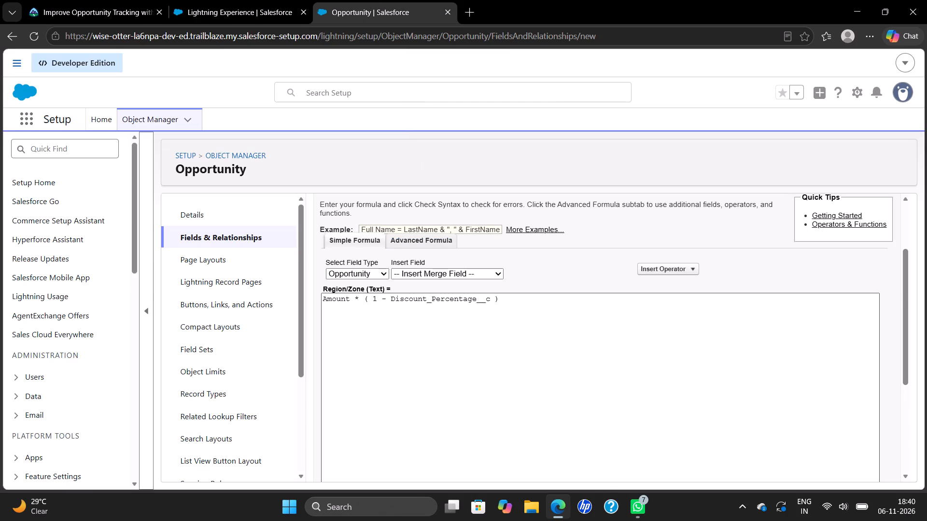
pyautogui.click(497, 301)
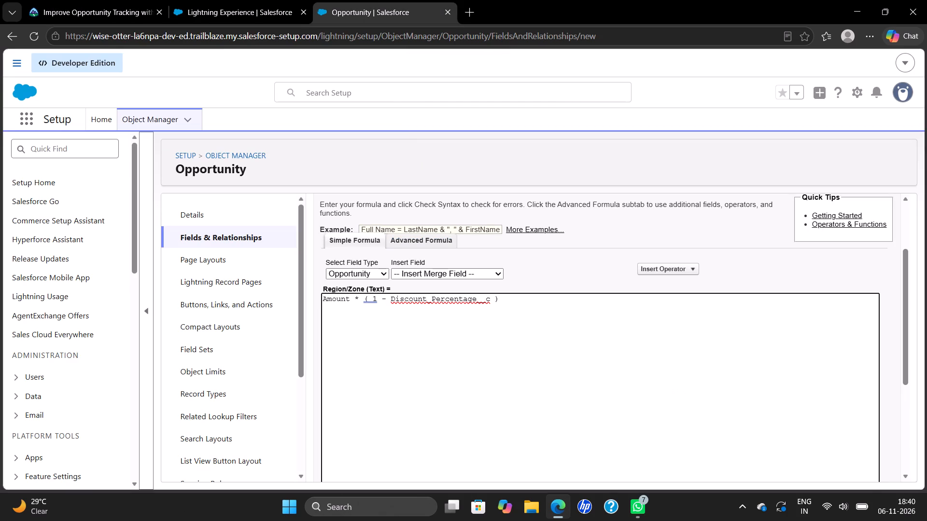
pyautogui.press('BackSpace')
pyautogui.press('BackSpace')
pyautogui.press('BackSpace')
pyautogui.press('BackSpace')
pyautogui.press('BackSpace')
pyautogui.press('BackSpace')
pyautogui.press('BackSpace')
pyautogui.press('BackSpace')
pyautogui.press('BackSpace')
pyautogui.press('BackSpace')
pyautogui.press('BackSpace')
pyautogui.press('BackSpace')
pyautogui.press('BackSpace')
pyautogui.press('BackSpace')
pyautogui.press('BackSpace')
pyautogui.press('BackSpace')
pyautogui.press('BackSpace')
pyautogui.press('BackSpace')
pyautogui.press('BackSpace')
pyautogui.press('BackSpace')
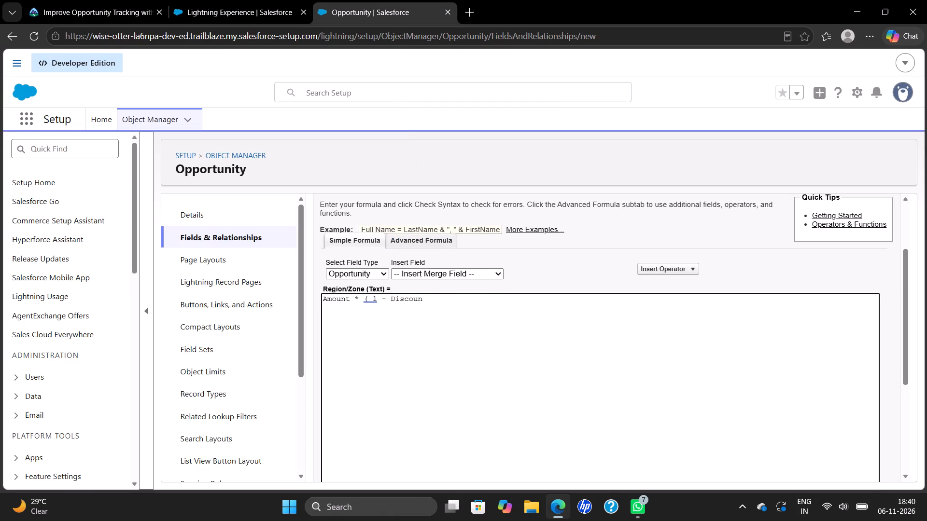
pyautogui.rightClick(483, 293)
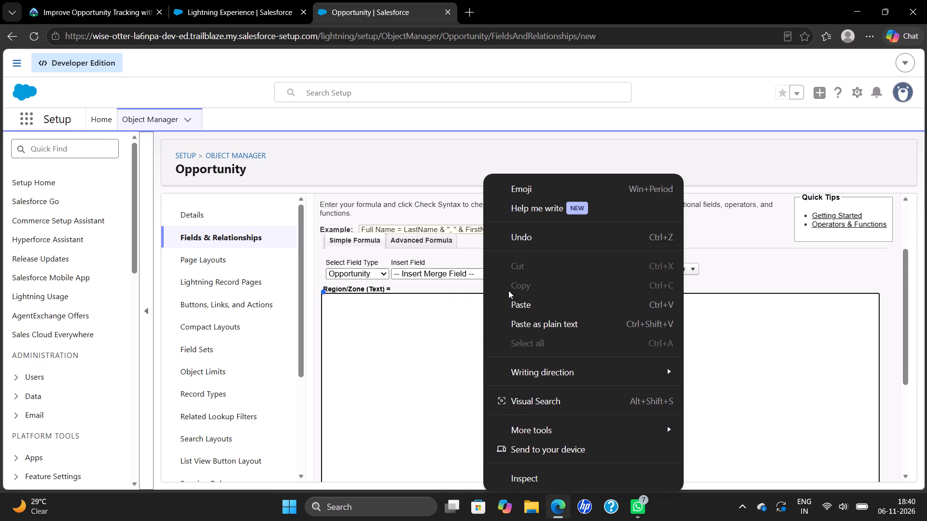
pyautogui.click(512, 302)
# Check the syntax of the replaced Region/Zone formula.
pyautogui.scroll(-4, 484, 448)
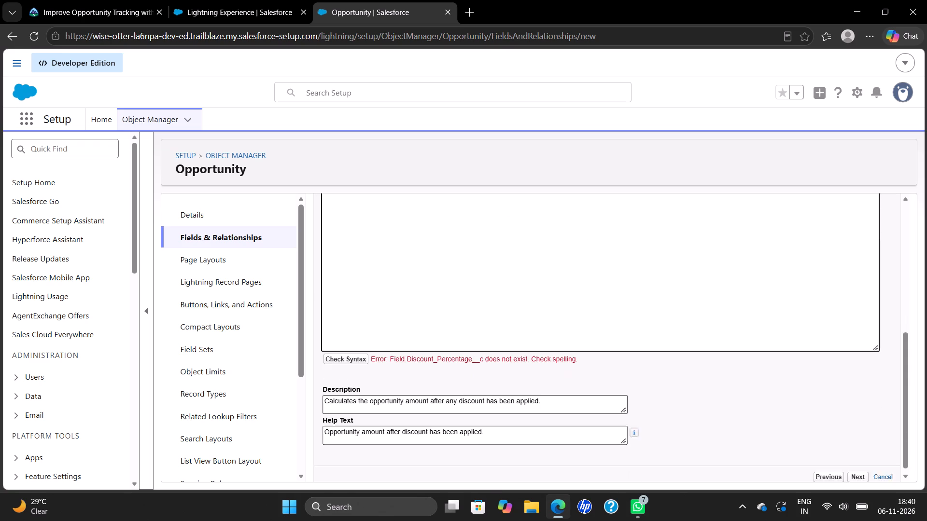
pyautogui.click(340, 350)
pyautogui.scroll(-4, 340, 350)
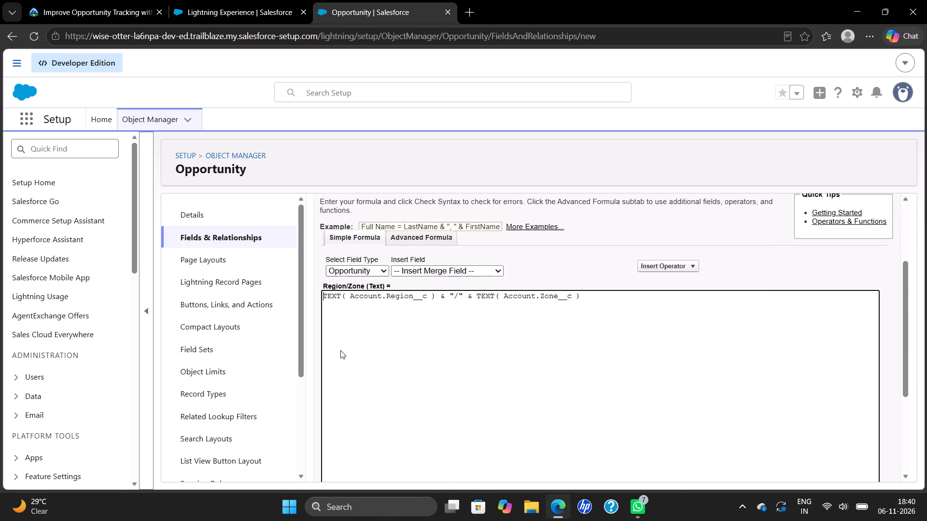
# Keep the default field-level security and all page layouts for the Region/Zone field, and save it.
pyautogui.scroll(-2, 340, 350)
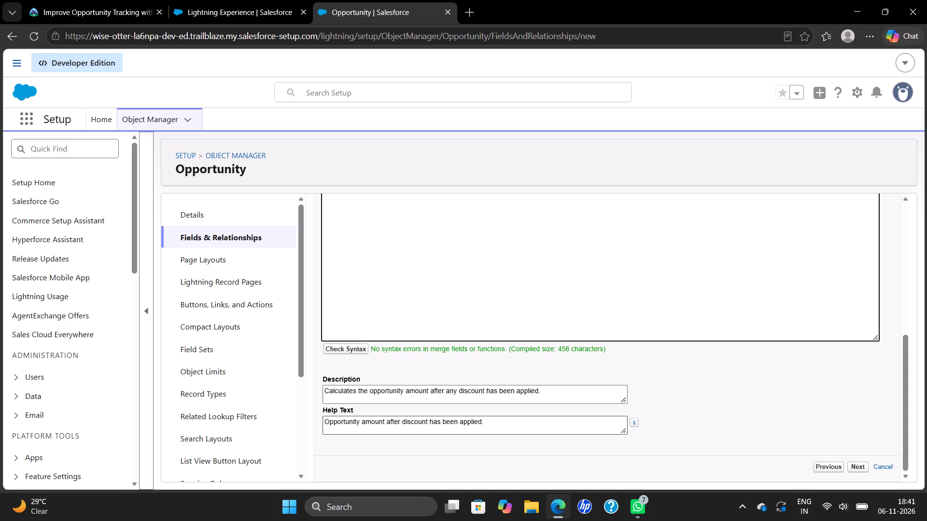
pyautogui.click(853, 472)
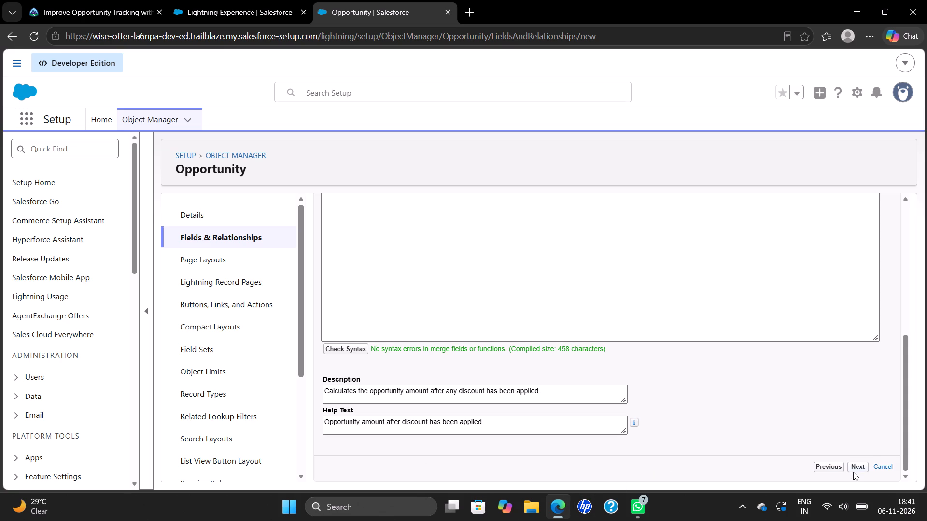
pyautogui.click(858, 465)
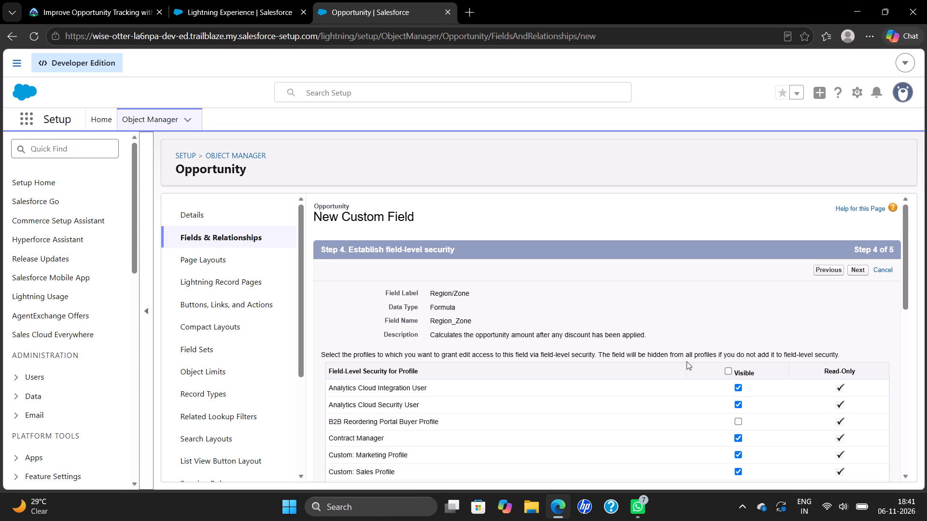
pyautogui.scroll(-3, 582, 362)
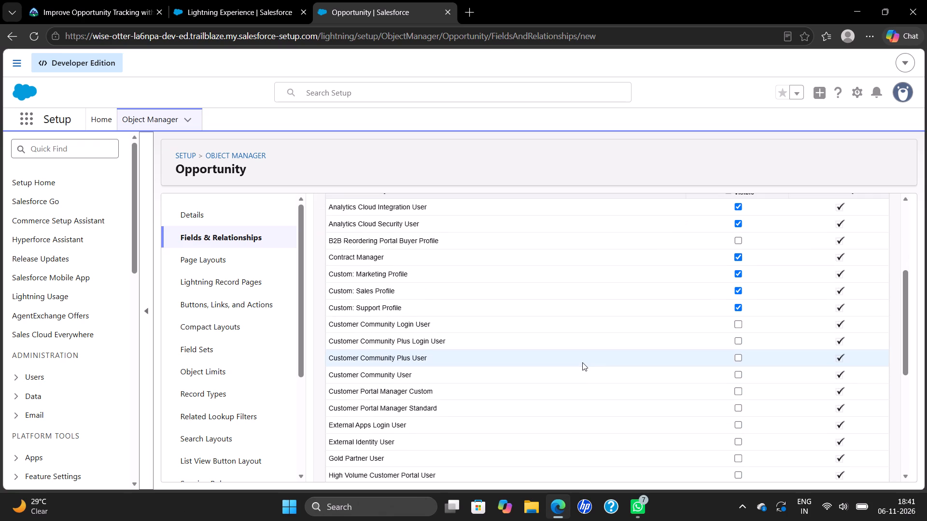
pyautogui.scroll(4, 656, 293)
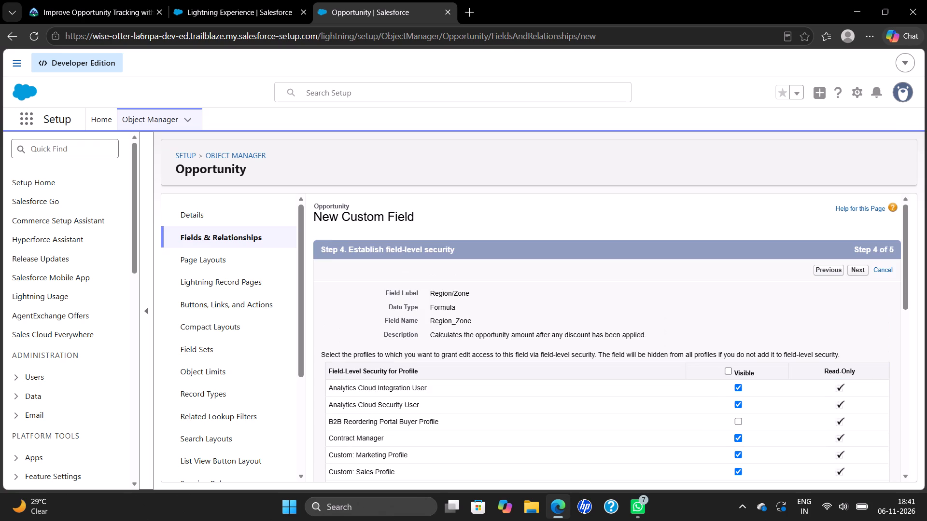
pyautogui.scroll(-4, 857, 297)
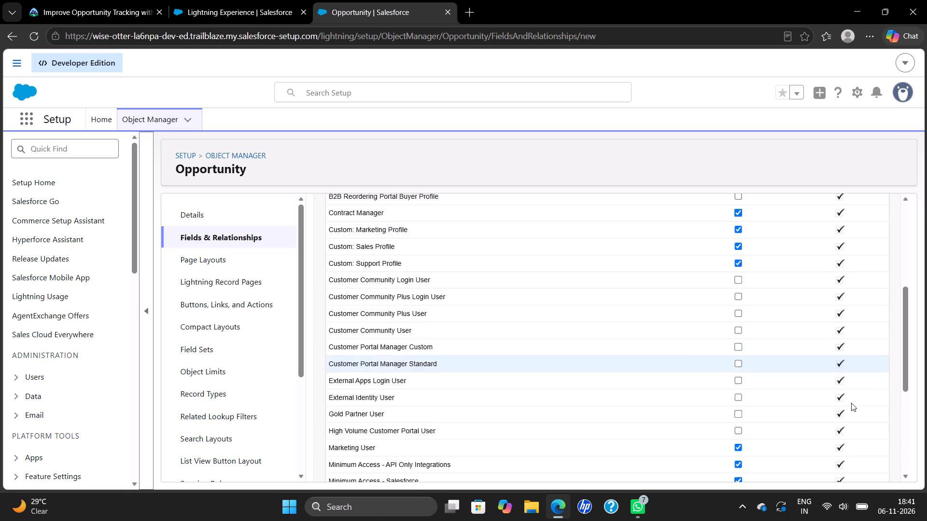
pyautogui.scroll(-9, 844, 379)
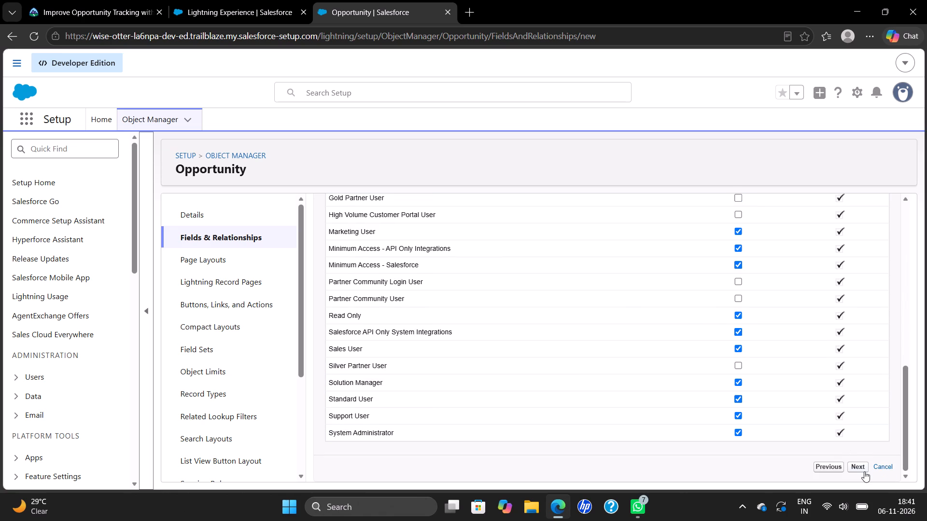
pyautogui.click(858, 466)
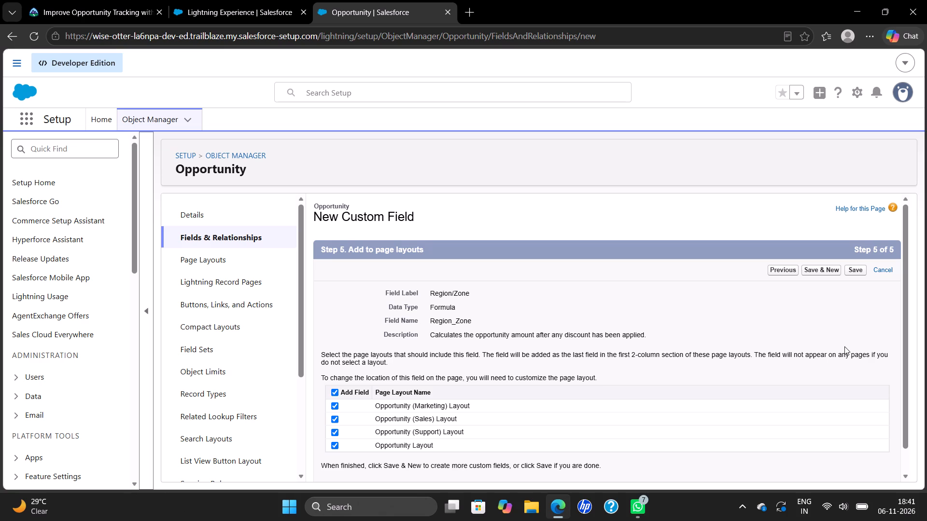
pyautogui.click(855, 270)
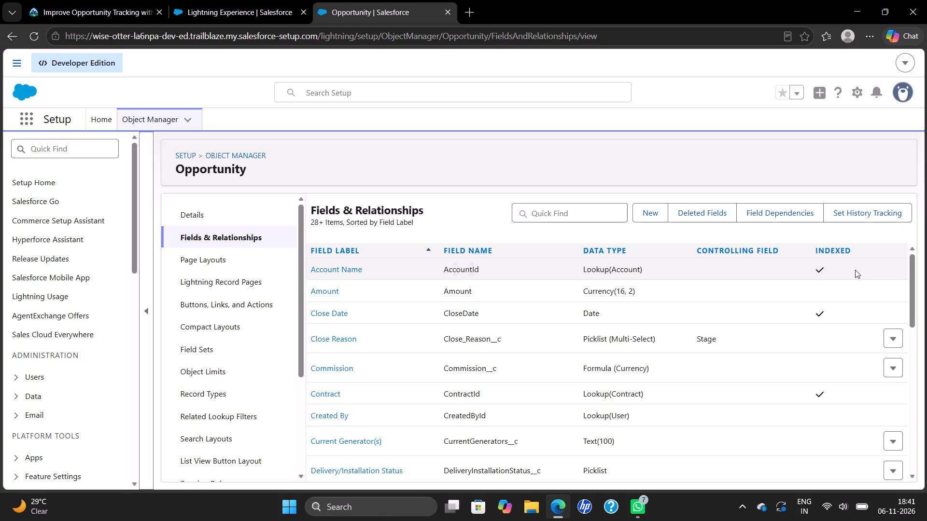
# Start a new custom Opportunity field with the Percent data type and proceed to its details.
pyautogui.click(654, 213)
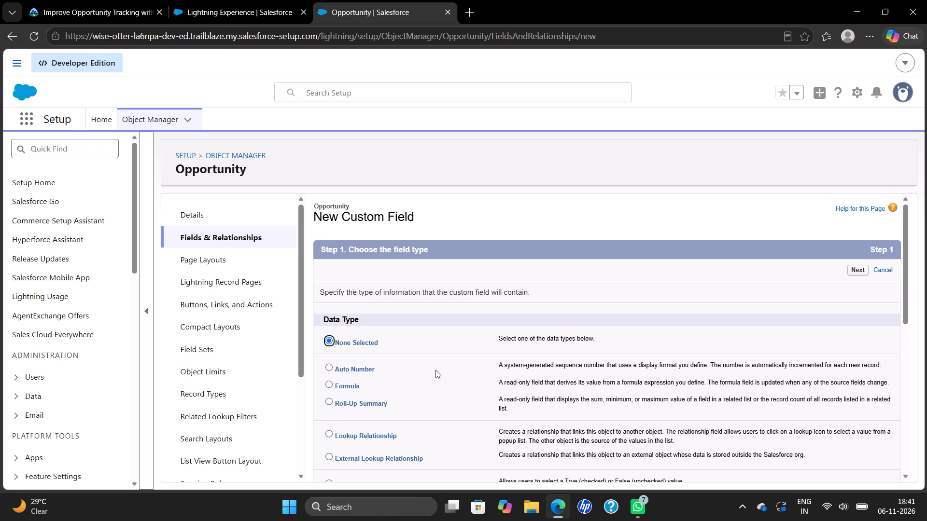
pyautogui.scroll(-5, 393, 411)
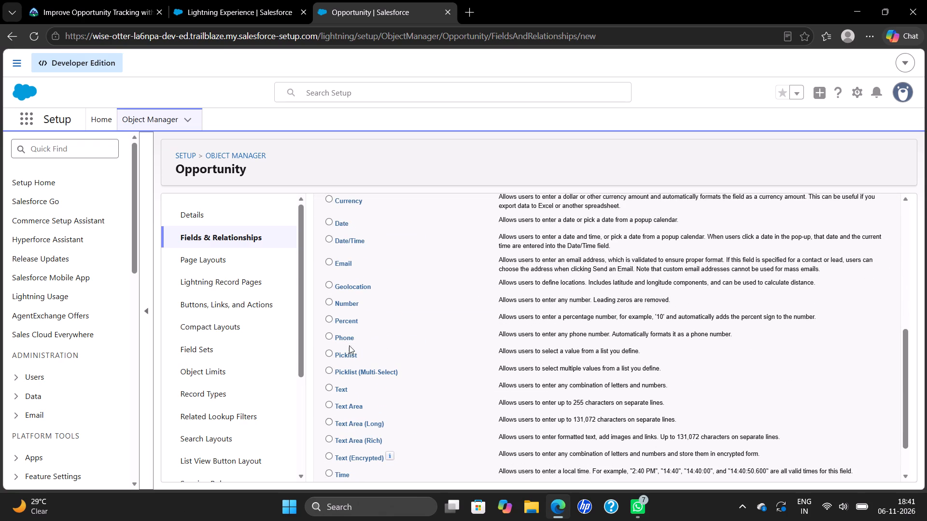
pyautogui.click(328, 314)
pyautogui.click(329, 318)
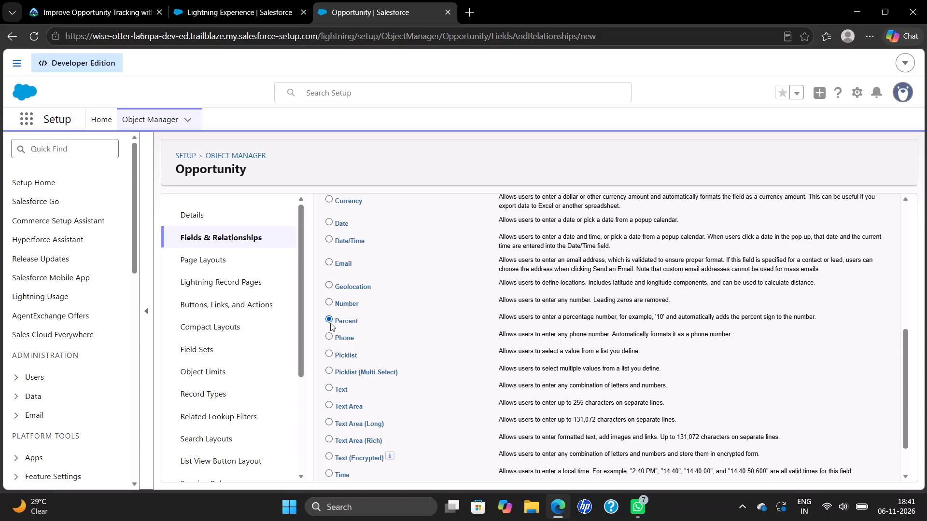
pyautogui.scroll(-4, 746, 360)
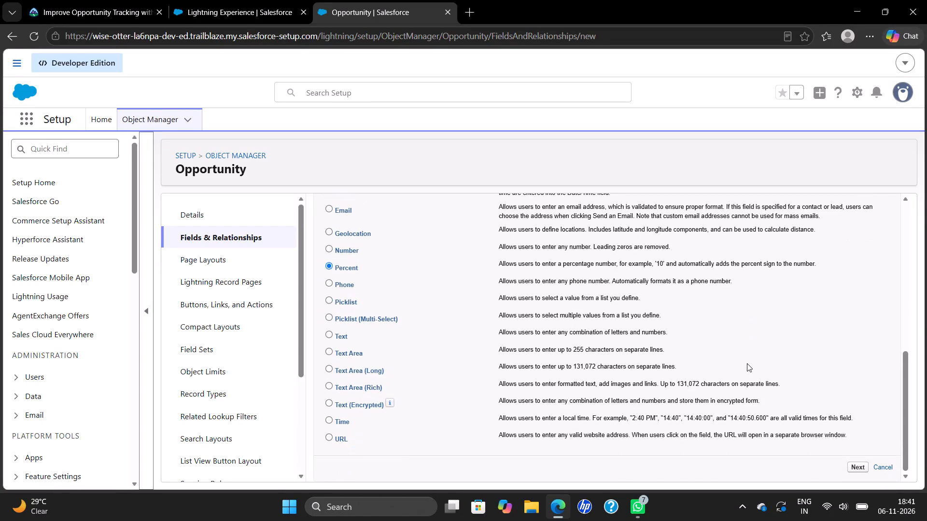
pyautogui.scroll(-3, 745, 372)
pyautogui.click(858, 466)
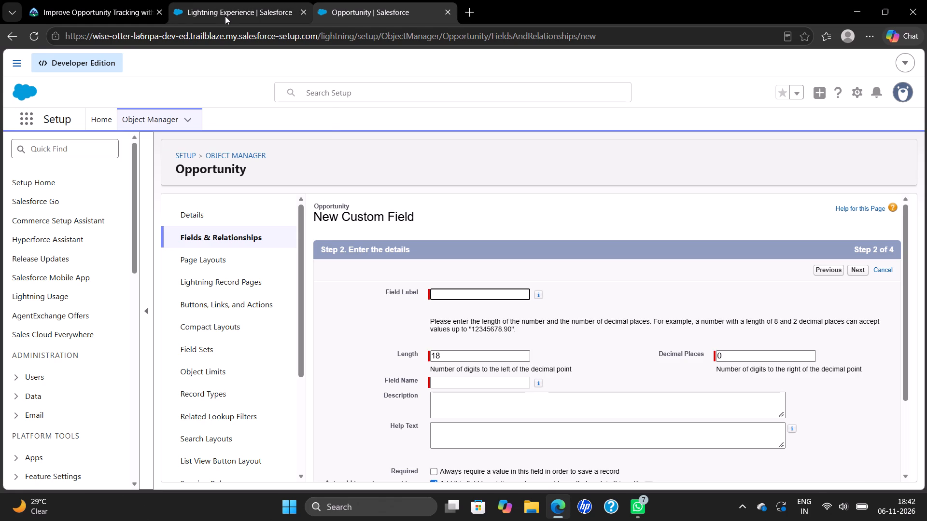
# Enter Discount Percentage, copied from the Trailhead instructions, as the label of the new percent field.
pyautogui.click(90, 15)
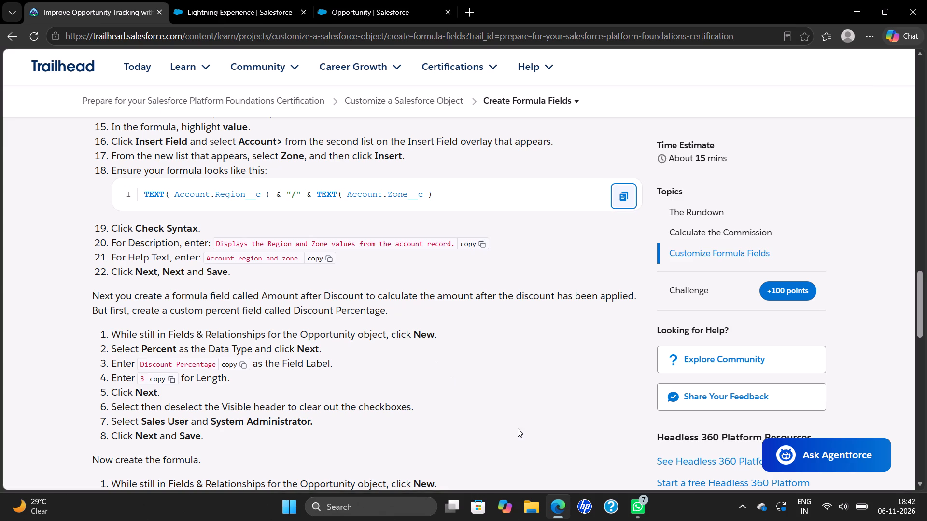
pyautogui.scroll(-3, 346, 255)
pyautogui.scroll(-4, 301, 351)
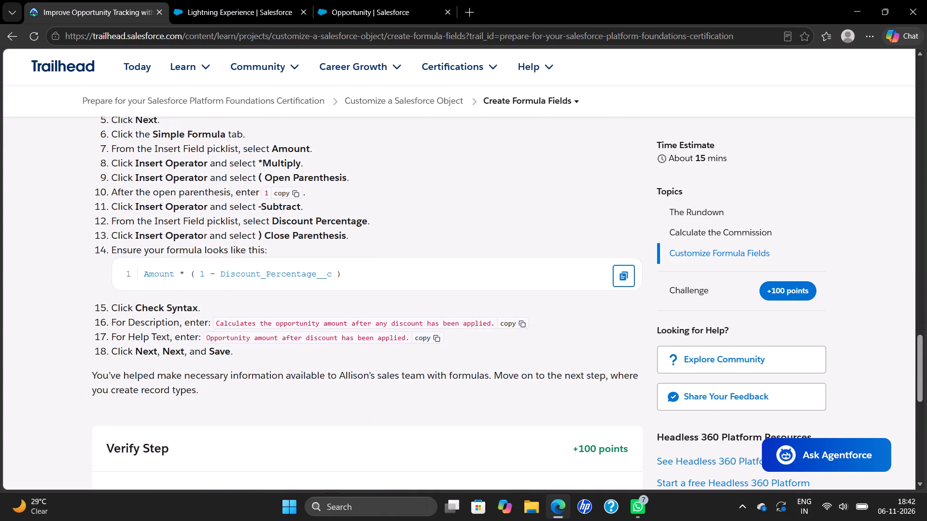
pyautogui.scroll(1, 176, 296)
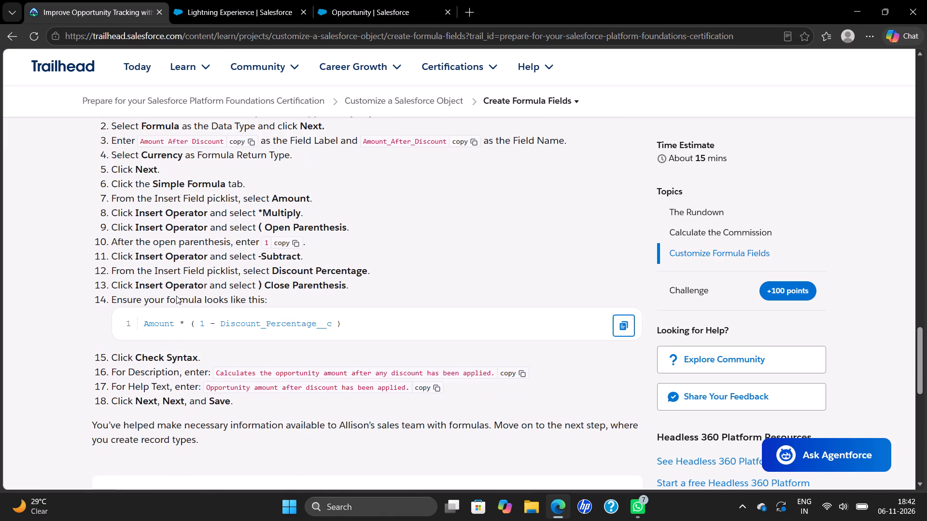
pyautogui.scroll(2, 165, 269)
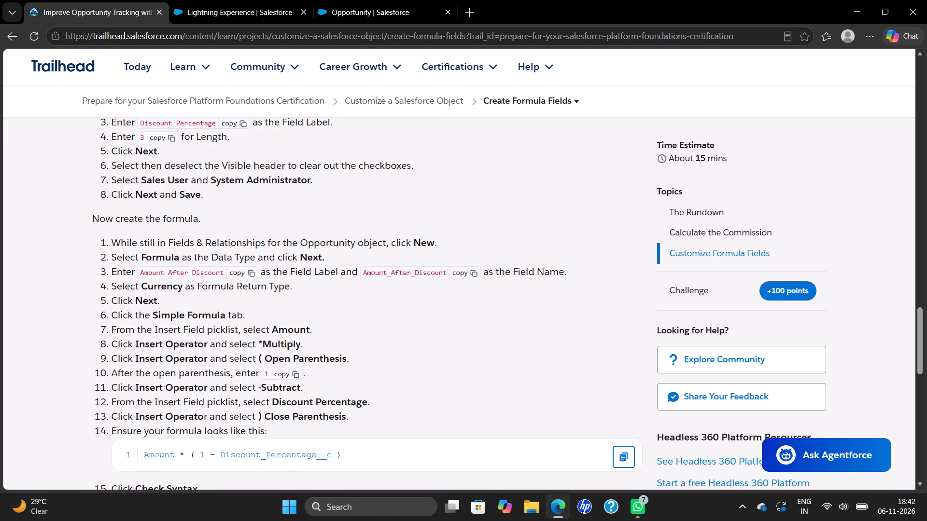
pyautogui.scroll(1, 226, 285)
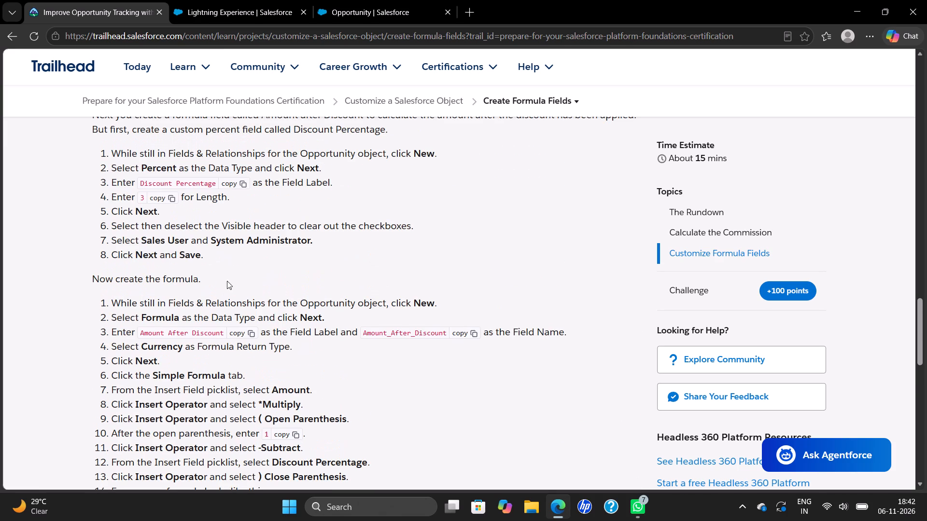
pyautogui.click(232, 183)
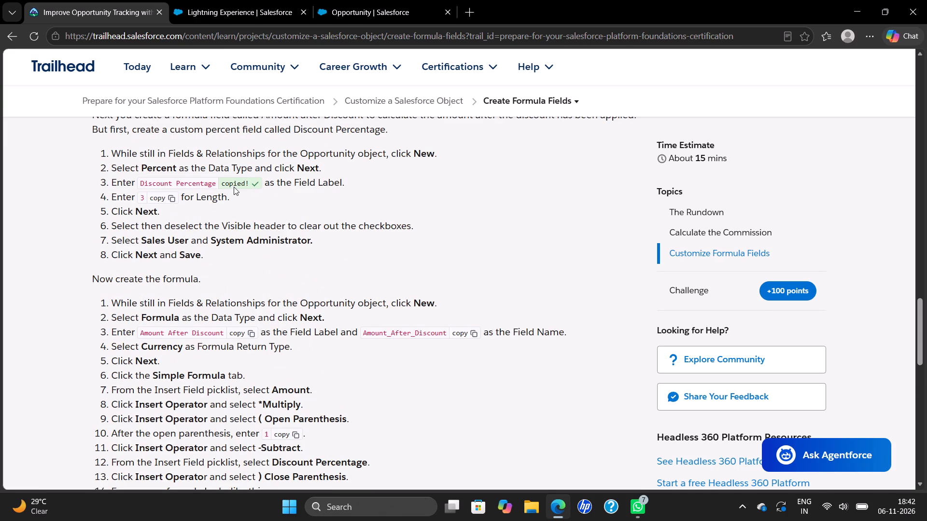
pyautogui.scroll(2, 239, 187)
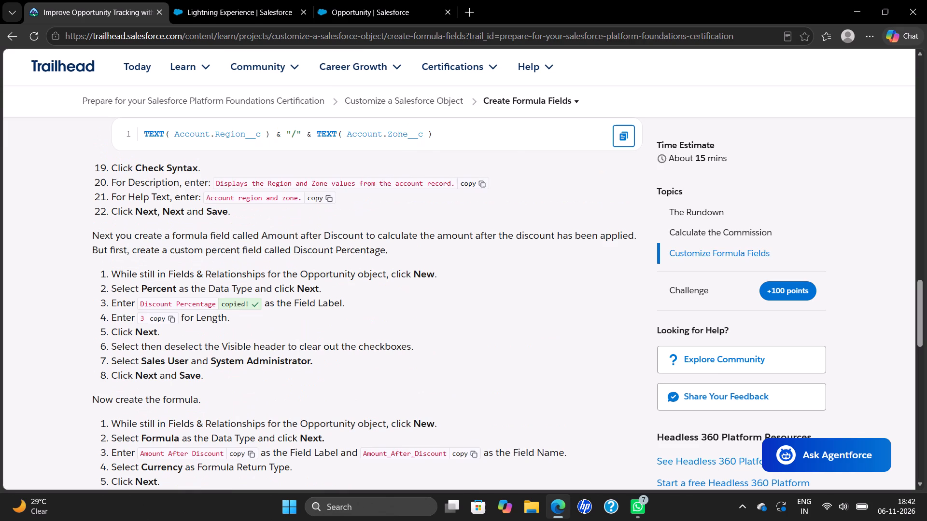
pyautogui.click(365, 0)
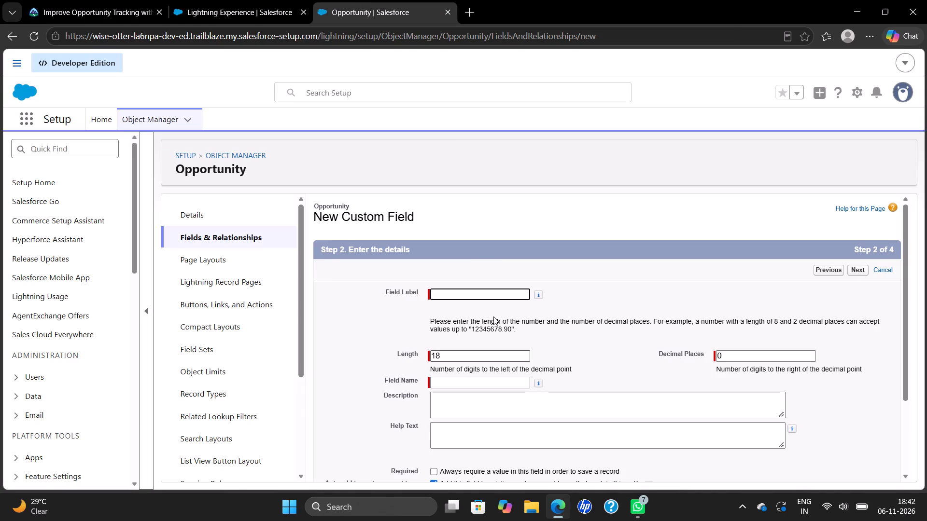
pyautogui.rightClick(477, 296)
pyautogui.click(497, 296)
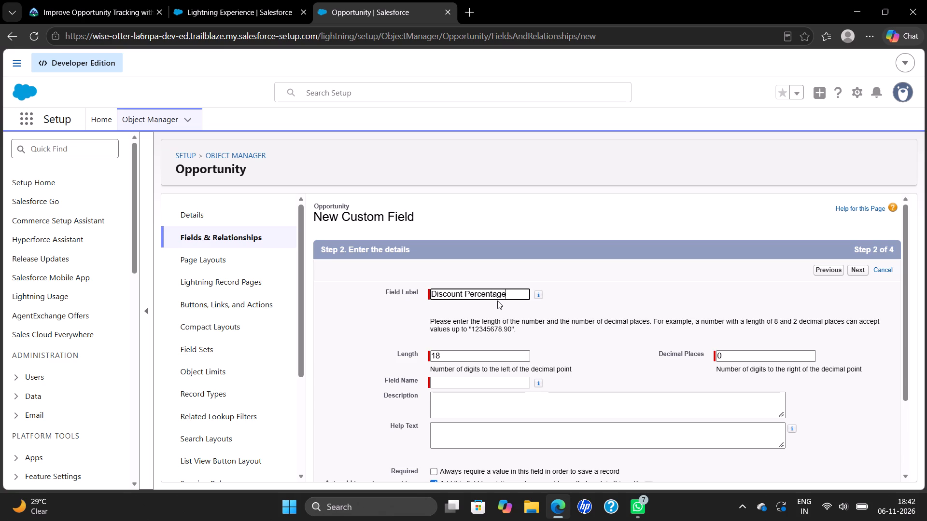
# Set the Discount Percentage field's length to 3 and proceed to field-level security.
pyautogui.click(452, 357)
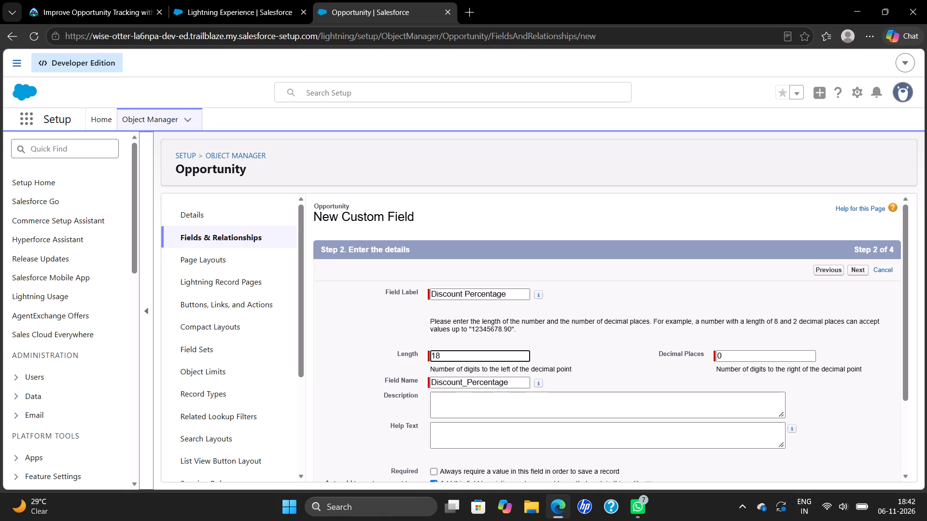
pyautogui.press('BackSpace')
pyautogui.press('BackSpace')
pyautogui.press('3')
pyautogui.click(857, 266)
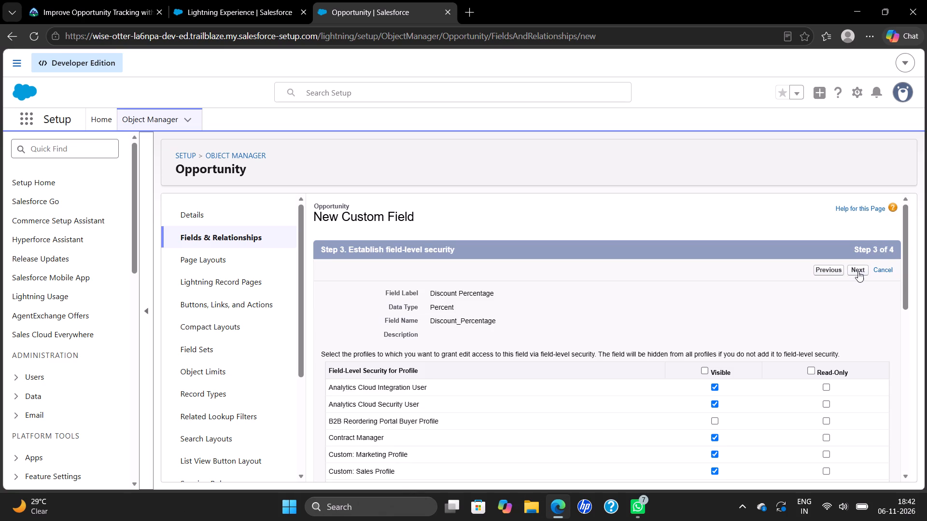
# Clear visibility for all profiles, make Discount Percentage visible only to Sales User and System Administrator, and proceed to the page layouts.
pyautogui.scroll(-1, 852, 302)
pyautogui.click(705, 307)
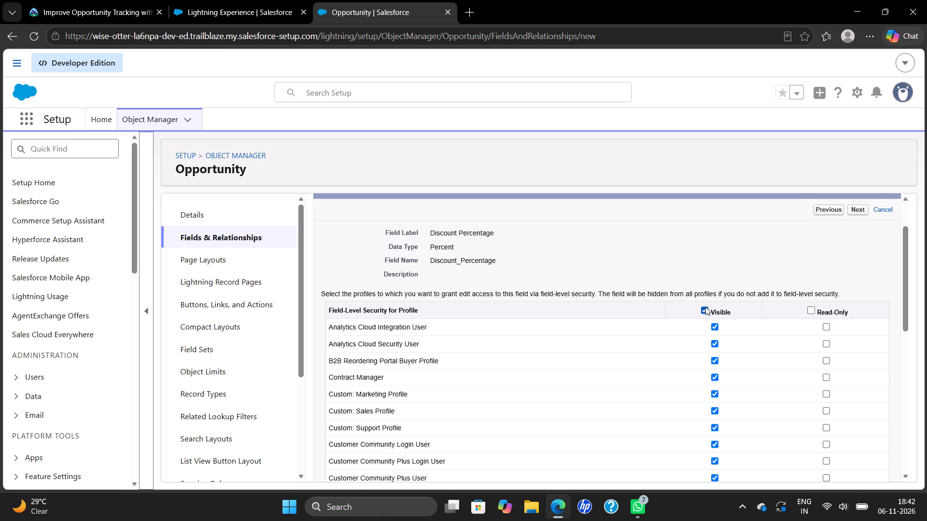
pyautogui.click(705, 307)
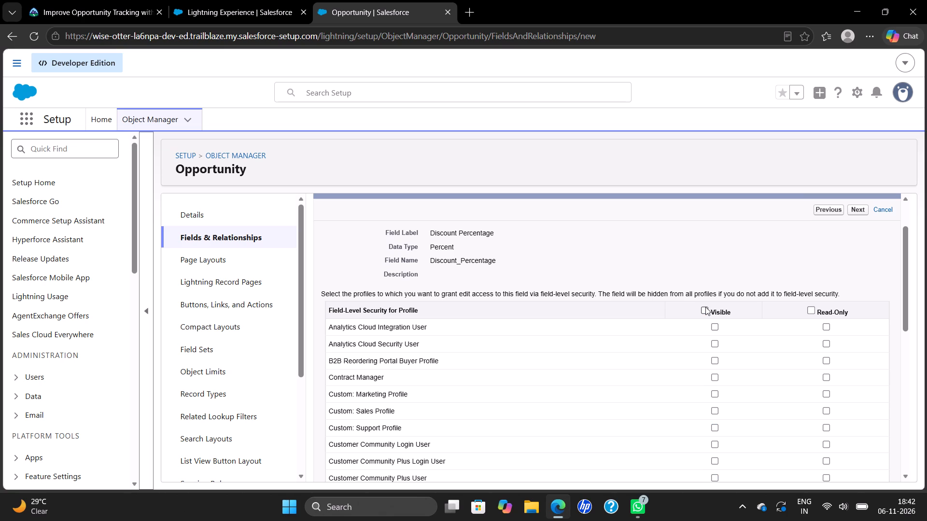
pyautogui.scroll(-5, 705, 307)
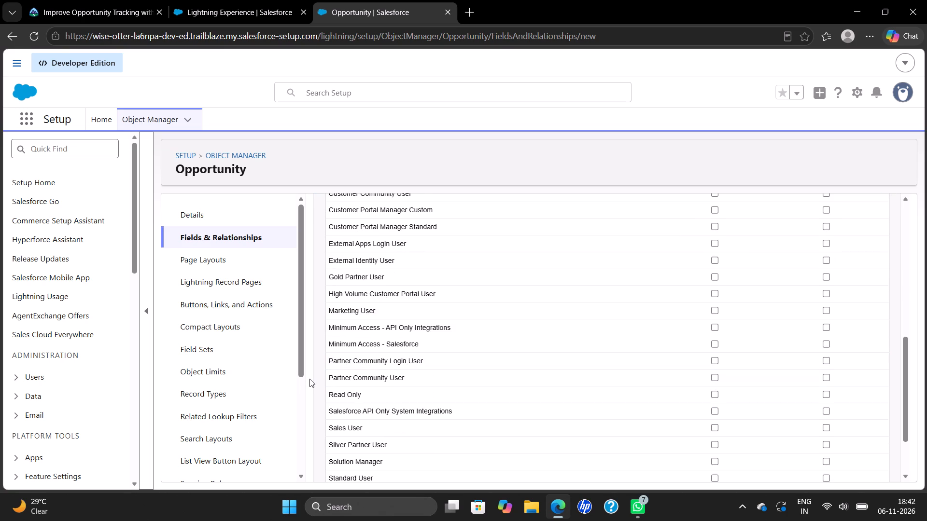
pyautogui.scroll(-4, 309, 379)
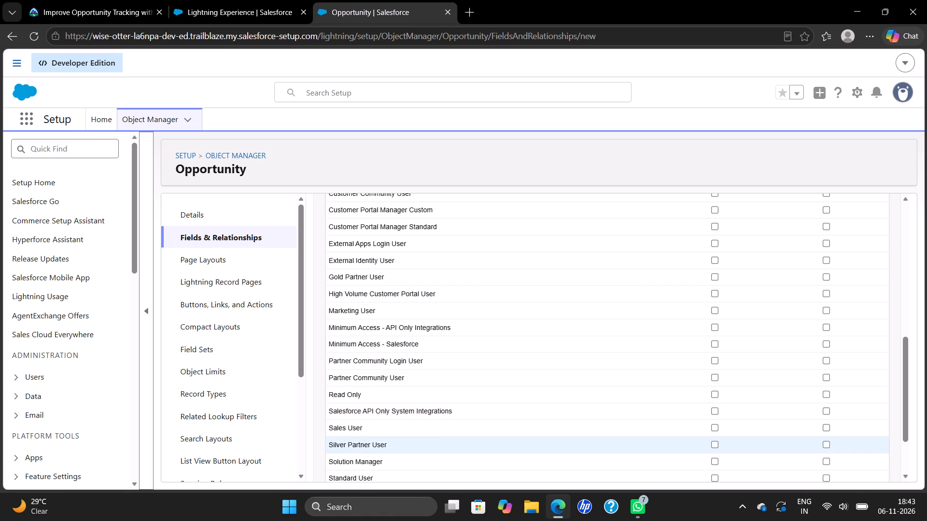
pyautogui.click(335, 427)
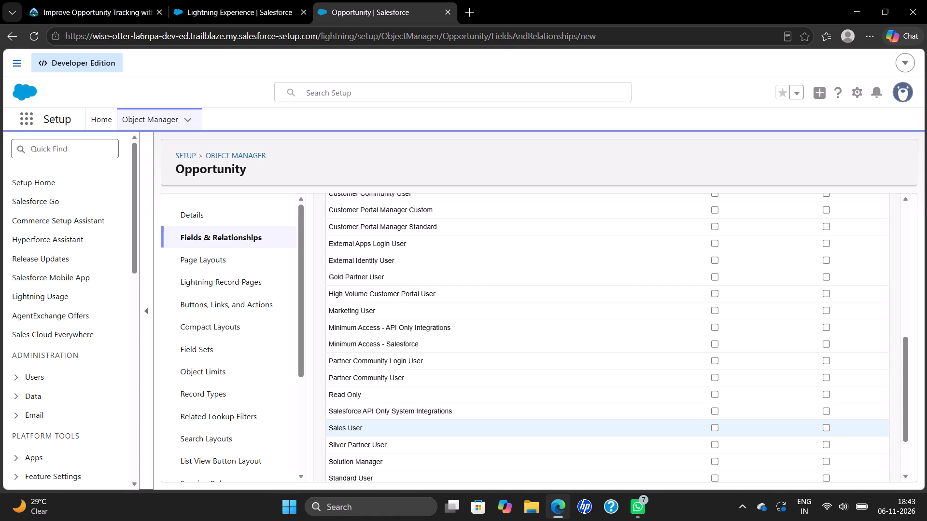
pyautogui.scroll(-3, 337, 461)
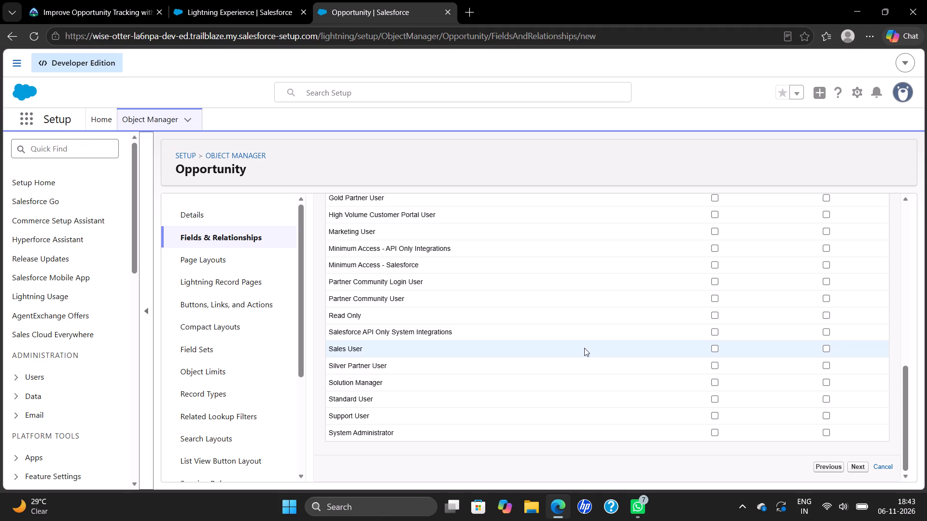
pyautogui.click(716, 347)
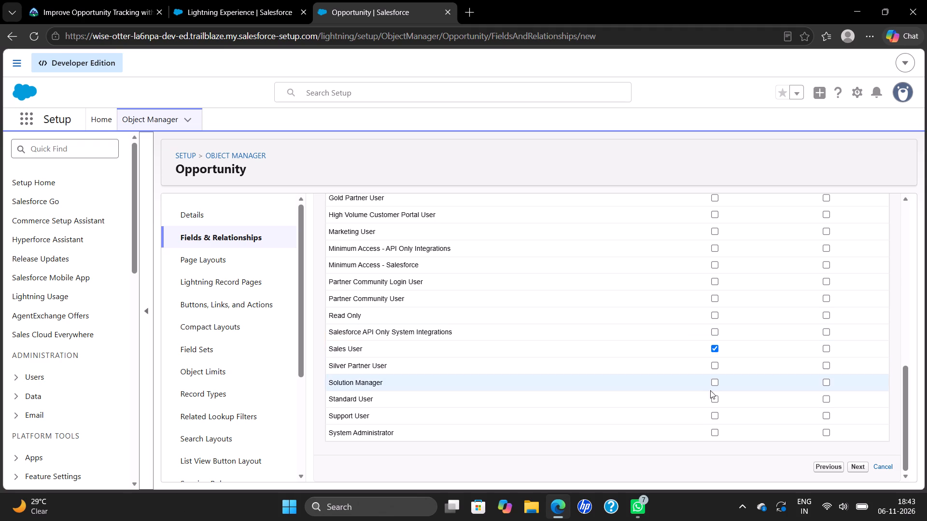
pyautogui.click(720, 435)
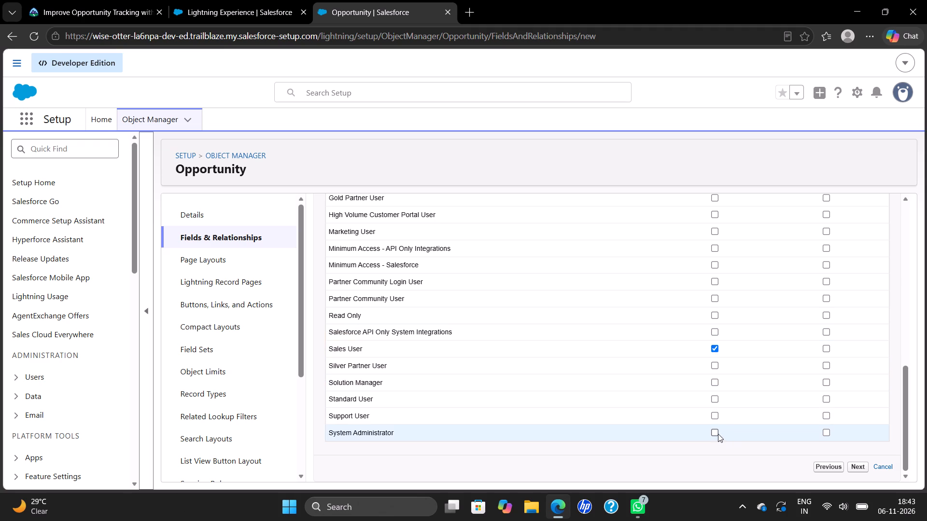
pyautogui.click(716, 432)
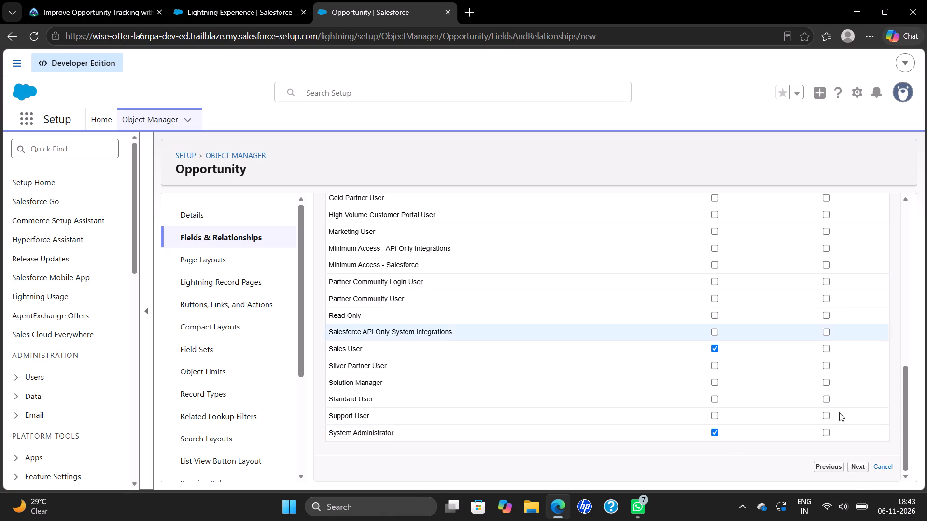
pyautogui.click(852, 466)
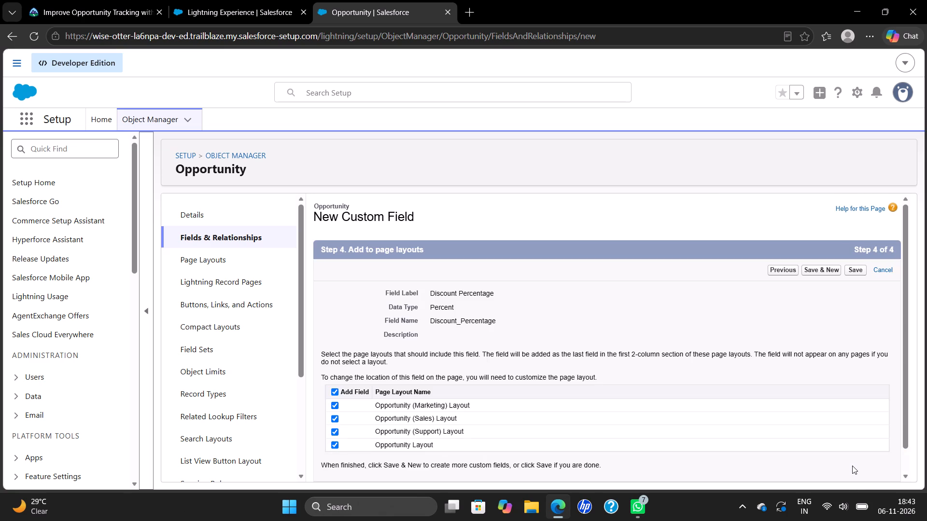
# Save Discount Percentage on all page layouts and start another custom Opportunity field with the Formula data type.
pyautogui.click(811, 271)
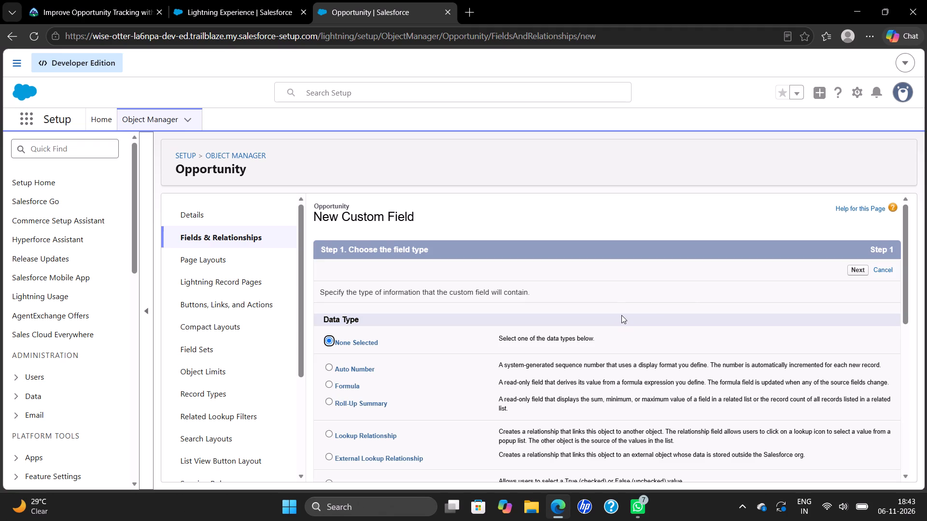
pyautogui.click(330, 387)
pyautogui.click(852, 269)
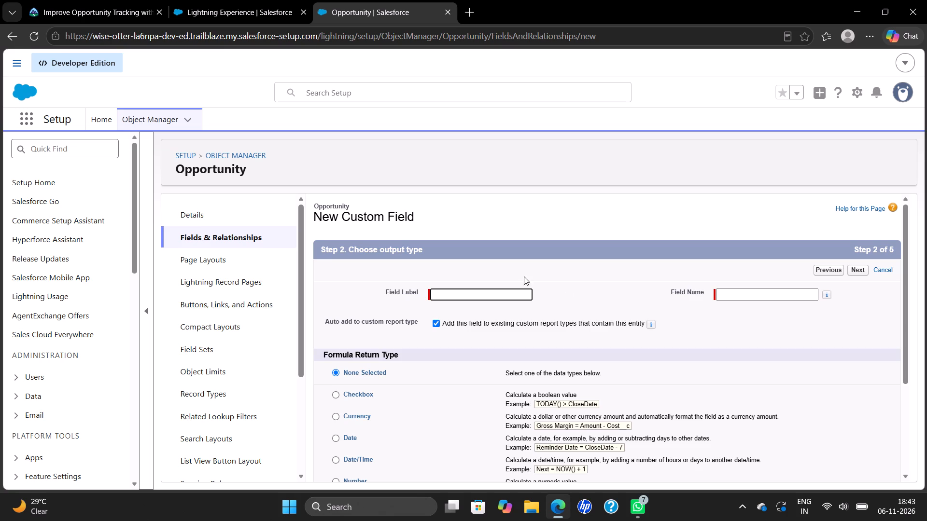
# Label the formula field Amount After Discount, copied from the Trailhead instructions, with the field name Amount_After_Discount filled in.
pyautogui.click(127, 7)
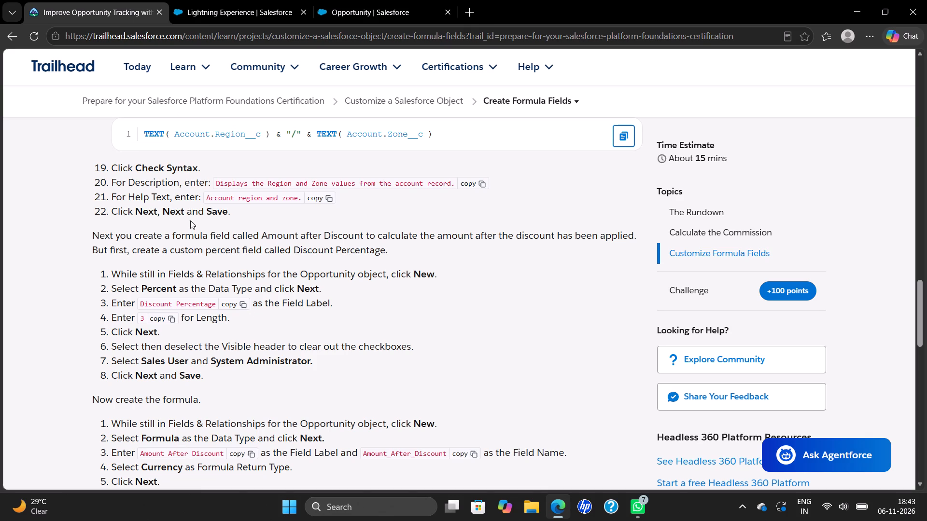
pyautogui.scroll(-3, 177, 316)
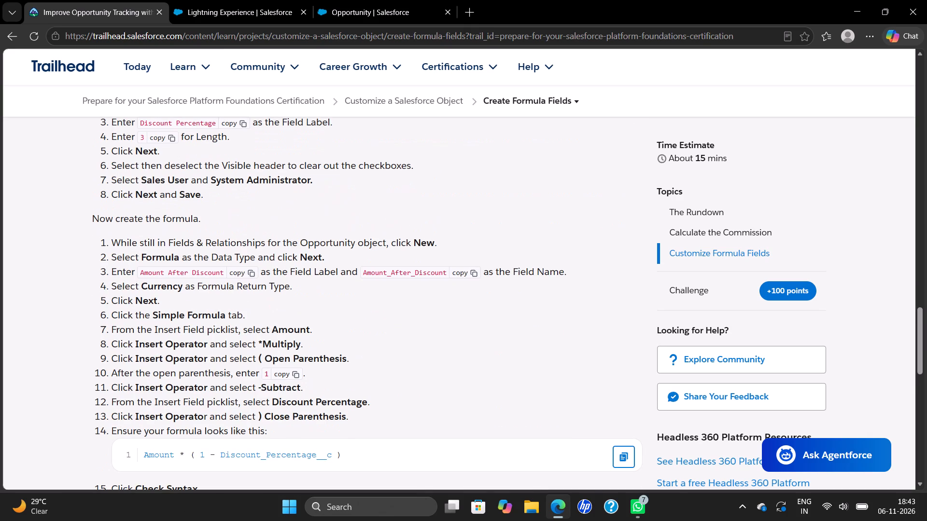
pyautogui.click(239, 271)
pyautogui.click(362, 3)
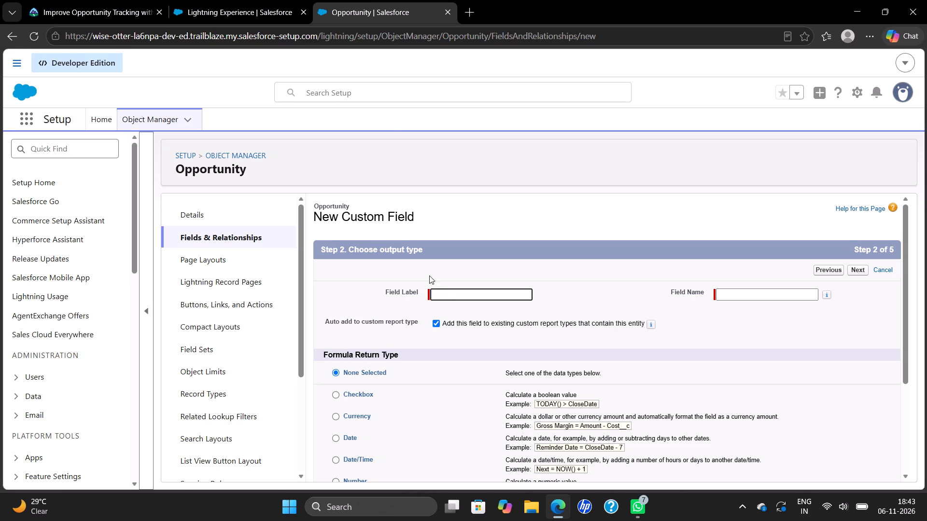
pyautogui.rightClick(451, 293)
pyautogui.click(460, 300)
pyautogui.click(559, 302)
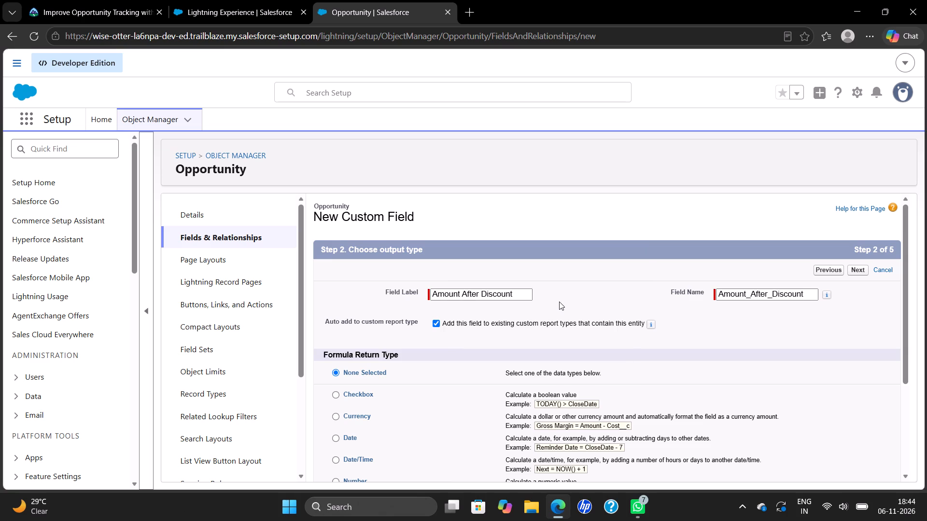
# Choose Currency as the formula return type and proceed to the formula entry.
pyautogui.click(337, 412)
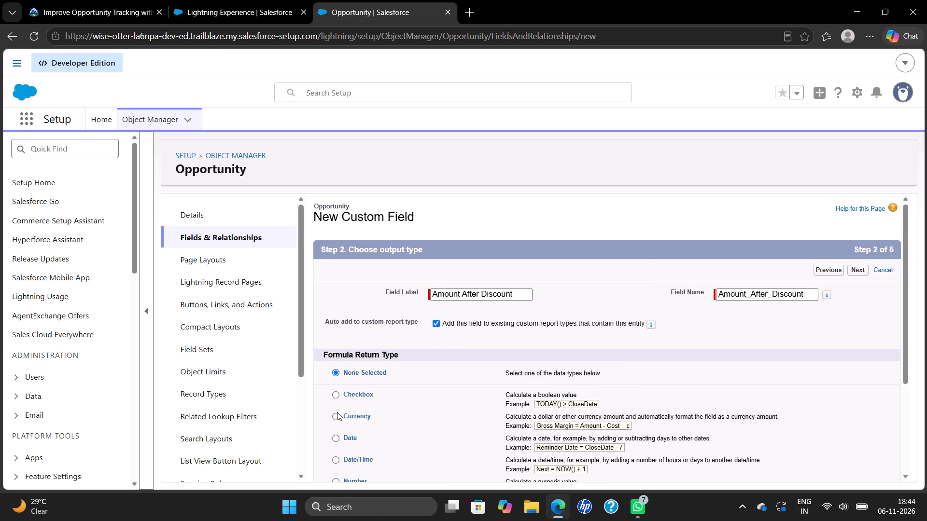
pyautogui.click(337, 419)
pyautogui.click(856, 273)
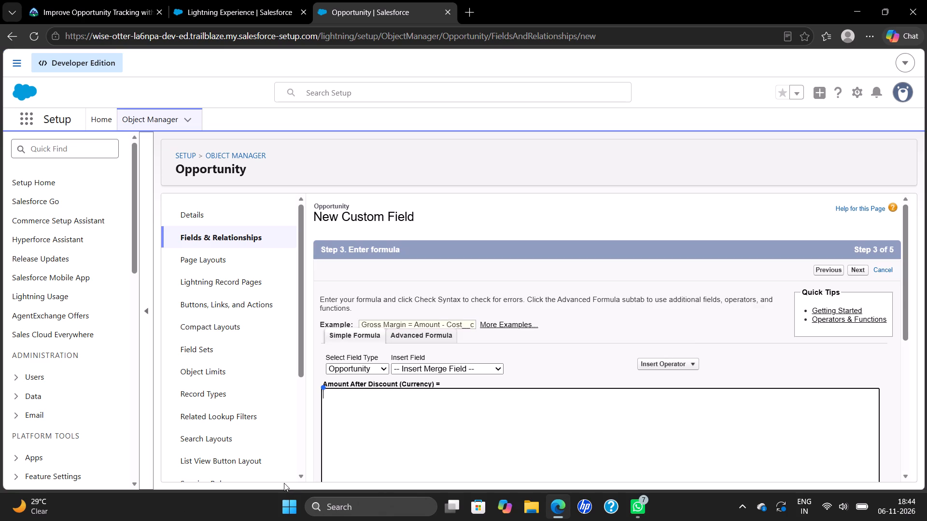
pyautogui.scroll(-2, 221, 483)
# Enter the formula Amount * ( 1 - Discount_Percentage__c ), copied from the Trailhead instructions, and check its syntax.
pyautogui.click(112, 0)
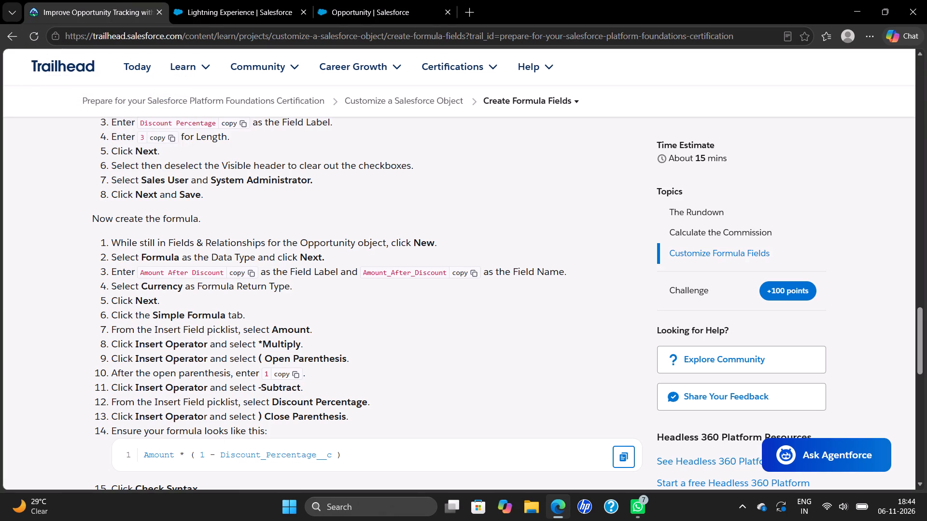
pyautogui.scroll(-2, 200, 272)
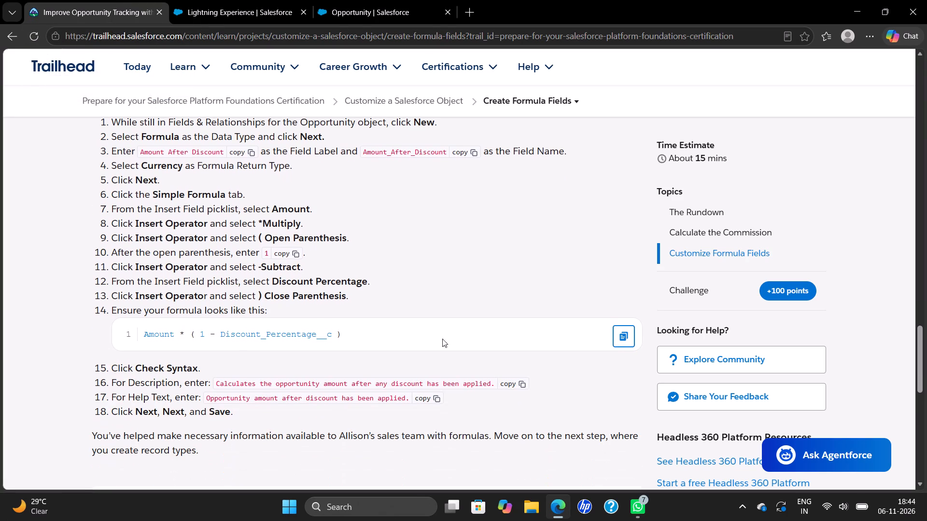
pyautogui.click(622, 328)
pyautogui.click(400, 0)
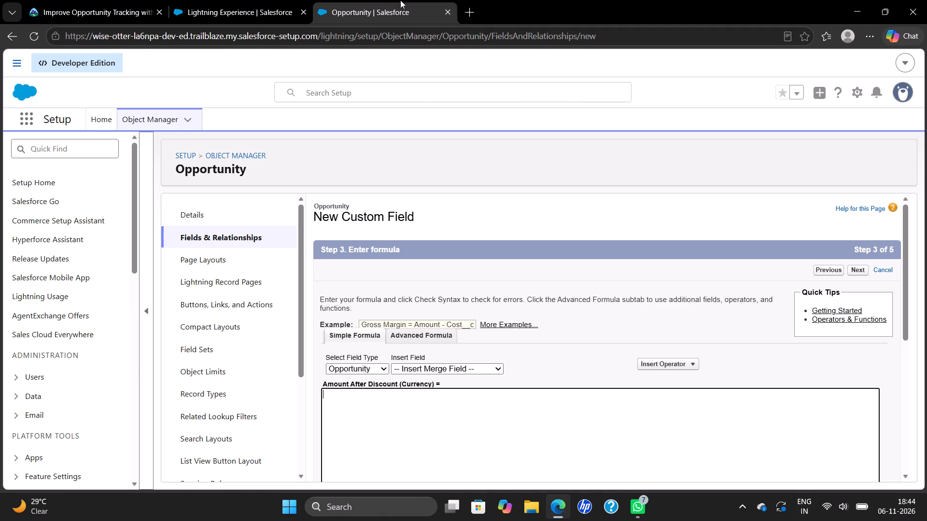
pyautogui.scroll(-3, 381, 105)
pyautogui.scroll(-2, 389, 433)
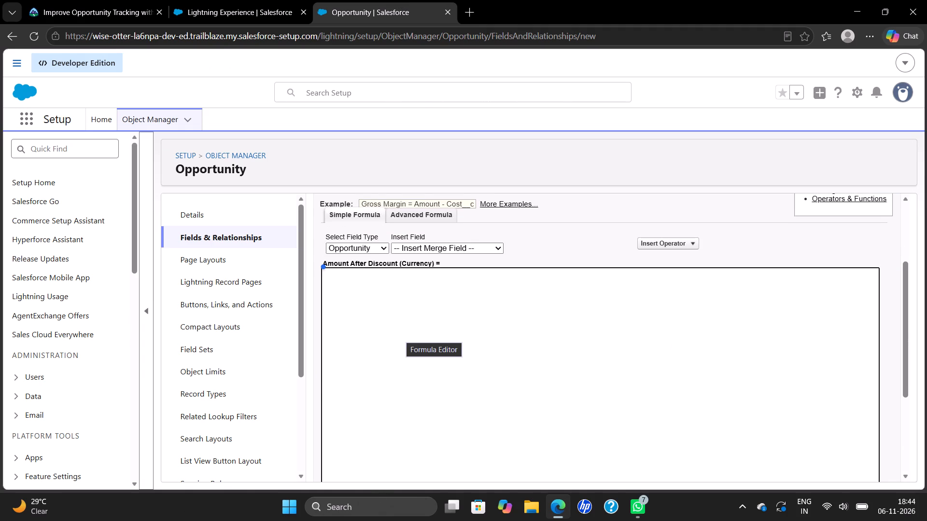
pyautogui.rightClick(357, 318)
pyautogui.click(374, 135)
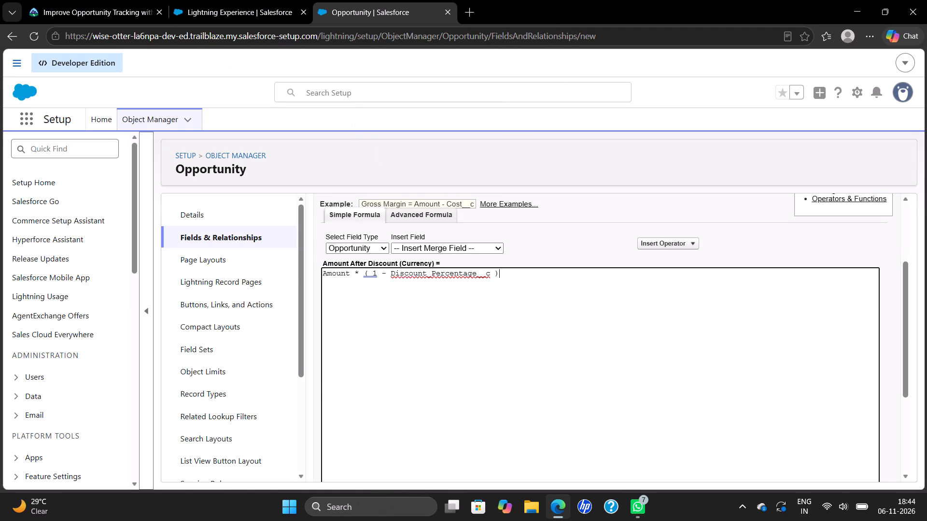
pyautogui.scroll(-4, 358, 310)
pyautogui.click(341, 349)
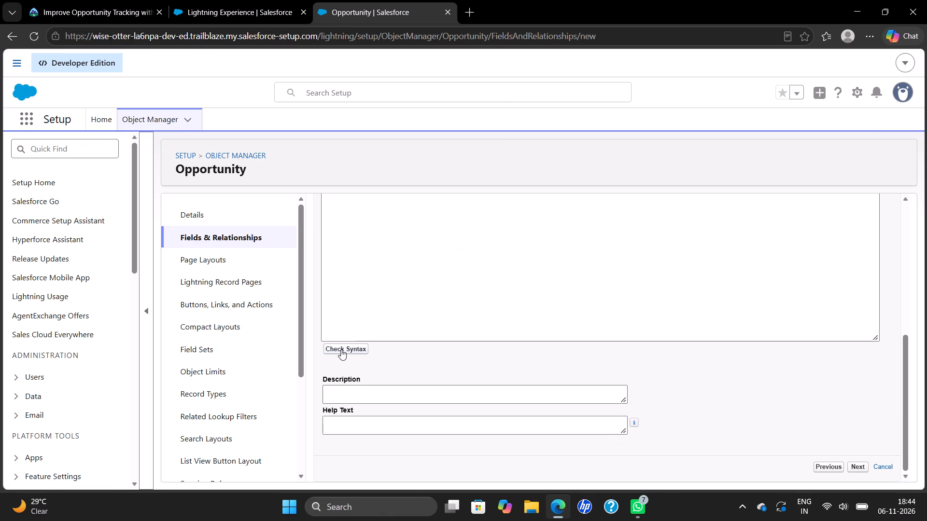
# Fill the description with "Calculates the opportunity amount after any discount has been applied." copied from the Trailhead instructions.
pyautogui.scroll(-7, 339, 358)
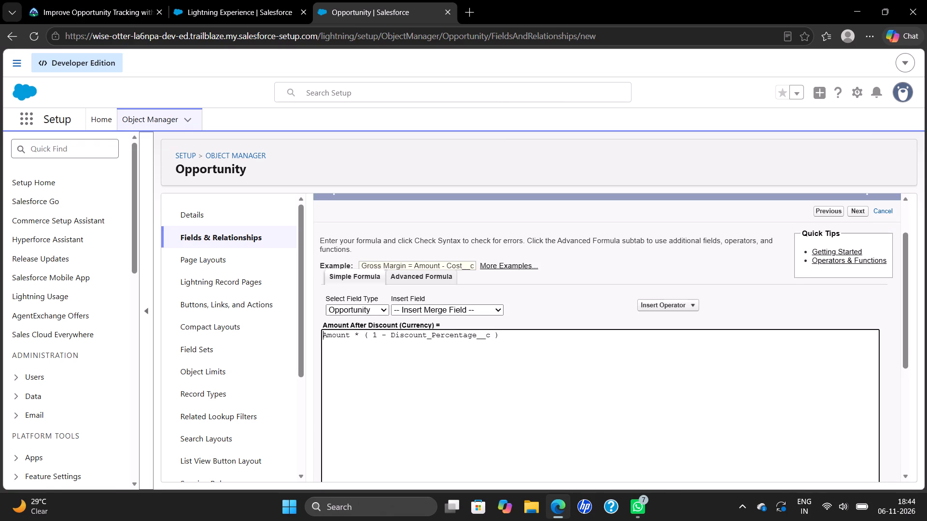
pyautogui.scroll(-2, 336, 344)
pyautogui.click(66, 17)
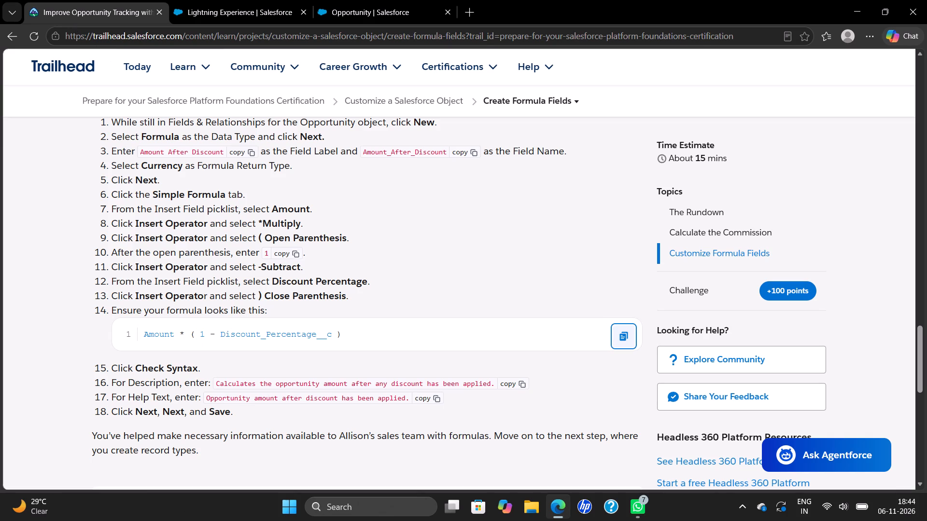
pyautogui.click(516, 383)
pyautogui.click(362, 5)
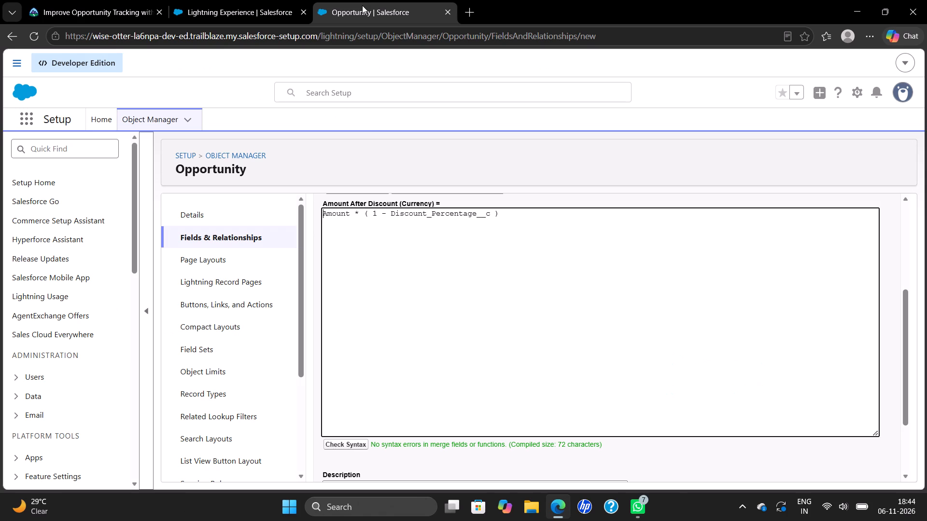
pyautogui.scroll(-3, 408, 378)
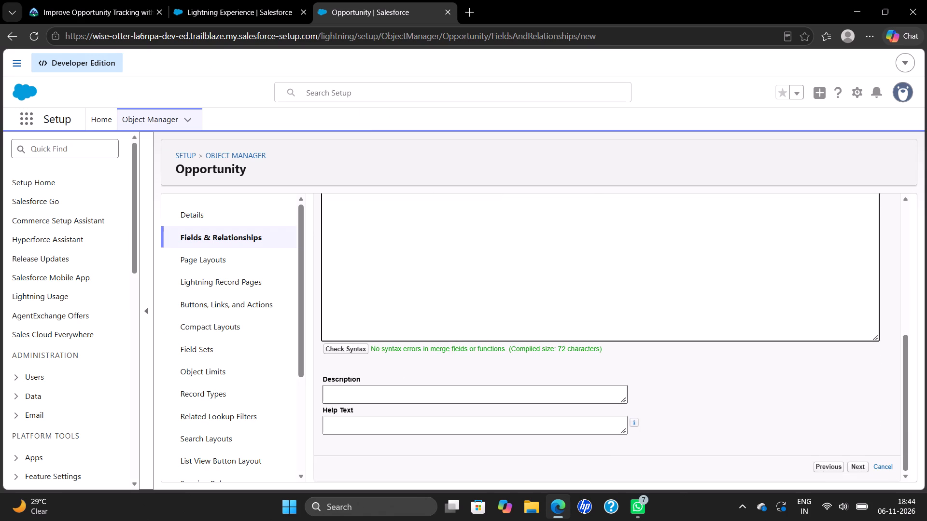
pyautogui.rightClick(392, 390)
pyautogui.click(446, 203)
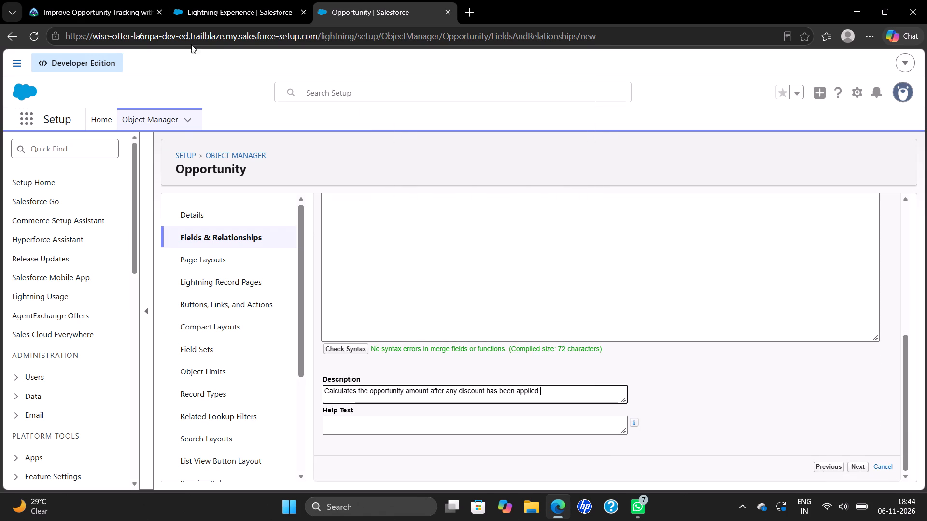
# Fill the help text with "Opportunity amount after discount has been applied." copied from the Trailhead instructions.
pyautogui.click(94, 5)
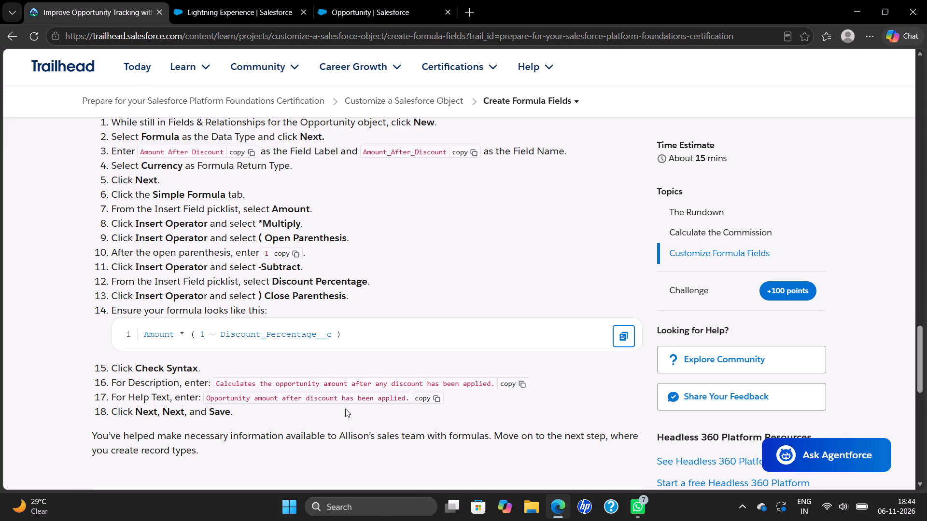
pyautogui.click(424, 401)
pyautogui.scroll(-2, 418, 408)
pyautogui.click(351, 0)
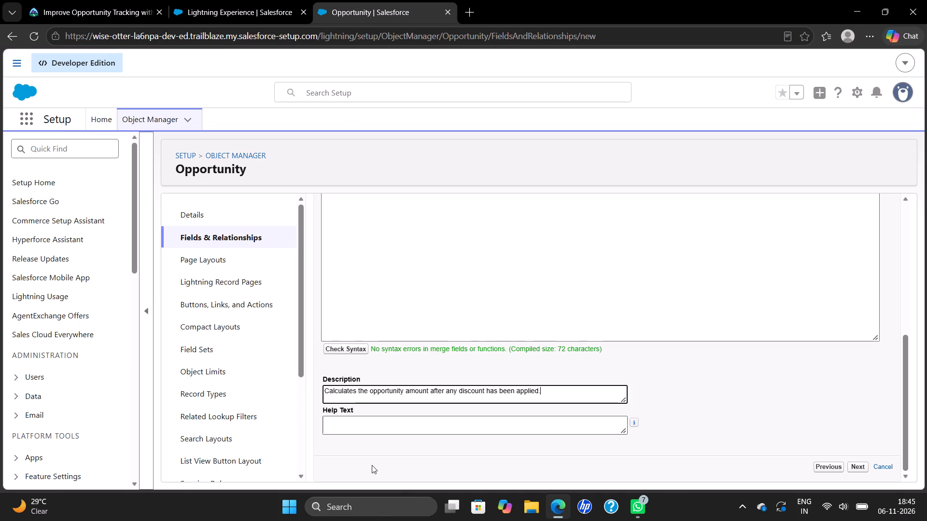
pyautogui.rightClick(373, 427)
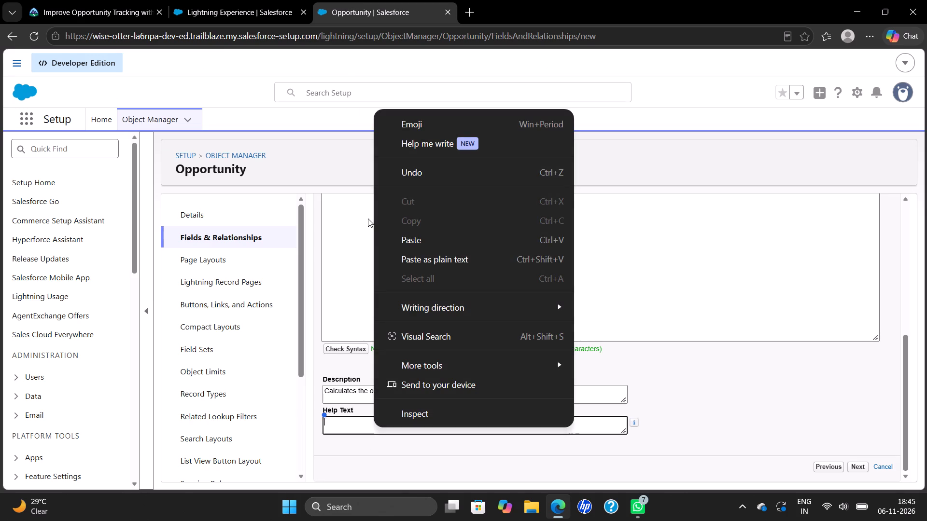
pyautogui.click(386, 242)
# Keep the default field-level security and all page layouts, and save the Amount After Discount field.
pyautogui.scroll(-2, 416, 374)
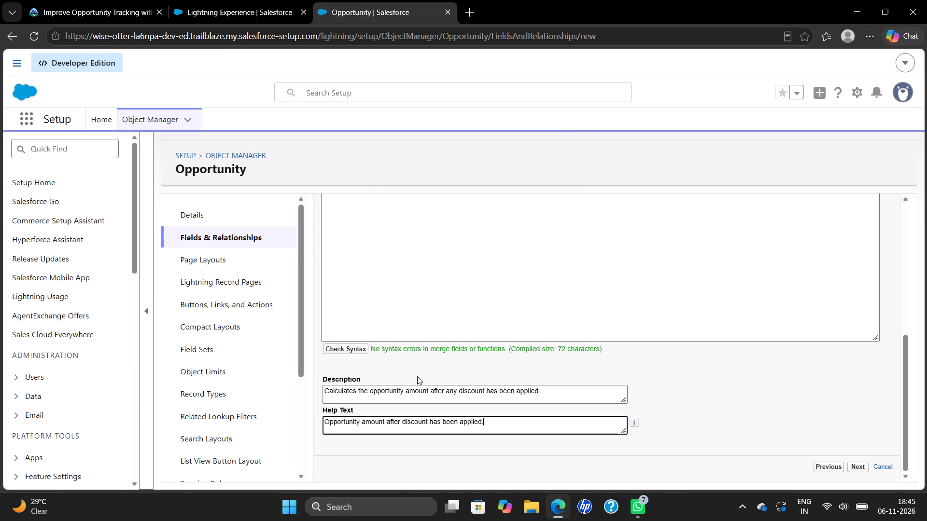
pyautogui.scroll(-1, 417, 376)
pyautogui.click(862, 467)
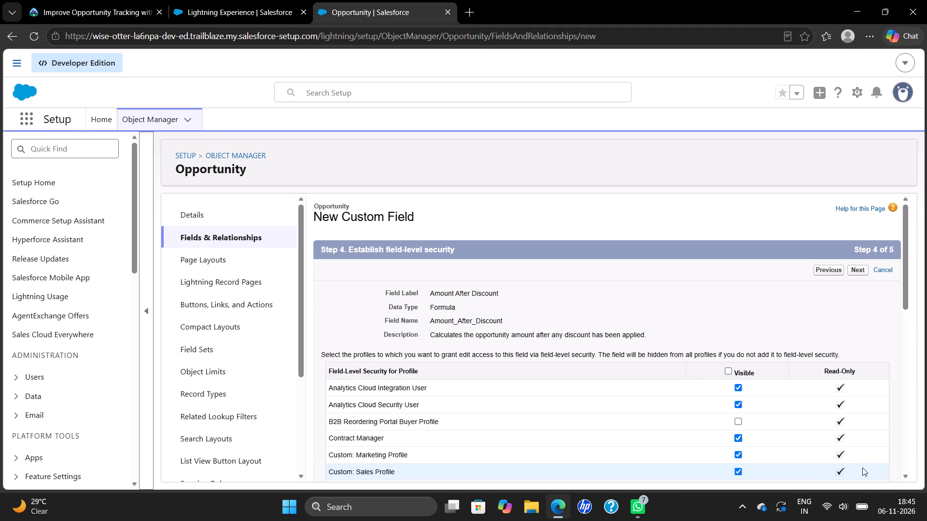
pyautogui.click(863, 272)
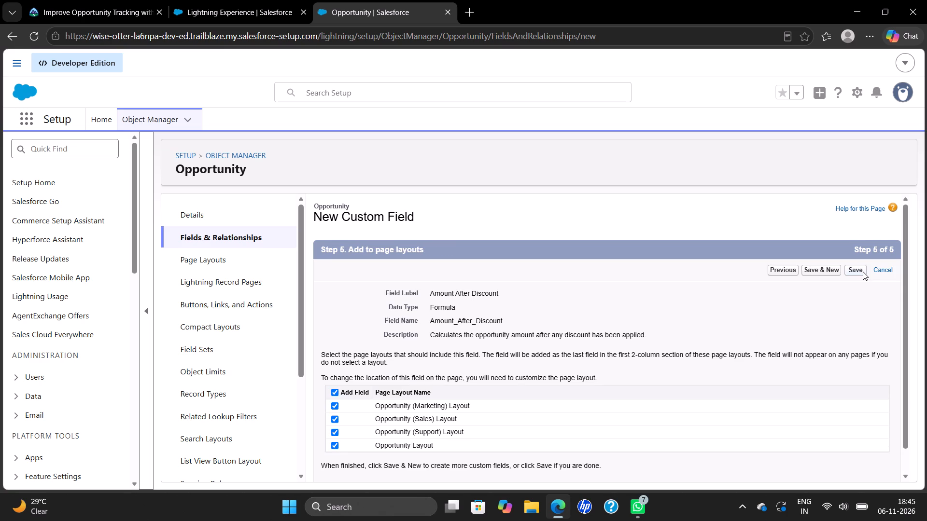
pyautogui.click(861, 271)
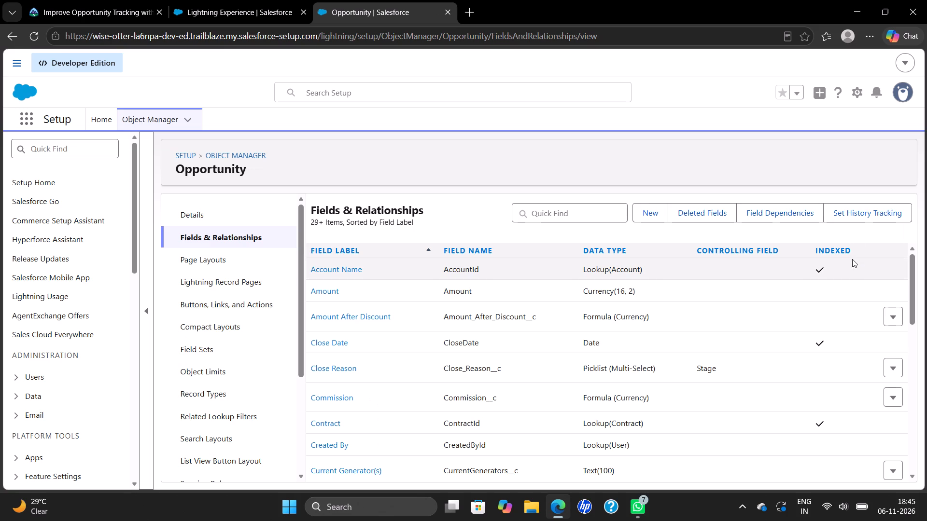
# Return to the Trailhead Create Formula Fields unit and submit the step for verification to earn 100 points.
pyautogui.click(135, 0)
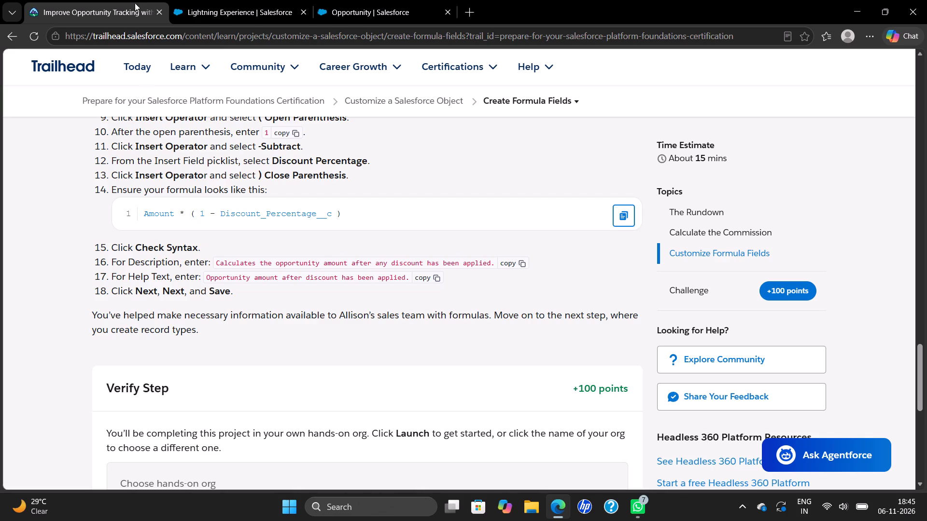
pyautogui.scroll(-4, 250, 369)
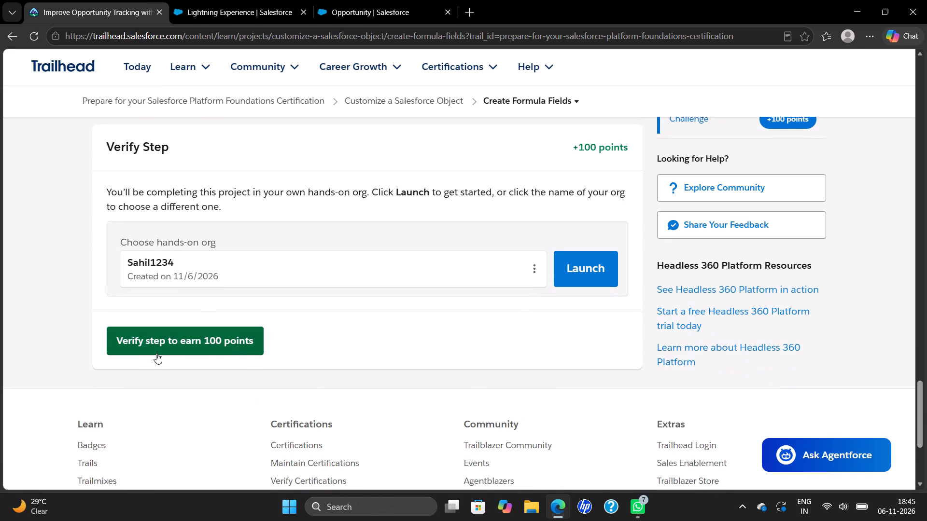
pyautogui.click(156, 349)
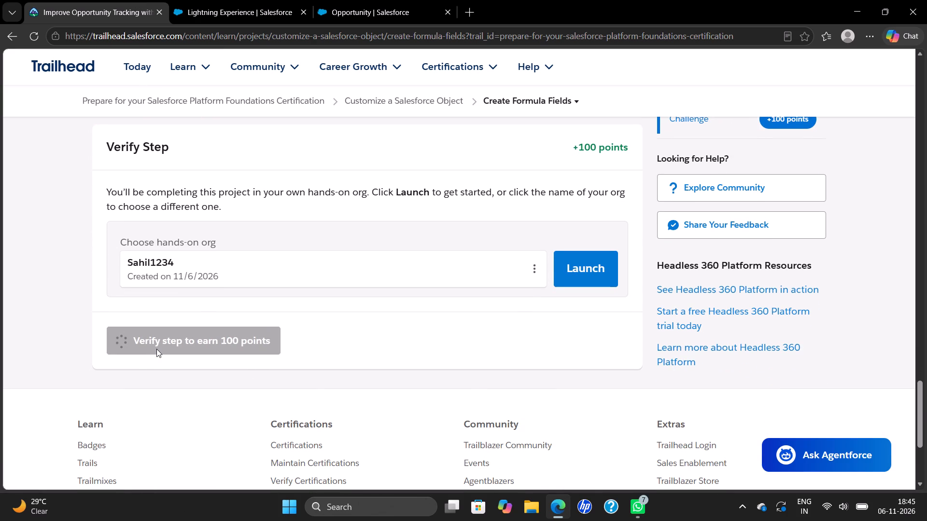
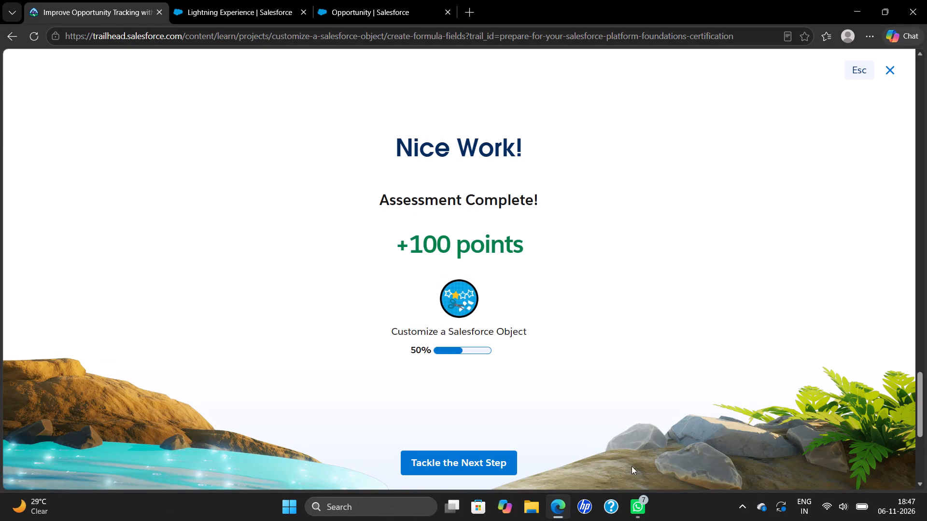
# Continue to the Create Record Types unit and close the leftover playground and Opportunity setup pages.
pyautogui.click(469, 463)
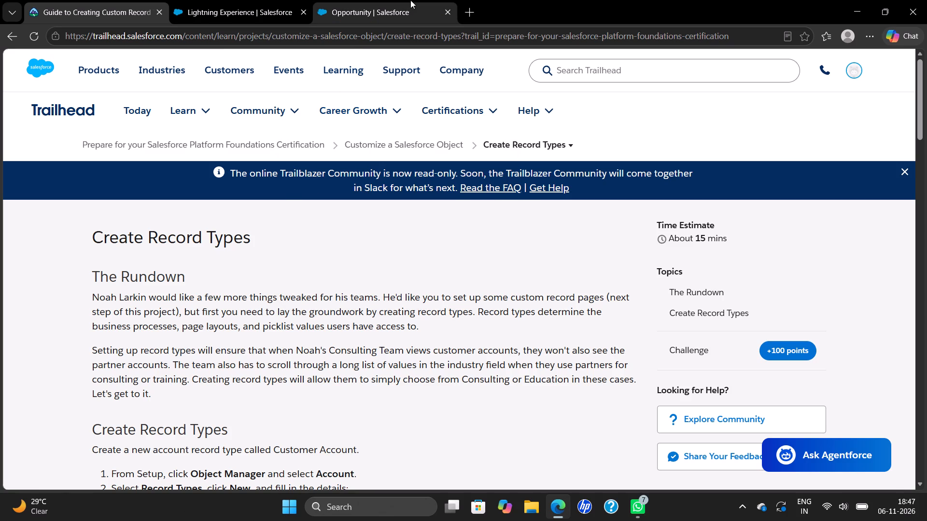
pyautogui.click(449, 8)
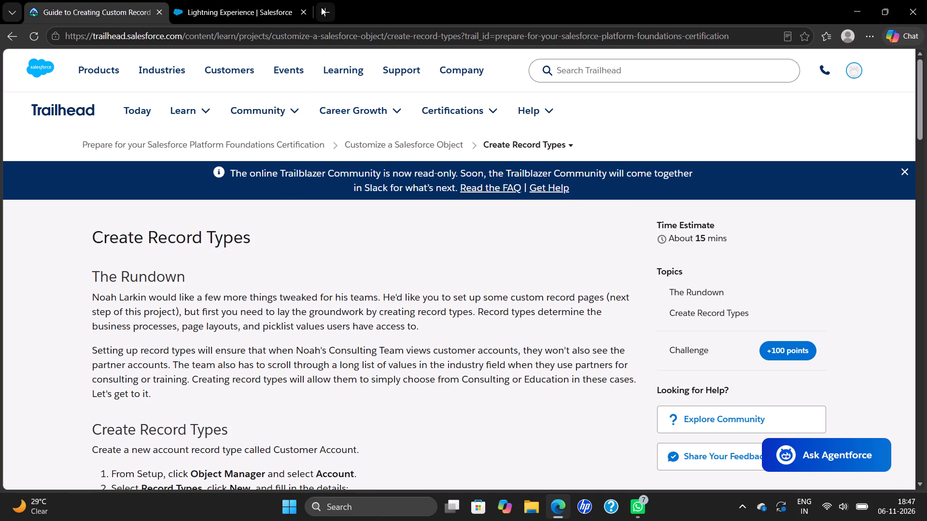
pyautogui.click(300, 9)
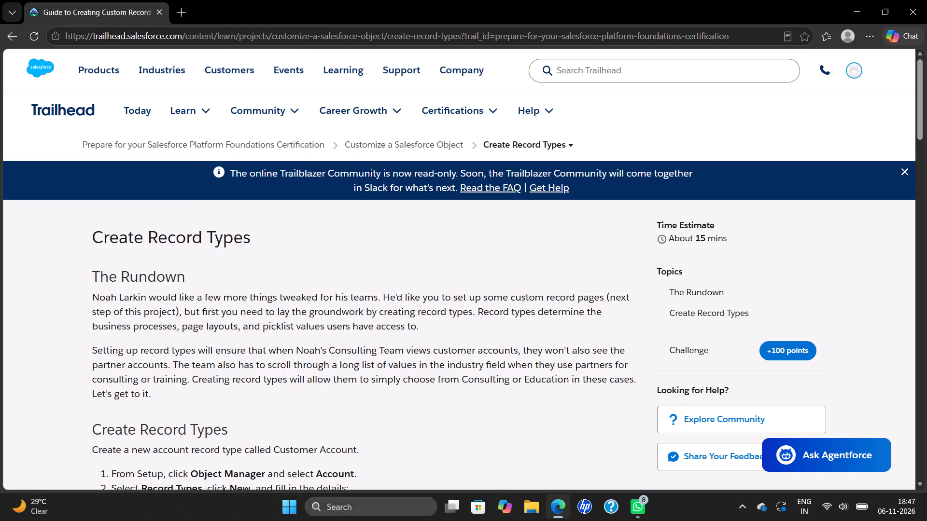
# Read through the Create Record Types instructions for the Customer Account record type and its Industry picklist edits.
pyautogui.scroll(-4, 334, 373)
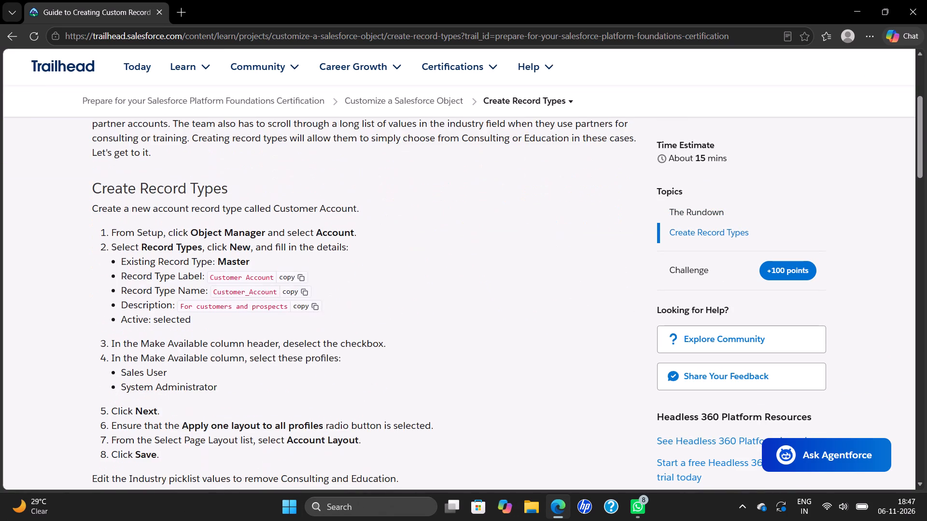
pyautogui.scroll(-2, 334, 373)
pyautogui.scroll(-4, 796, 320)
pyautogui.scroll(2, 350, 395)
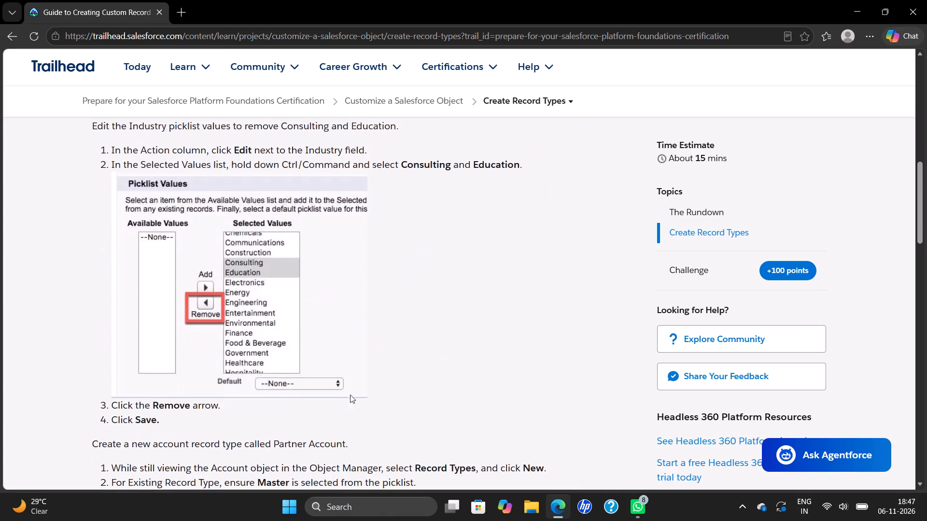
pyautogui.scroll(9, 350, 395)
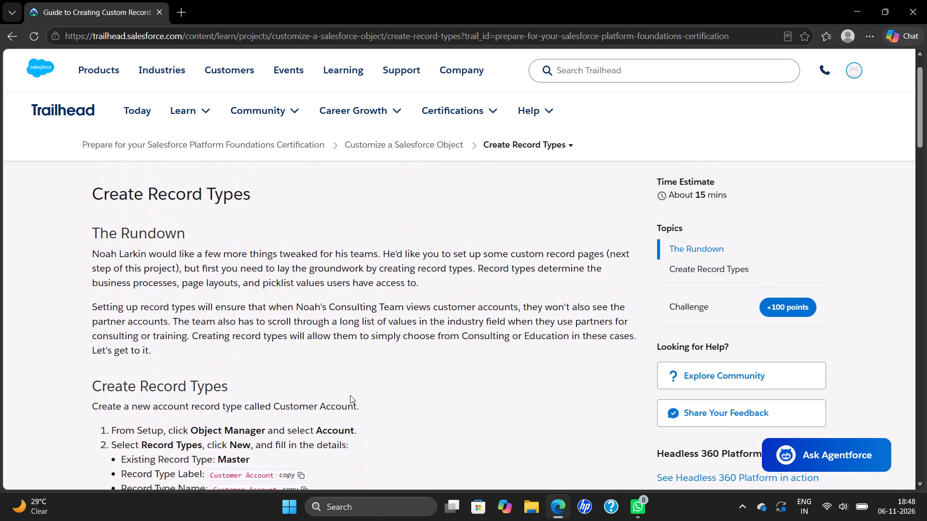
pyautogui.scroll(-6, 350, 395)
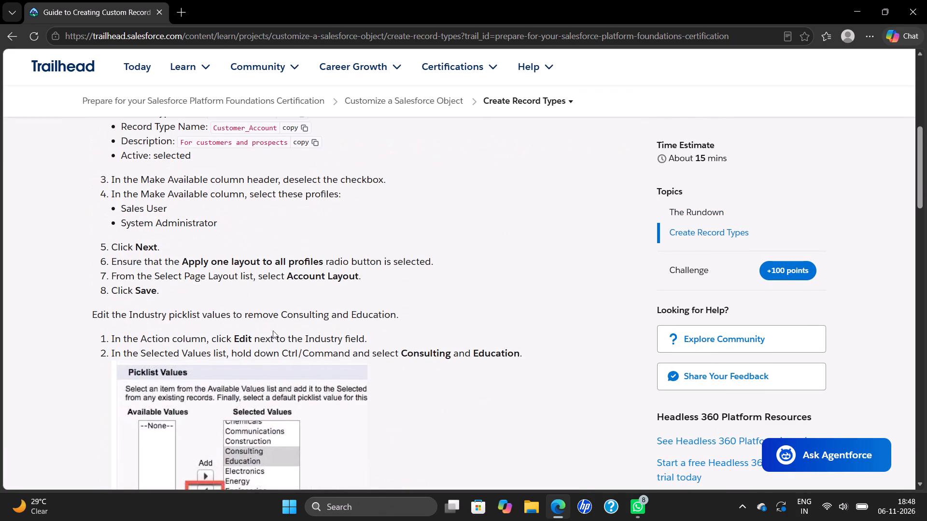
# Copy the record type label "Customer Account" from the instructions and launch the Trailhead Playground.
pyautogui.scroll(3, 271, 323)
pyautogui.click(297, 293)
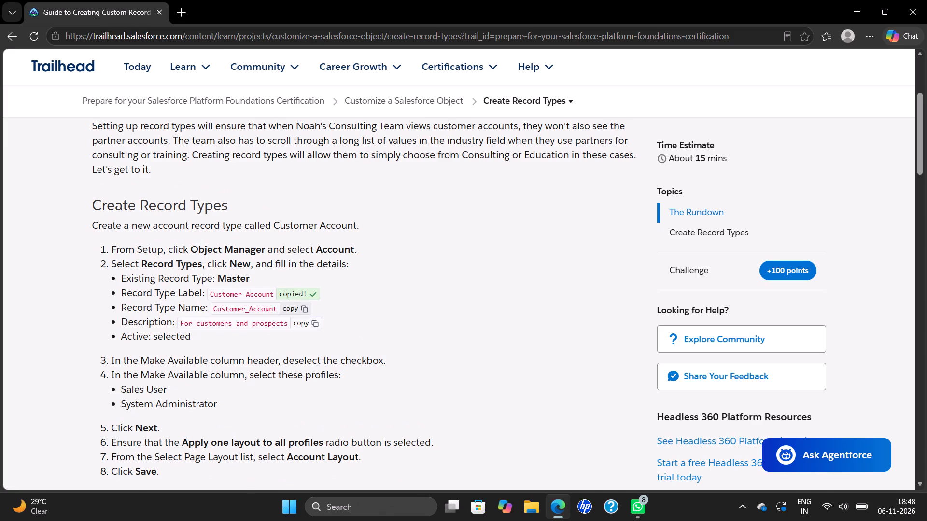
pyautogui.scroll(-16, 252, 371)
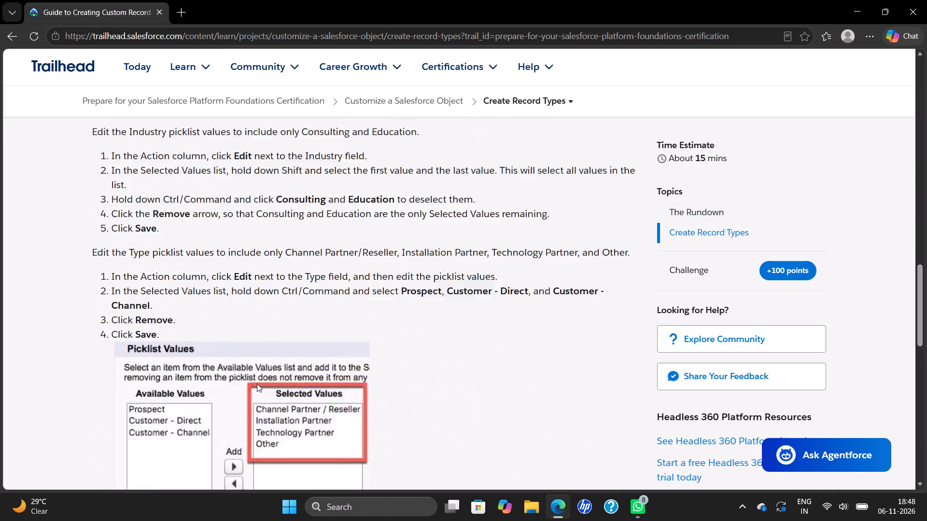
pyautogui.scroll(-8, 257, 384)
pyautogui.click(583, 260)
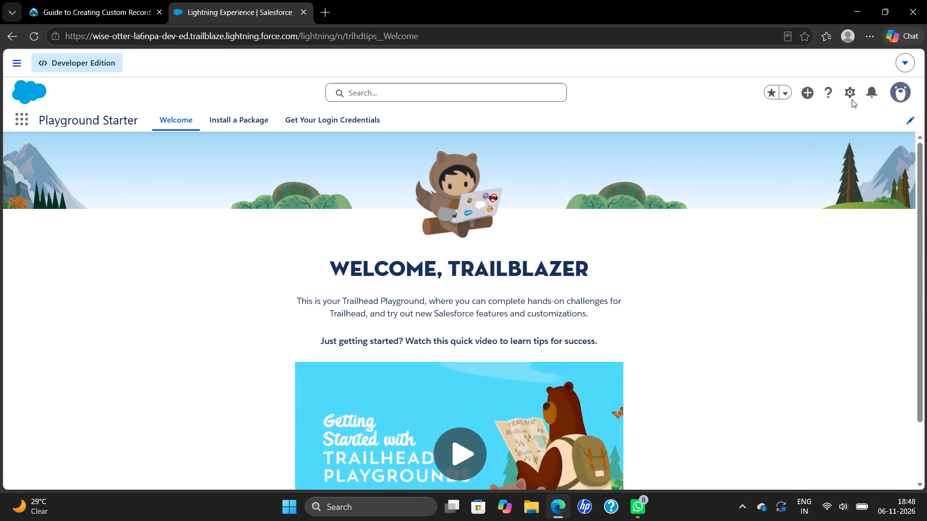
# Open the playground's Setup and go to the Record Types of the Account object in Object Manager.
pyautogui.click(852, 99)
pyautogui.click(814, 150)
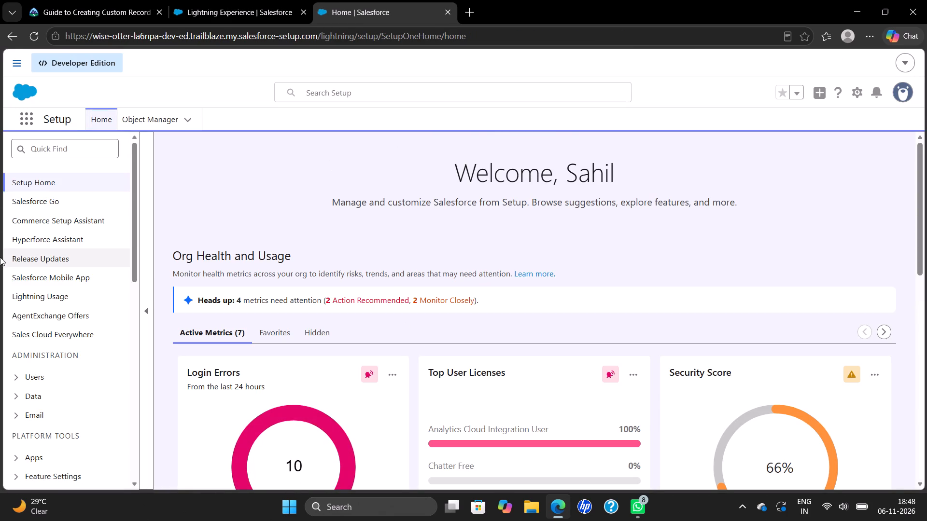
pyautogui.click(136, 126)
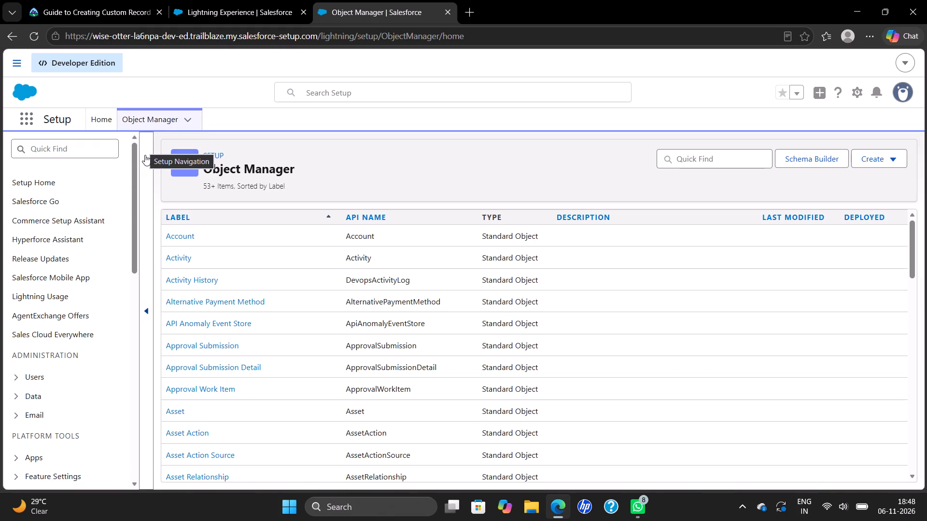
pyautogui.click(191, 236)
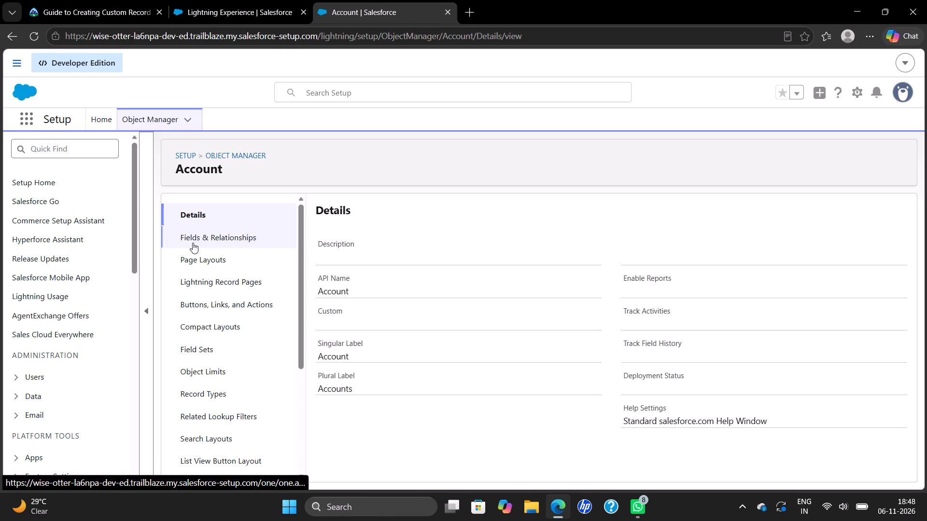
pyautogui.click(244, 393)
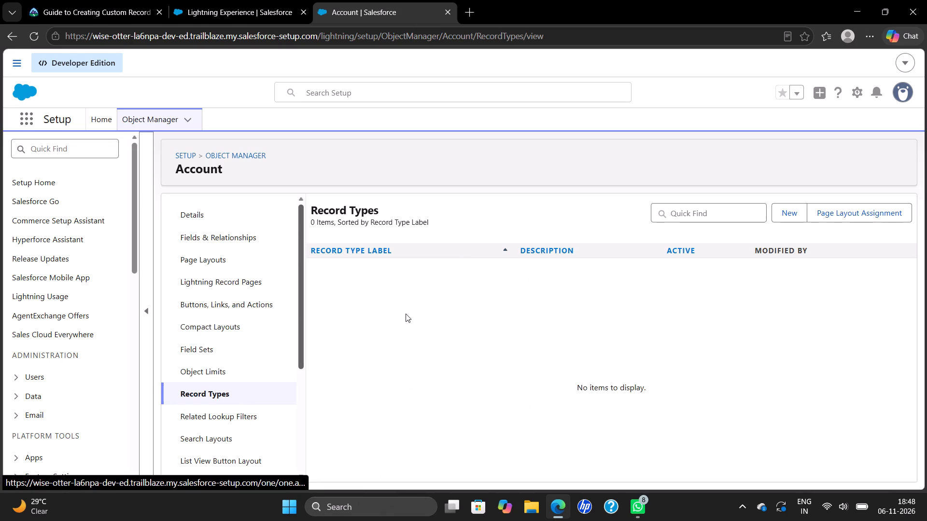
# Start a new Account record type based on Master, with label Customer Account and name Customer_Account.
pyautogui.click(787, 213)
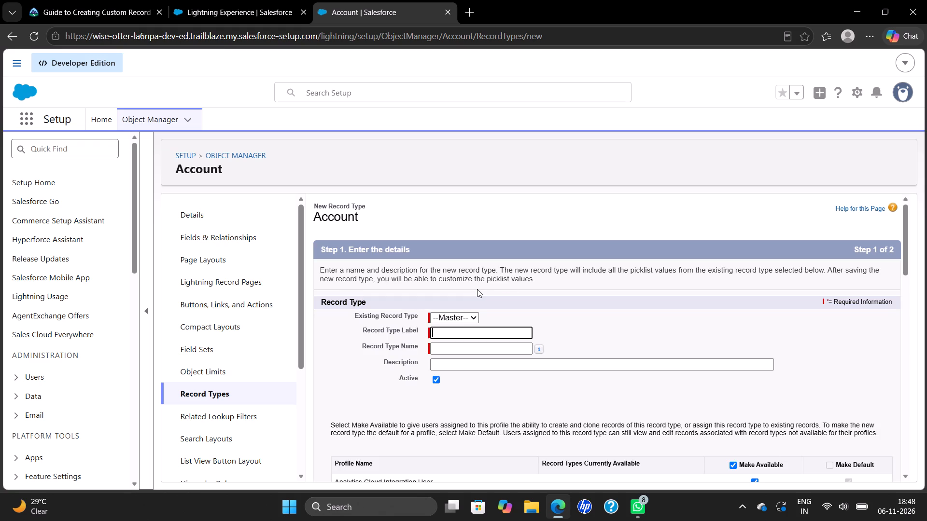
pyautogui.rightClick(446, 331)
pyautogui.click(484, 151)
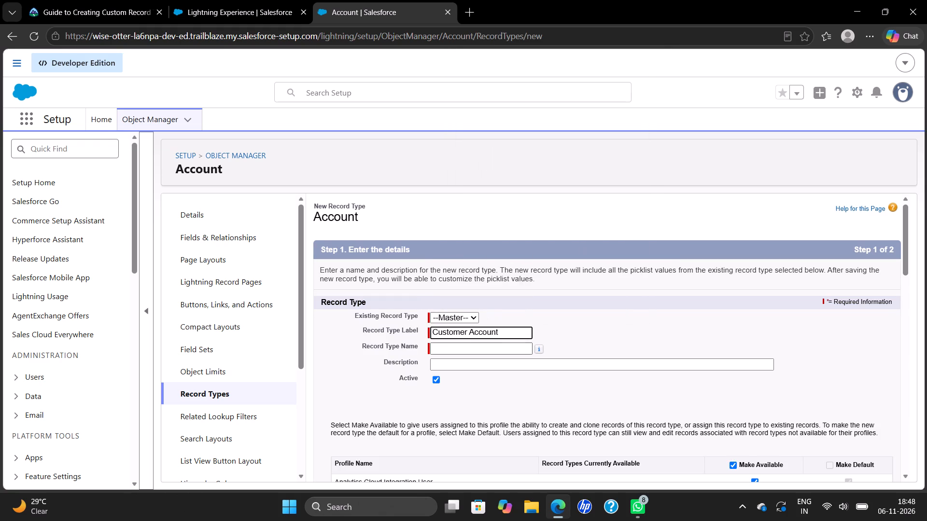
pyautogui.click(462, 339)
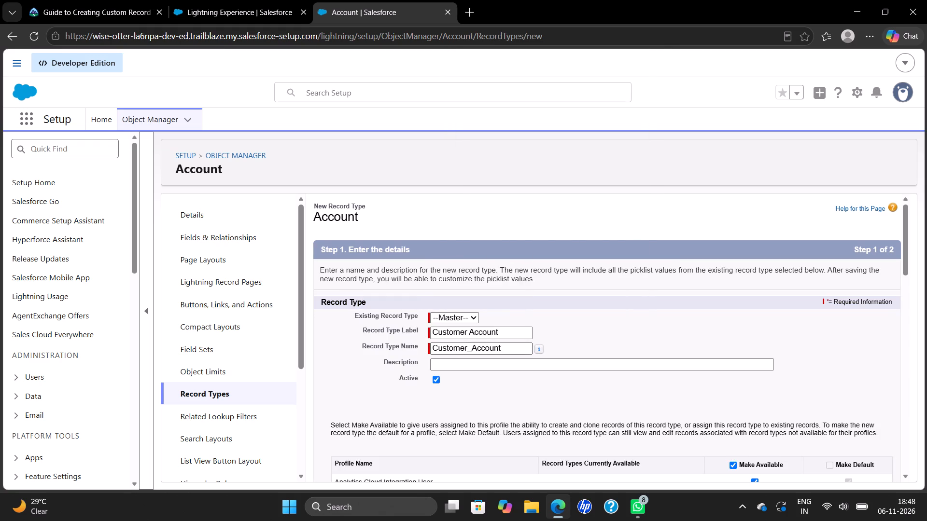
# Fill the record type description with "For customers and prospects" copied from the Trailhead instructions.
pyautogui.click(461, 369)
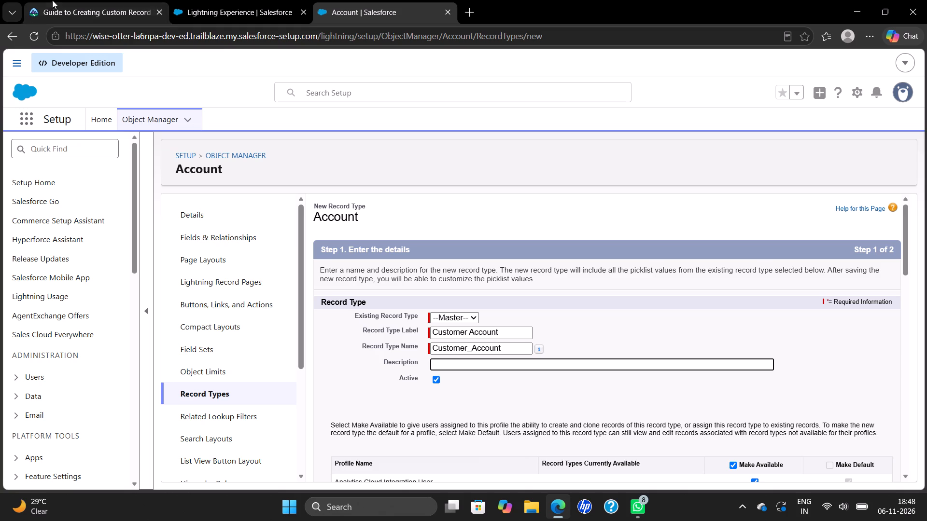
pyautogui.click(84, 17)
pyautogui.scroll(6, 236, 257)
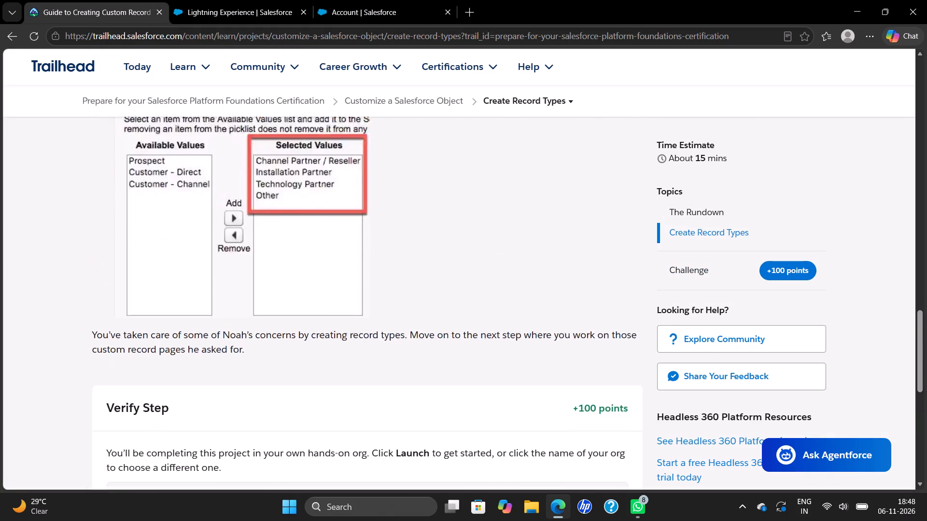
pyautogui.scroll(10, 236, 259)
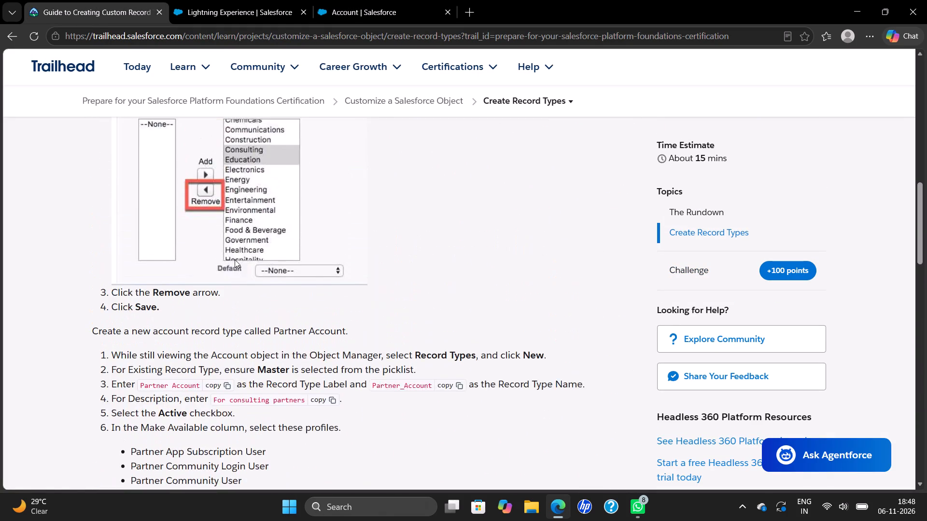
pyautogui.scroll(14, 235, 260)
pyautogui.scroll(-7, 235, 260)
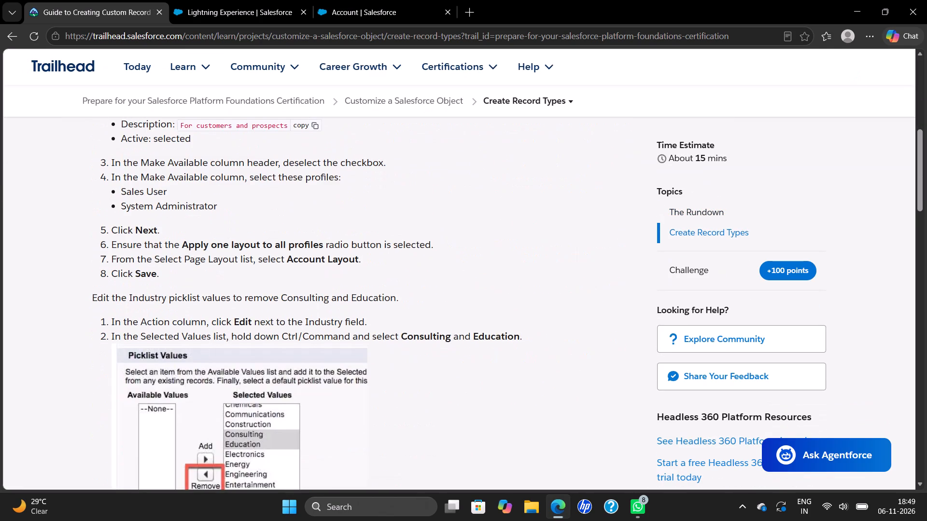
pyautogui.scroll(1, 246, 182)
pyautogui.click(317, 187)
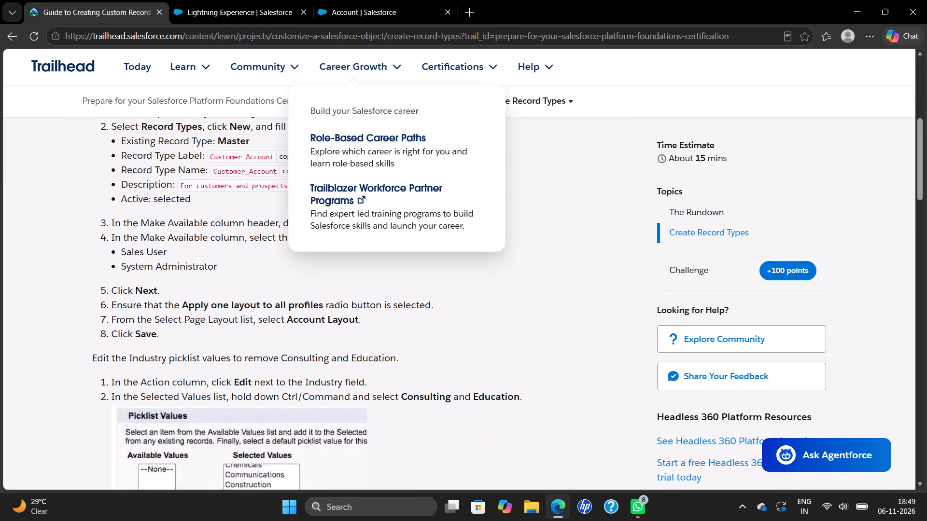
pyautogui.click(352, 12)
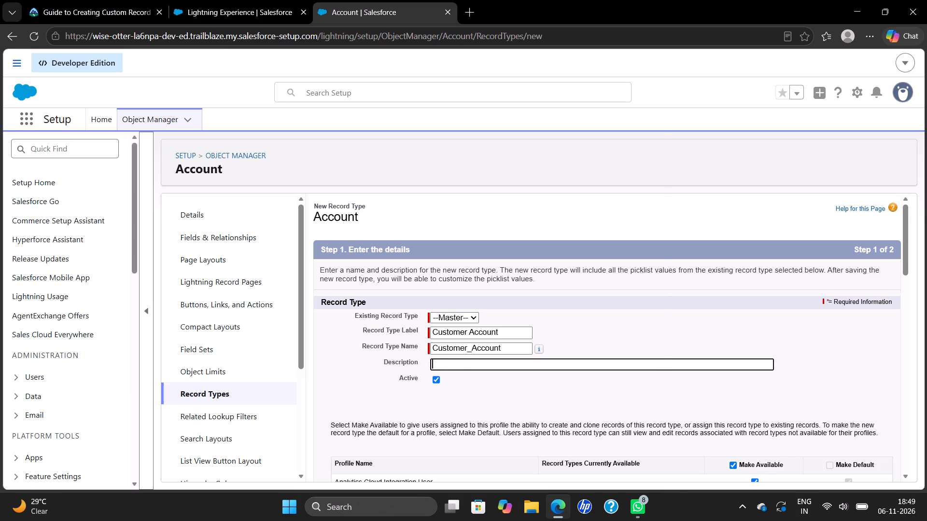
pyautogui.rightClick(463, 364)
pyautogui.click(491, 165)
pyautogui.click(486, 179)
# Make the record type available only to the Sales User and System Administrator profiles, and proceed to page layout assignment.
pyautogui.scroll(-2, 507, 456)
pyautogui.scroll(-2, 572, 402)
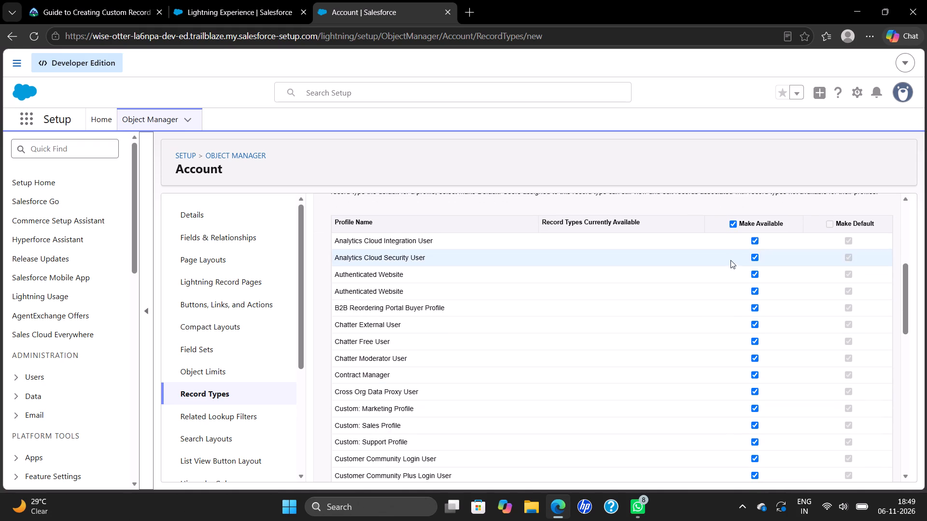
pyautogui.click(736, 221)
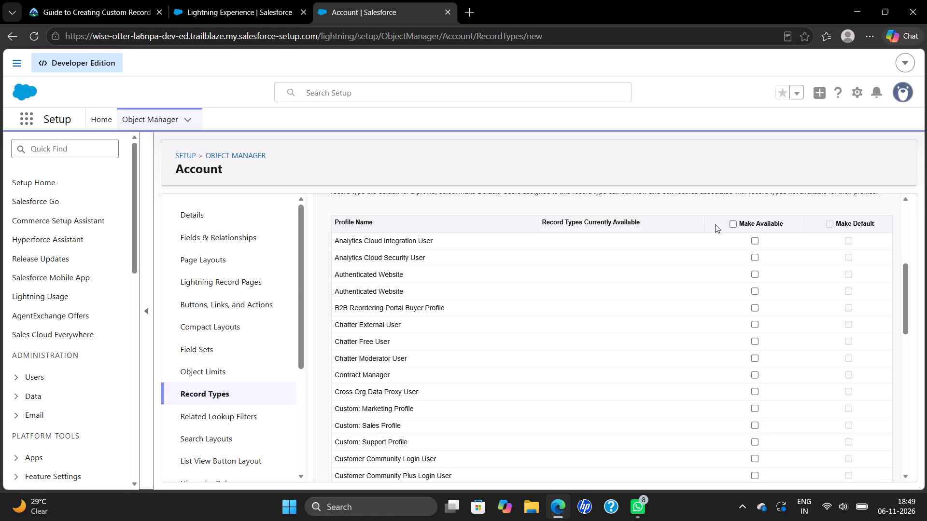
pyautogui.scroll(-1, 715, 224)
pyautogui.scroll(-4, 403, 340)
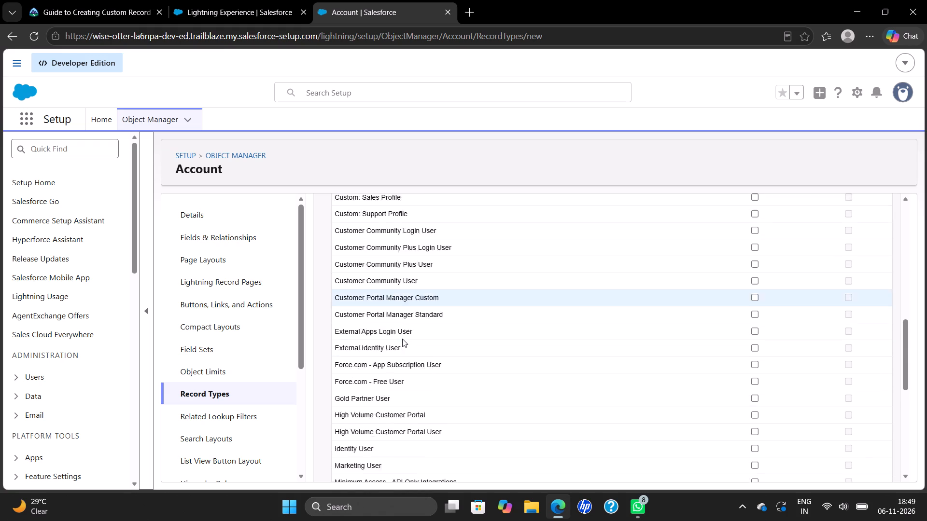
pyautogui.scroll(-3, 402, 339)
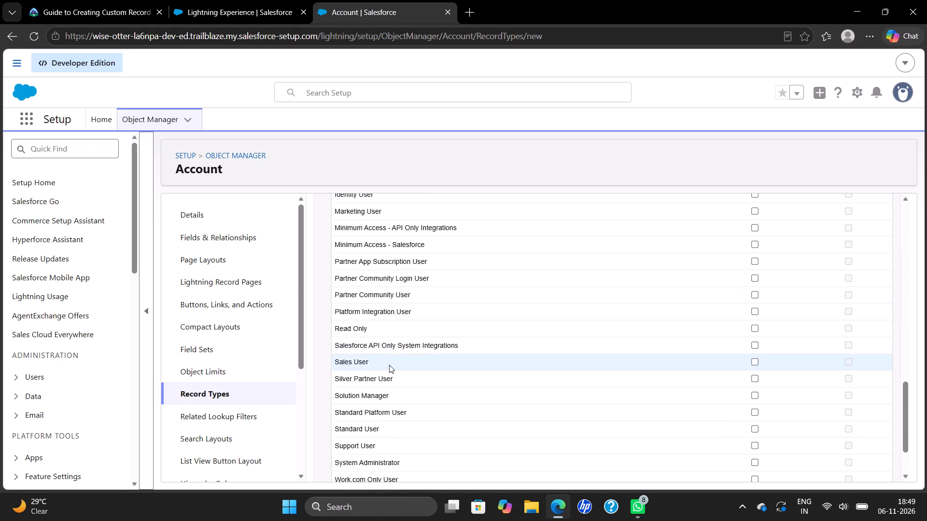
pyautogui.click(760, 359)
pyautogui.click(752, 359)
pyautogui.scroll(-3, 514, 374)
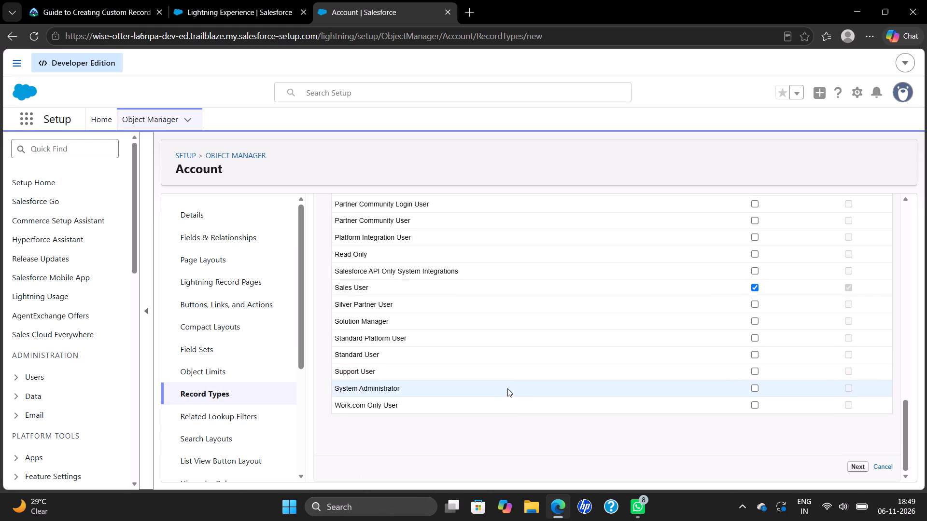
pyautogui.click(753, 389)
pyautogui.click(862, 465)
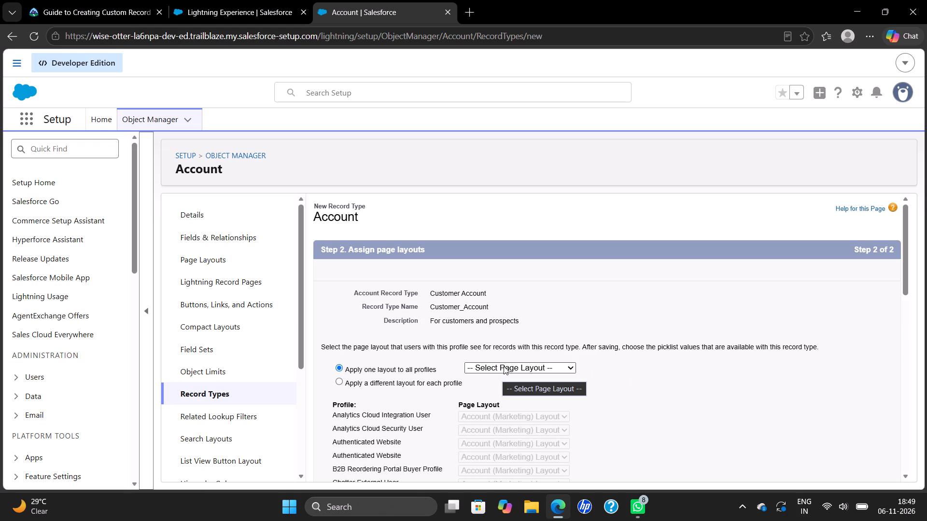
# Apply Account Layout to all profiles and save the Customer Account record type.
pyautogui.click(504, 366)
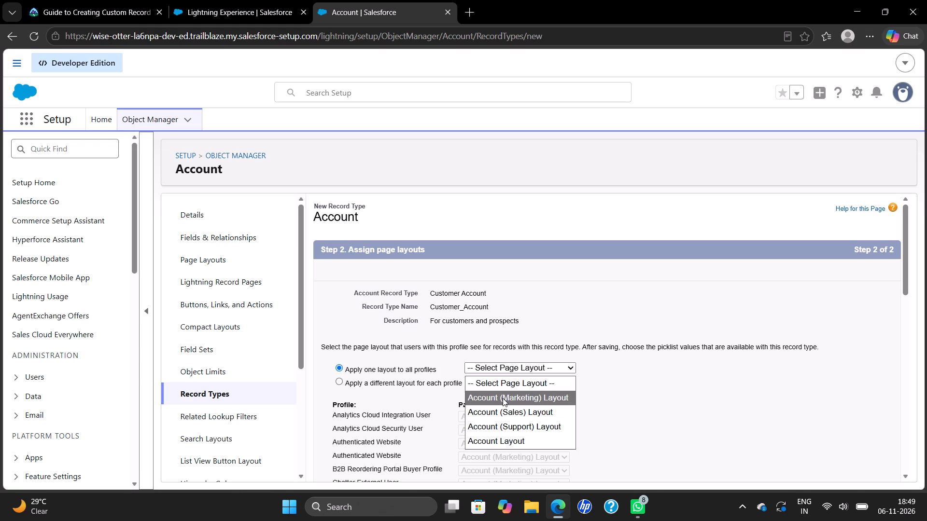
pyautogui.click(505, 441)
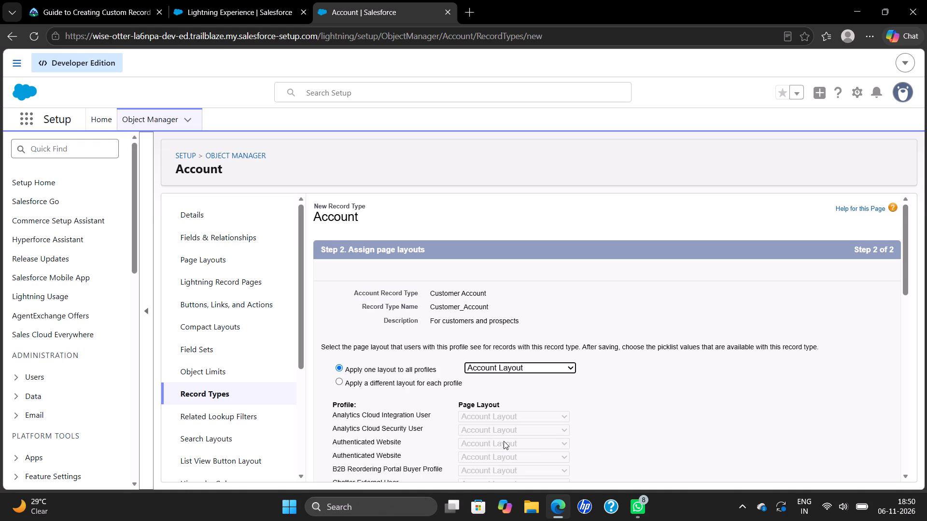
pyautogui.scroll(-3, 466, 439)
pyautogui.scroll(-2, 779, 431)
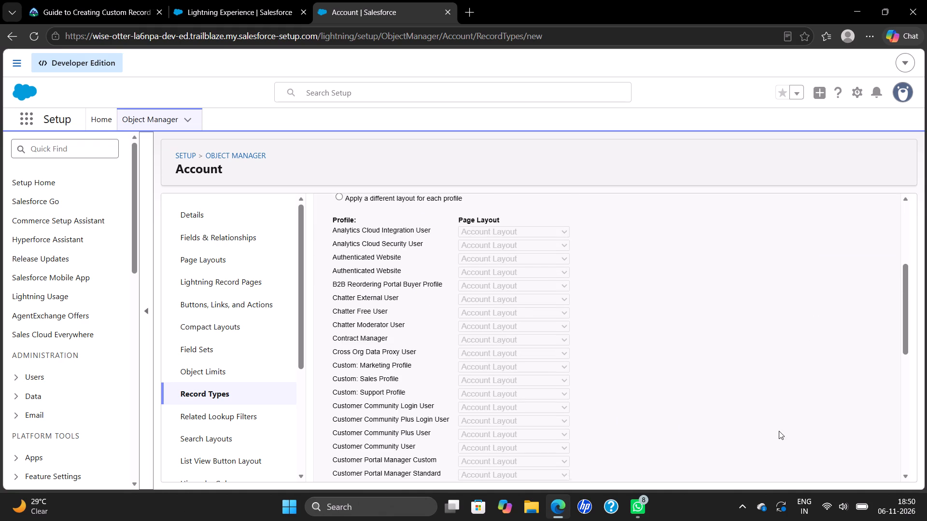
pyautogui.scroll(-11, 779, 431)
pyautogui.click(851, 465)
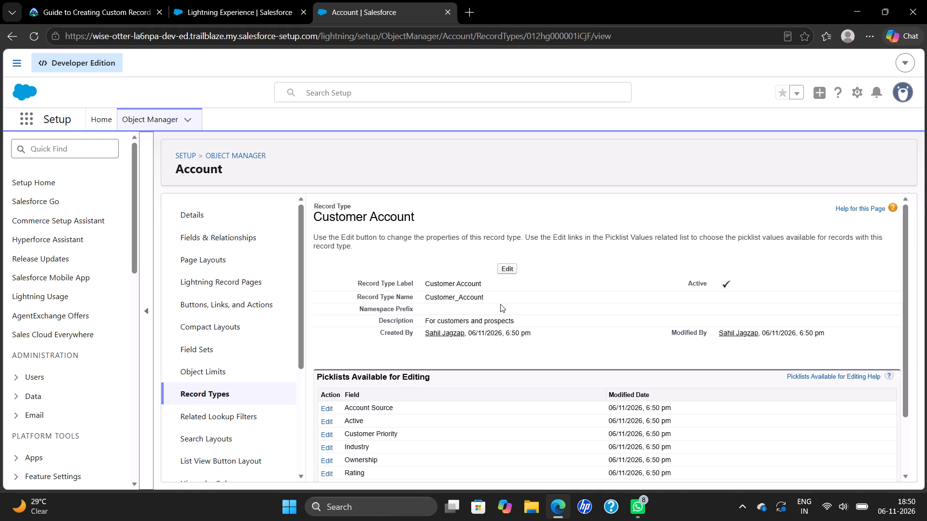
# Remove Consulting and Education from the Customer Account record type's selected Industry picklist values and save.
pyautogui.click(508, 269)
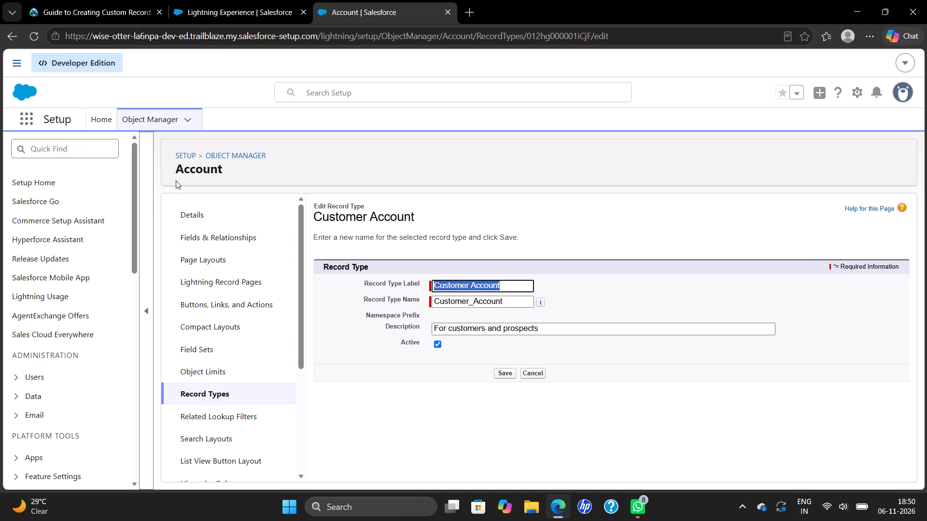
pyautogui.click(11, 40)
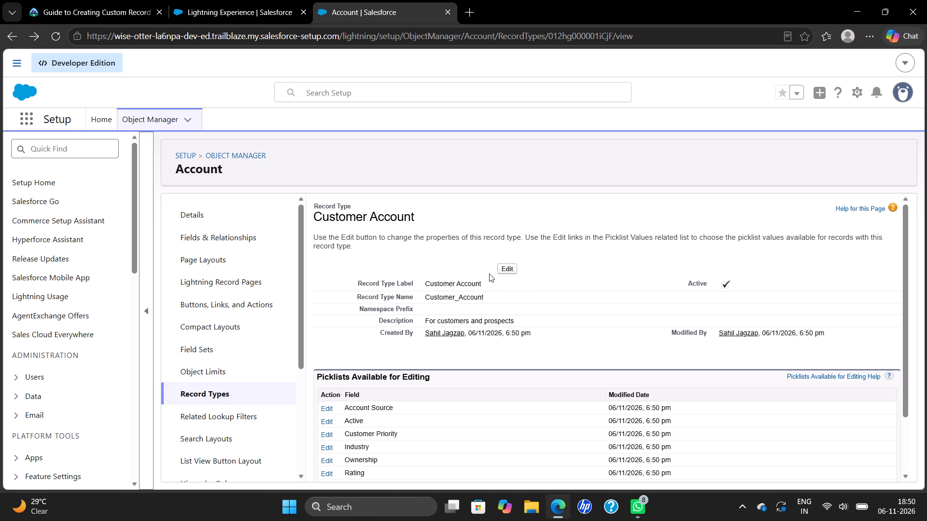
pyautogui.click(329, 448)
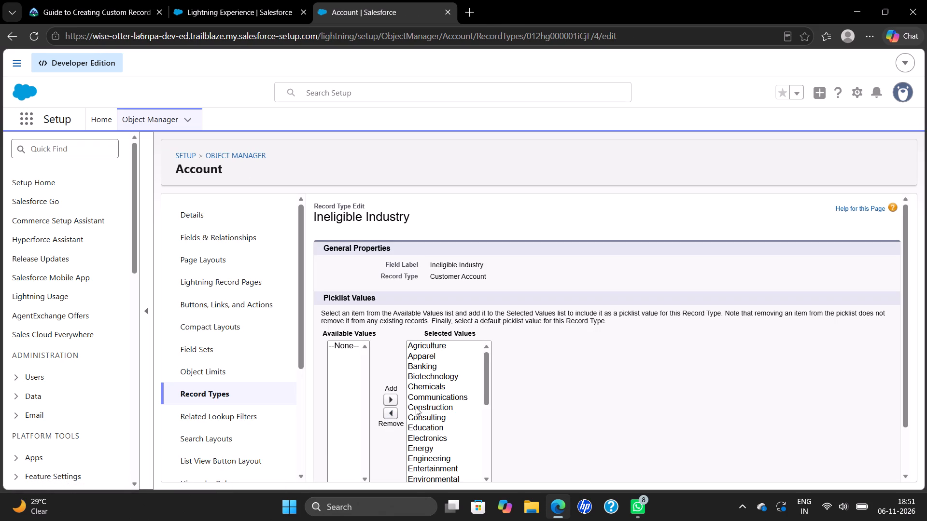
pyautogui.scroll(-2, 442, 426)
pyautogui.scroll(1, 438, 397)
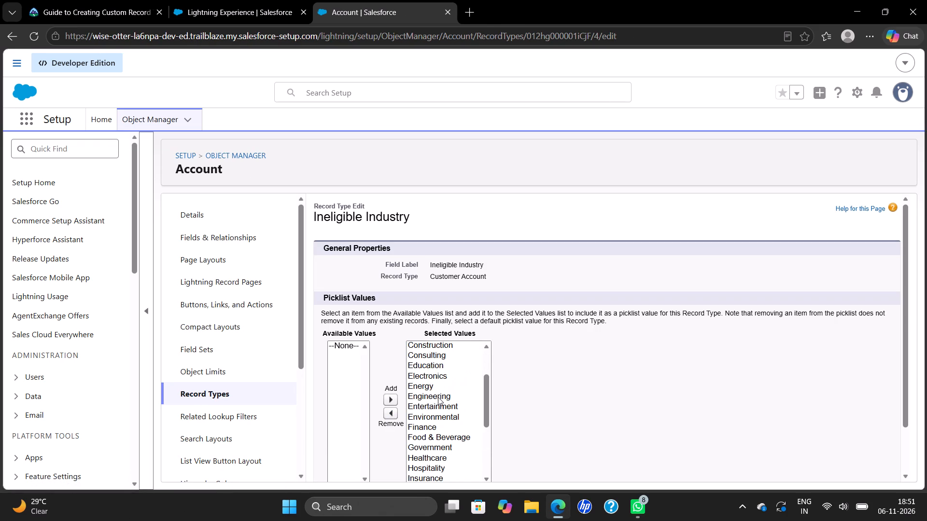
pyautogui.scroll(1, 438, 397)
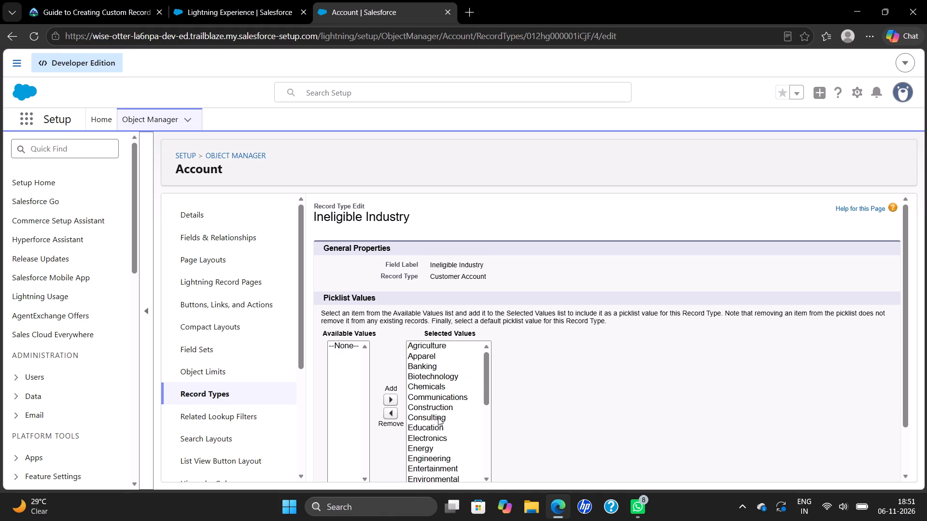
pyautogui.keyDown('ctrl'); pyautogui.click(438, 417); pyautogui.keyUp('ctrl')
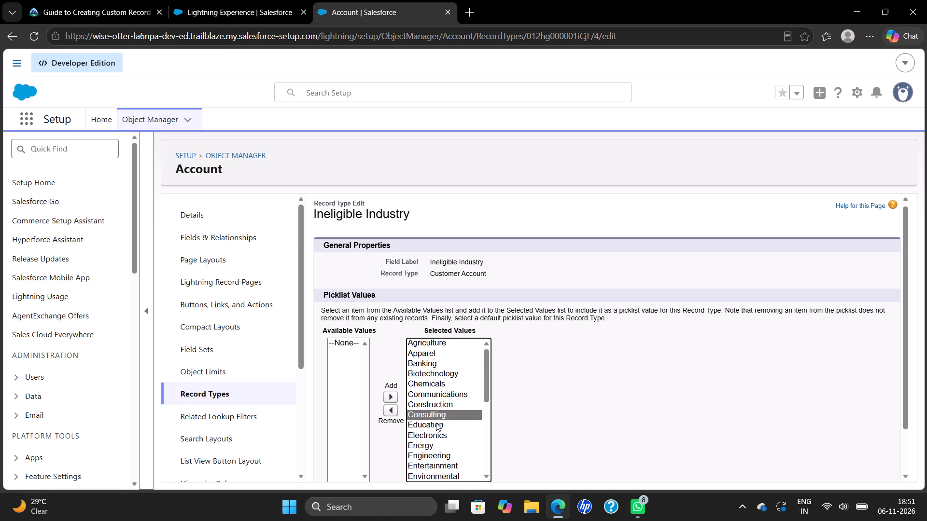
pyautogui.click(436, 412)
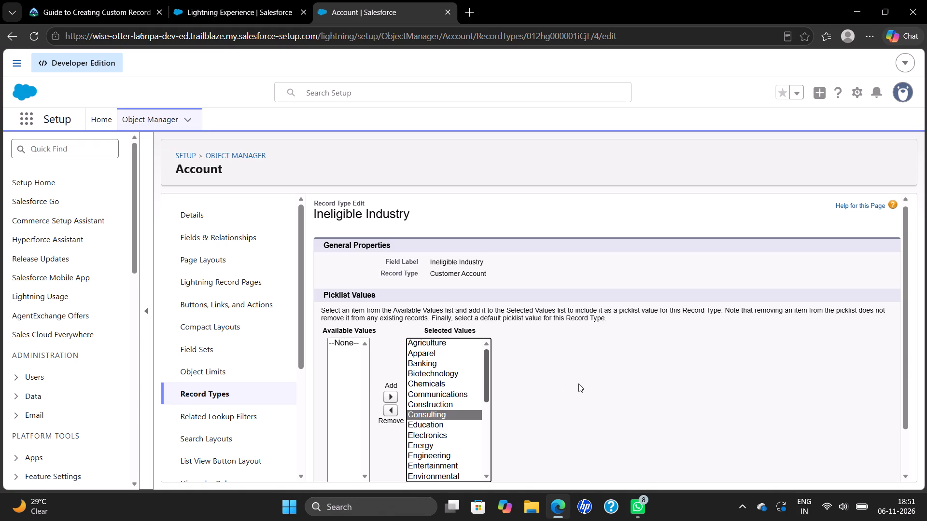
pyautogui.keyDown('ctrl'); pyautogui.click(578, 384); pyautogui.keyUp('ctrl')
pyautogui.keyDown('ctrl'); pyautogui.click(578, 384); pyautogui.keyUp('ctrl')
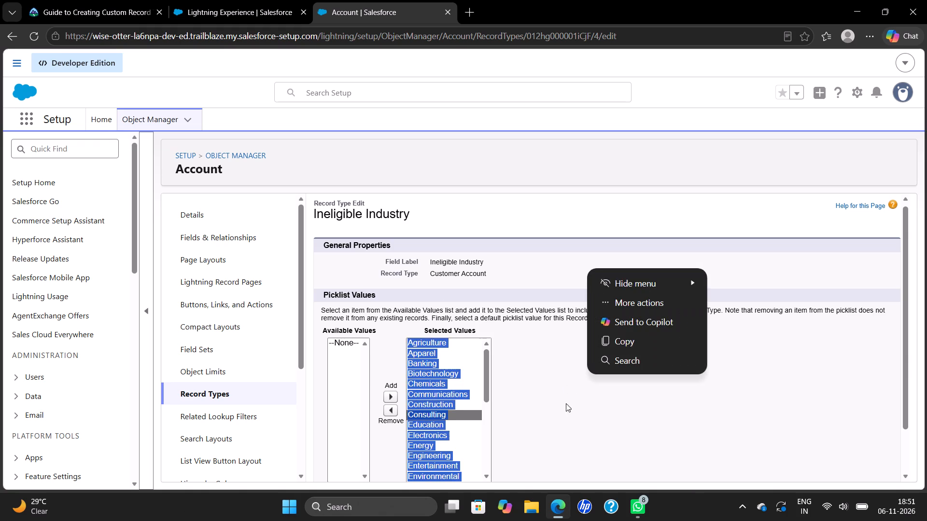
pyautogui.click(537, 425)
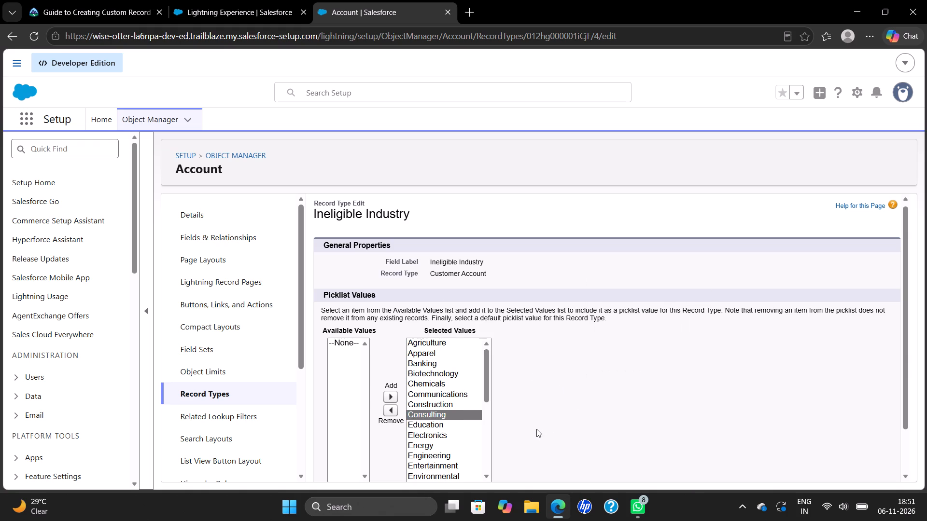
pyautogui.keyDown('ctrl'); pyautogui.click(437, 424); pyautogui.keyUp('ctrl')
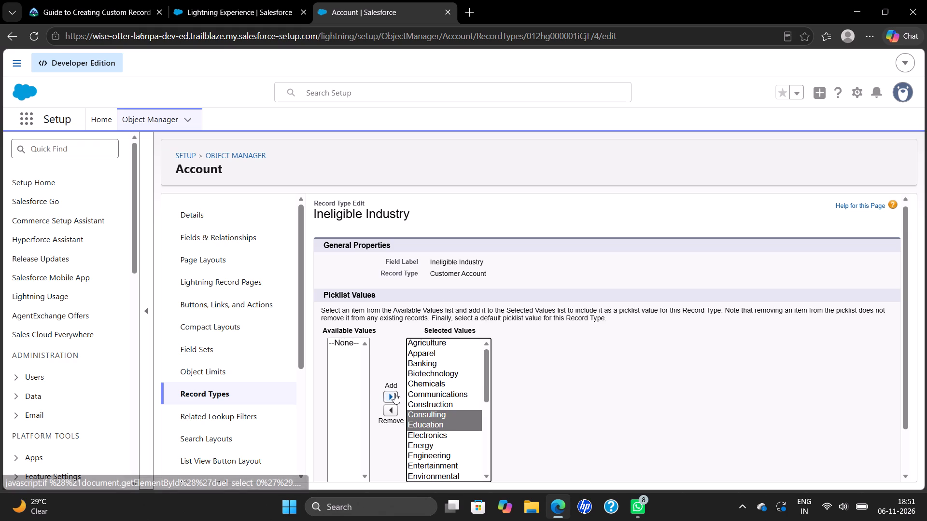
pyautogui.click(387, 412)
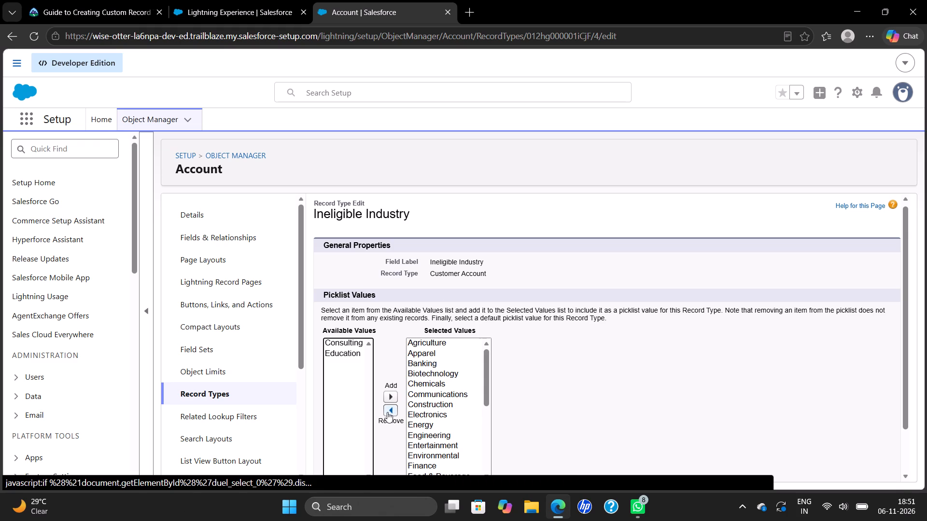
pyautogui.scroll(-1, 387, 412)
pyautogui.scroll(-1, 536, 406)
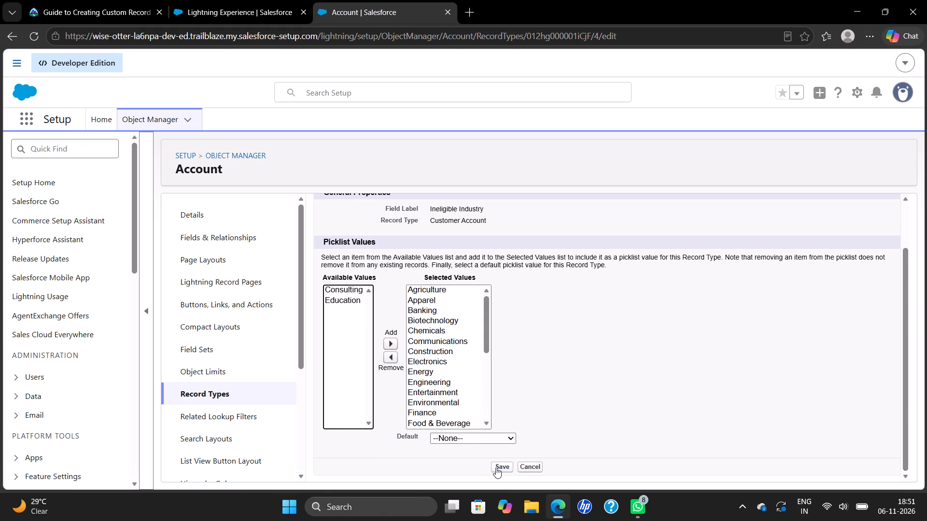
pyautogui.click(496, 467)
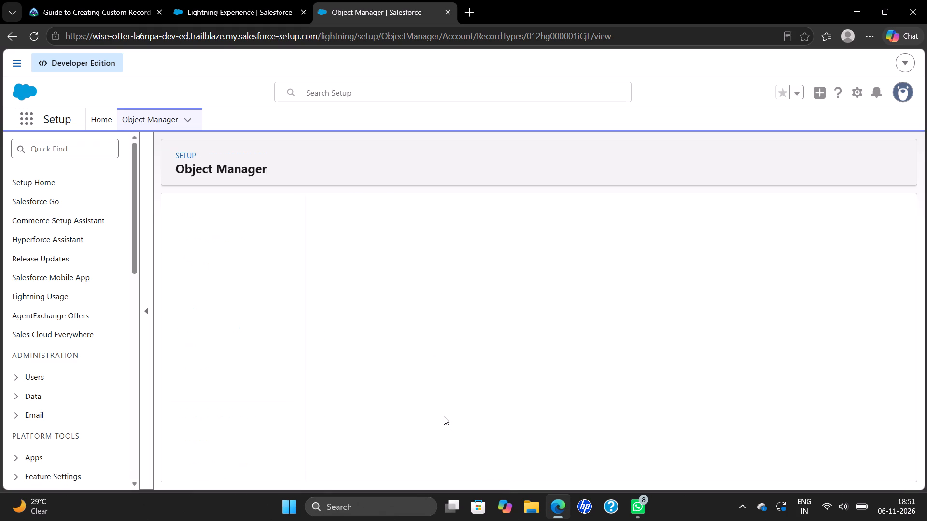
# Start a new Account record type based on Master, with label Partner Account copied from the Trailhead instructions and name Partner_Account.
pyautogui.scroll(-2, 237, 432)
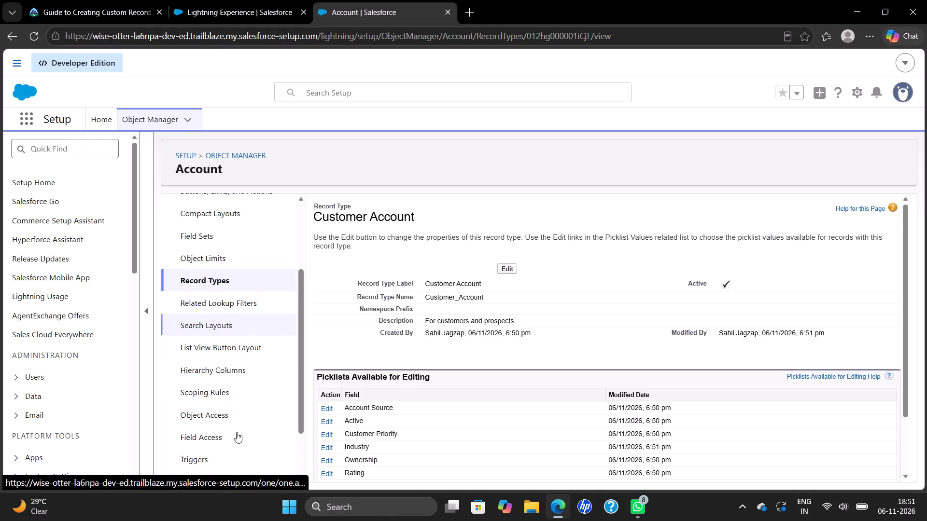
pyautogui.scroll(3, 237, 432)
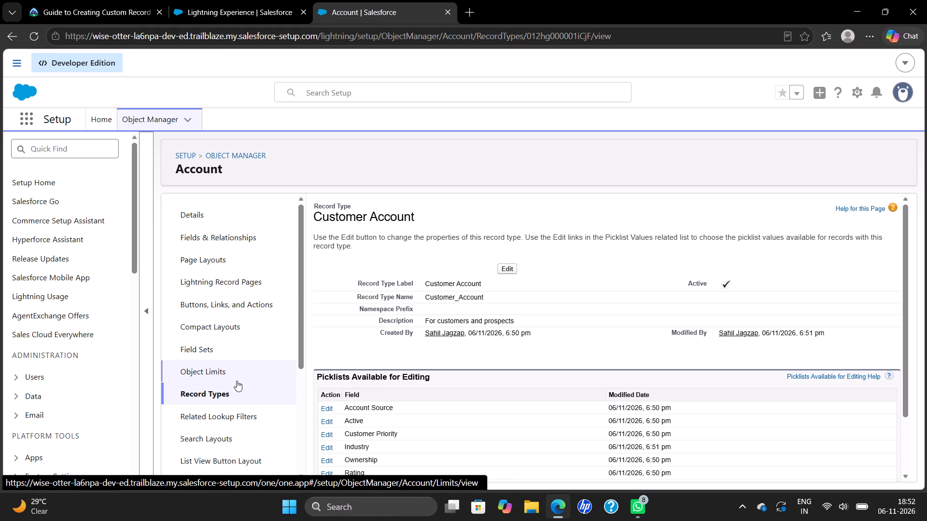
pyautogui.click(234, 393)
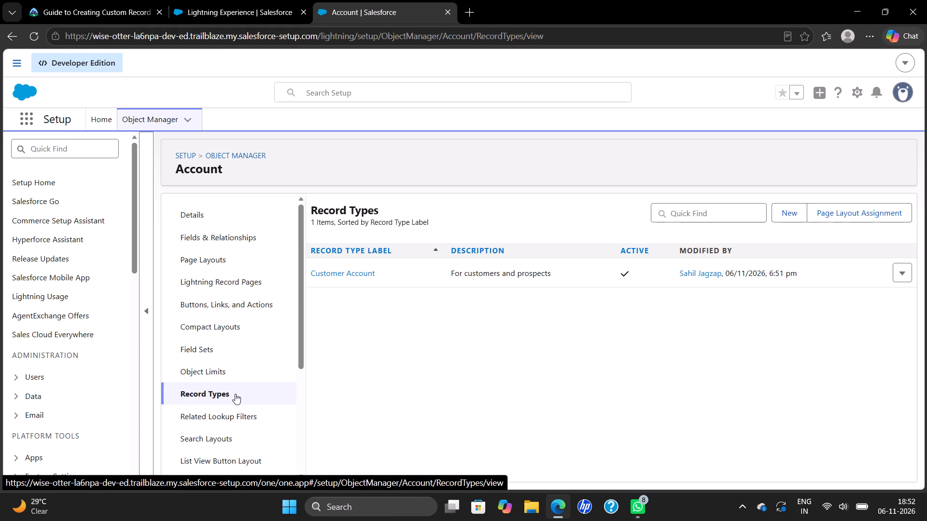
pyautogui.click(783, 213)
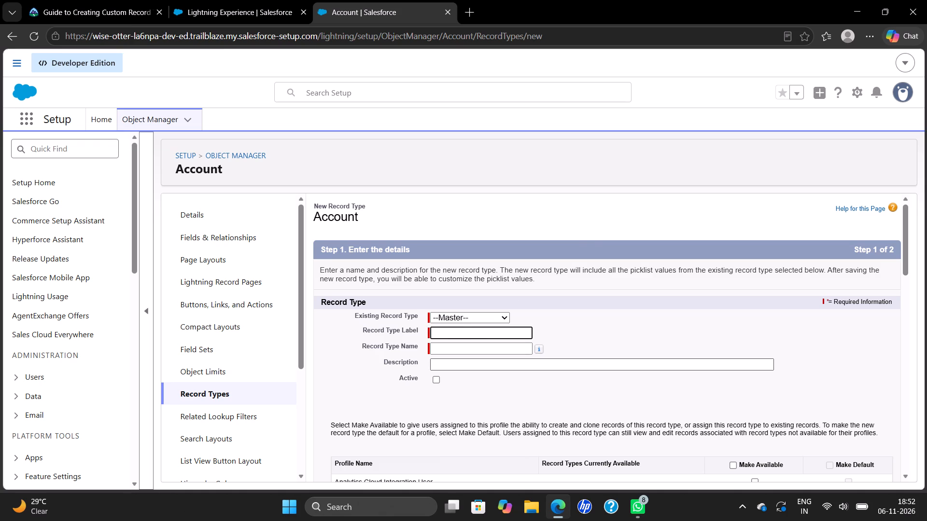
pyautogui.click(77, 10)
pyautogui.scroll(-1, 351, 351)
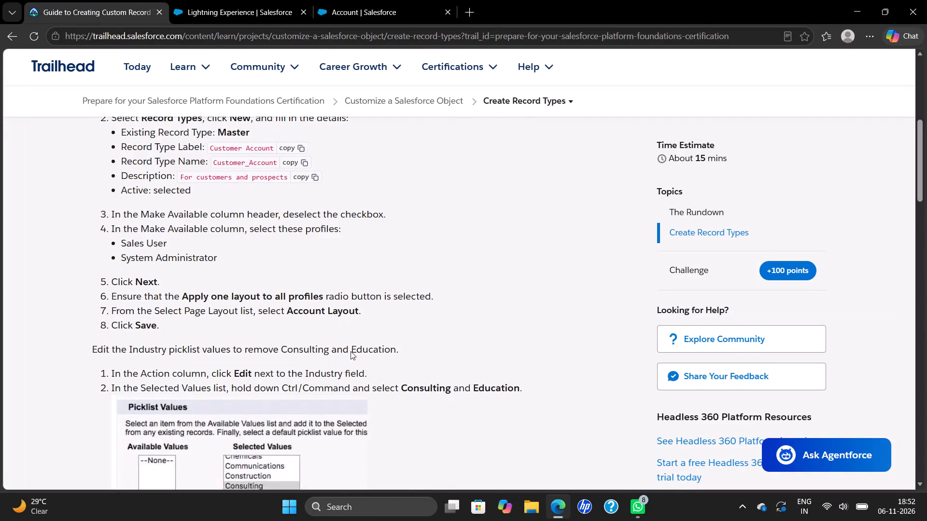
pyautogui.scroll(-1, 351, 351)
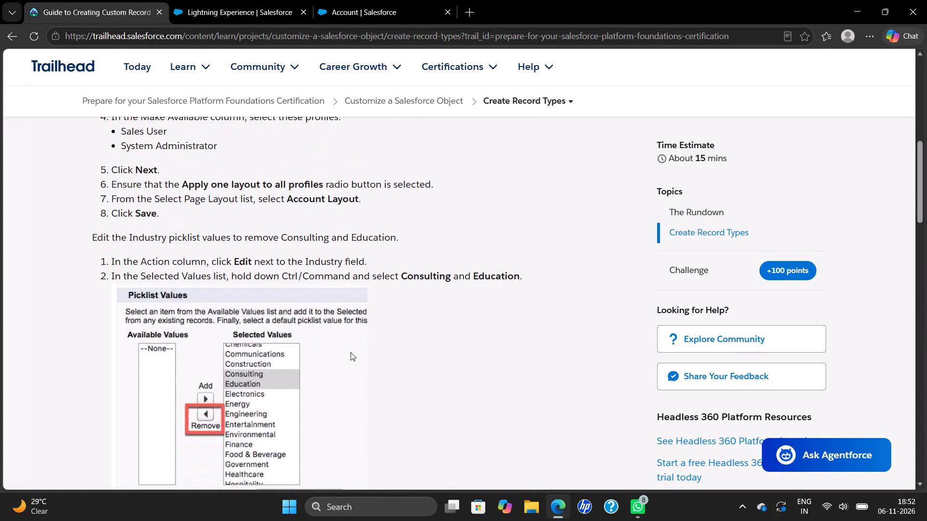
pyautogui.scroll(-5, 351, 352)
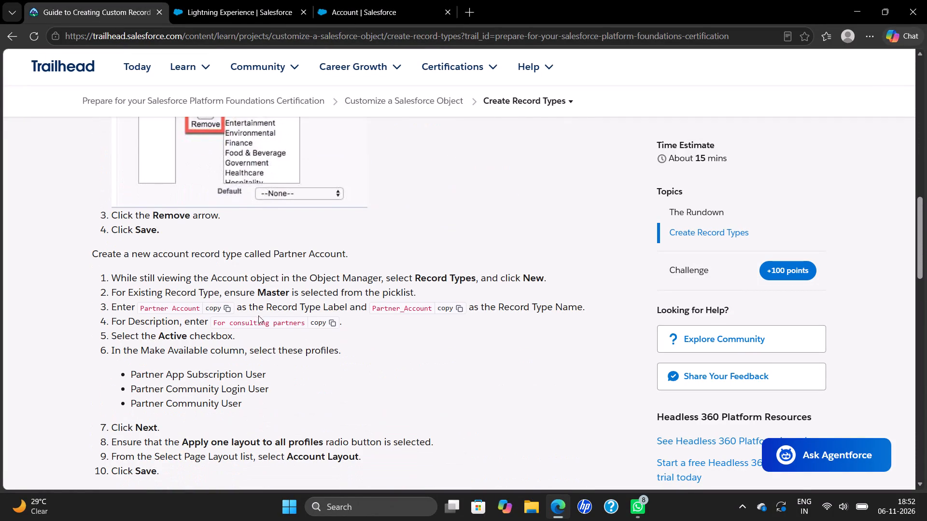
pyautogui.click(212, 307)
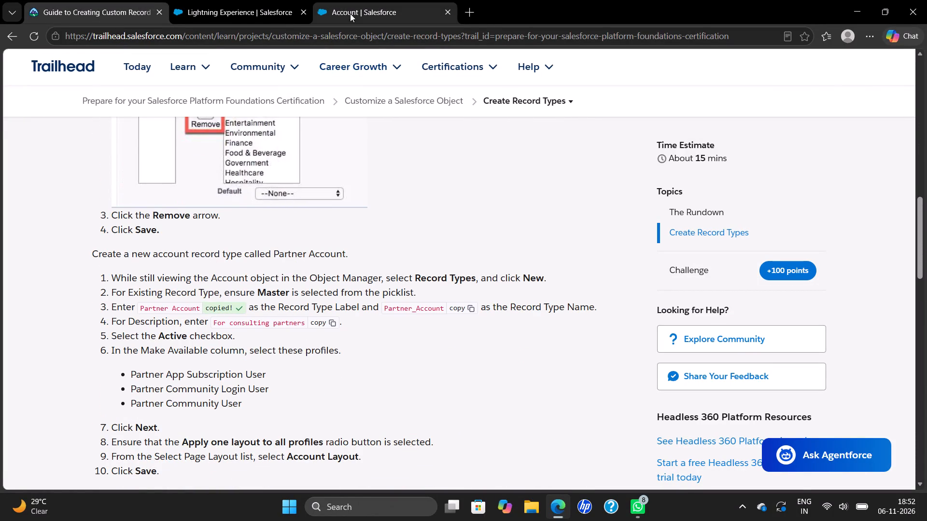
pyautogui.click(350, 14)
pyautogui.rightClick(481, 335)
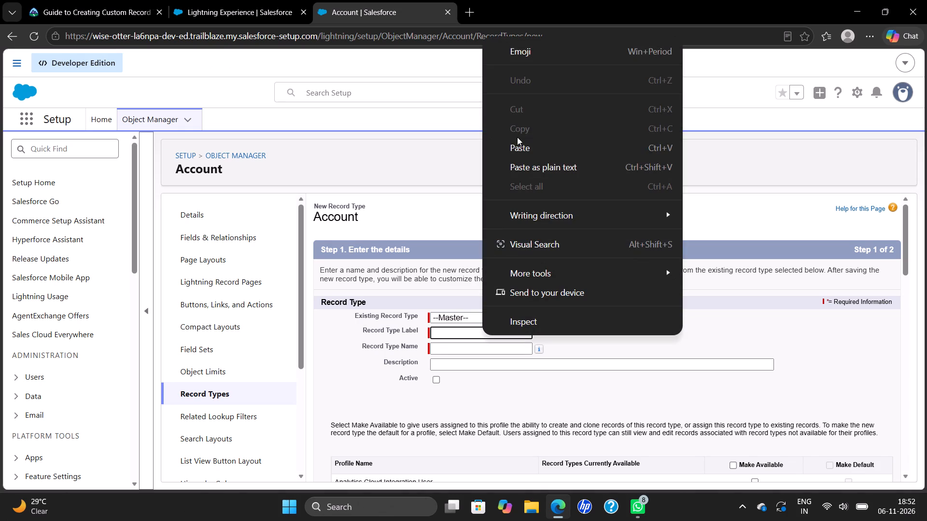
pyautogui.click(517, 142)
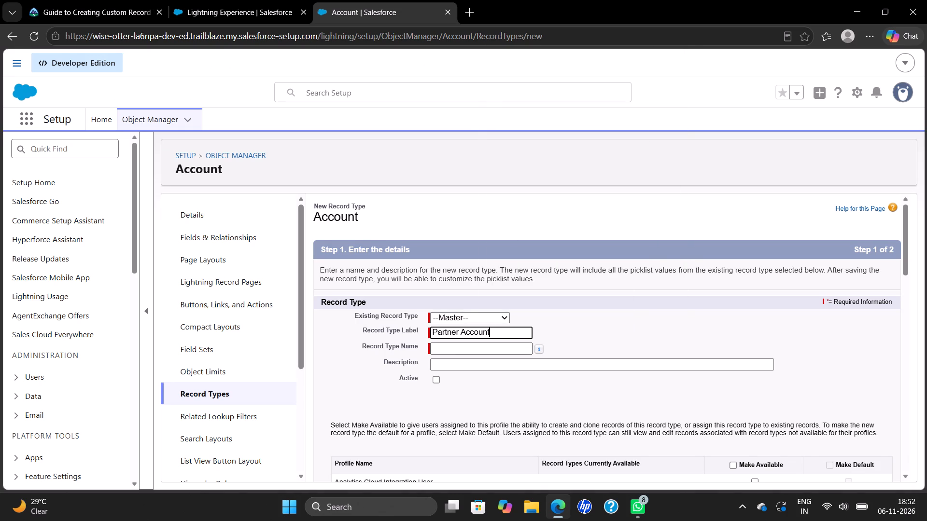
pyautogui.click(443, 349)
# Fill the description with "For consulting partners" copied from the Trailhead instructions and set the record type as active.
pyautogui.click(445, 362)
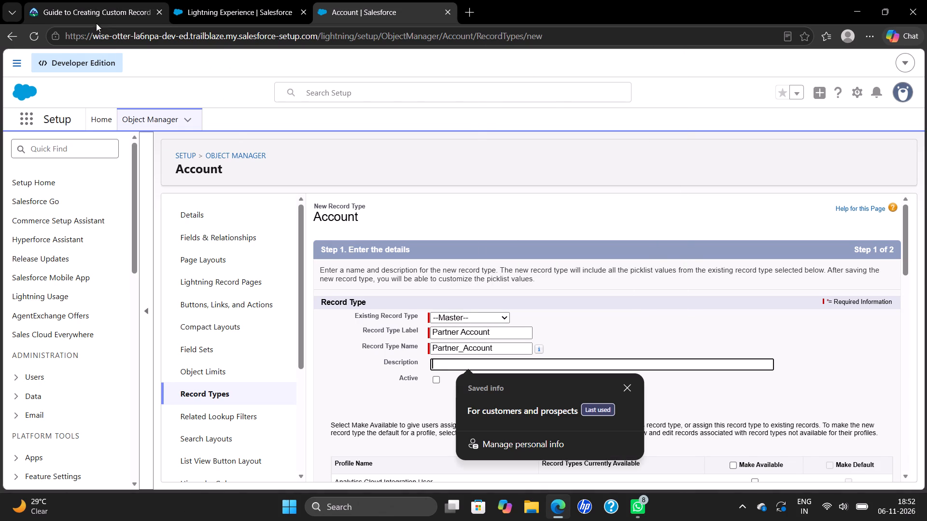
pyautogui.click(95, 1)
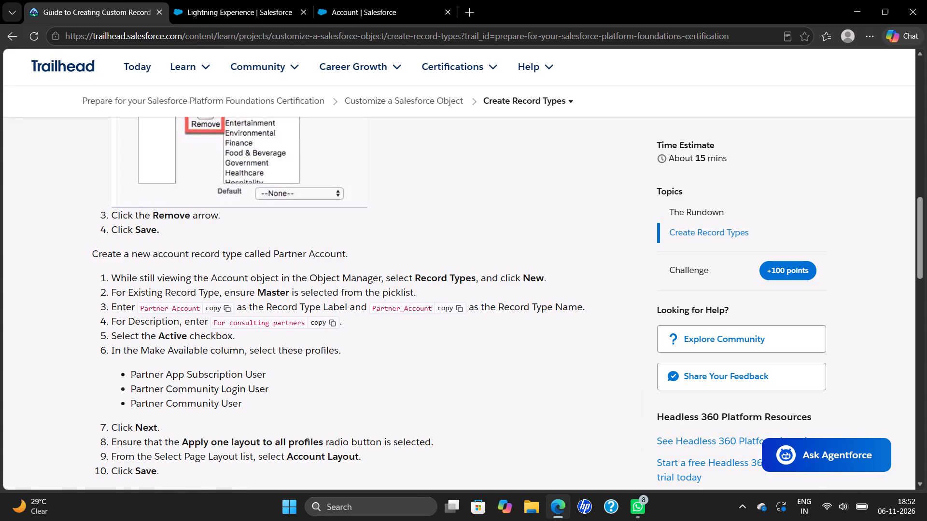
pyautogui.click(324, 324)
pyautogui.click(345, 2)
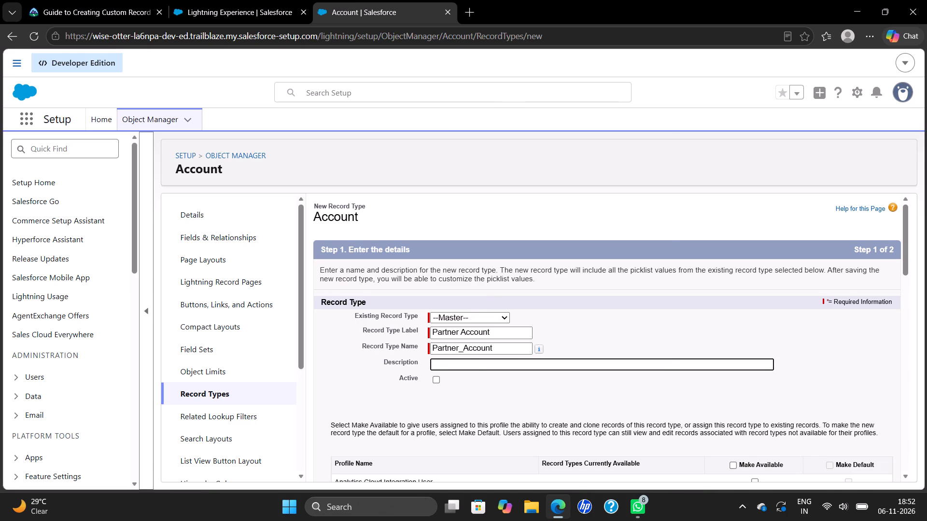
pyautogui.rightClick(472, 370)
pyautogui.click(490, 181)
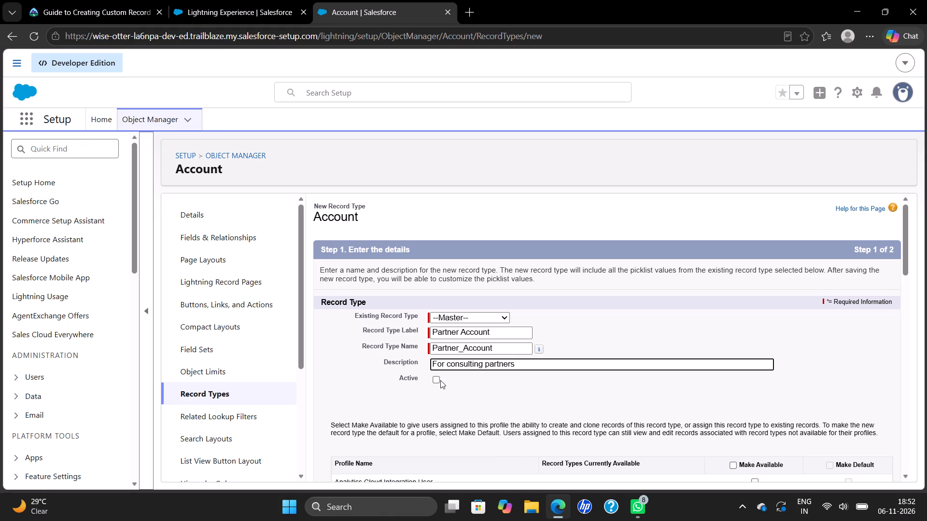
pyautogui.click(439, 380)
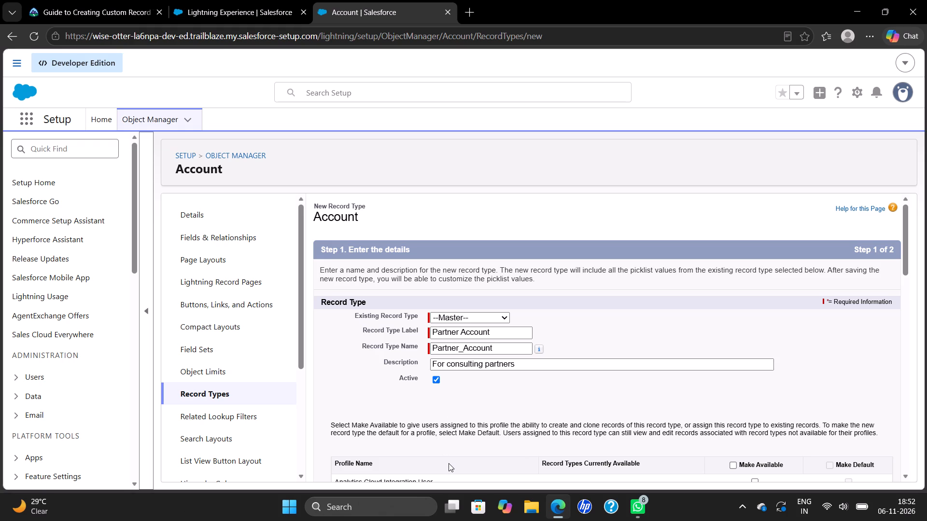
# Make the record type available to the Partner App Subscription User, Partner Community Login User and Partner Community User profiles, and continue to page layouts.
pyautogui.scroll(-2, 456, 450)
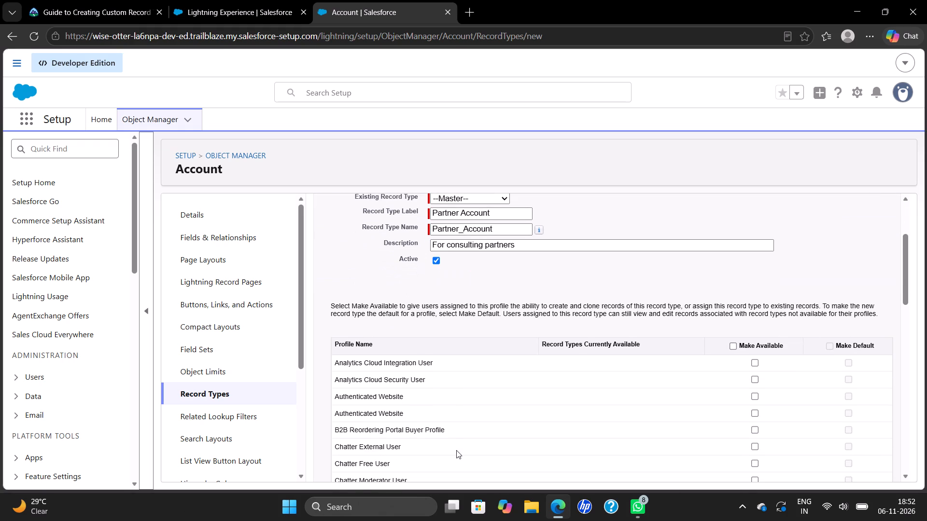
pyautogui.scroll(-5, 456, 450)
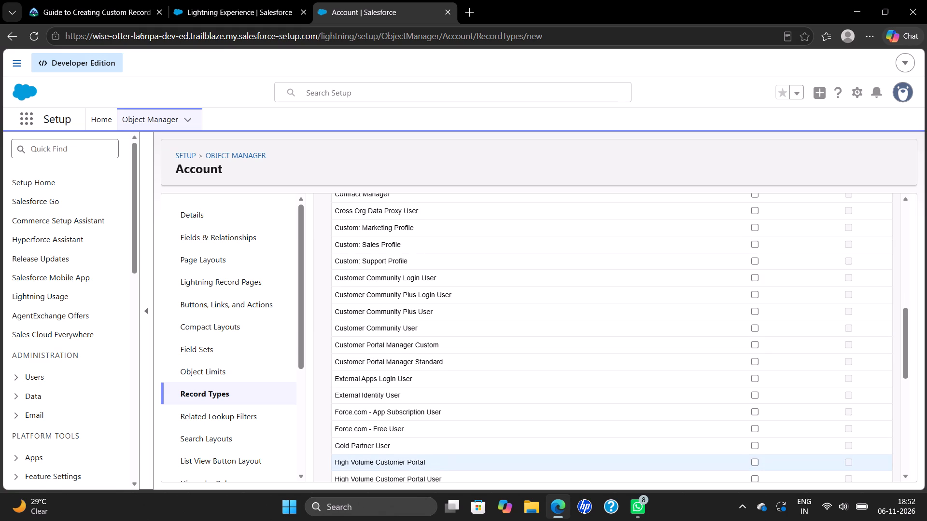
pyautogui.scroll(-2, 411, 460)
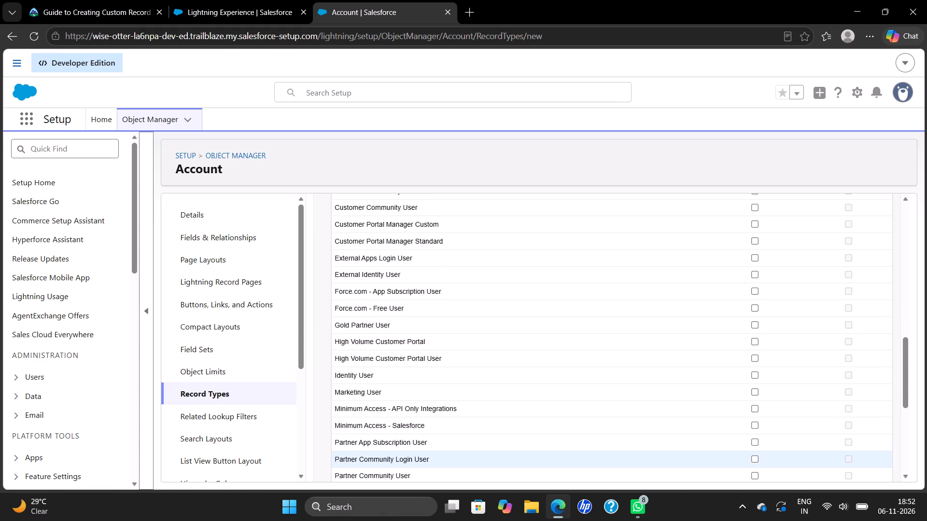
pyautogui.scroll(5, 407, 453)
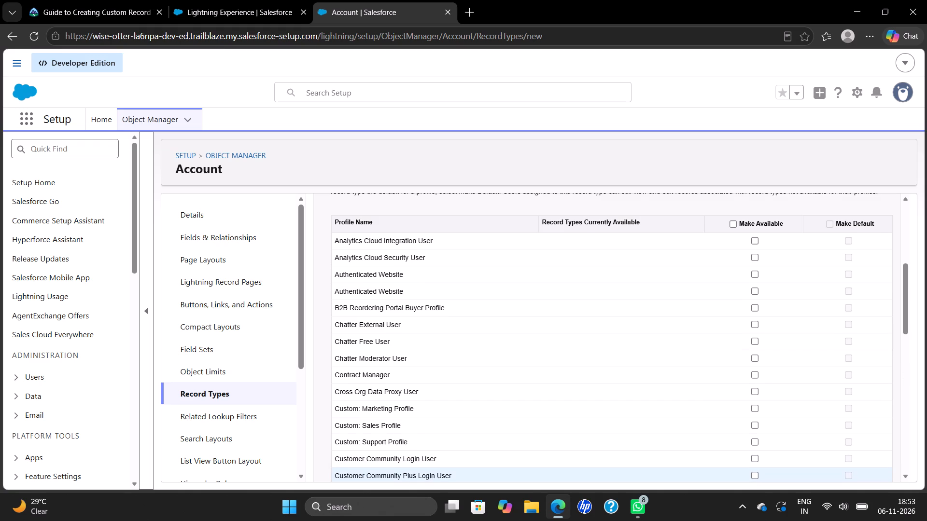
pyautogui.scroll(-7, 398, 479)
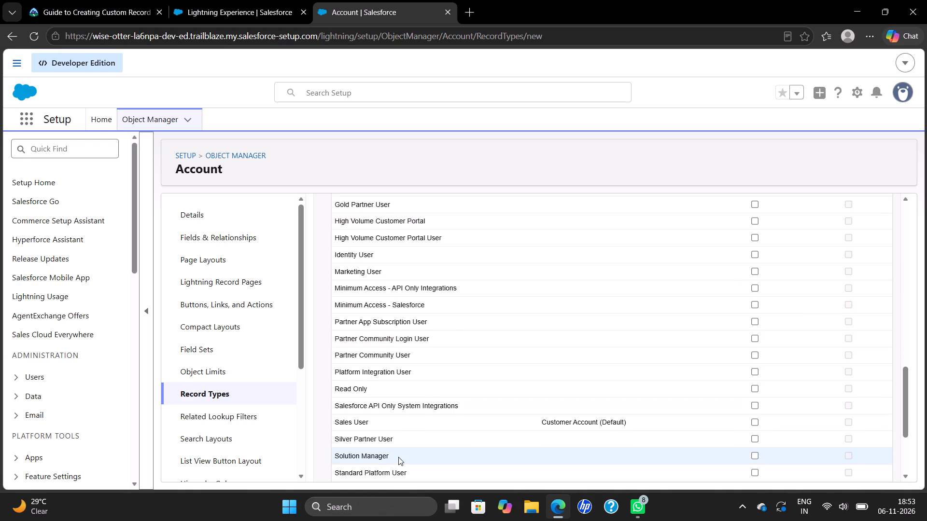
pyautogui.scroll(-3, 402, 409)
pyautogui.scroll(2, 397, 396)
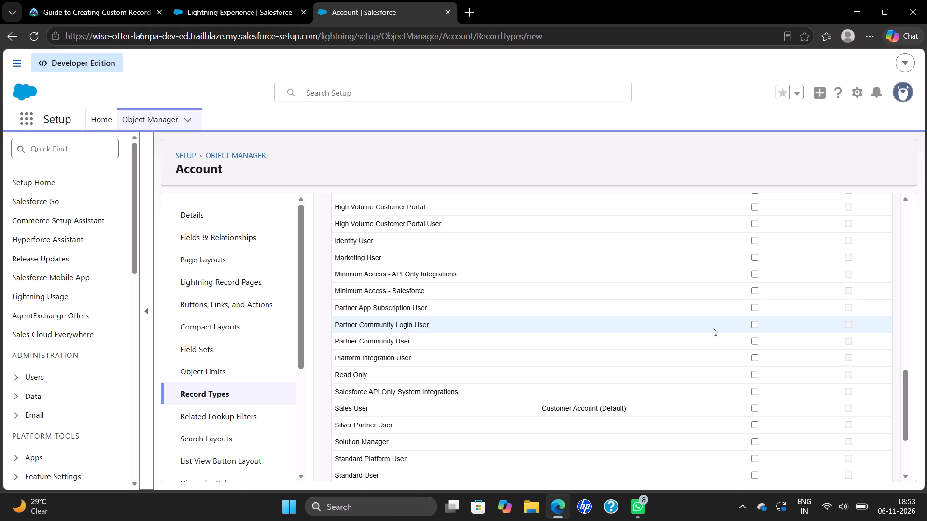
pyautogui.click(753, 324)
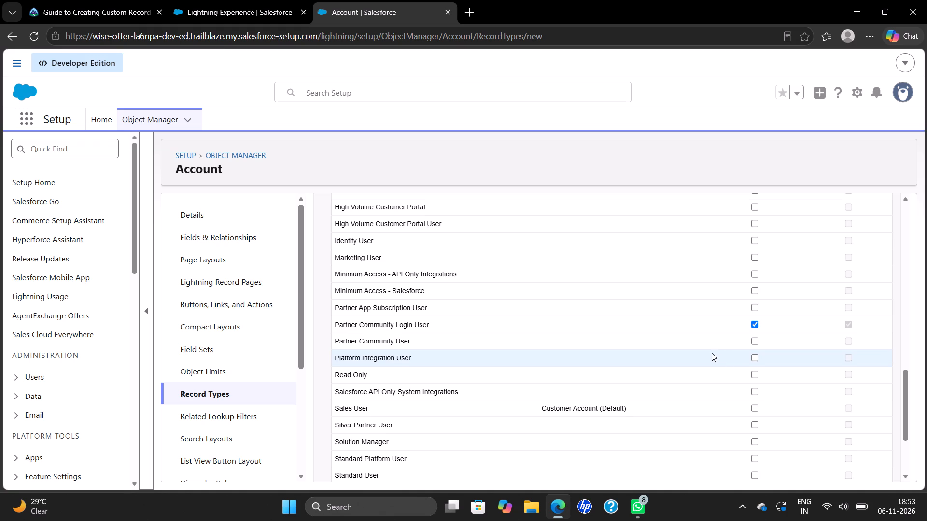
pyautogui.click(711, 315)
pyautogui.click(748, 306)
pyautogui.click(753, 306)
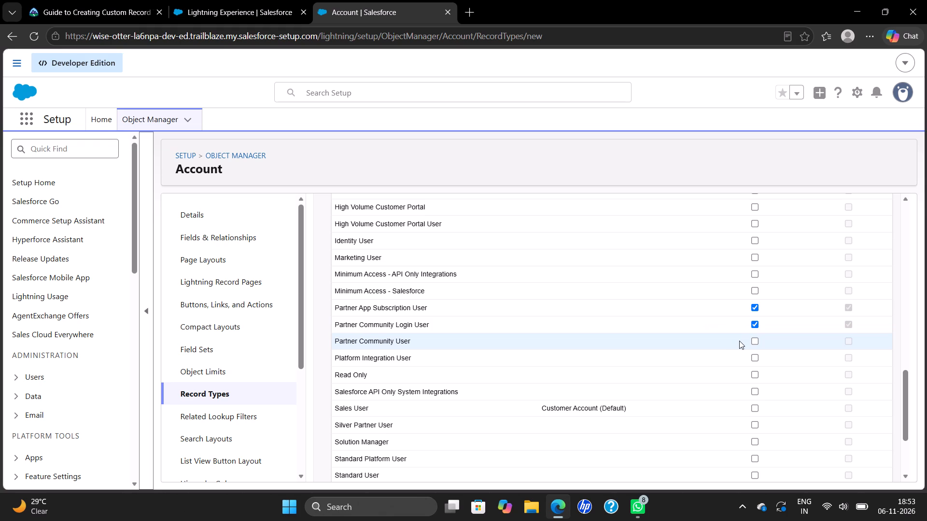
pyautogui.click(755, 341)
pyautogui.scroll(-2, 836, 428)
pyautogui.click(854, 470)
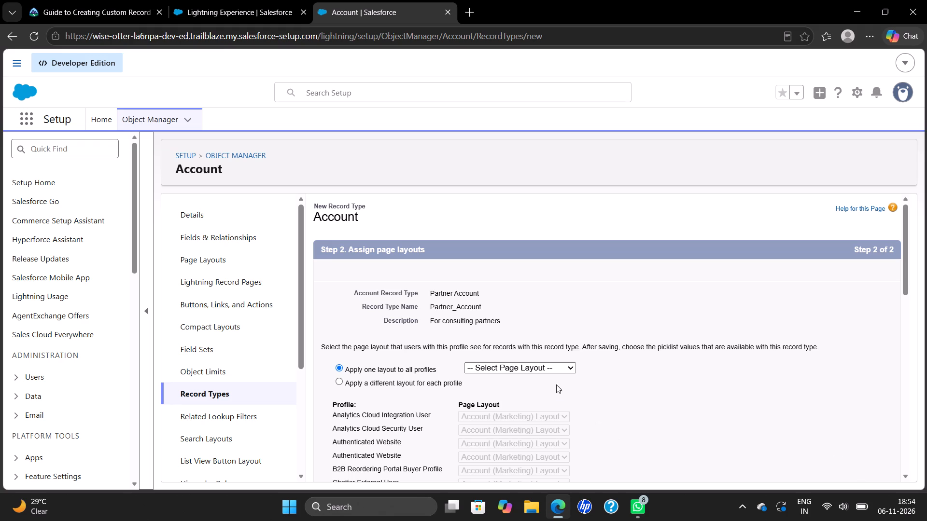
# Apply Account Layout to all profiles and save the Partner Account record type.
pyautogui.click(546, 365)
pyautogui.click(553, 442)
pyautogui.scroll(-7, 564, 452)
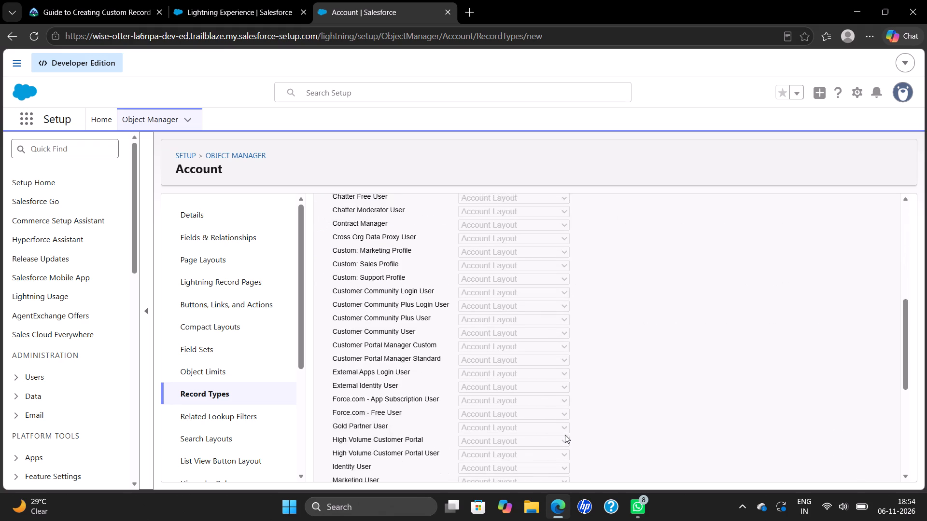
pyautogui.scroll(-6, 565, 435)
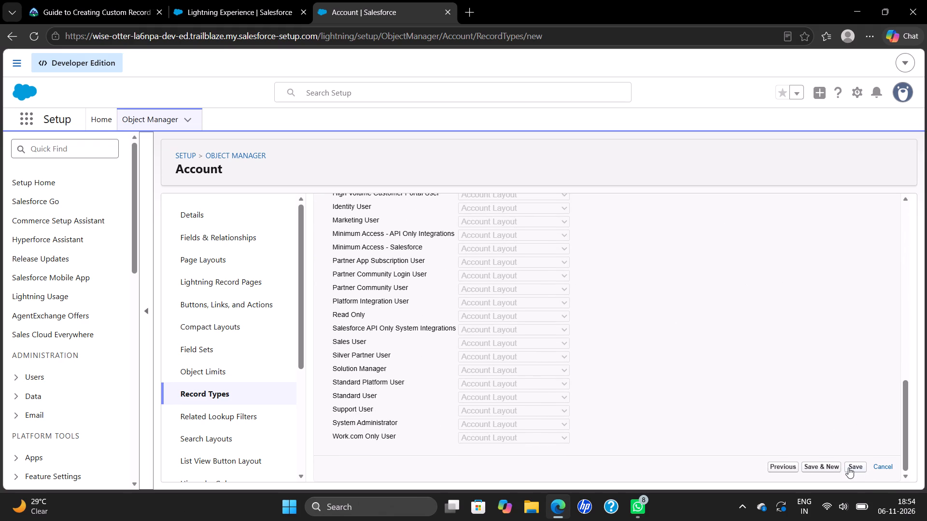
pyautogui.click(848, 467)
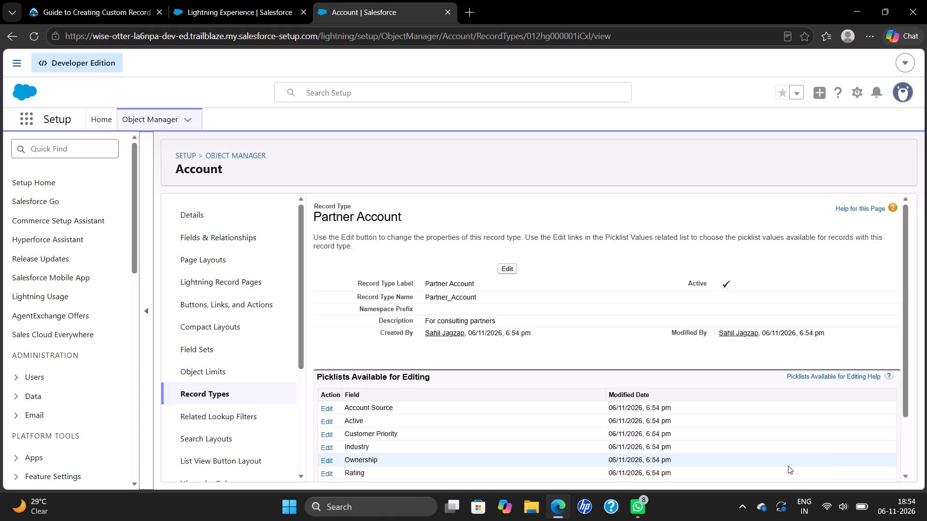
# Open the Partner Account record type's Industry picklist values for editing.
pyautogui.click(343, 449)
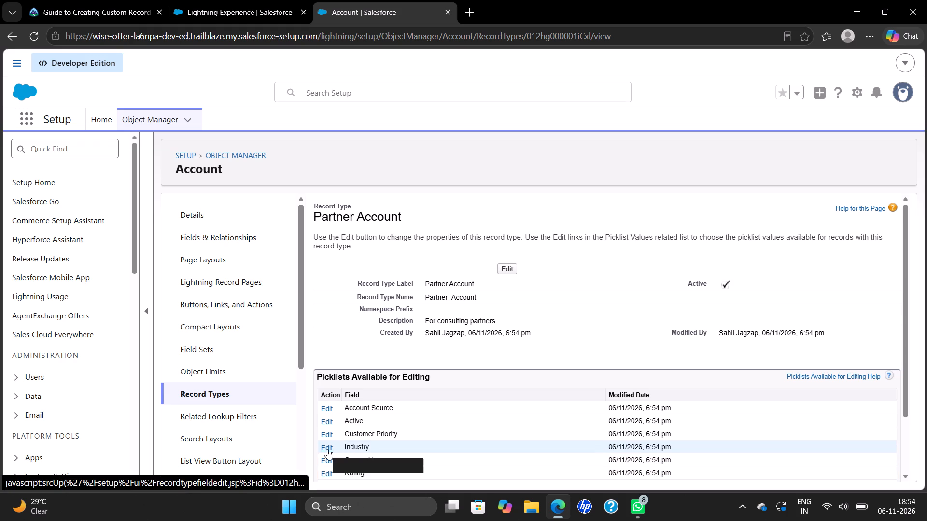
pyautogui.click(327, 449)
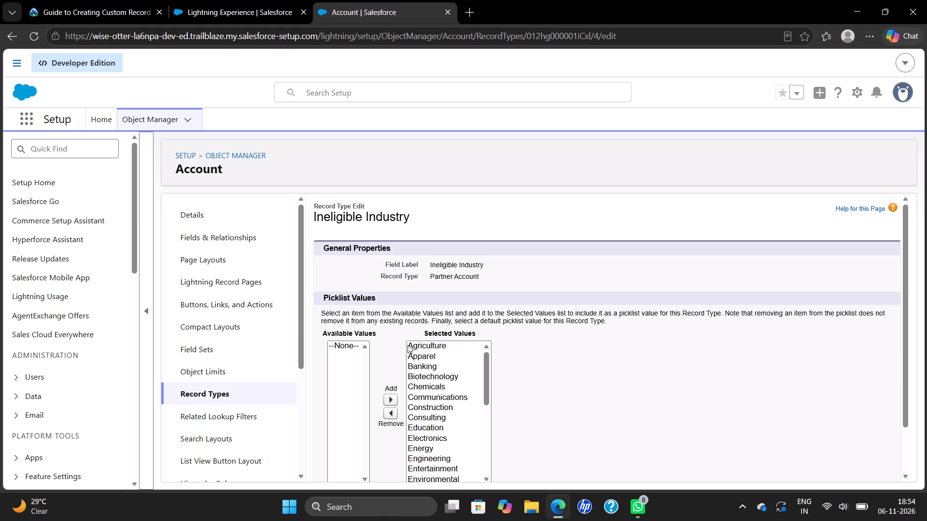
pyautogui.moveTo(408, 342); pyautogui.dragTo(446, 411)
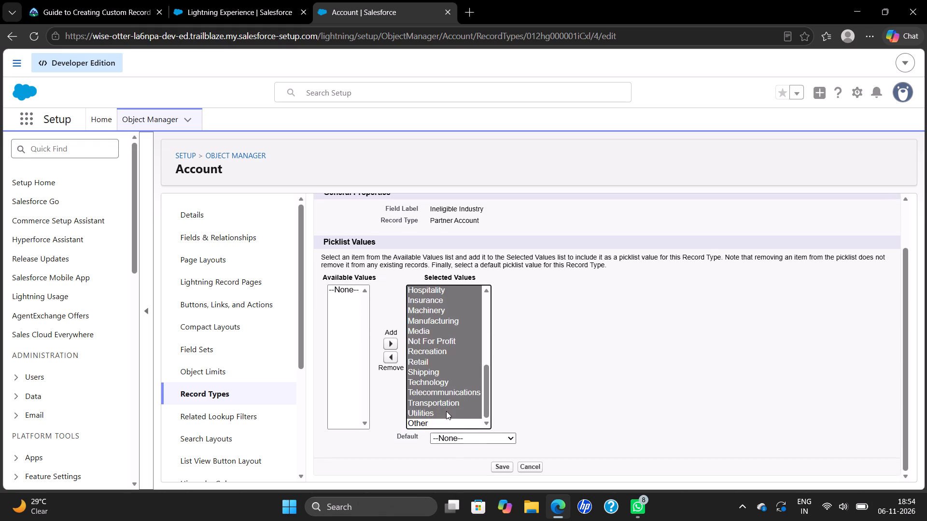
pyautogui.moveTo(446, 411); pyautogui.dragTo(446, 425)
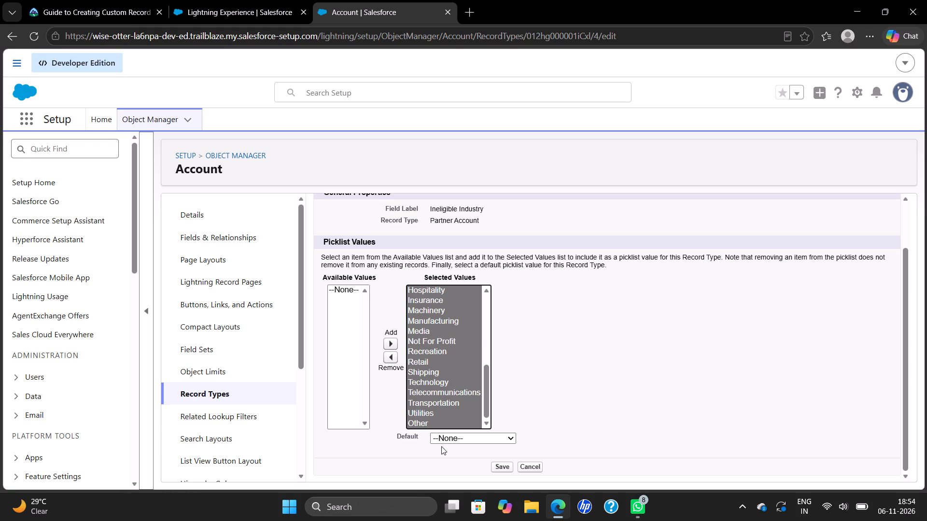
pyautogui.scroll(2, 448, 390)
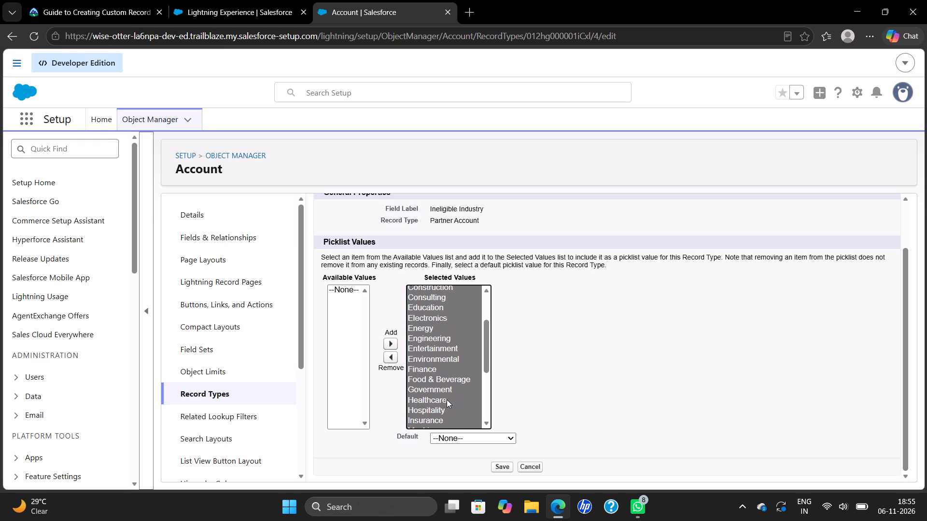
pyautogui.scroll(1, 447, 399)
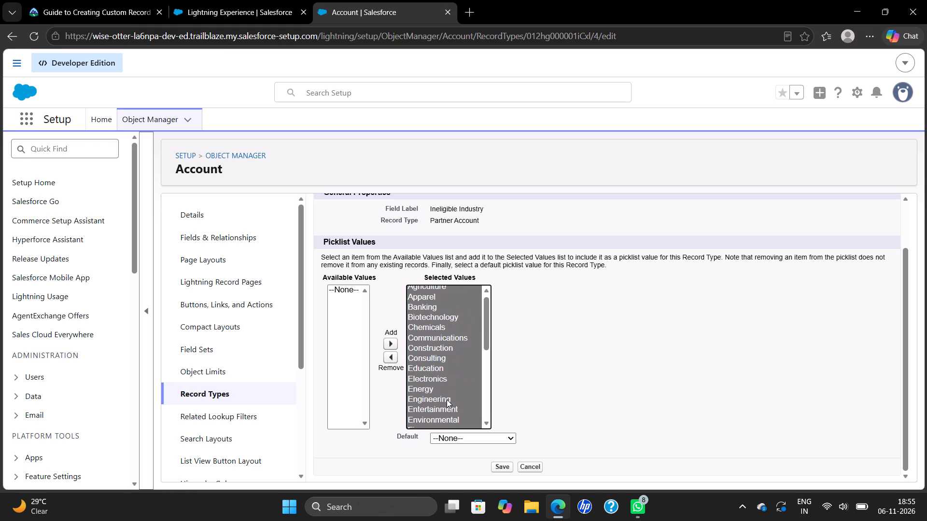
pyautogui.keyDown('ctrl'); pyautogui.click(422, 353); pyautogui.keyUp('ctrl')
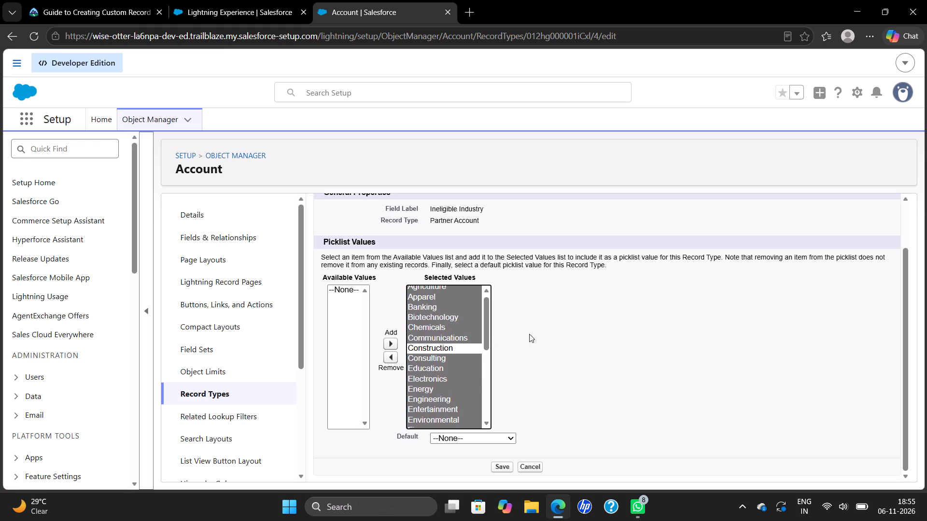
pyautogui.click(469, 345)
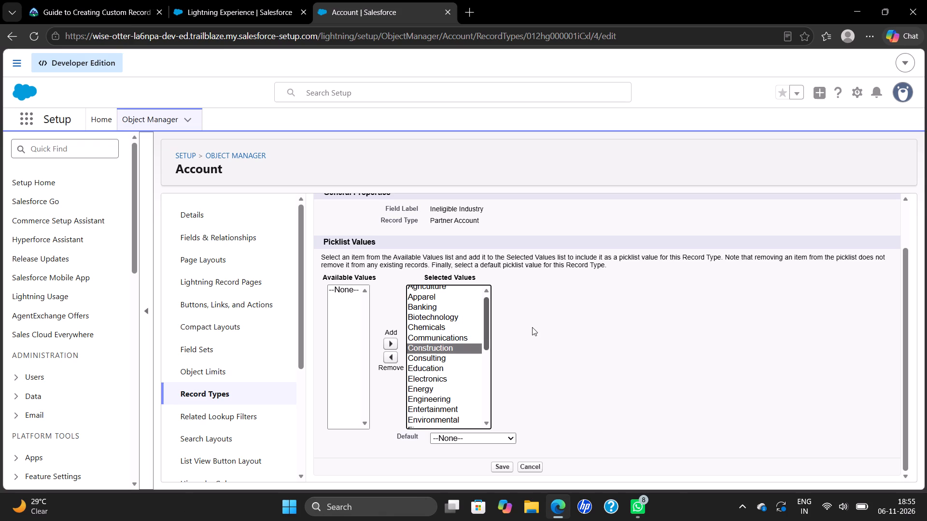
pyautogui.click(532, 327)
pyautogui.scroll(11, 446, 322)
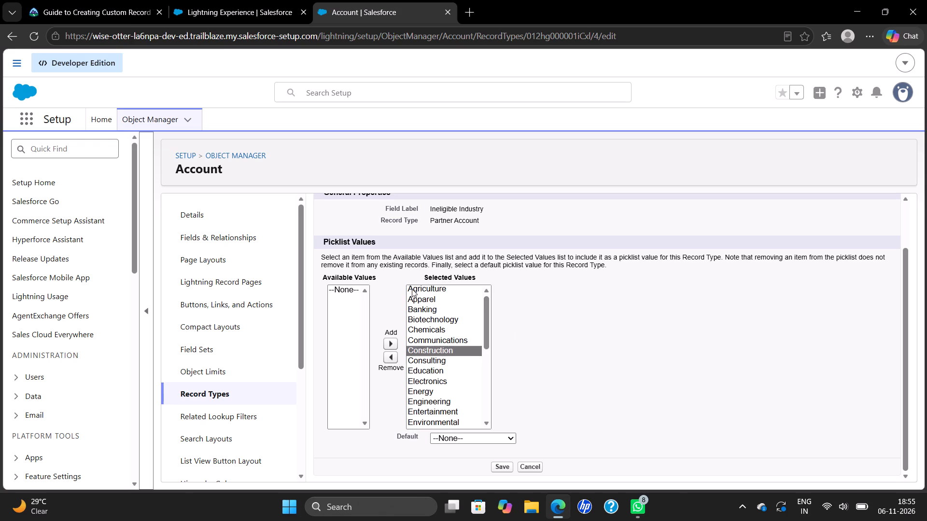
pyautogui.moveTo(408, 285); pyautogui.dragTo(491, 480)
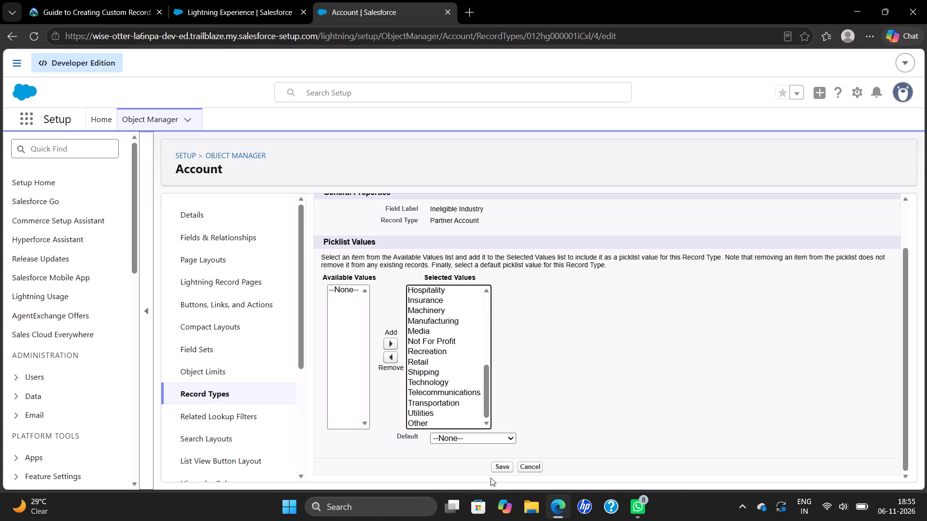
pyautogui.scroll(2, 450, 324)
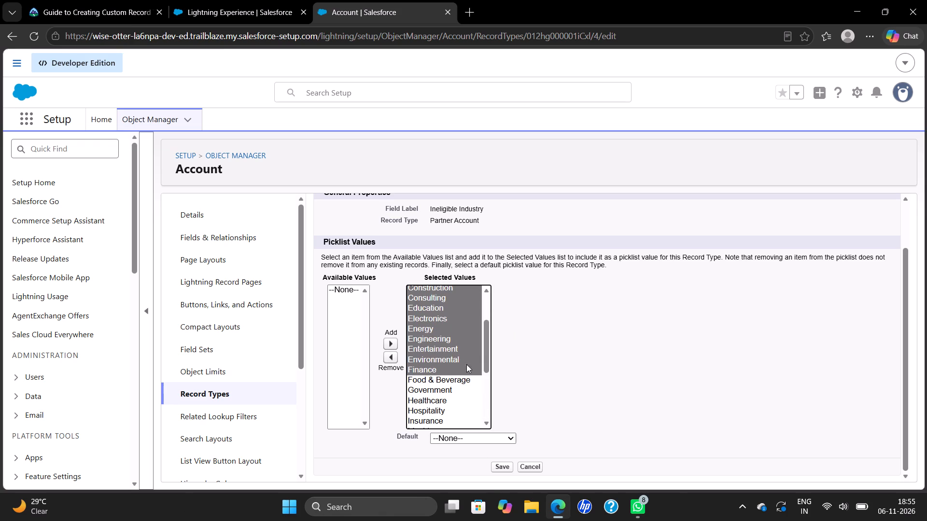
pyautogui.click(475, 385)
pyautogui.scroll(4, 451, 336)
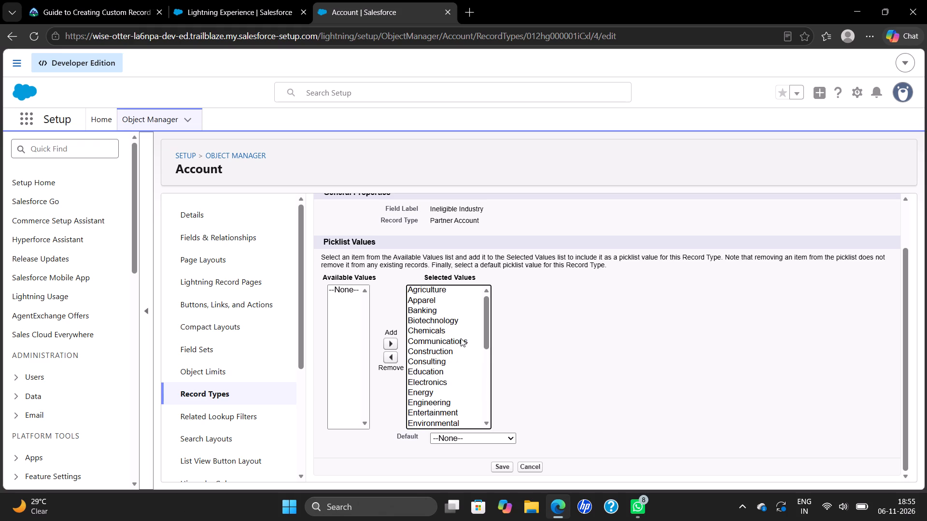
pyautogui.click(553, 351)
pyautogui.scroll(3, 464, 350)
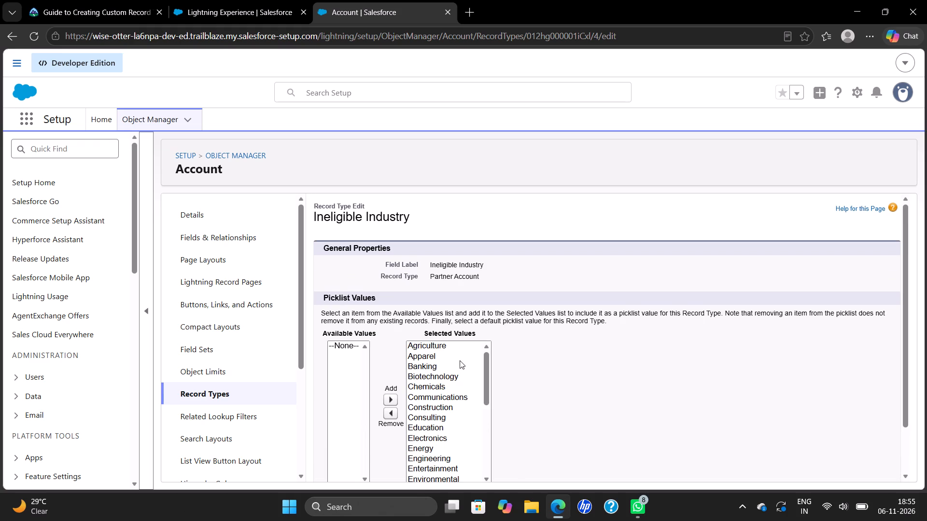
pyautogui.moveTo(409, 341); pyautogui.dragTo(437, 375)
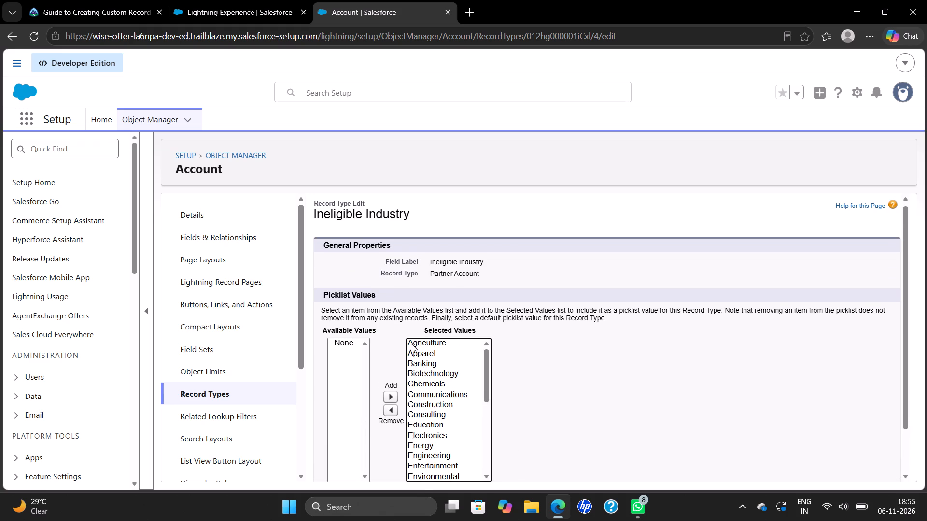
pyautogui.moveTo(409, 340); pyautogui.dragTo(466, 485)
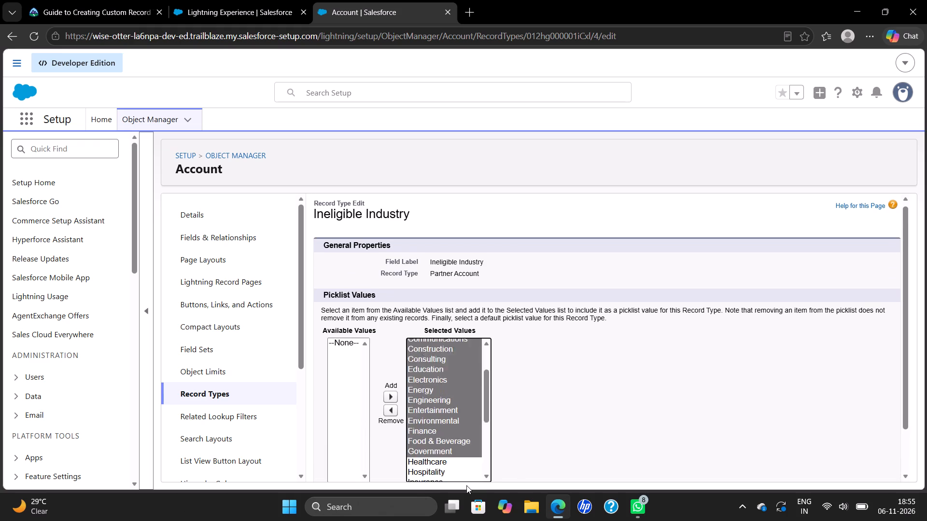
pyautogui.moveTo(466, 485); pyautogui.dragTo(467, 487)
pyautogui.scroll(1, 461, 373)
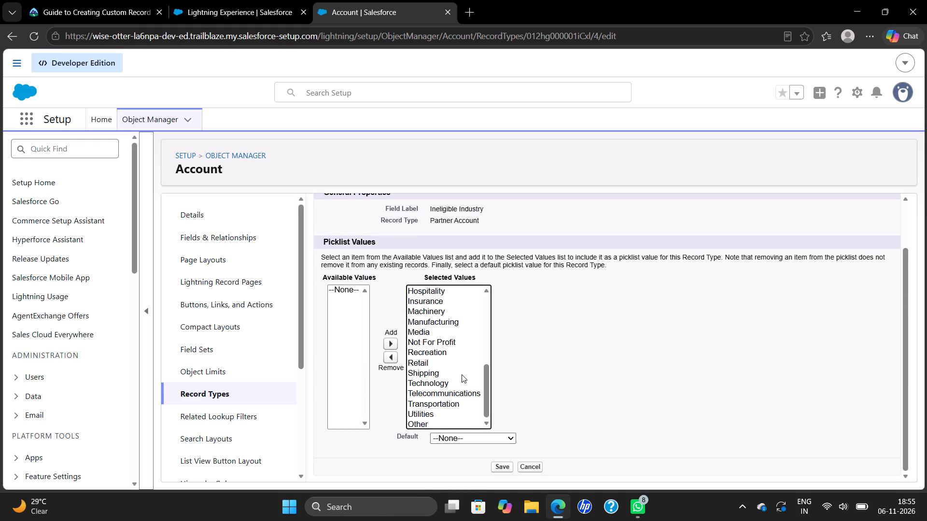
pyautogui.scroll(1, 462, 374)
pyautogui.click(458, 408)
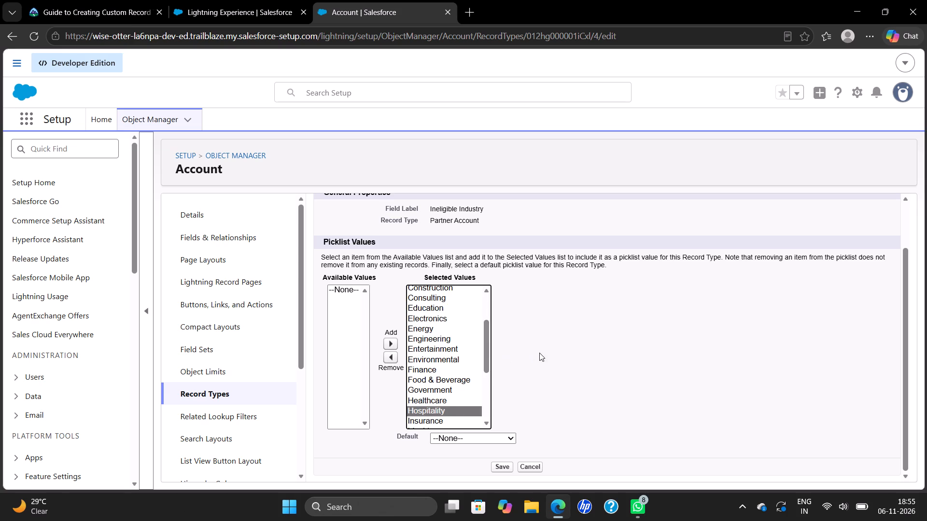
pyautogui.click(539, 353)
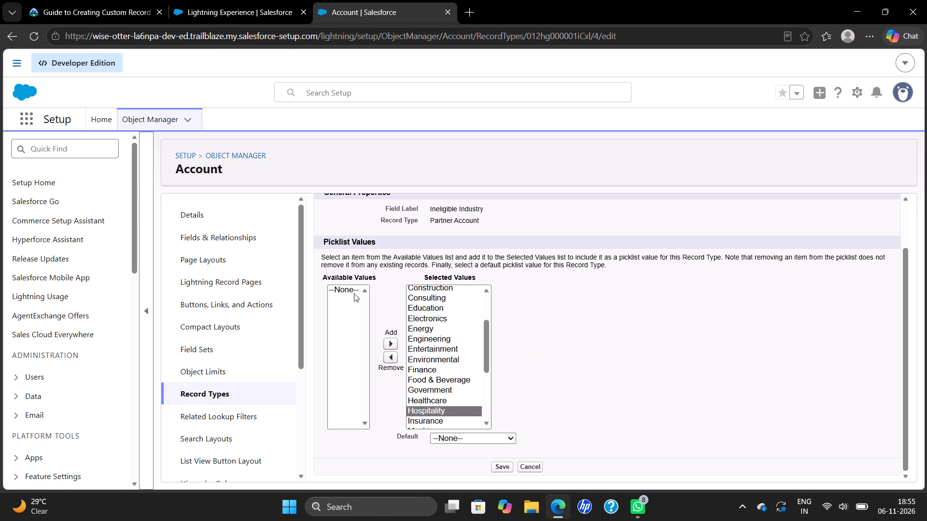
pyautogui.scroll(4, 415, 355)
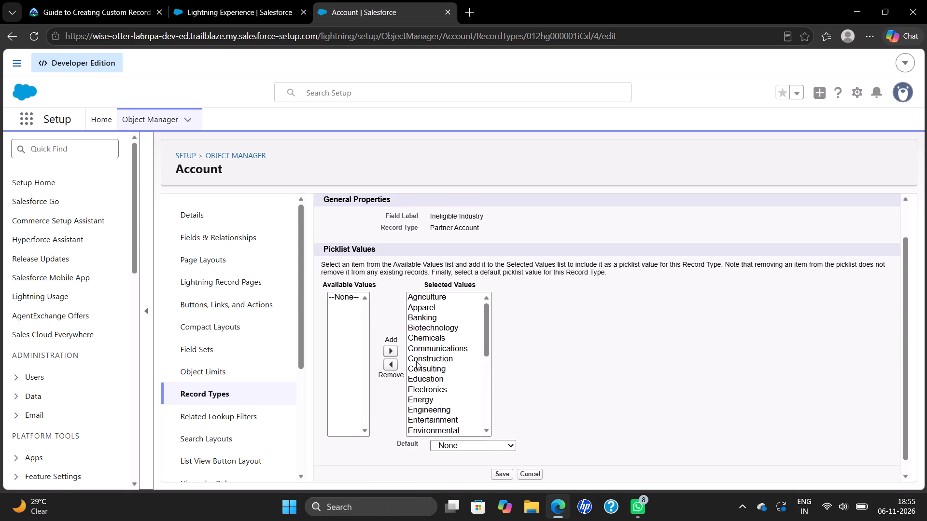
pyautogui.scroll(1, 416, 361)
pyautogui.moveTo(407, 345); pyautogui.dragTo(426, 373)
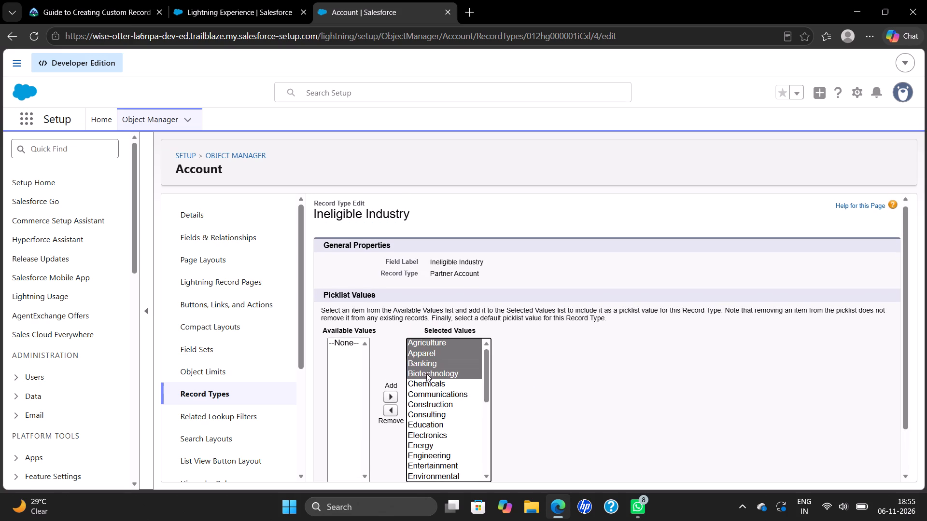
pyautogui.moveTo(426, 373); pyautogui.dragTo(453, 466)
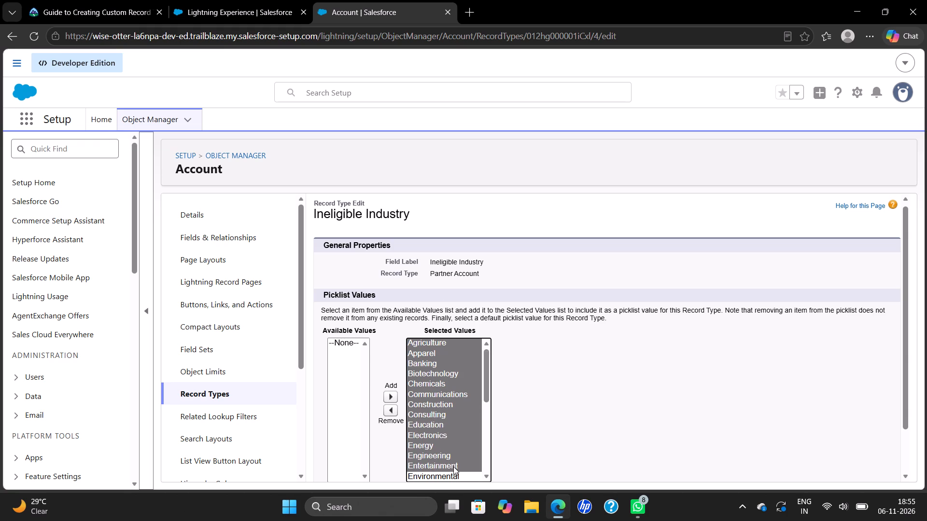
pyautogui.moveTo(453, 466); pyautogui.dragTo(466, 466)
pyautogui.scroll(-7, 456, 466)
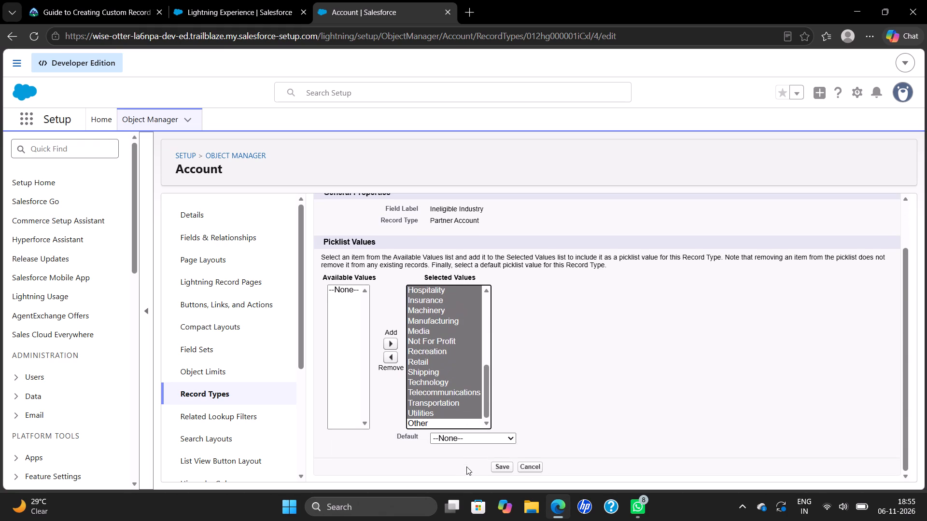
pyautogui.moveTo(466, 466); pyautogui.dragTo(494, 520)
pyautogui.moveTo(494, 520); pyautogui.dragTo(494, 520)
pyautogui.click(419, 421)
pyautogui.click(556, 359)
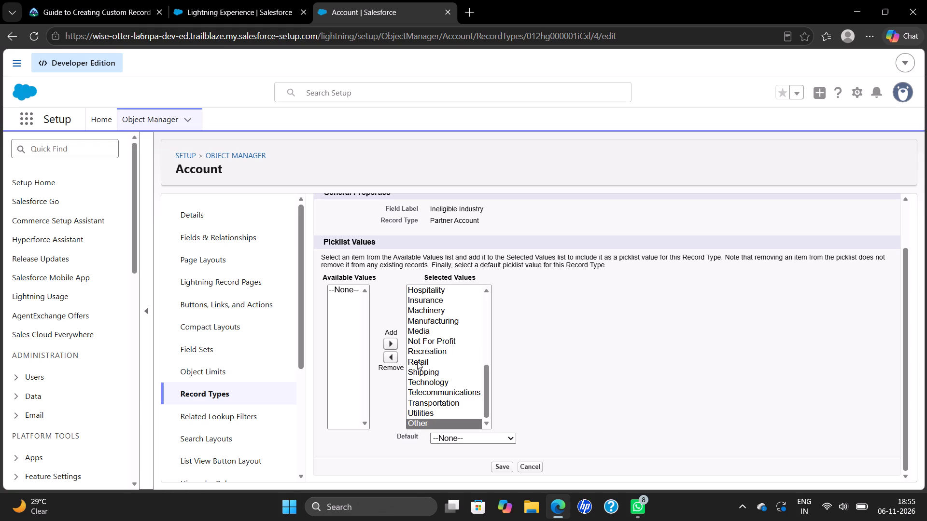
# Remove every Industry picklist value except Consulting and Education from the Partner Account record type, and save.
pyautogui.scroll(13, 430, 346)
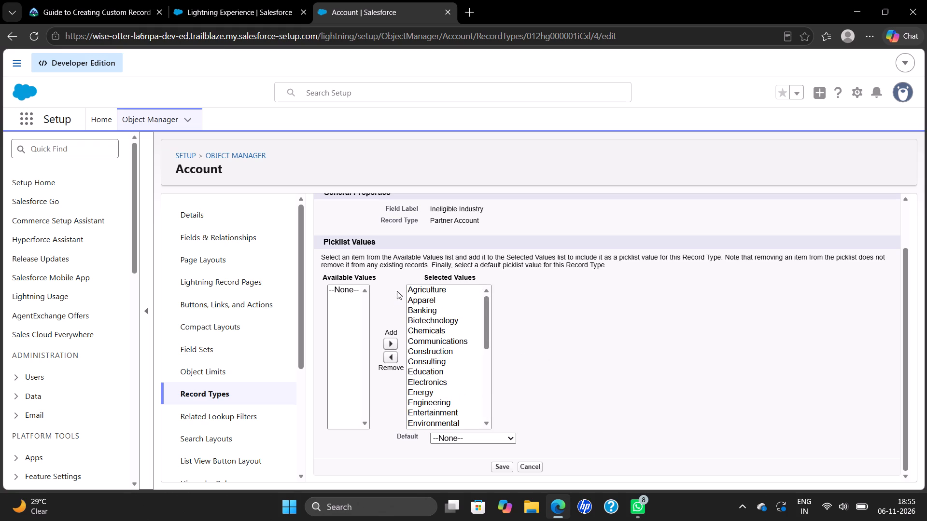
pyautogui.moveTo(407, 288); pyautogui.dragTo(439, 362)
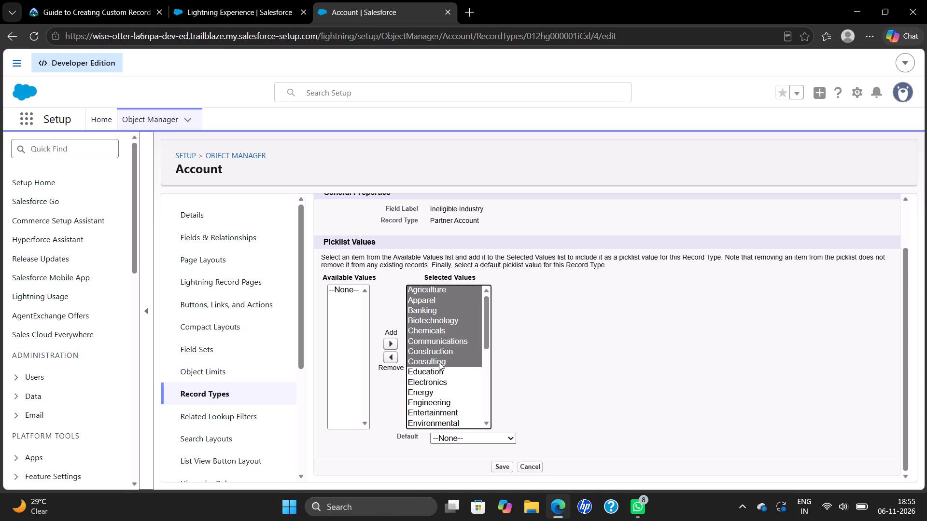
pyautogui.moveTo(439, 362); pyautogui.dragTo(439, 423)
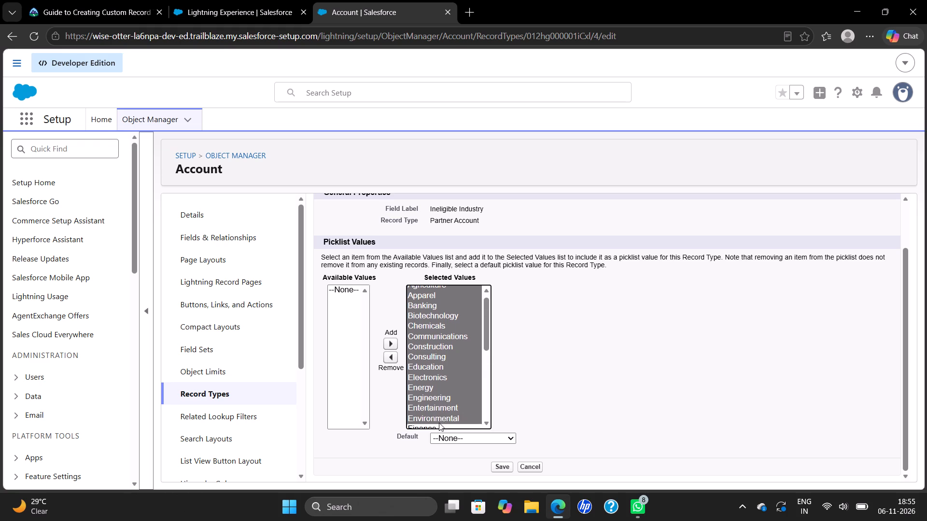
pyautogui.moveTo(439, 423); pyautogui.dragTo(433, 423)
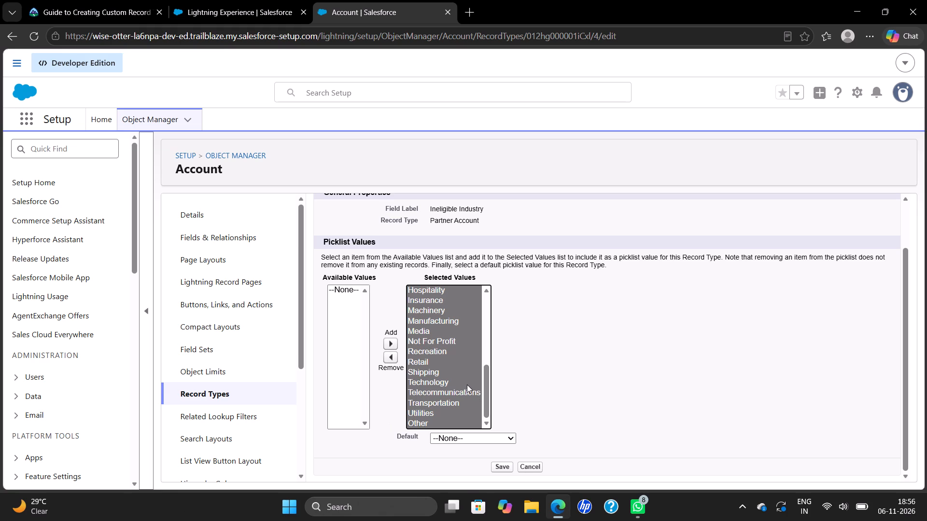
pyautogui.scroll(3, 467, 384)
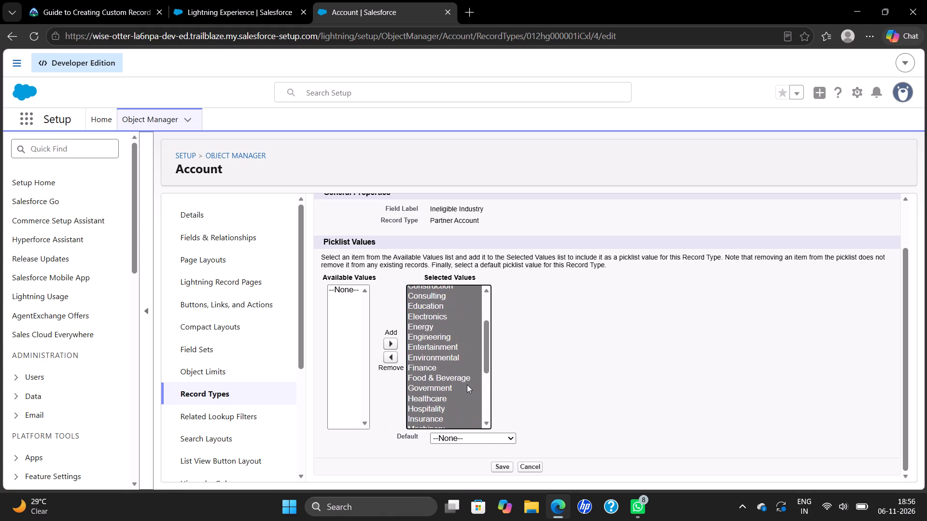
pyautogui.scroll(1, 451, 325)
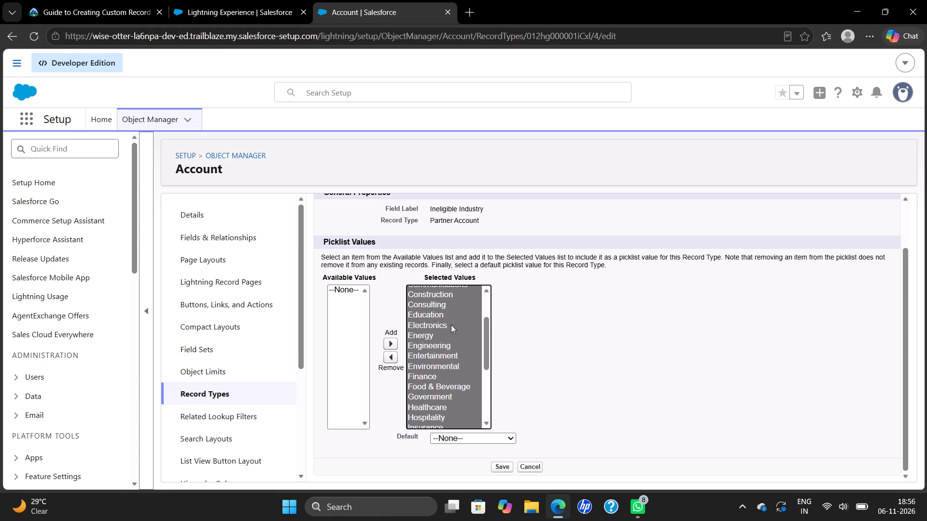
pyautogui.keyDown('ctrl'); pyautogui.click(443, 304); pyautogui.keyUp('ctrl')
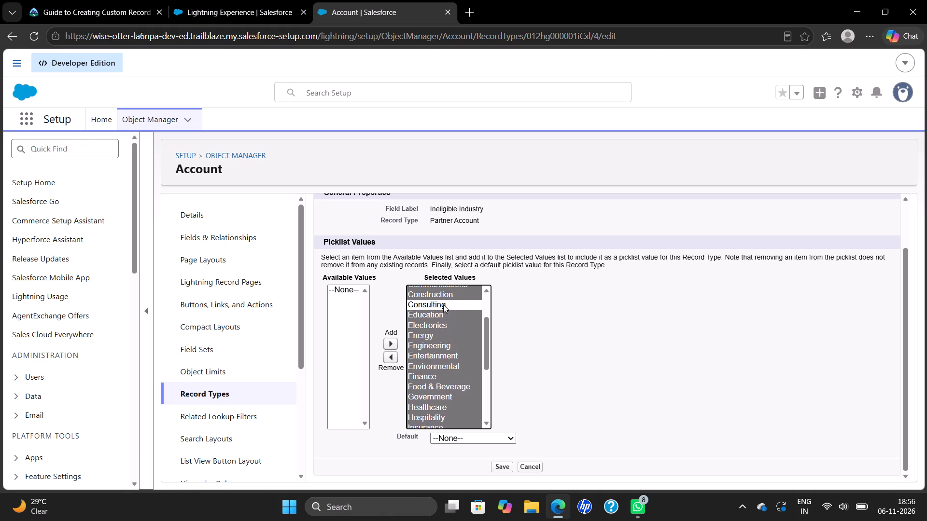
pyautogui.keyDown('ctrl'); pyautogui.click(439, 314); pyautogui.keyUp('ctrl')
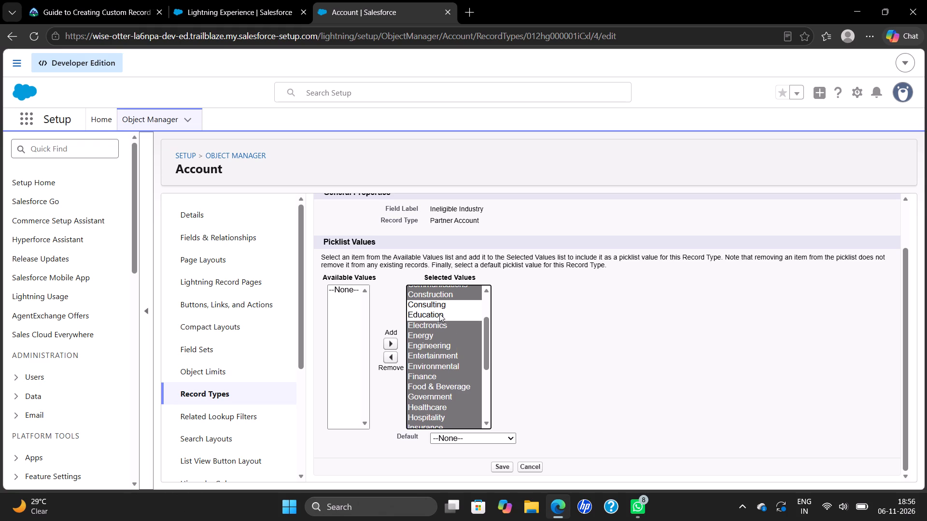
pyautogui.click(388, 357)
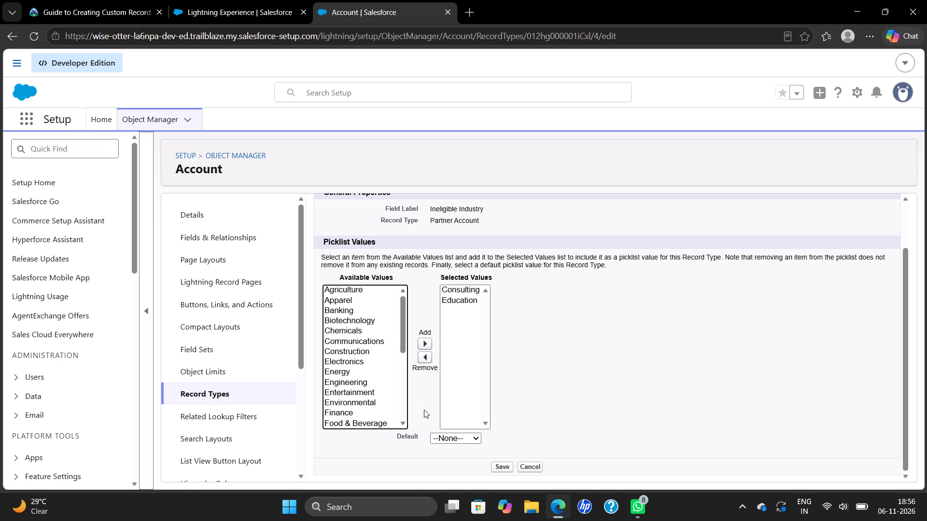
pyautogui.scroll(-3, 454, 414)
pyautogui.click(508, 469)
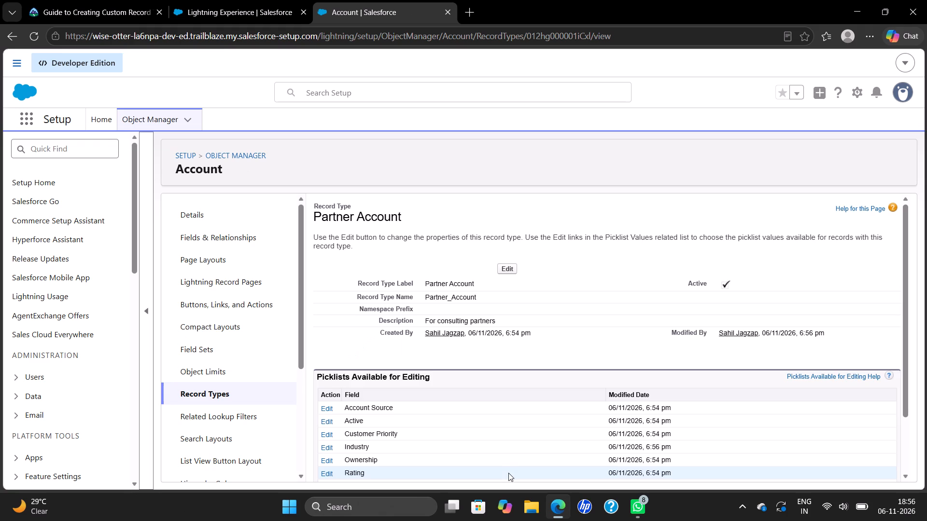
# Remove Prospect, Customer - Direct and Customer - Channel from the Partner Account record type's Type picklist values, and save.
pyautogui.scroll(-3, 428, 464)
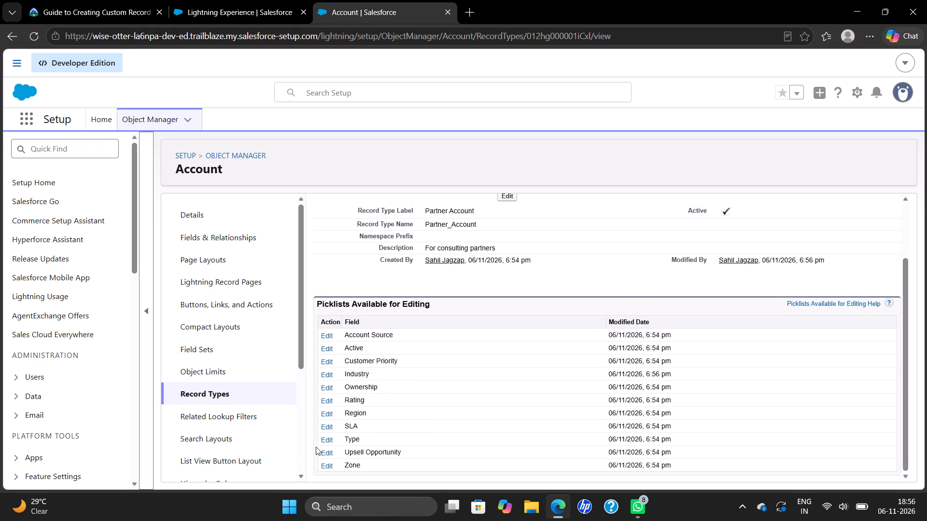
pyautogui.click(327, 441)
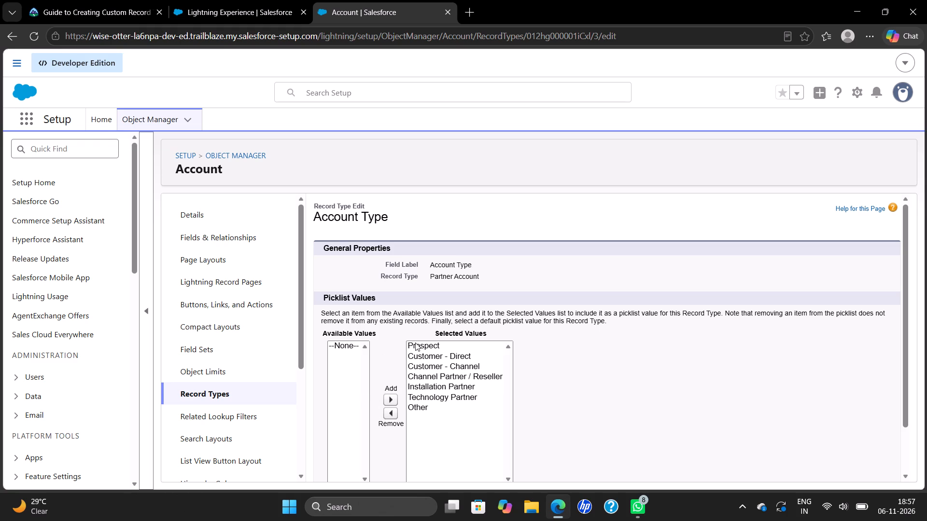
pyautogui.moveTo(410, 342); pyautogui.dragTo(424, 358)
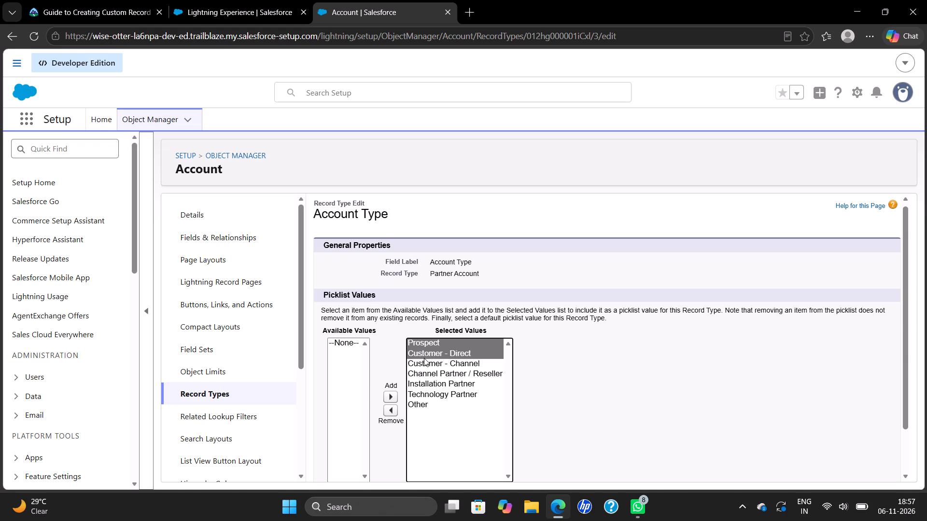
pyautogui.moveTo(424, 358); pyautogui.dragTo(425, 360)
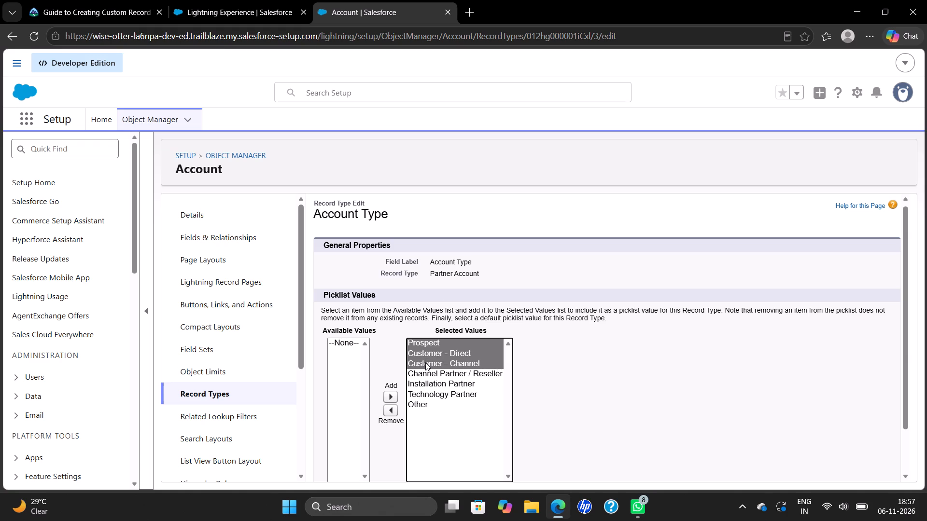
pyautogui.click(393, 406)
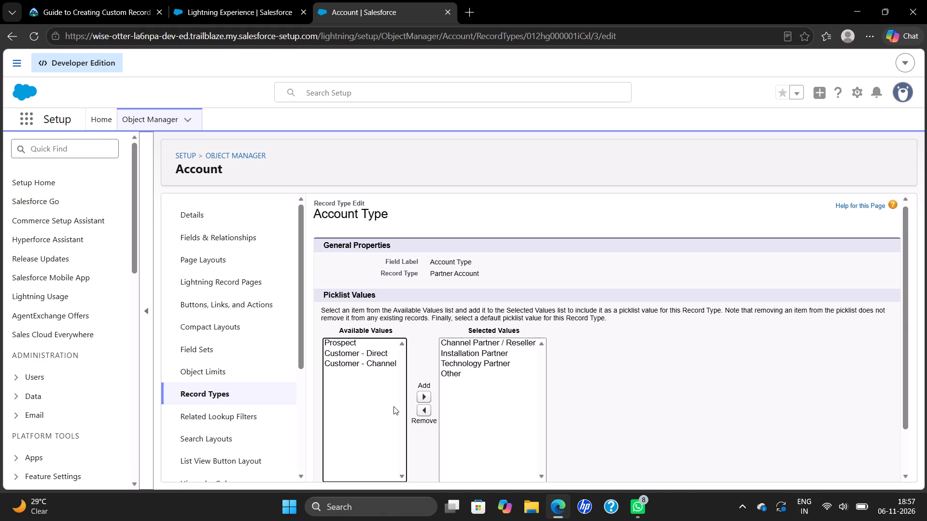
pyautogui.scroll(-3, 456, 407)
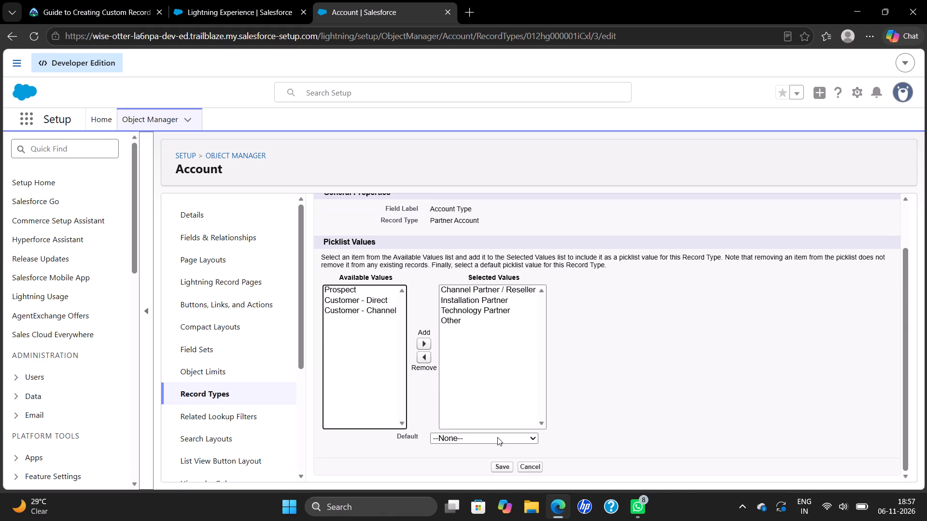
pyautogui.click(505, 465)
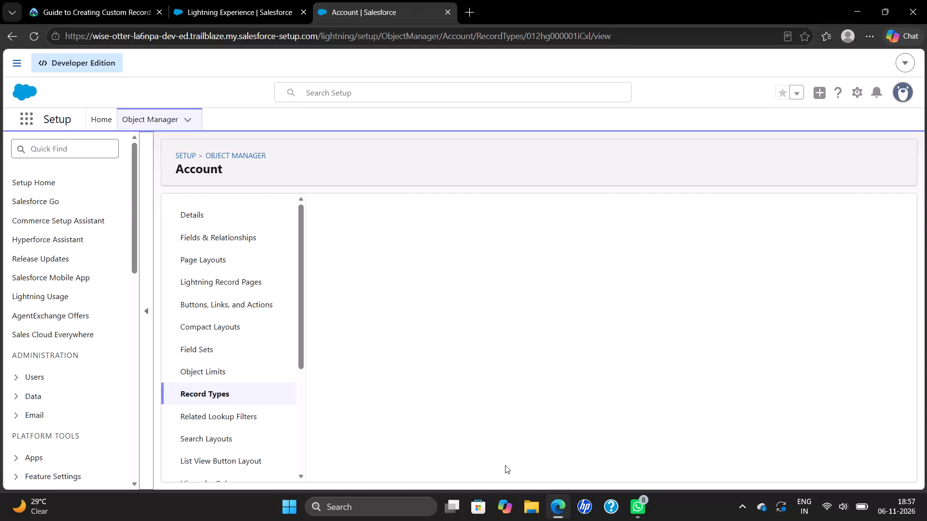
# Return to the Trailhead Create Record Types unit and submit the step for verification to earn 100 points.
pyautogui.click(74, 15)
pyautogui.scroll(-9, 235, 253)
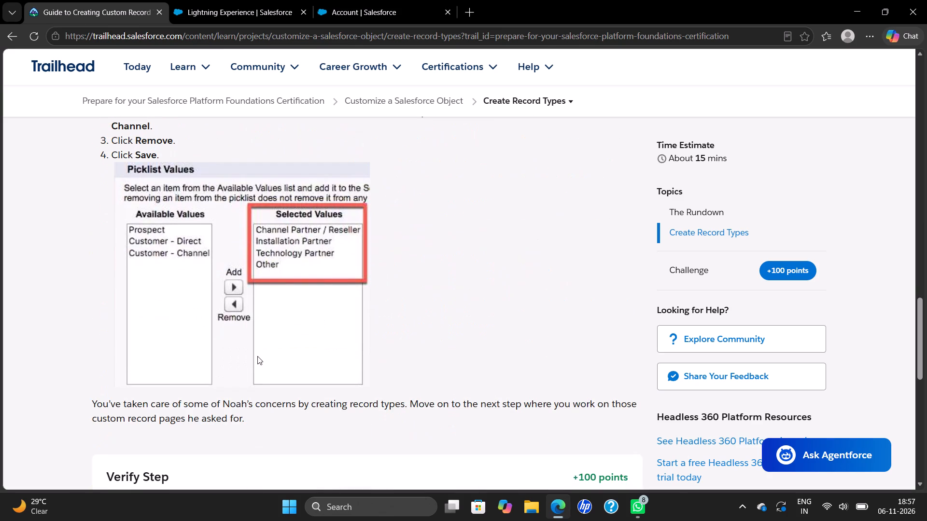
pyautogui.scroll(-8, 253, 362)
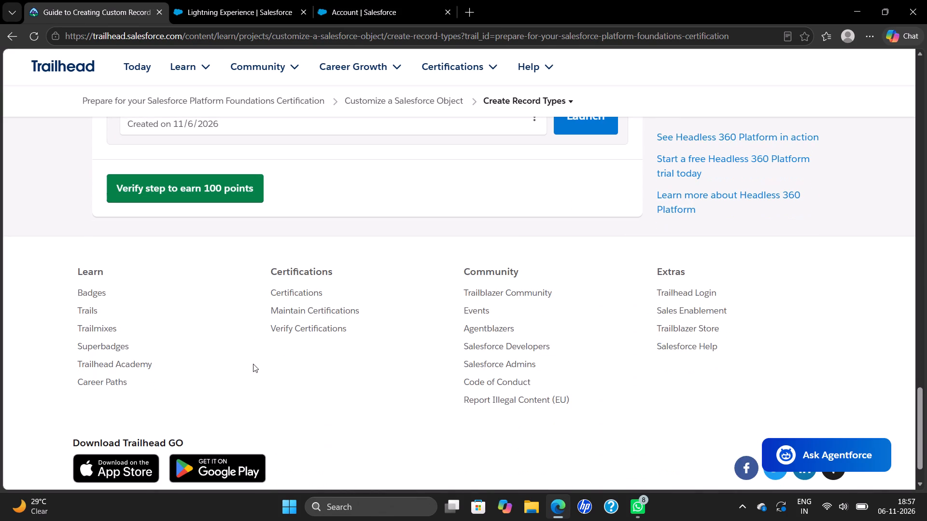
pyautogui.scroll(2, 253, 364)
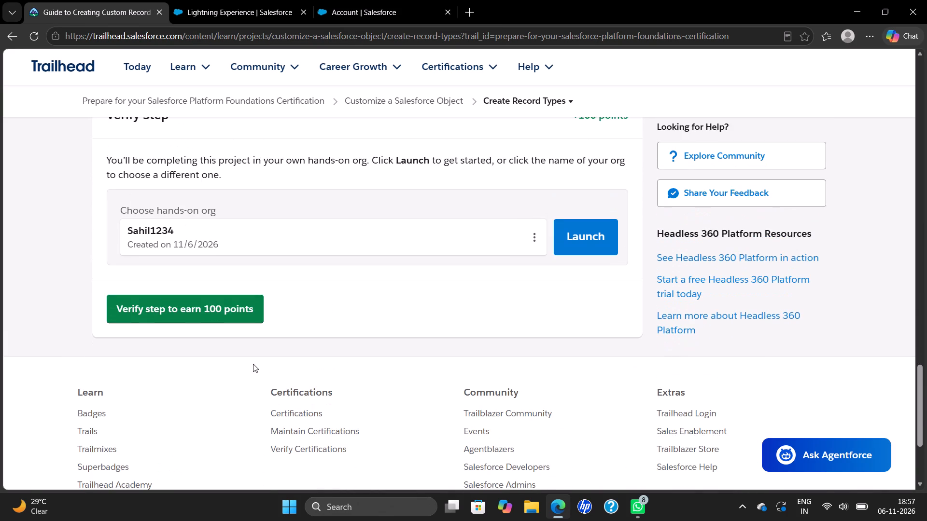
pyautogui.click(231, 312)
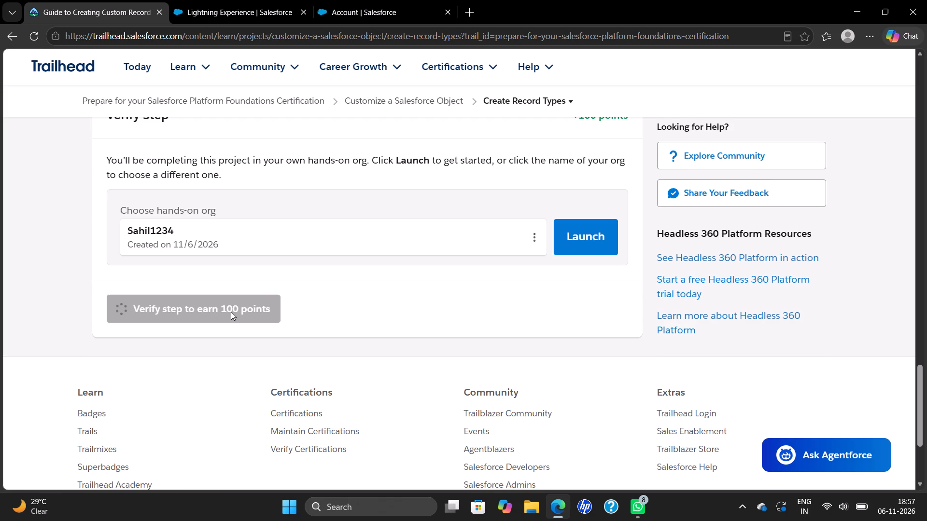
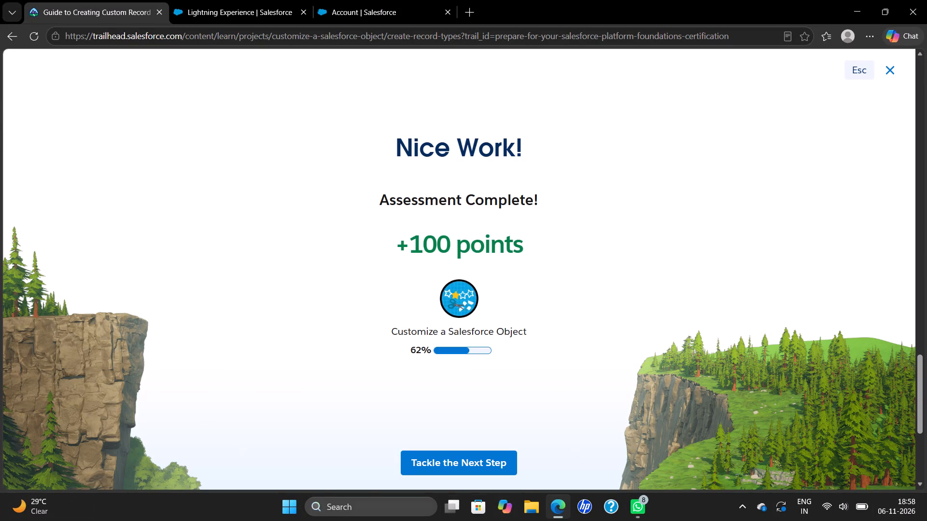
# Continue to the Customize Record Pages unit and close the two leftover Salesforce org pages.
pyautogui.click(455, 460)
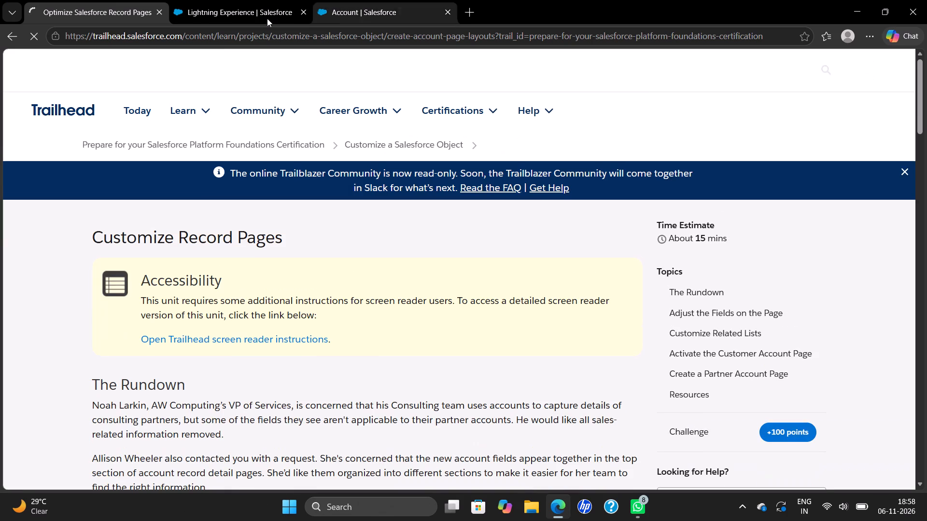
pyautogui.click(303, 11)
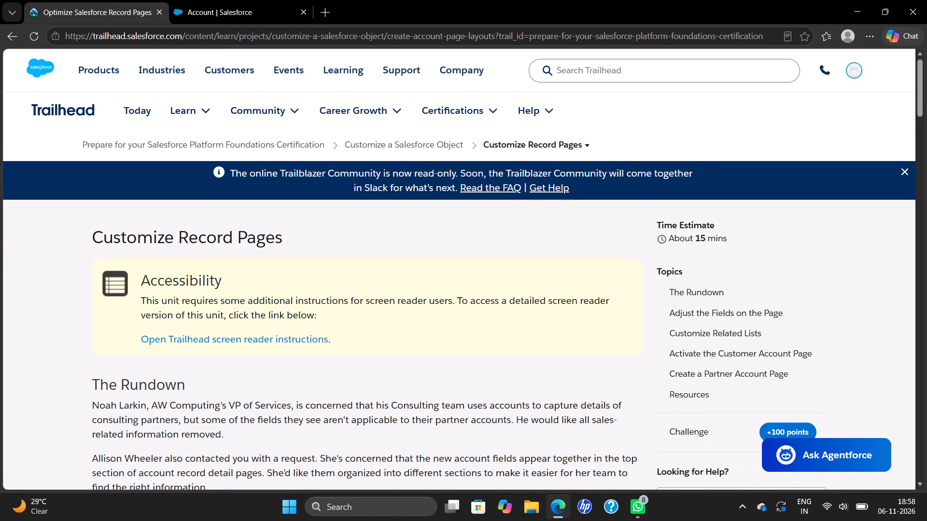
pyautogui.click(310, 11)
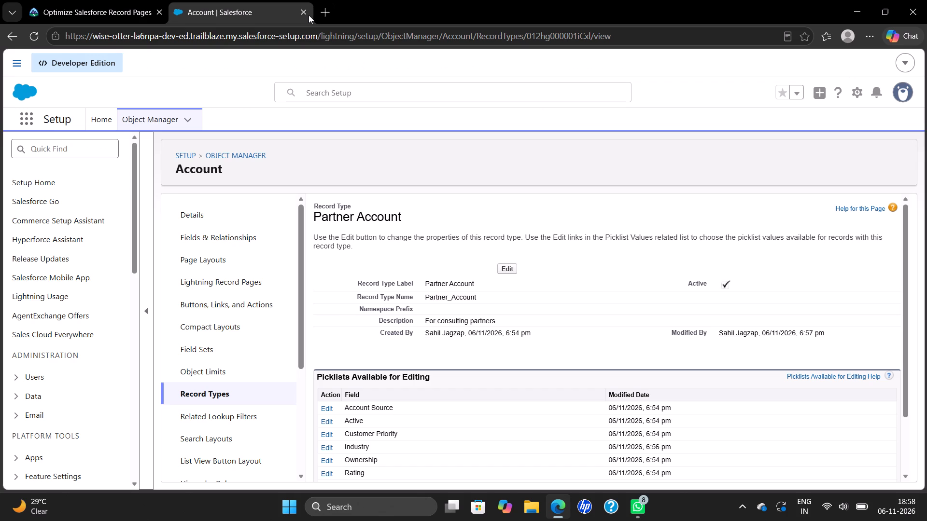
pyautogui.click(304, 9)
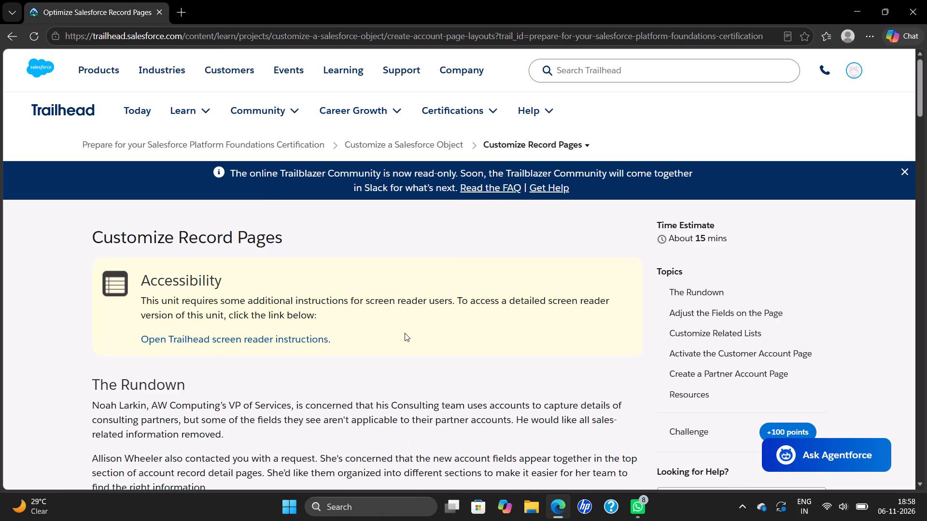
# Find the Adjust the Fields on the Page instructions and copy the page label Customer Account Page.
pyautogui.scroll(-5, 416, 324)
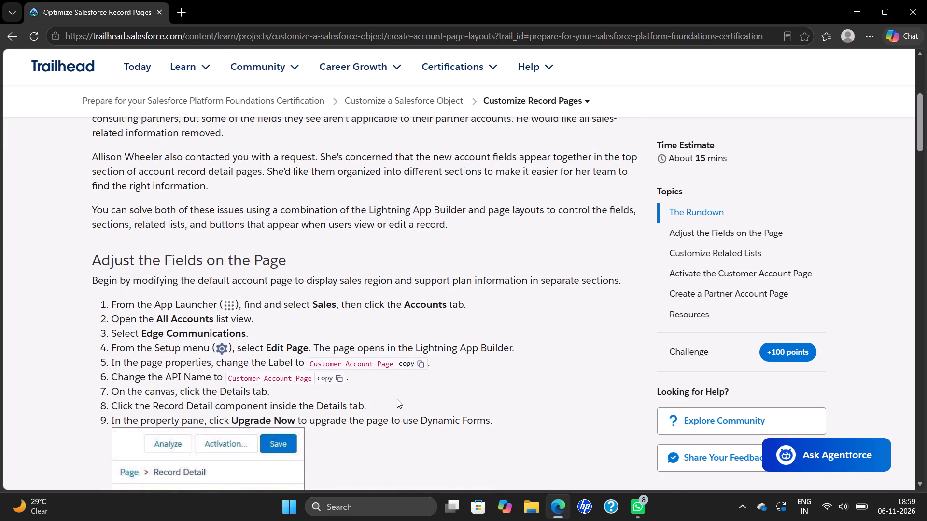
pyautogui.click(420, 361)
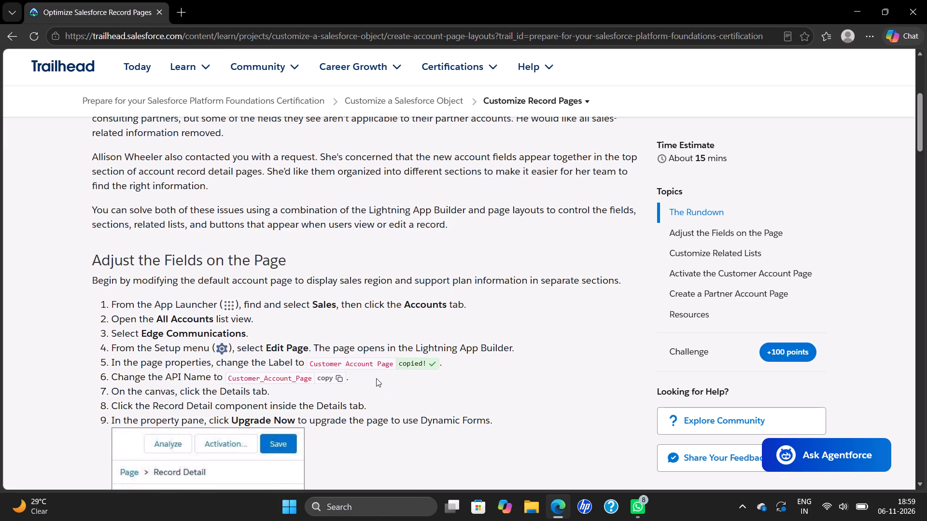
# Launch the hands-on org from the unit's Verify Step section.
pyautogui.scroll(-16, 376, 378)
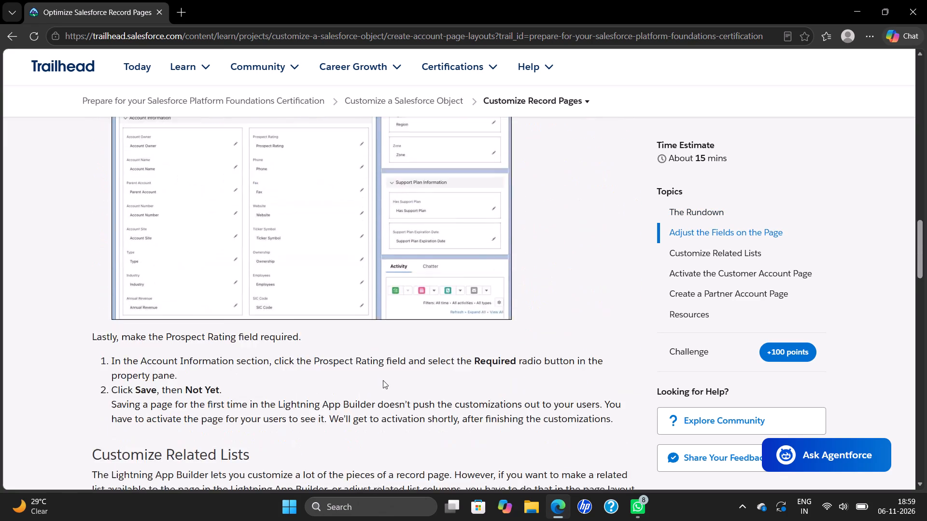
pyautogui.scroll(-19, 385, 377)
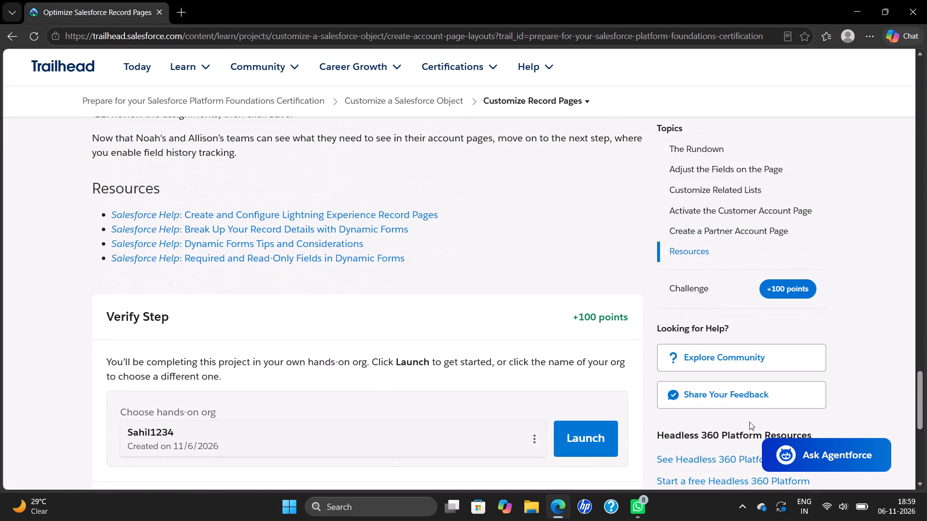
pyautogui.click(578, 433)
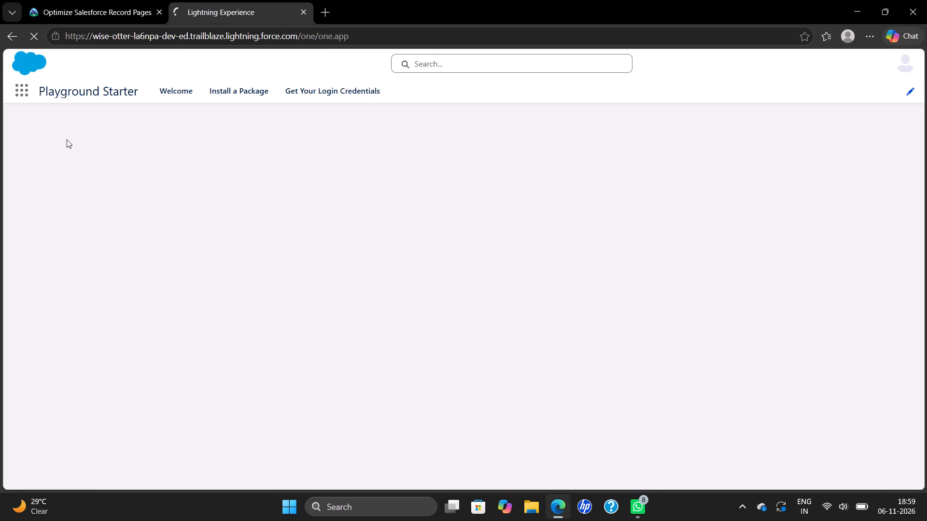
# In the Sales app, show the All Accounts list view and open the Edge Communications account.
pyautogui.click(22, 123)
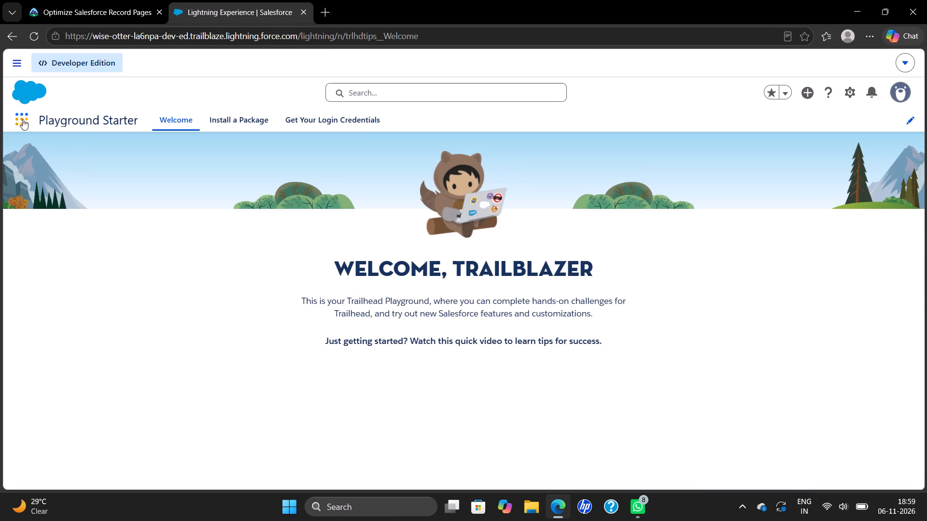
pyautogui.click(21, 115)
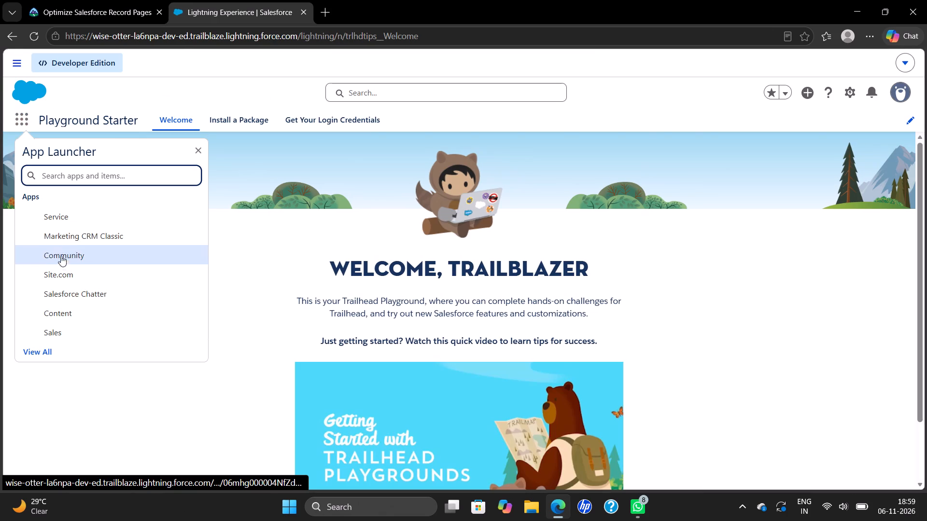
pyautogui.click(71, 334)
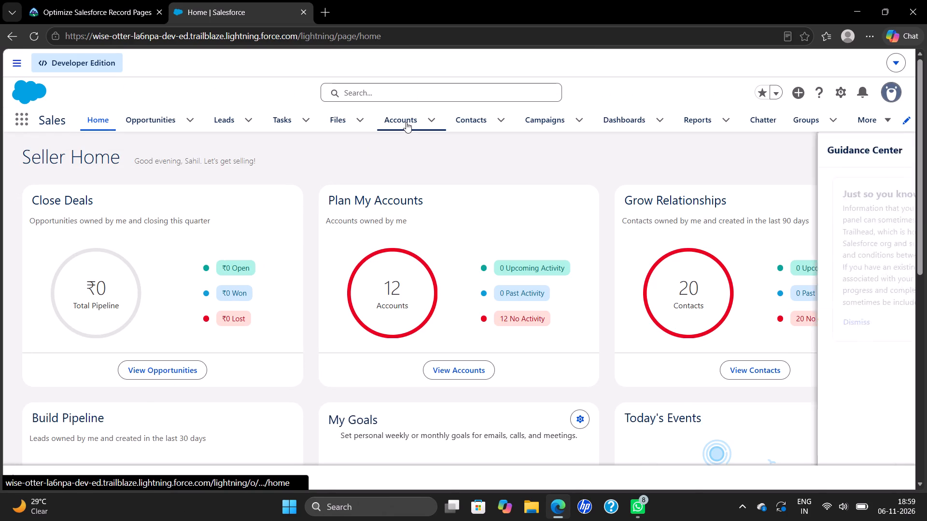
pyautogui.click(406, 122)
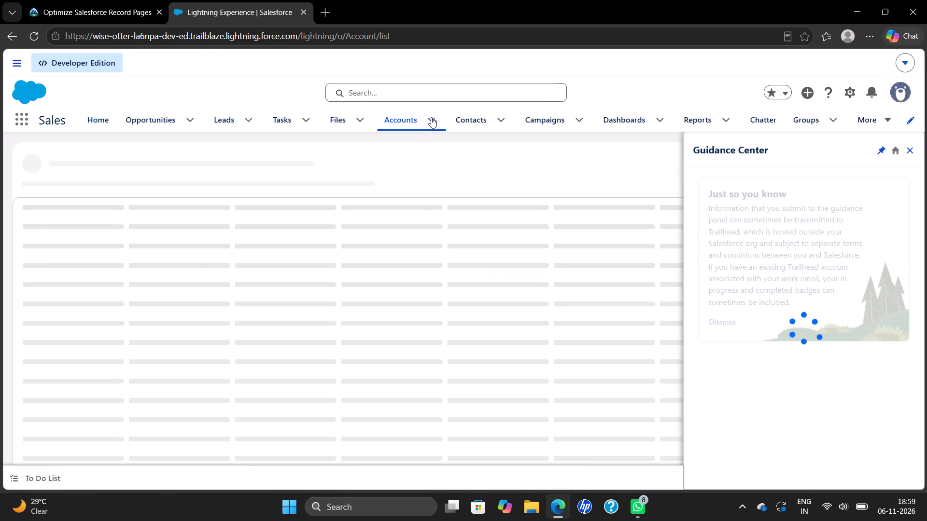
pyautogui.click(912, 149)
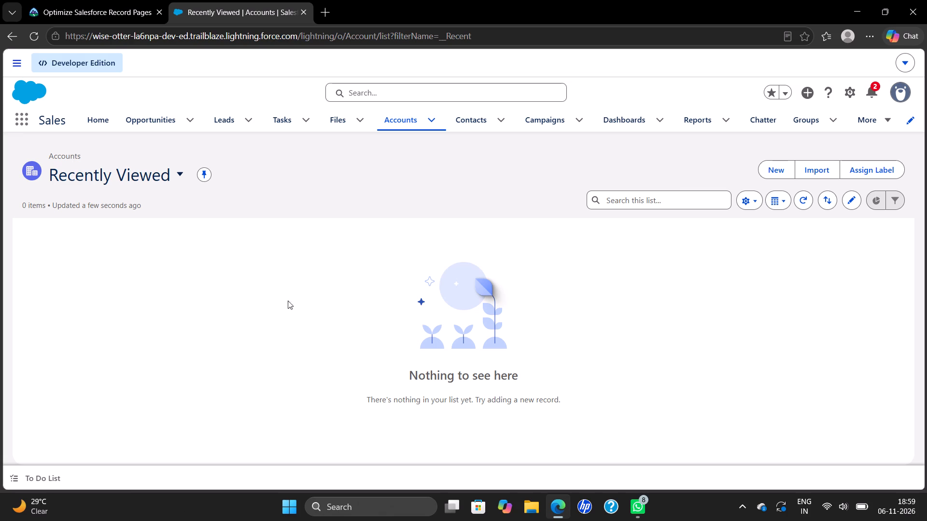
pyautogui.click(178, 170)
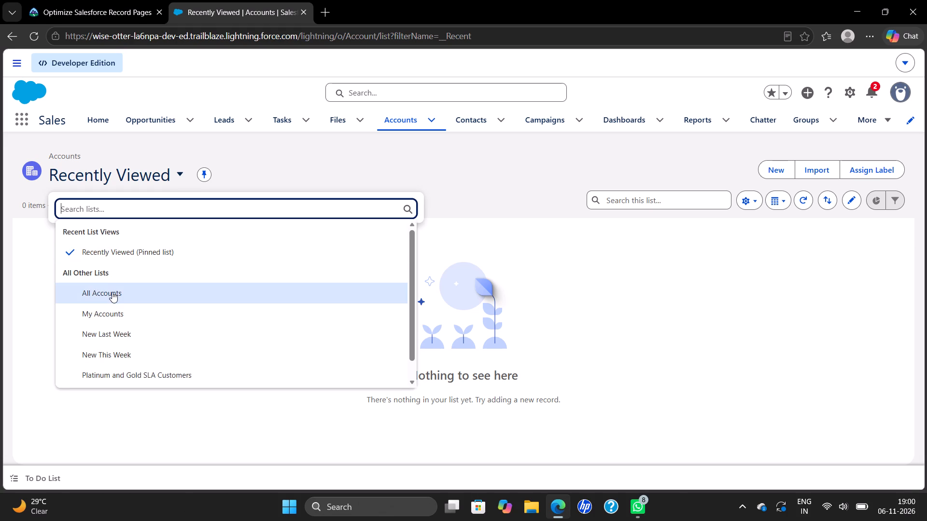
pyautogui.click(112, 292)
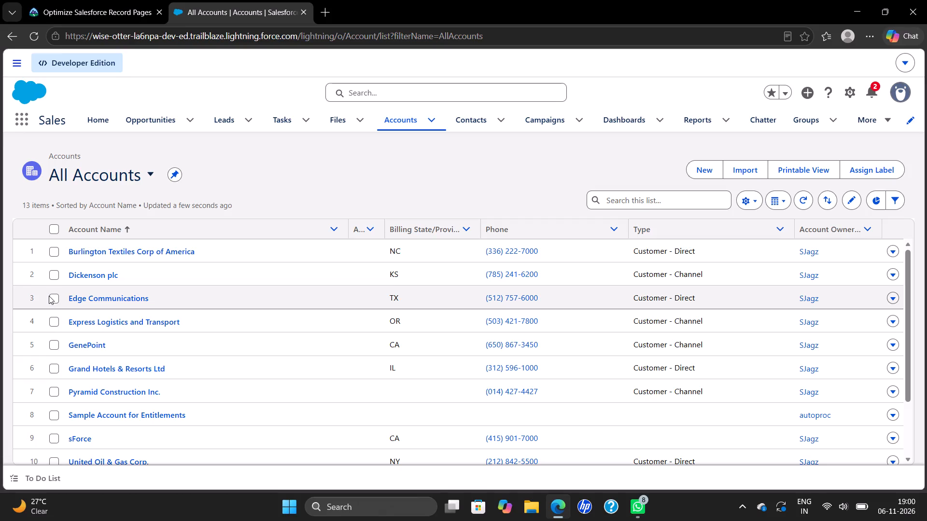
pyautogui.click(91, 293)
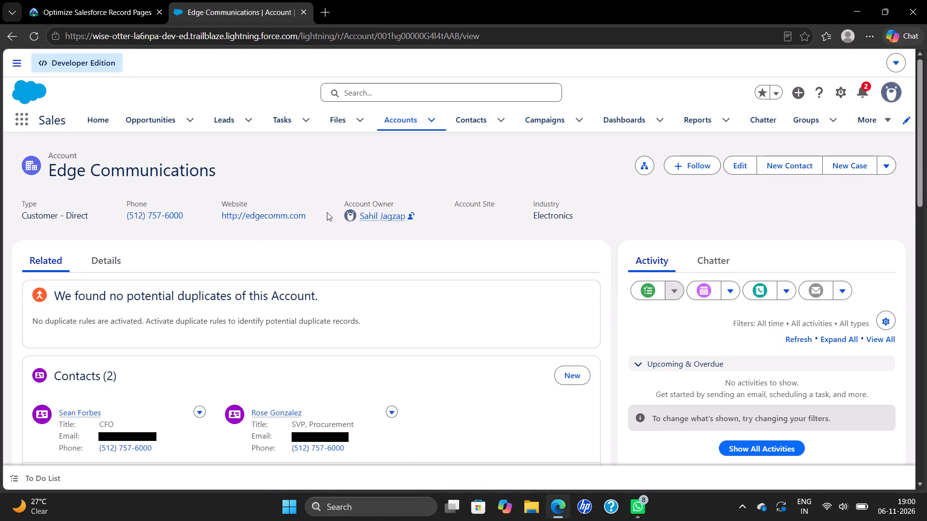
# Open the Edge Communications account record page for editing in the Lightning App Builder.
pyautogui.click(840, 88)
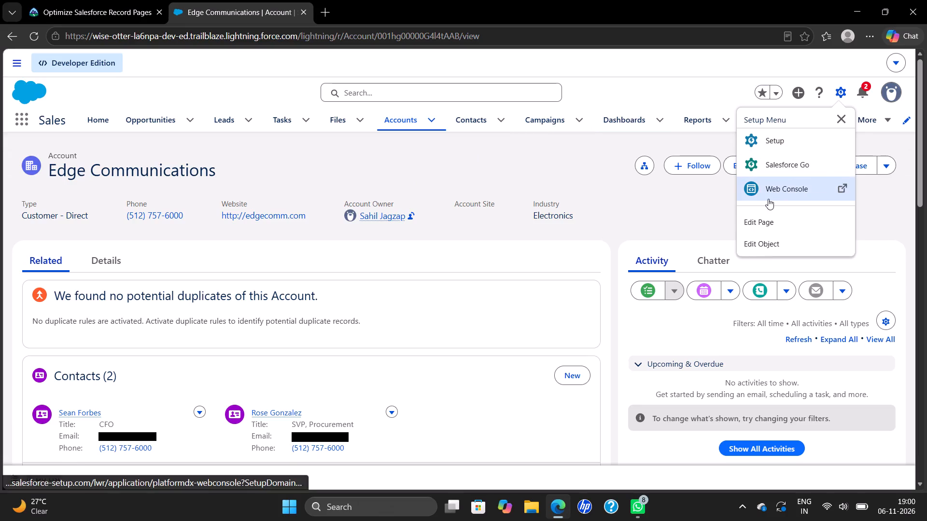
pyautogui.click(755, 221)
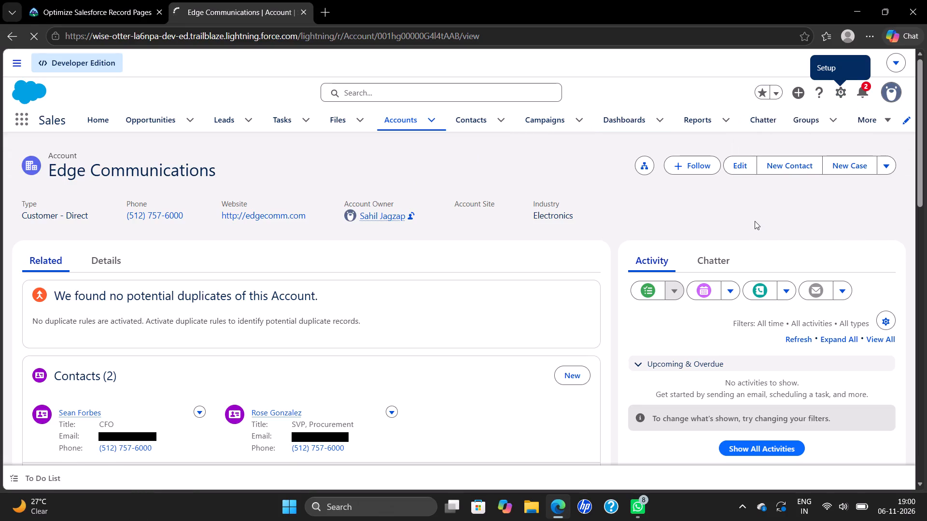
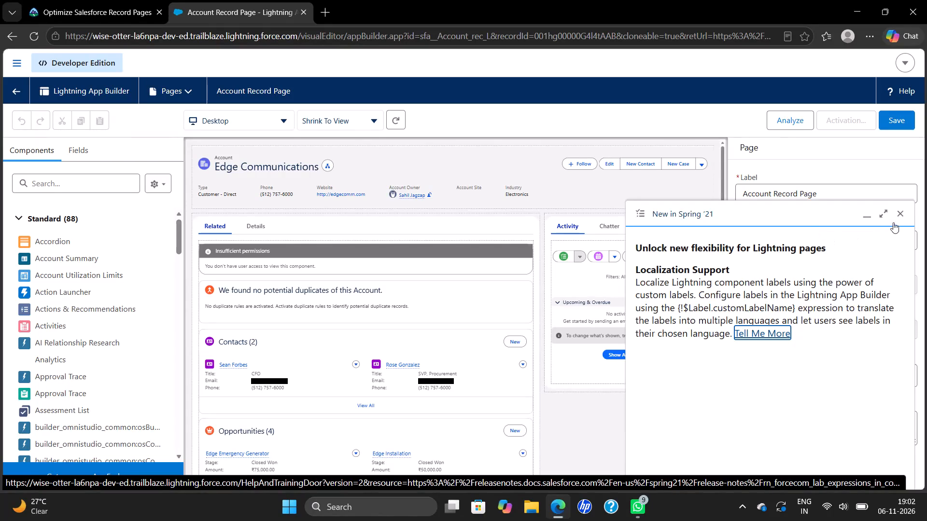
# Dismiss the New in Spring '21 announcement covering the page properties.
pyautogui.click(898, 213)
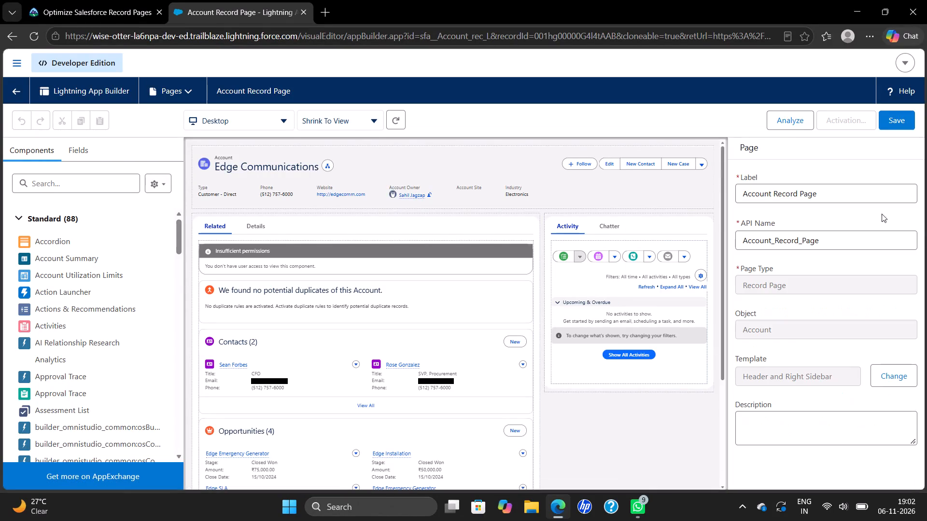
# Select the Highlights Panel on the account record page and examine its properties, including the compact layout and page layout options.
pyautogui.click(495, 177)
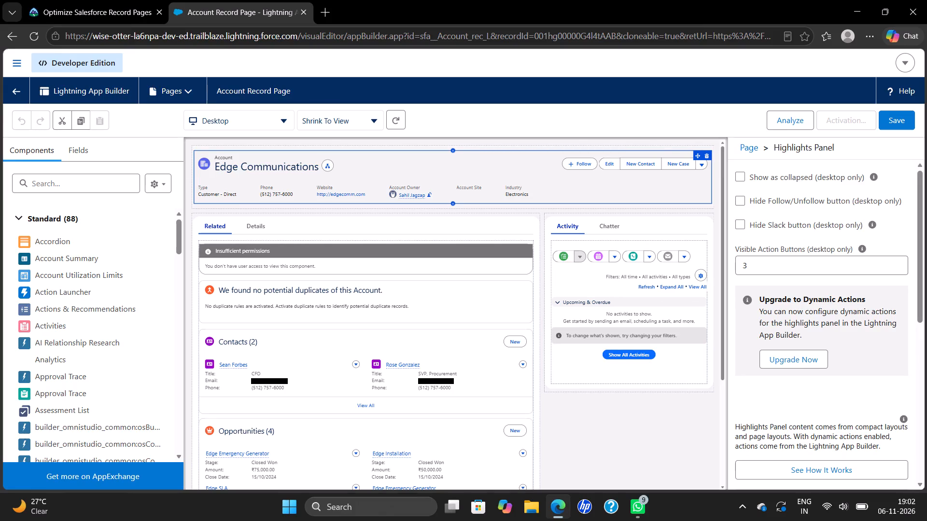
pyautogui.click(285, 169)
pyautogui.click(208, 165)
pyautogui.click(327, 167)
pyautogui.scroll(-1, 327, 167)
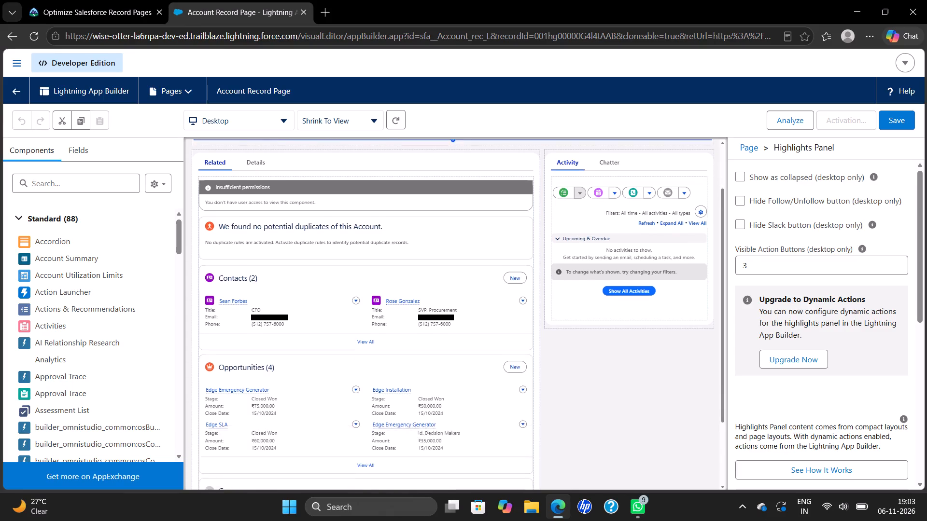
pyautogui.scroll(-1, 327, 167)
pyautogui.scroll(3, 327, 167)
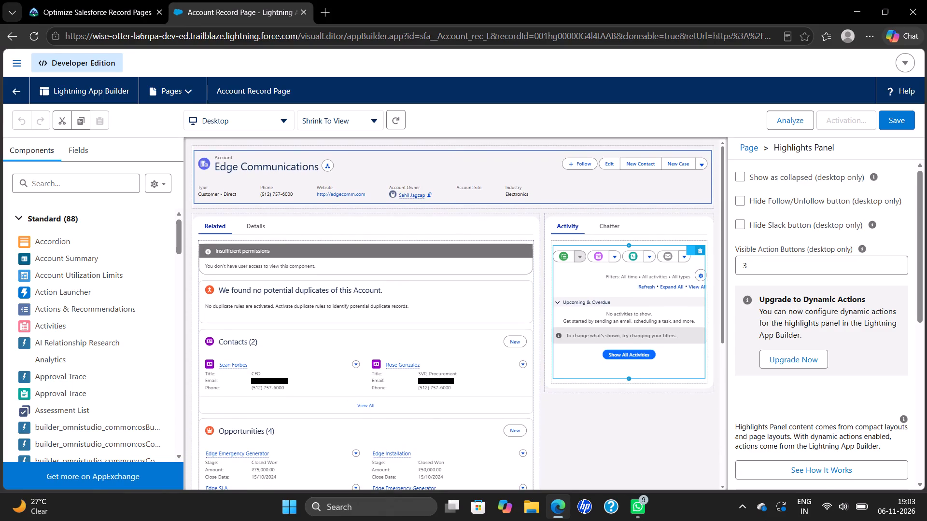
pyautogui.scroll(-4, 784, 270)
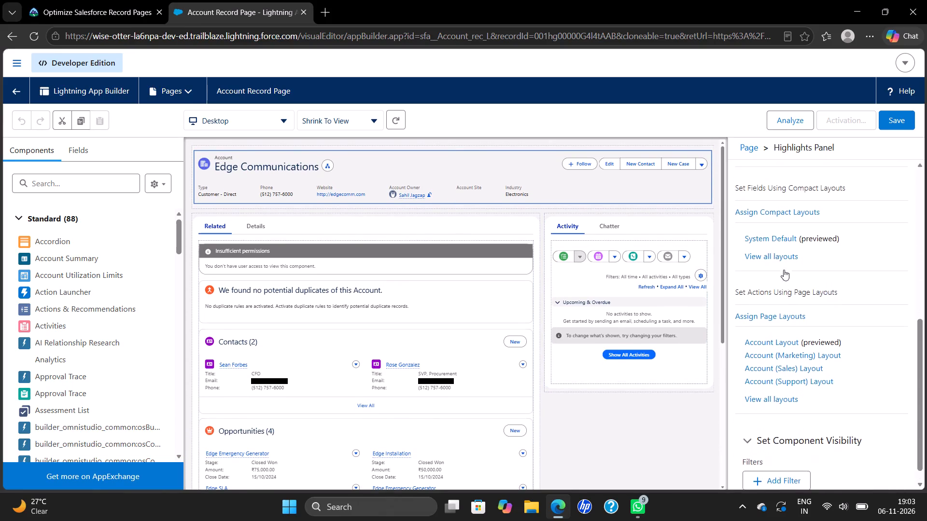
pyautogui.scroll(-3, 784, 270)
pyautogui.scroll(15, 784, 270)
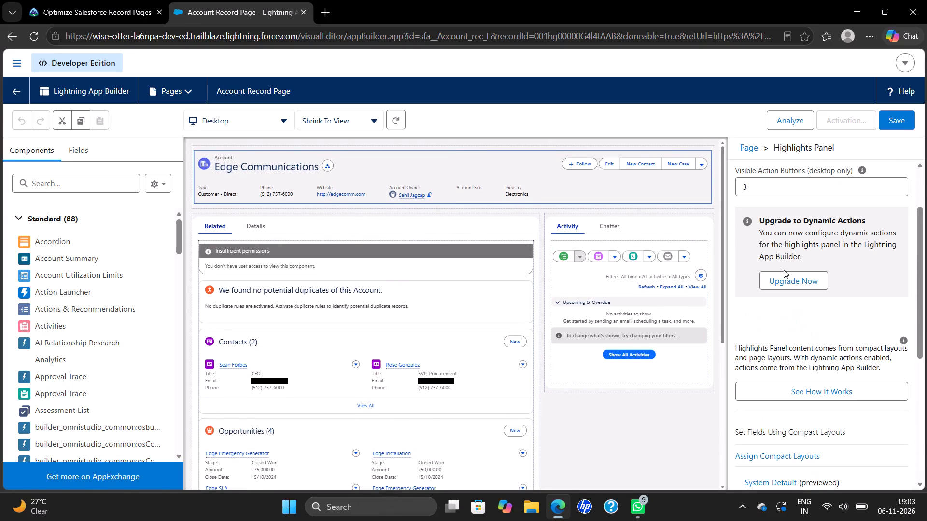
pyautogui.scroll(2, 784, 270)
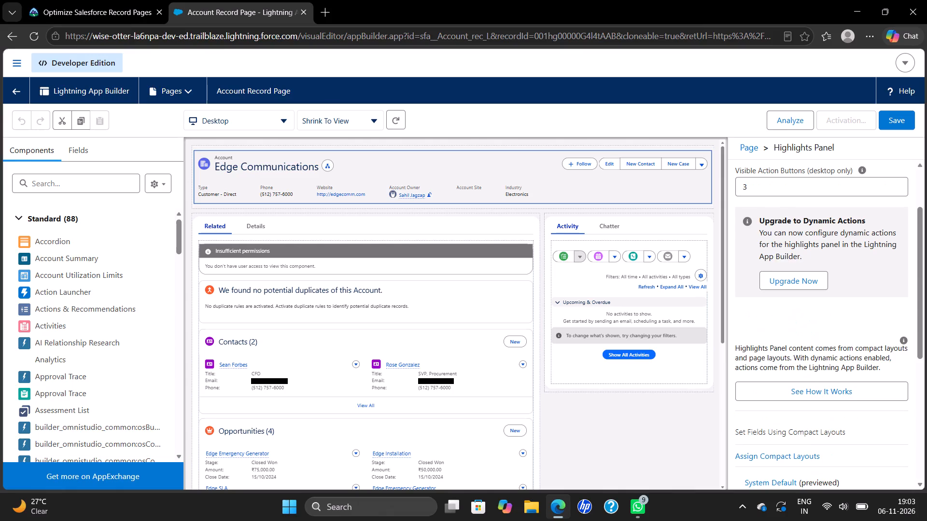
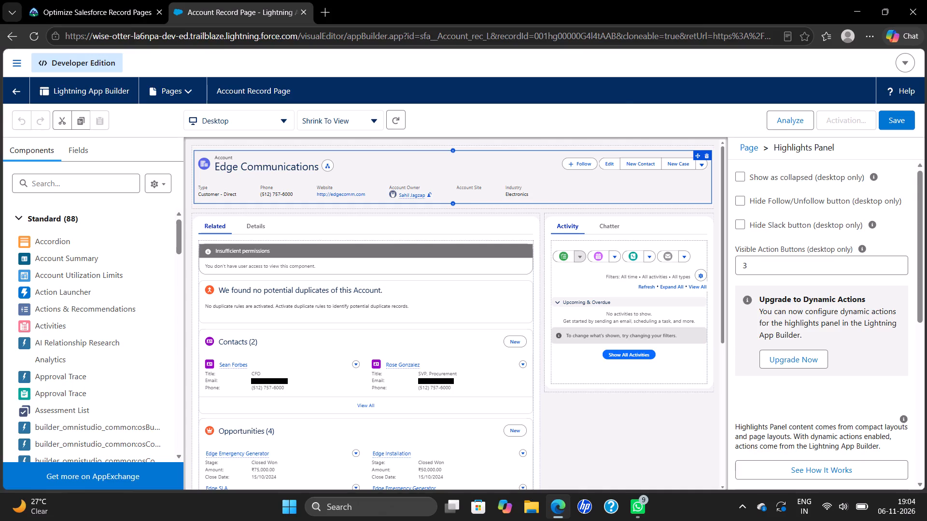
# Return from the Highlights Panel to the overall page properties of the account record page.
pyautogui.click(752, 147)
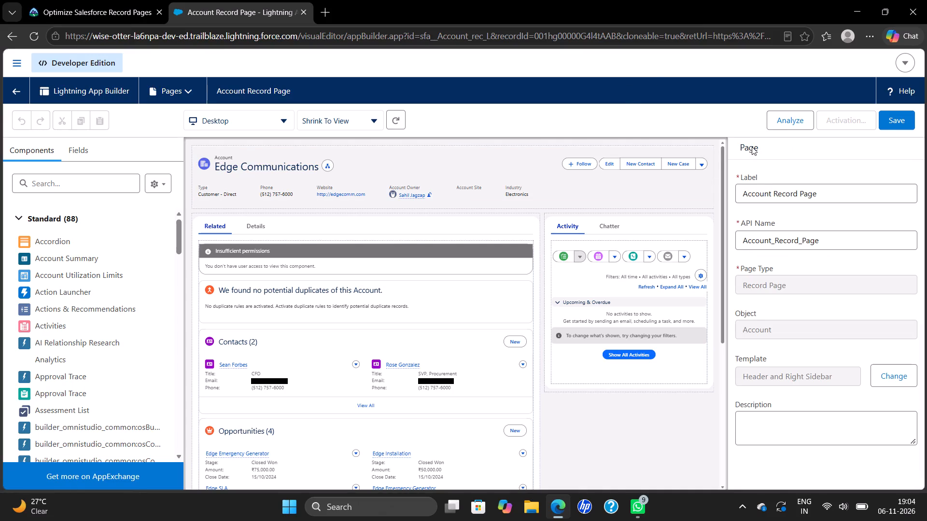
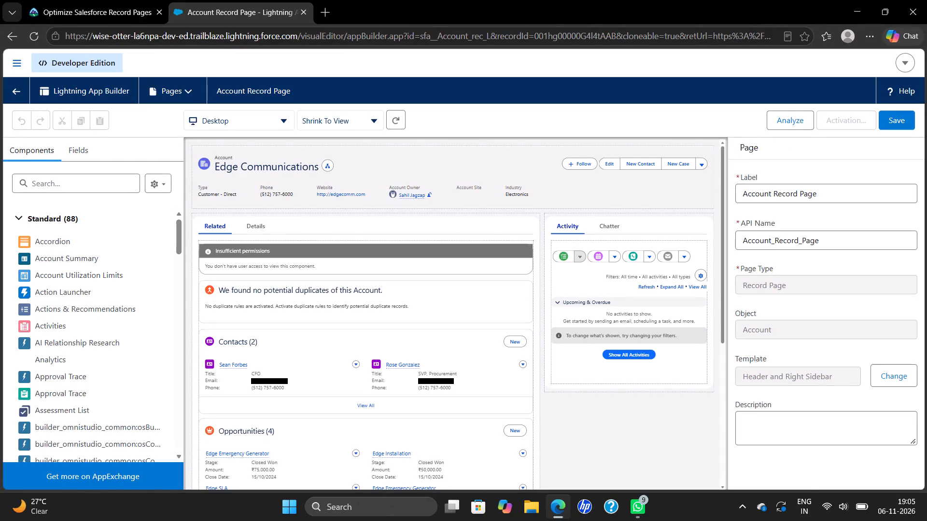
# Change the account record page's label to Customer Account Page.
pyautogui.moveTo(741, 192); pyautogui.dragTo(822, 199)
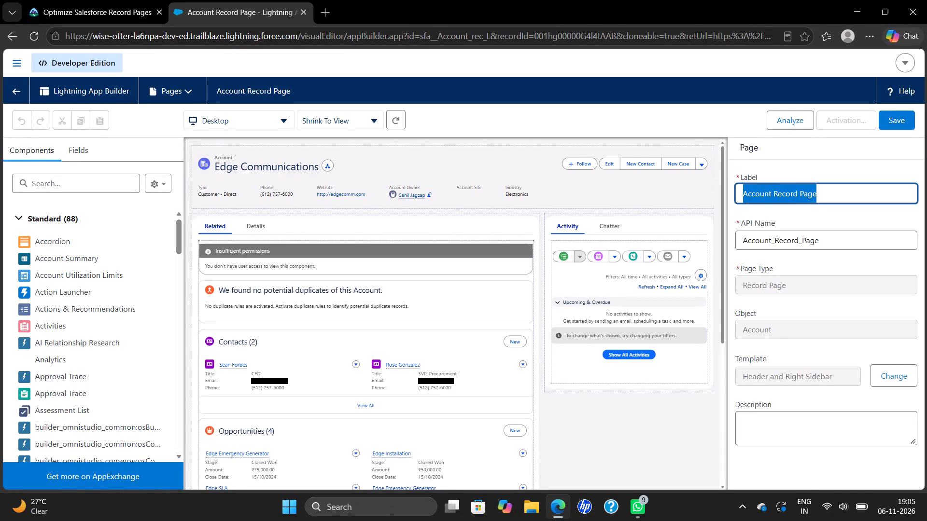
pyautogui.press('BackSpace')
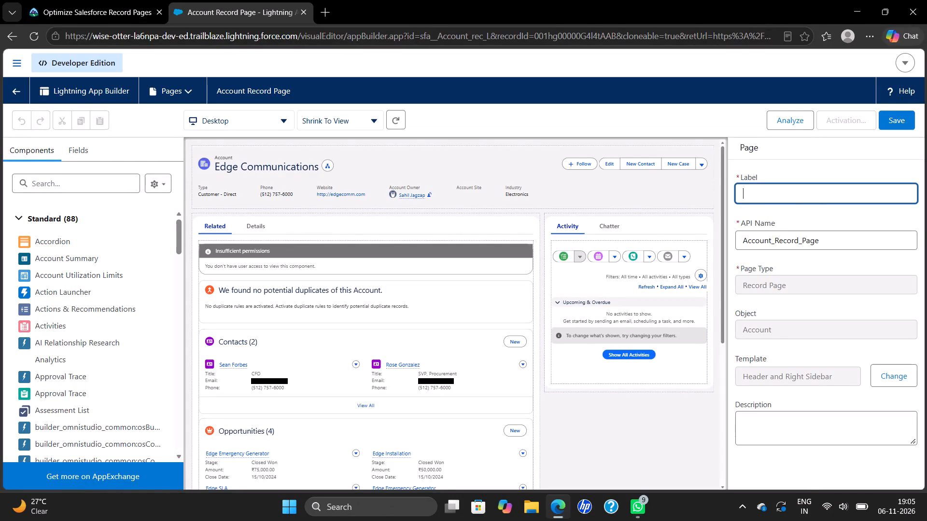
pyautogui.click(822, 197)
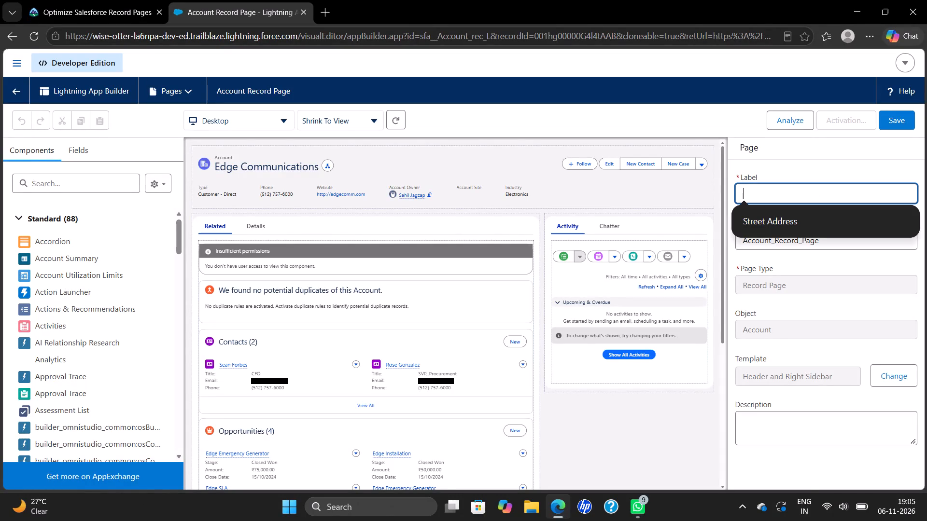
pyautogui.hotkey('ctrl', 'v')
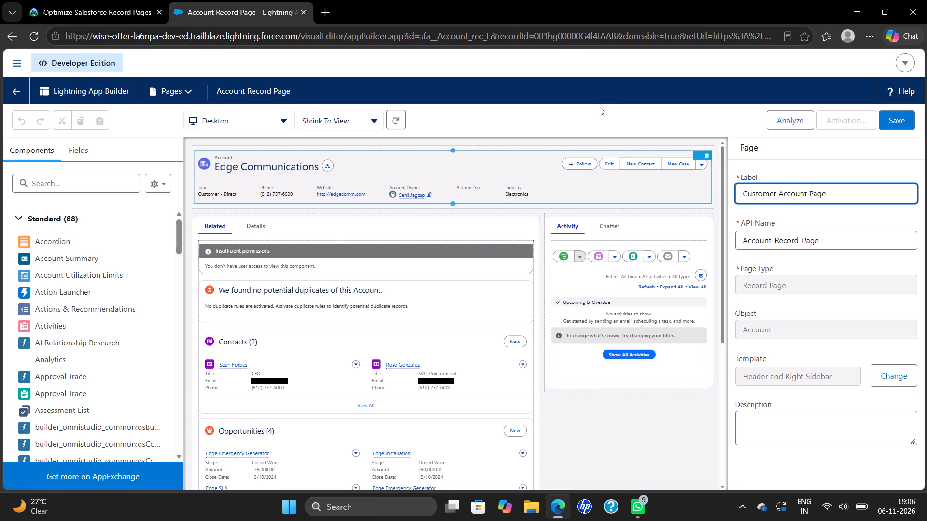
# Copy Customer_Account_Page from the Trailhead instructions and set it as the record page's API name.
pyautogui.click(141, 14)
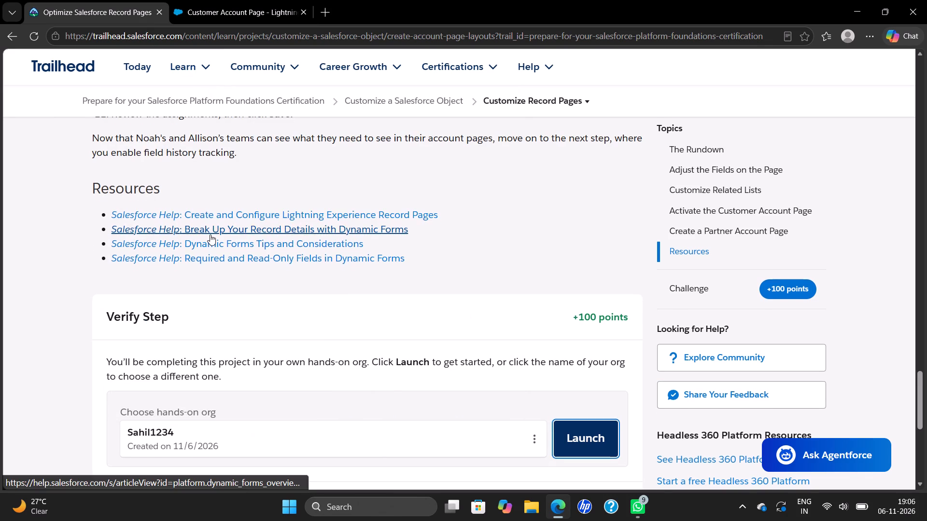
pyautogui.scroll(5, 210, 234)
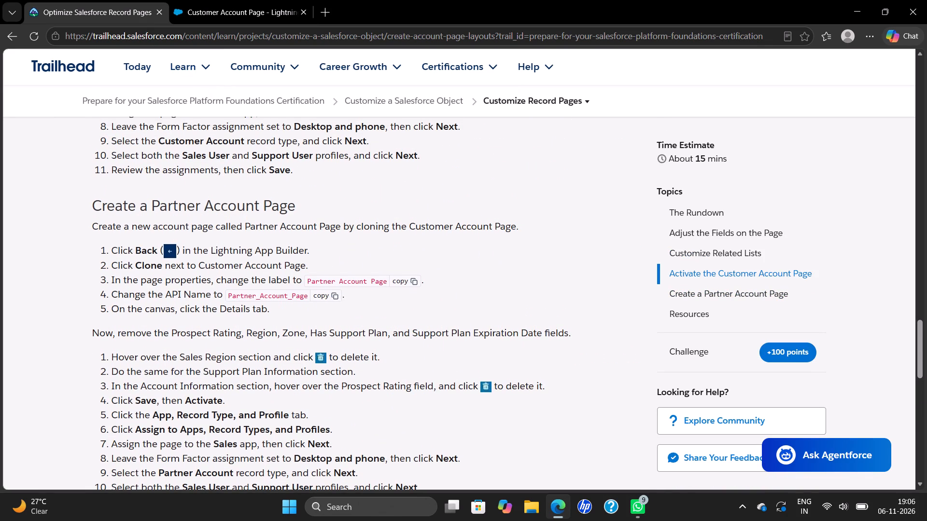
pyautogui.scroll(5, 299, 272)
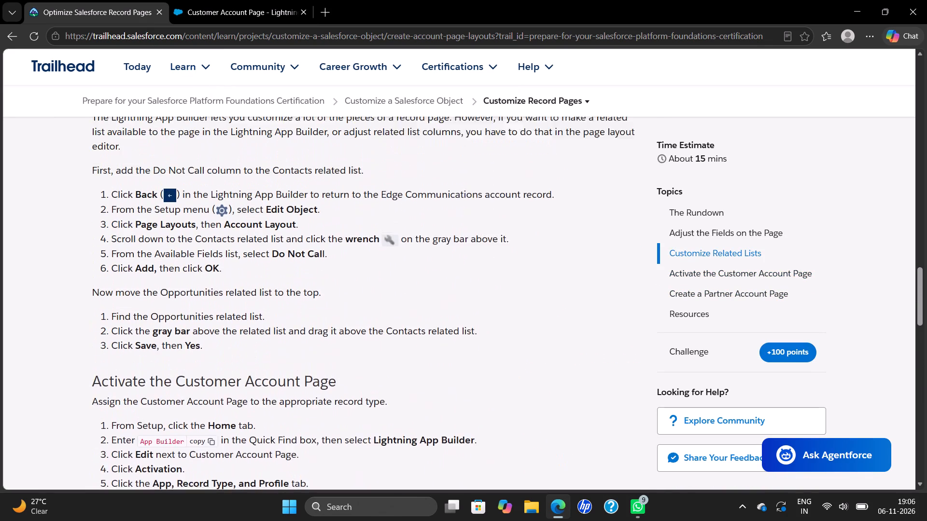
pyautogui.scroll(5, 299, 272)
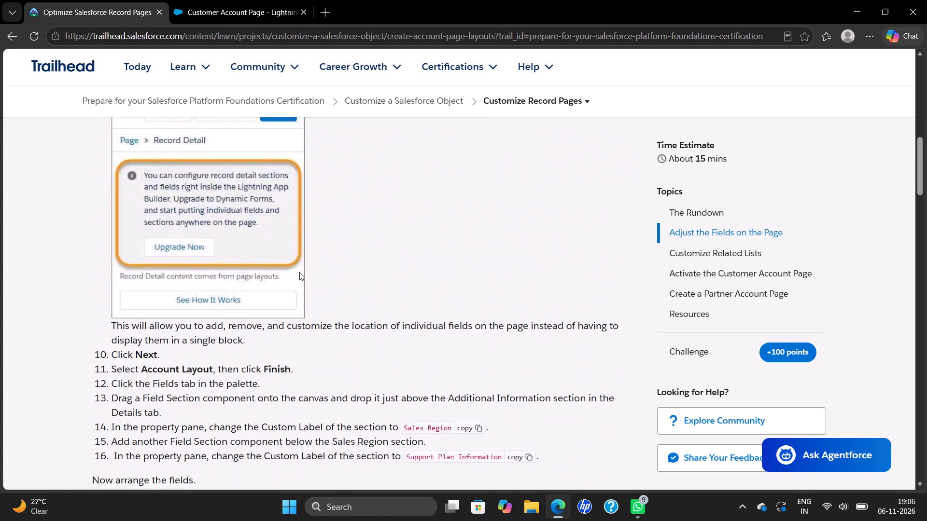
pyautogui.scroll(1, 299, 272)
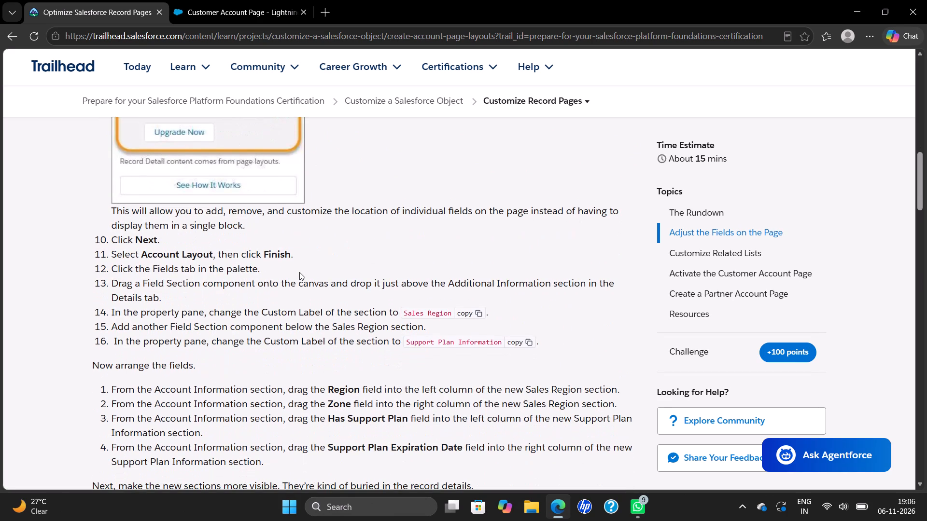
pyautogui.scroll(4, 299, 272)
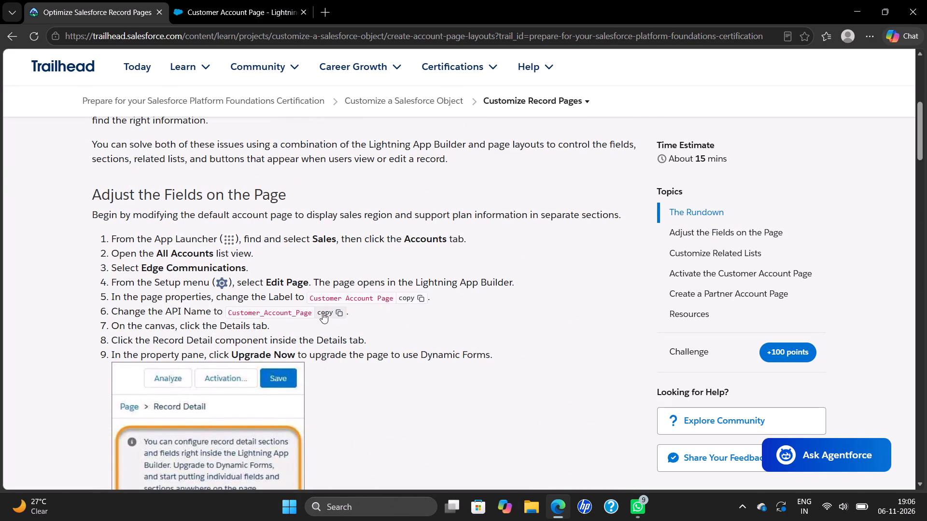
pyautogui.scroll(5, 323, 313)
pyautogui.scroll(-4, 323, 313)
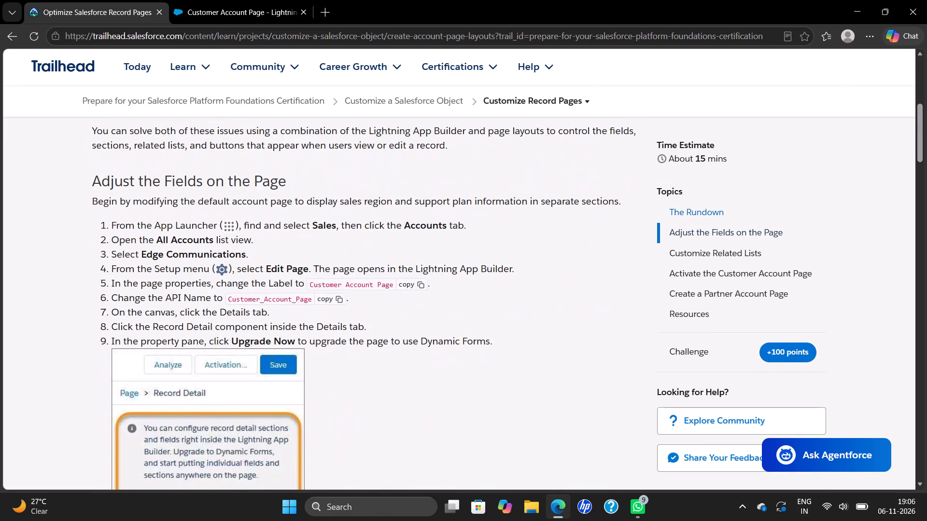
pyautogui.scroll(-1, 323, 313)
pyautogui.click(333, 297)
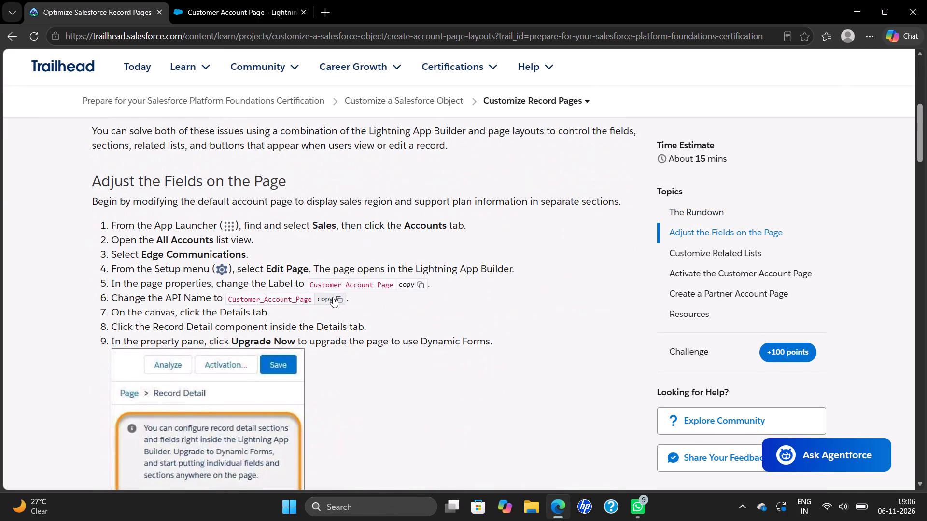
pyautogui.click(245, 20)
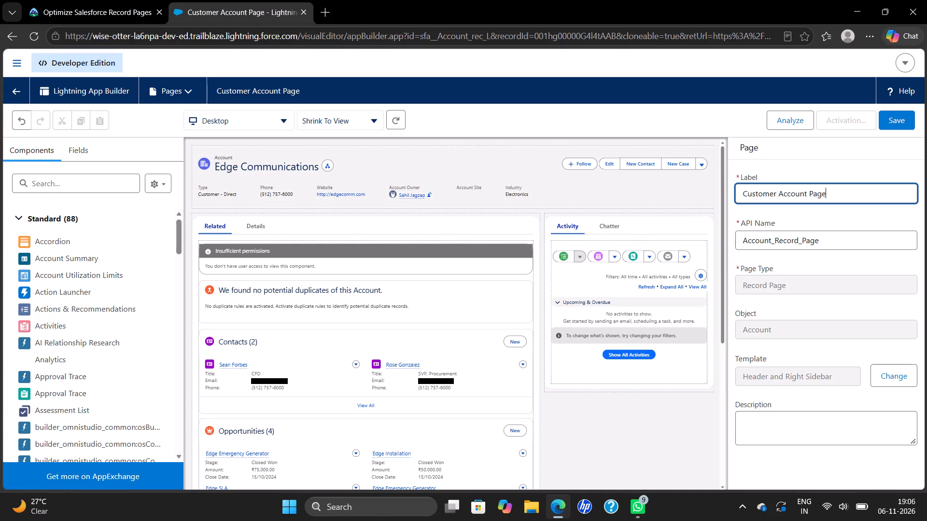
pyautogui.moveTo(740, 242); pyautogui.dragTo(842, 240)
pyautogui.press('BackSpace')
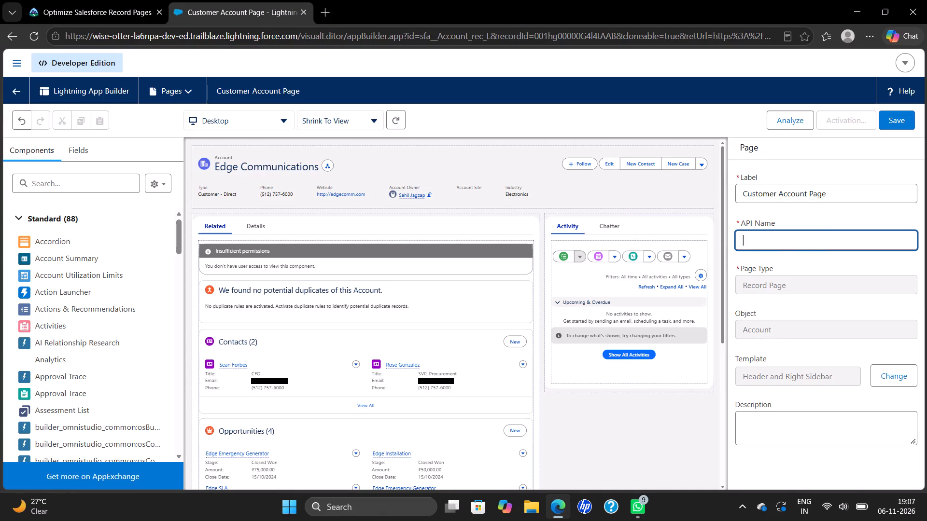
pyautogui.hotkey('ctrl', 'v')
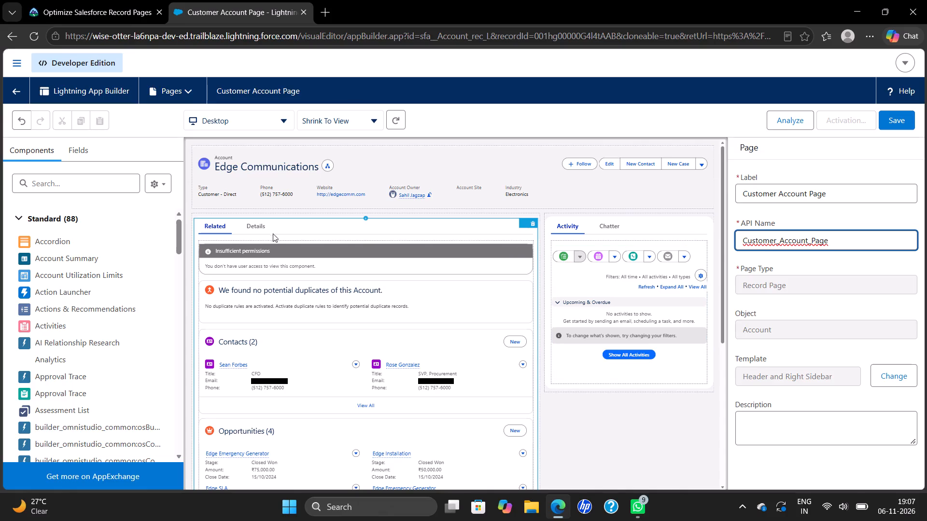
# Upgrade the Record Detail component on the Details tab to Dynamic Forms, using Account Layout as the source.
pyautogui.click(259, 225)
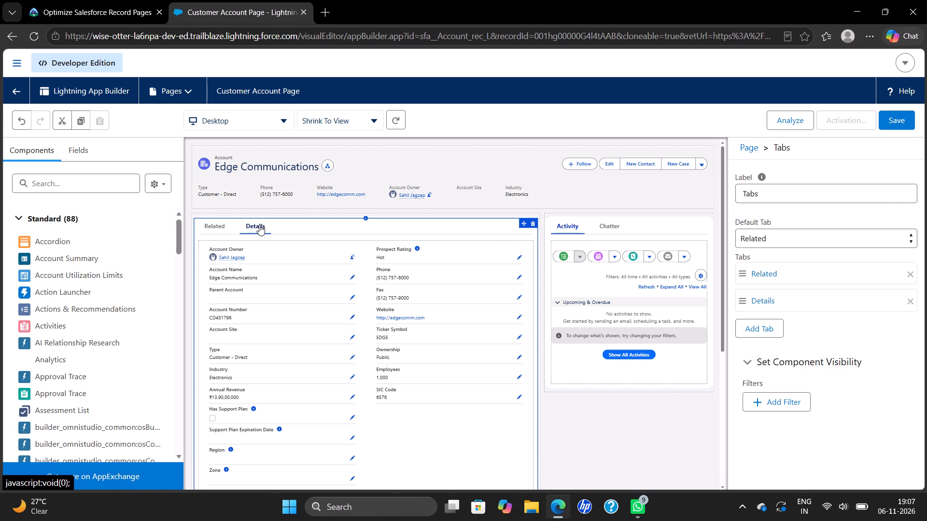
pyautogui.click(324, 271)
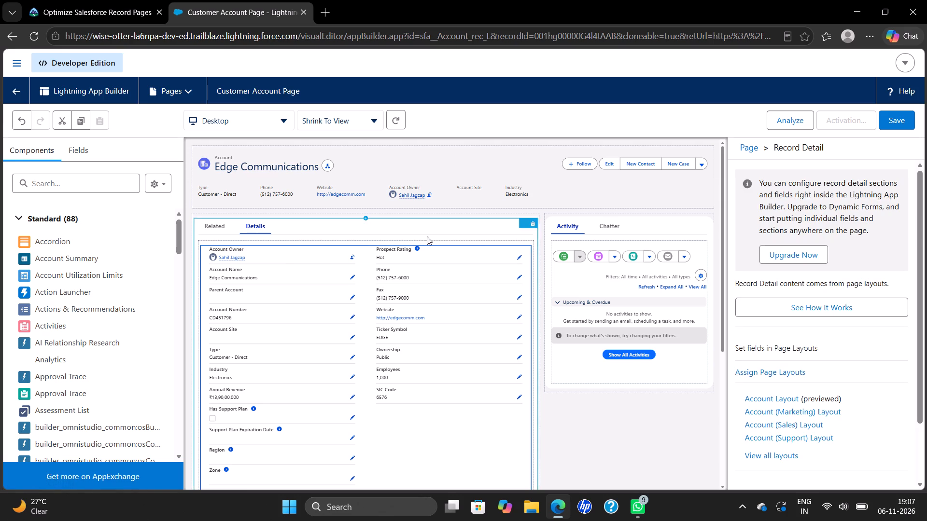
pyautogui.click(780, 254)
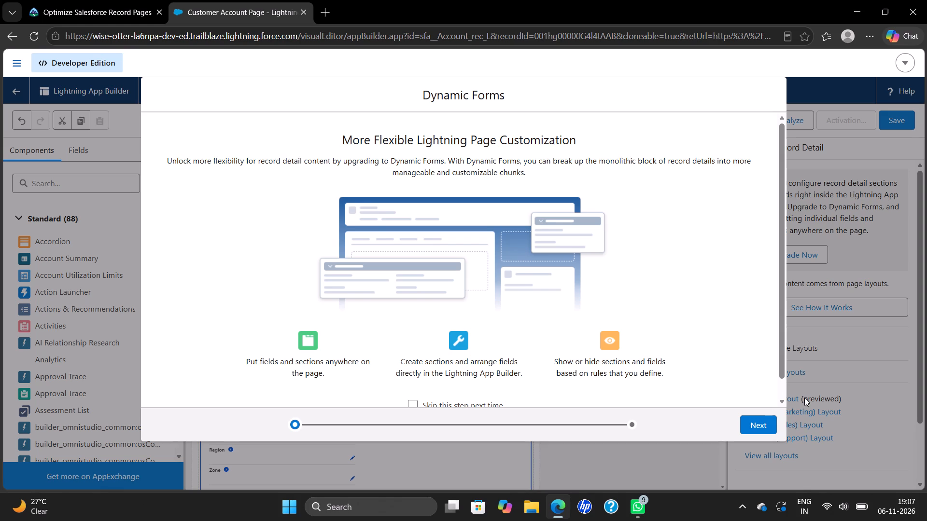
pyautogui.click(768, 422)
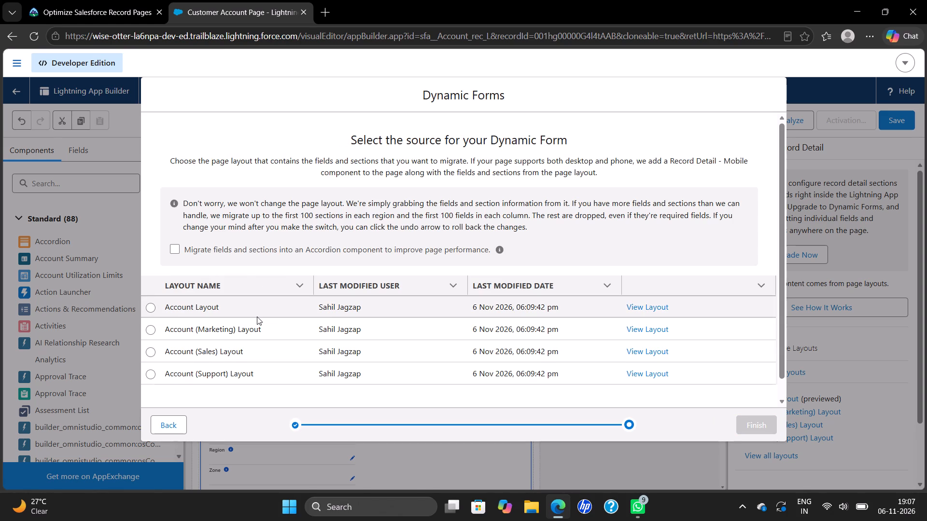
pyautogui.click(150, 306)
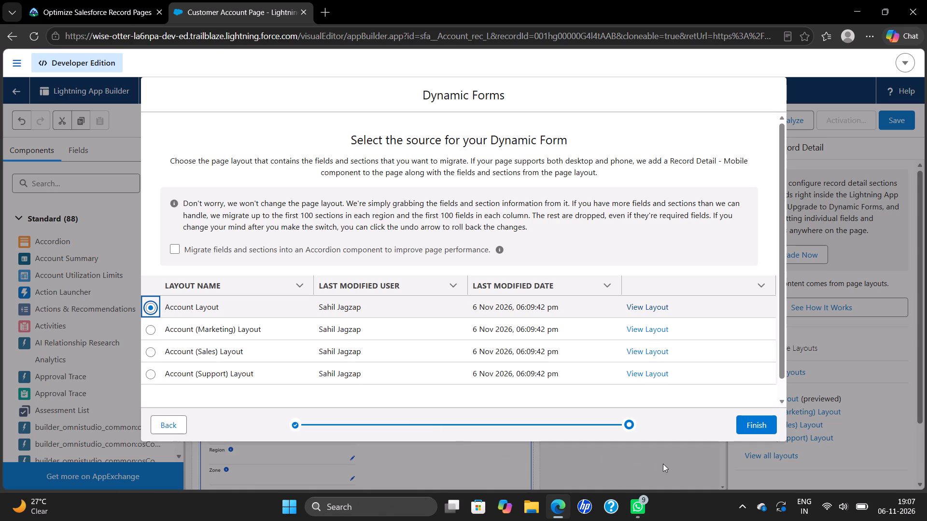
pyautogui.click(764, 431)
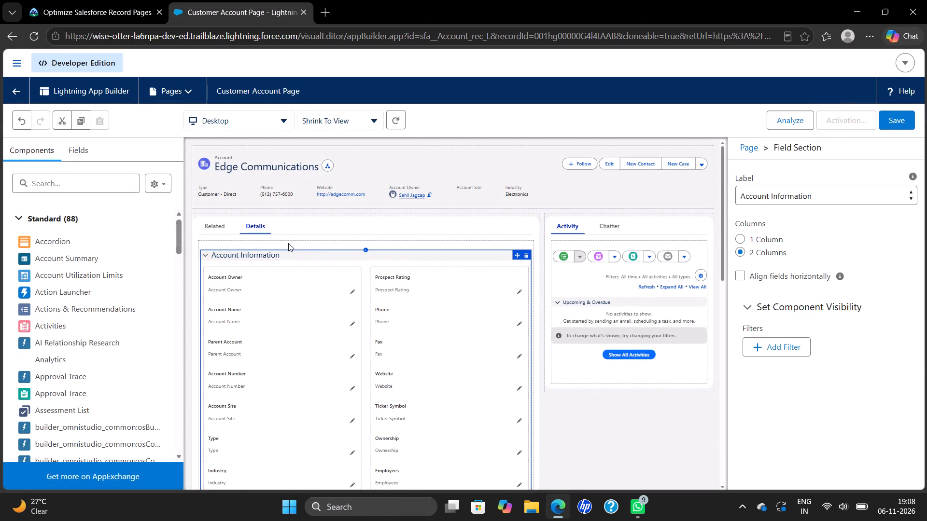
# Add a Field Section component to the Details tab, just above the Additional Information section.
pyautogui.click(79, 151)
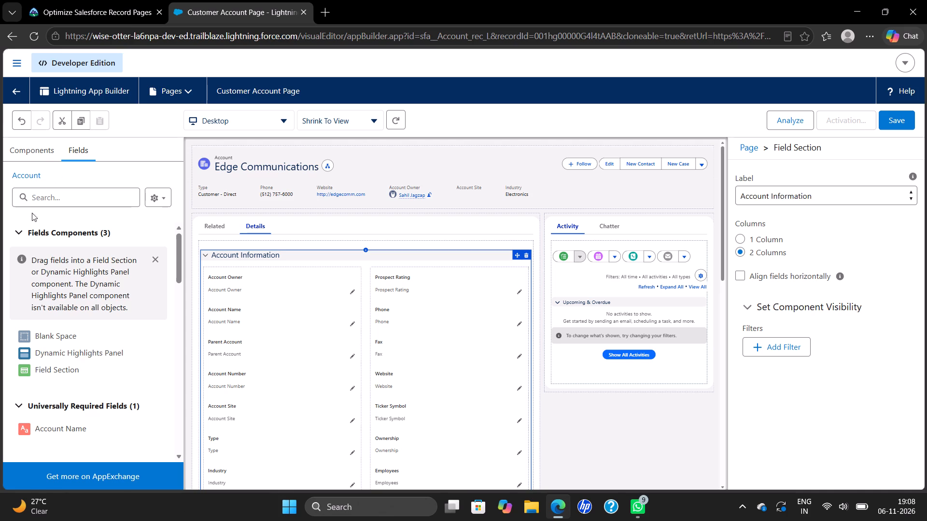
pyautogui.click(60, 369)
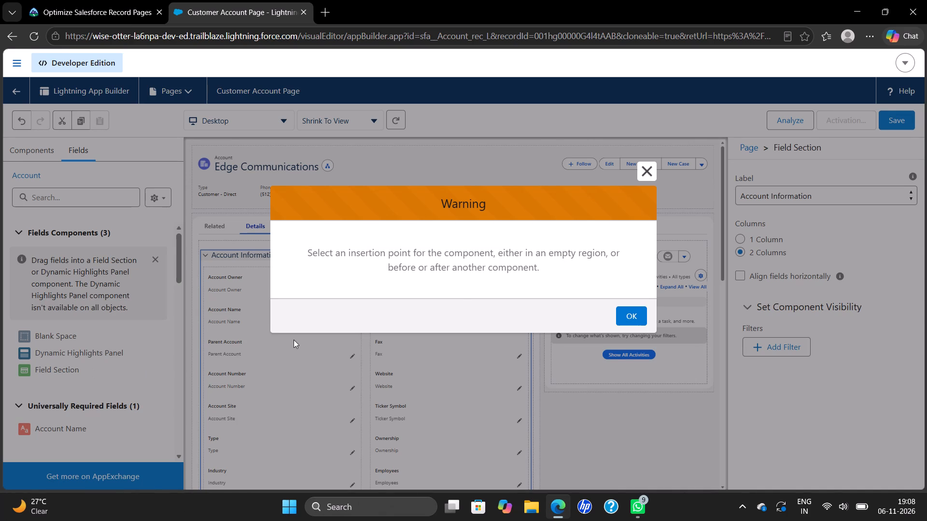
pyautogui.click(652, 168)
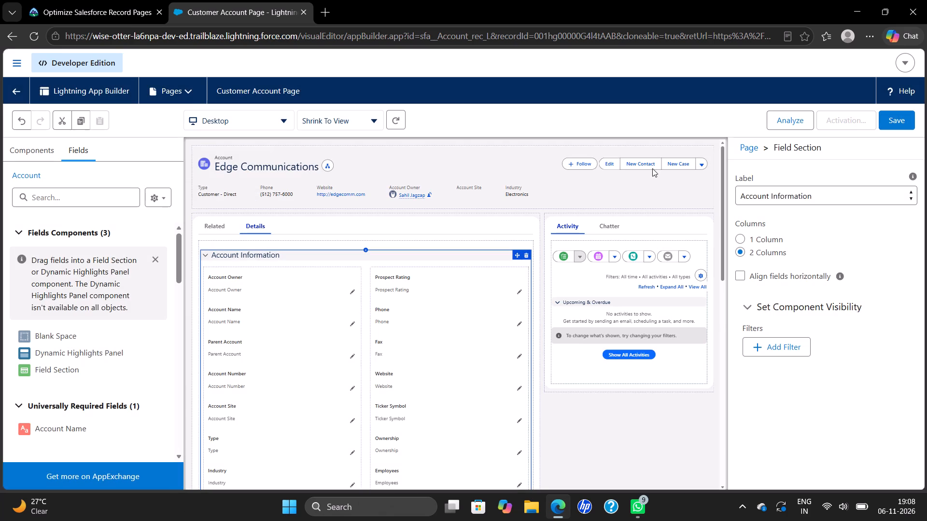
pyautogui.scroll(-2, 295, 349)
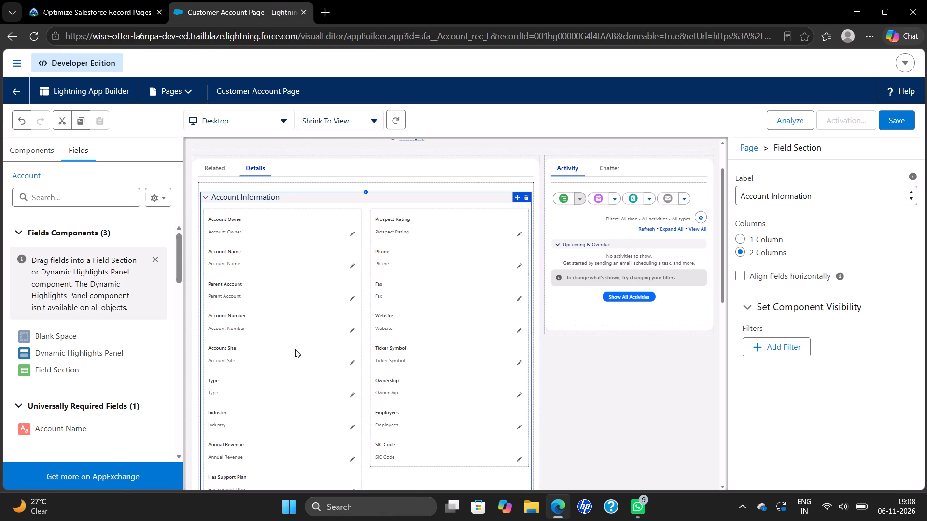
pyautogui.scroll(-1, 295, 349)
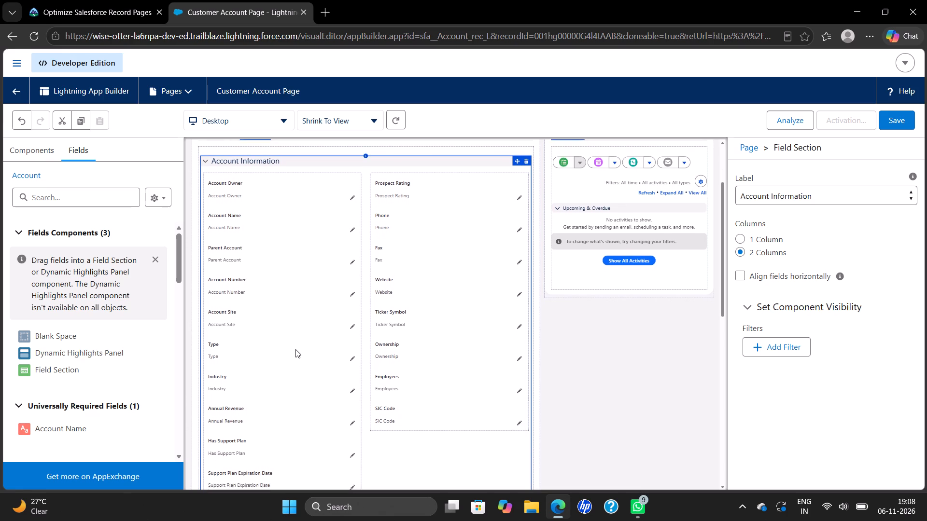
pyautogui.scroll(-4, 295, 349)
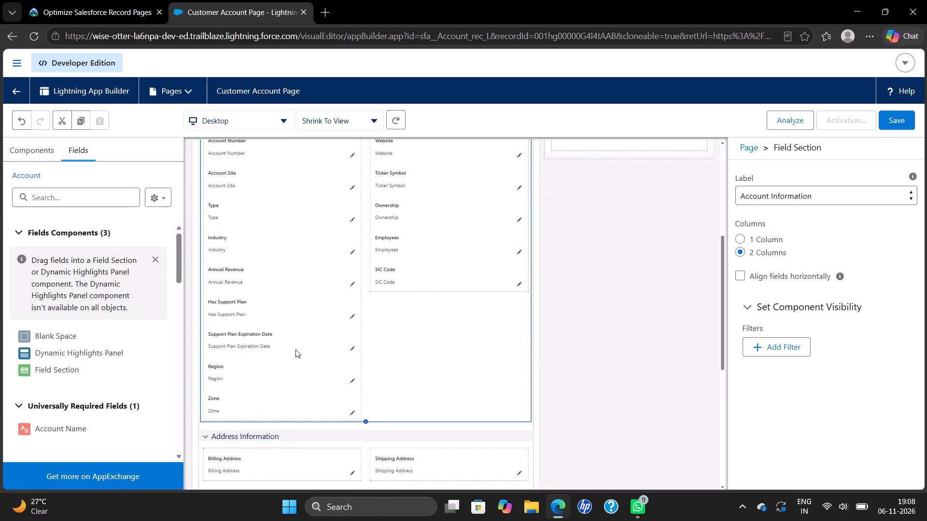
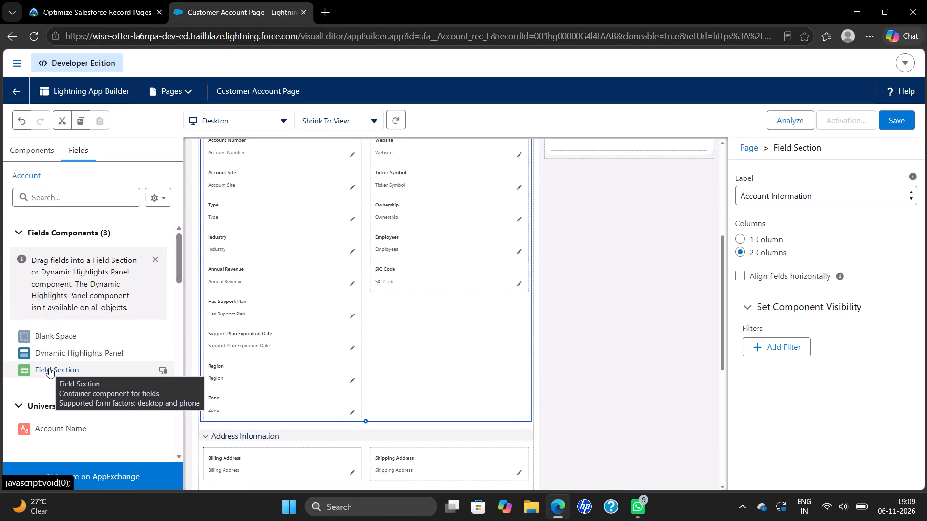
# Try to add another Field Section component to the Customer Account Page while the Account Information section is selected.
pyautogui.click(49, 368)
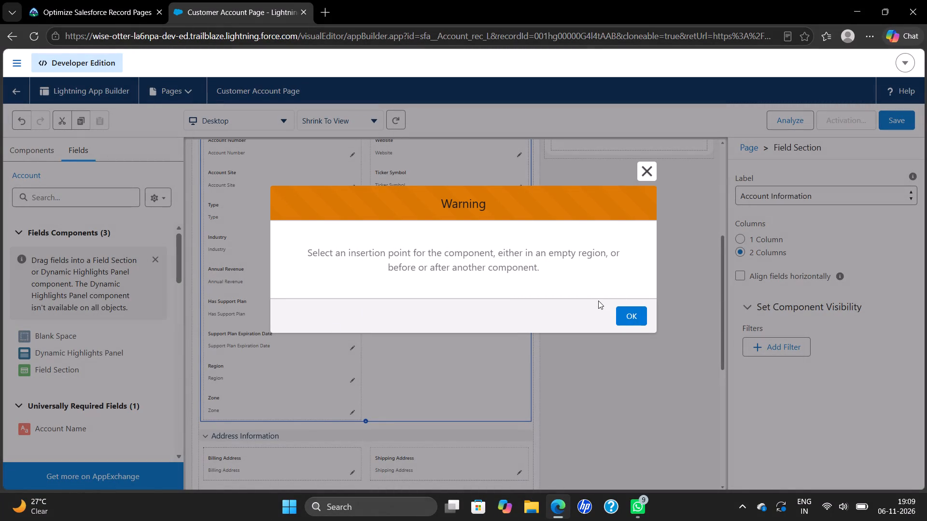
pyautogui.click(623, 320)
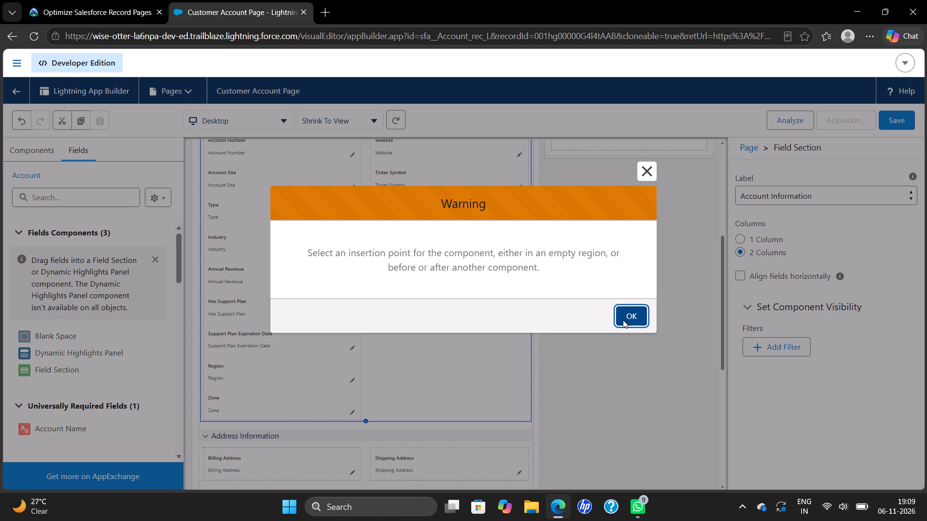
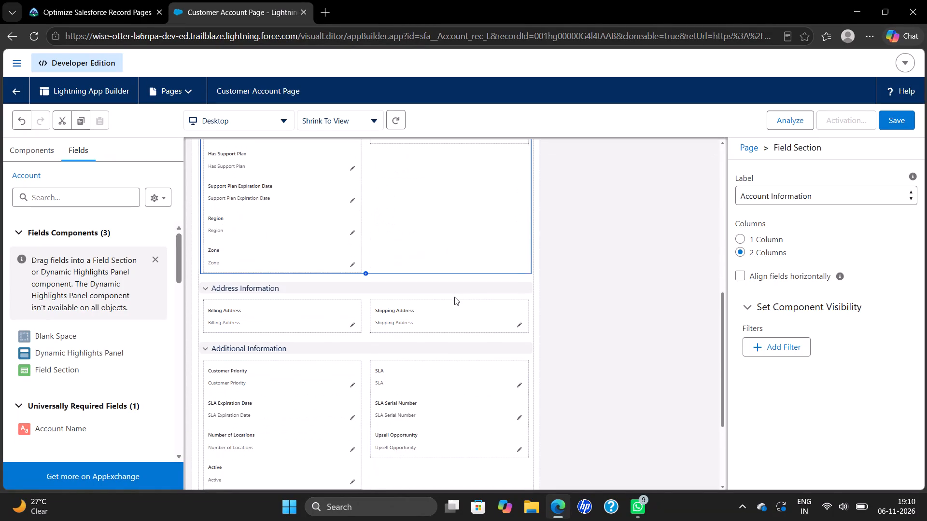
# Add a Field Section component between the Address Information and Additional Information sections of the Details tab, leaving its fields empty.
pyautogui.scroll(-2, 454, 297)
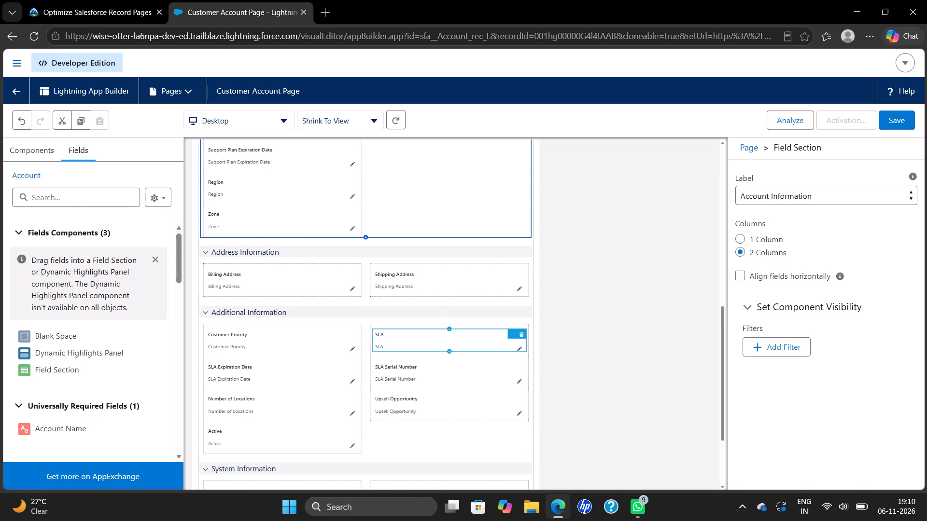
pyautogui.scroll(-6, 427, 331)
pyautogui.scroll(2, 427, 331)
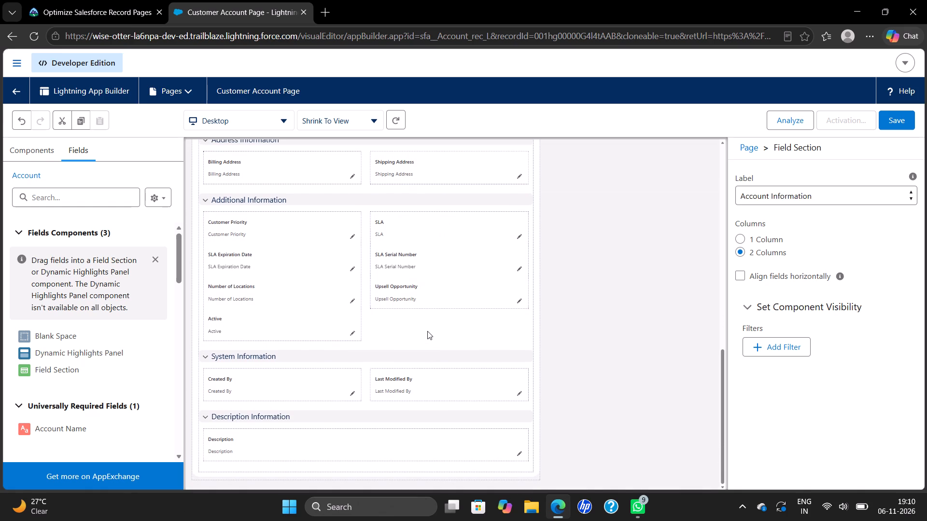
pyautogui.scroll(5, 427, 331)
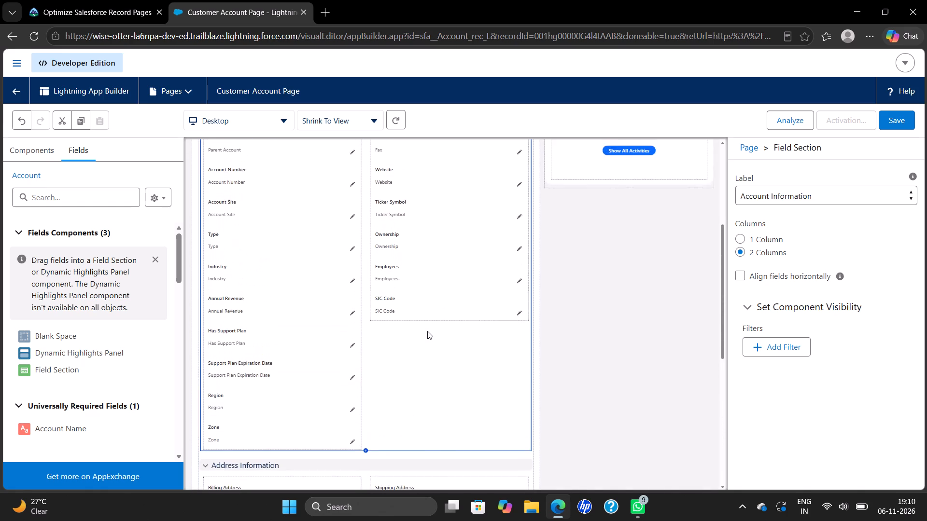
pyautogui.scroll(1, 427, 331)
pyautogui.scroll(-2, 427, 331)
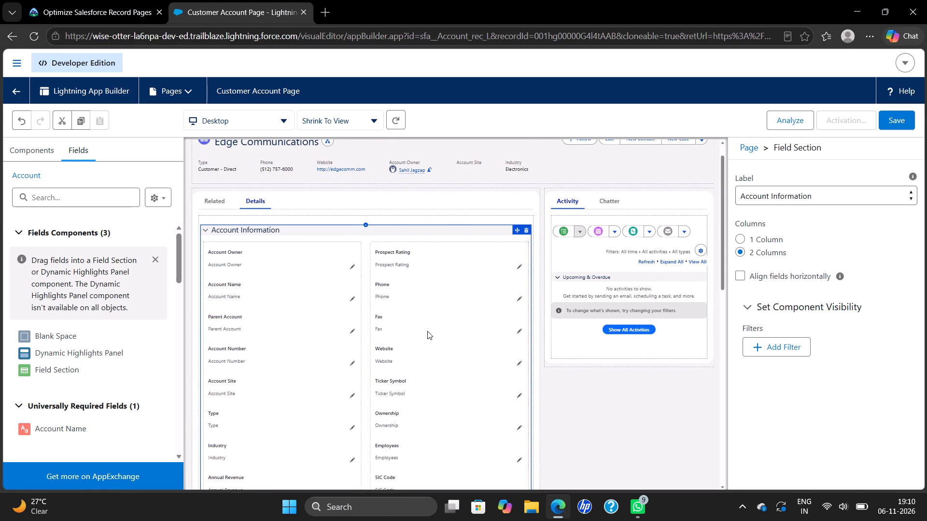
pyautogui.scroll(-2, 427, 331)
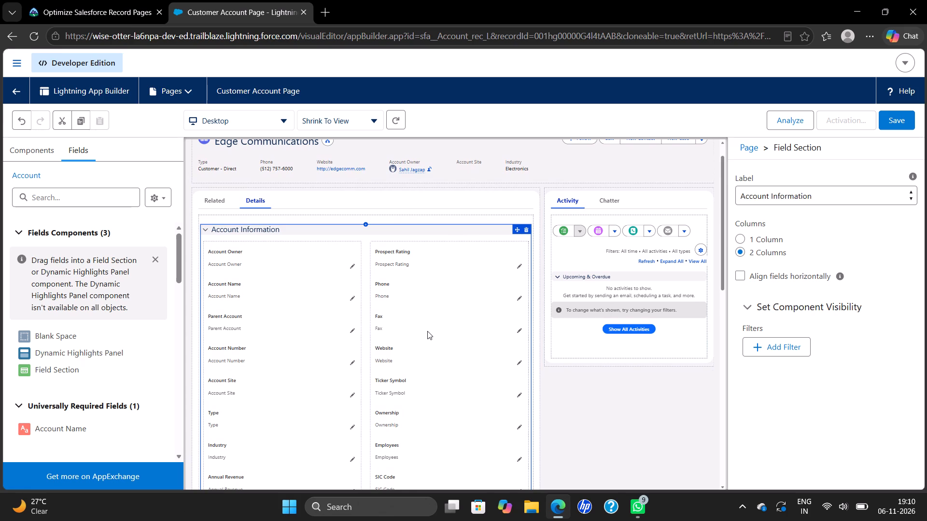
pyautogui.scroll(-2, 427, 331)
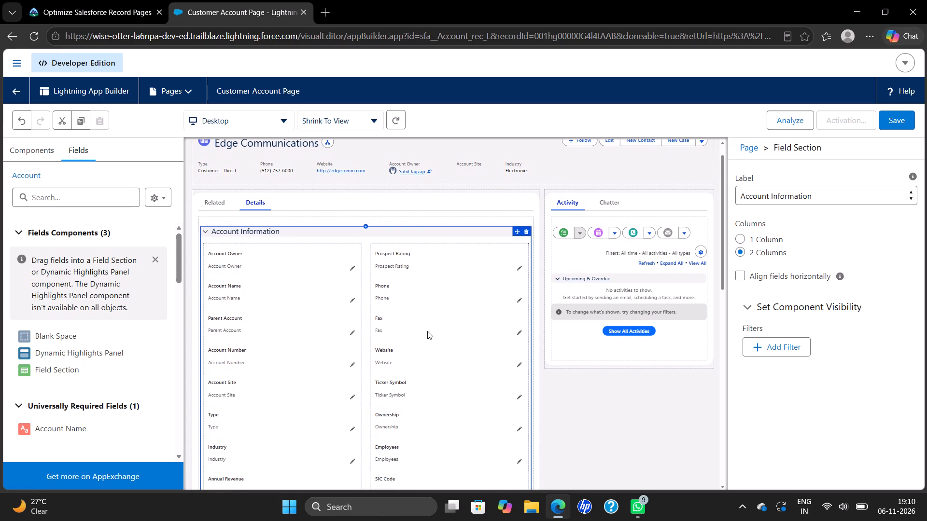
pyautogui.scroll(-2, 427, 331)
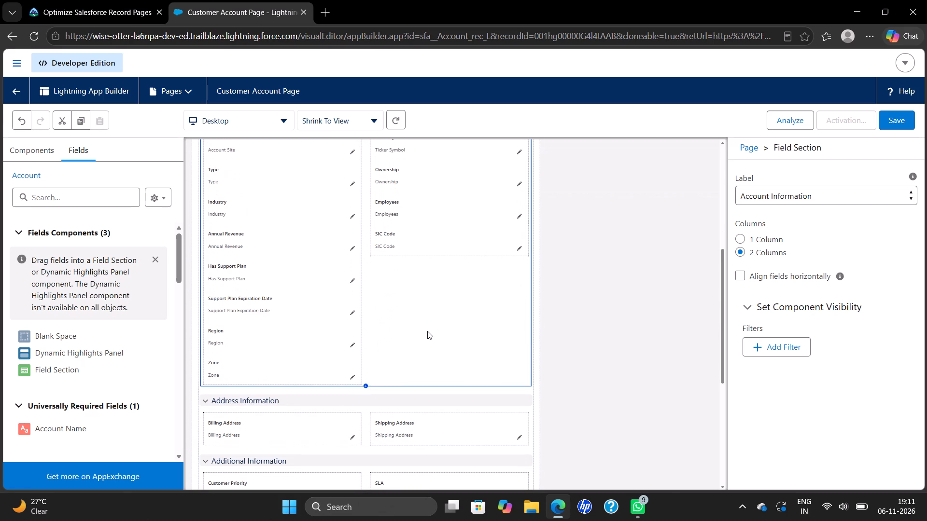
pyautogui.scroll(-4, 427, 331)
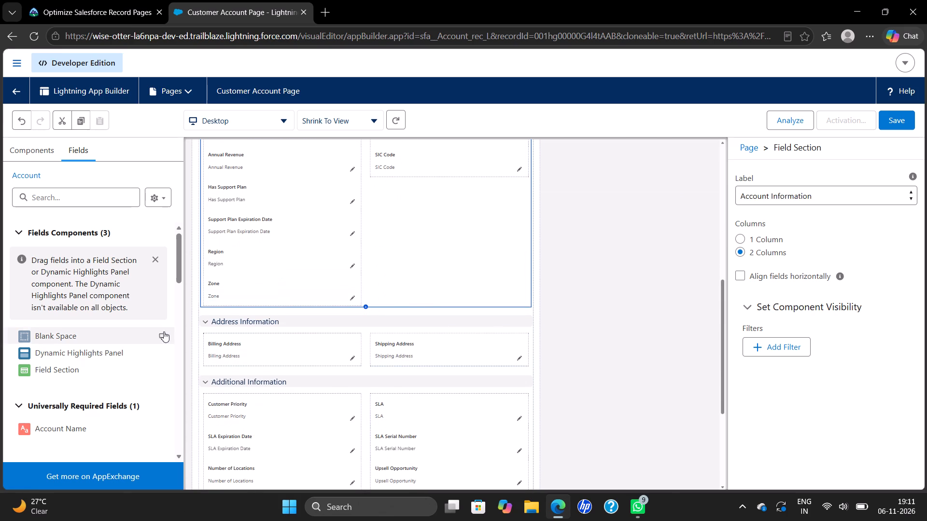
pyautogui.moveTo(112, 370); pyautogui.dragTo(159, 380)
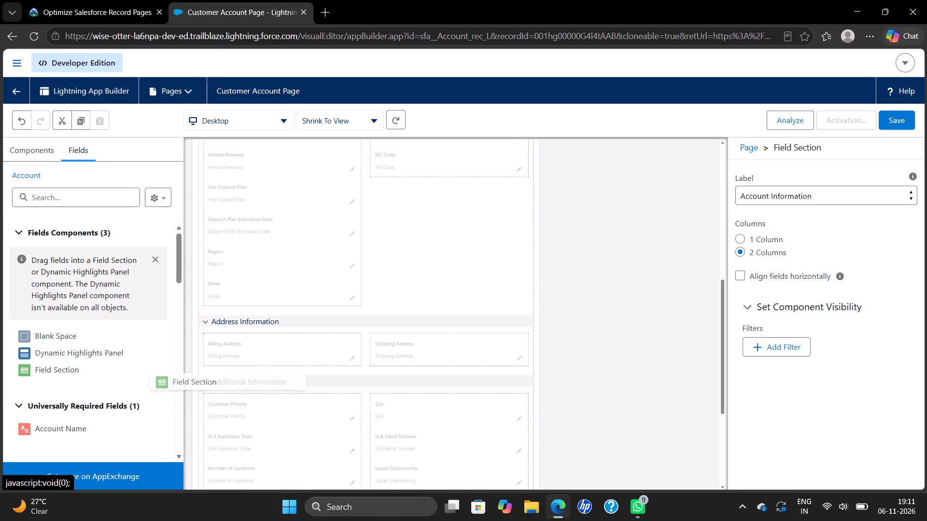
pyautogui.moveTo(159, 380); pyautogui.dragTo(215, 370)
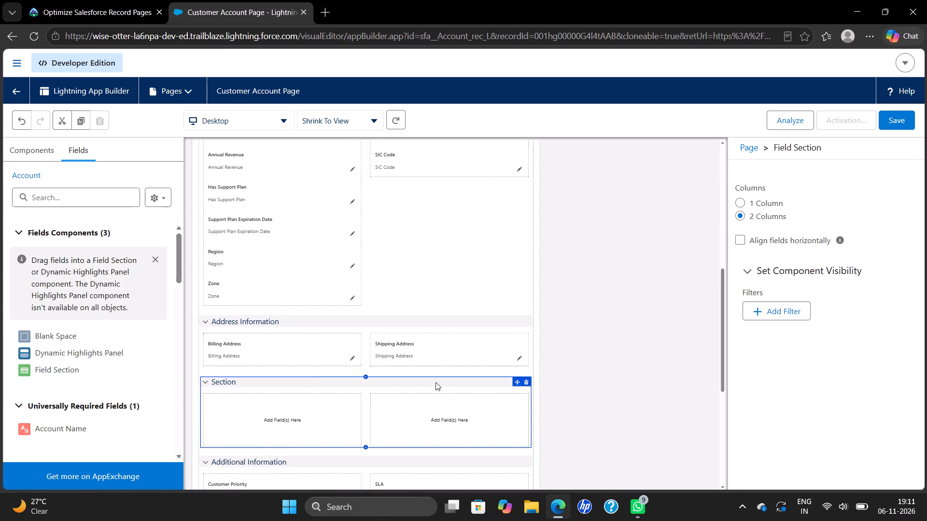
pyautogui.click(582, 370)
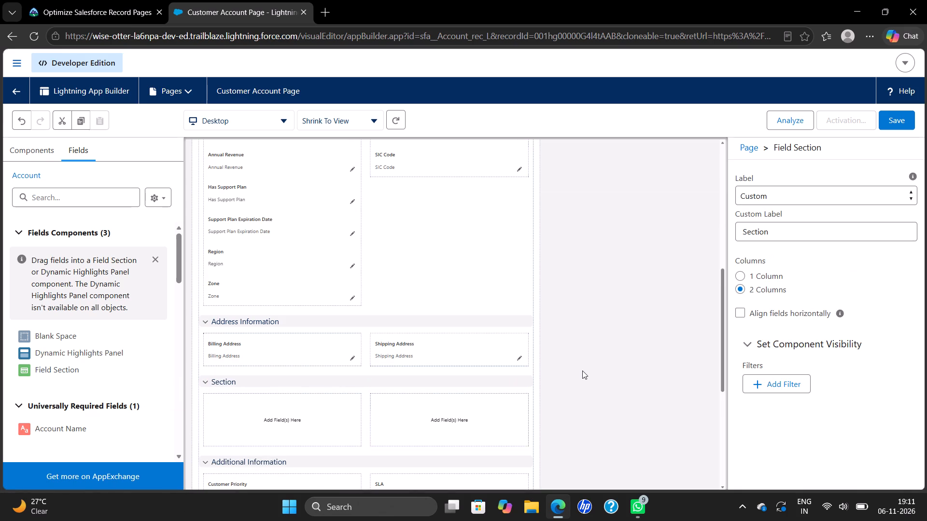
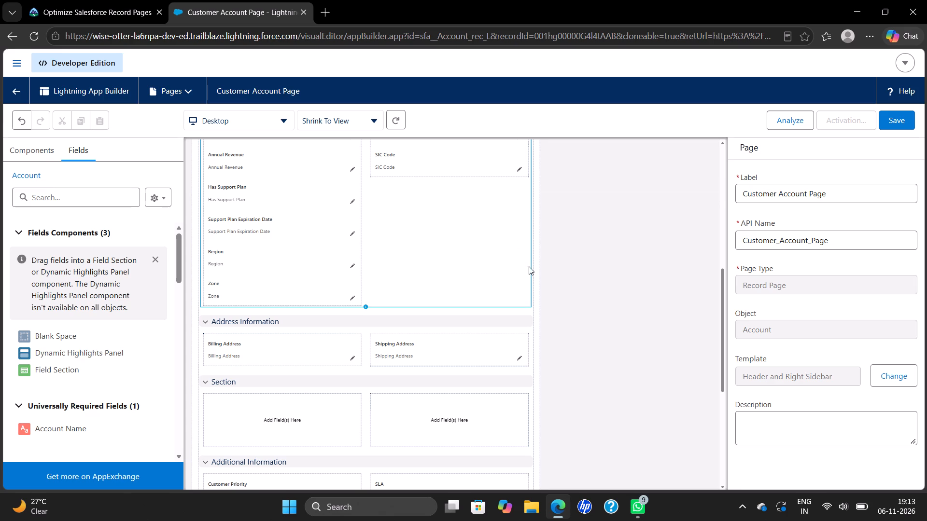
# Switch to the Trailhead instructions and copy the section's custom label, Sales Region, from step 14.
pyautogui.click(75, 0)
pyautogui.scroll(-2, 194, 340)
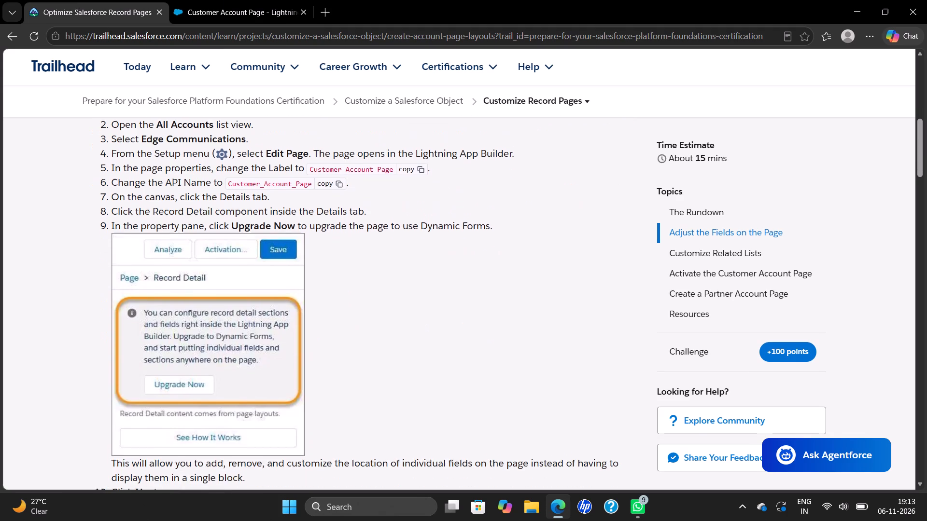
pyautogui.scroll(-4, 194, 340)
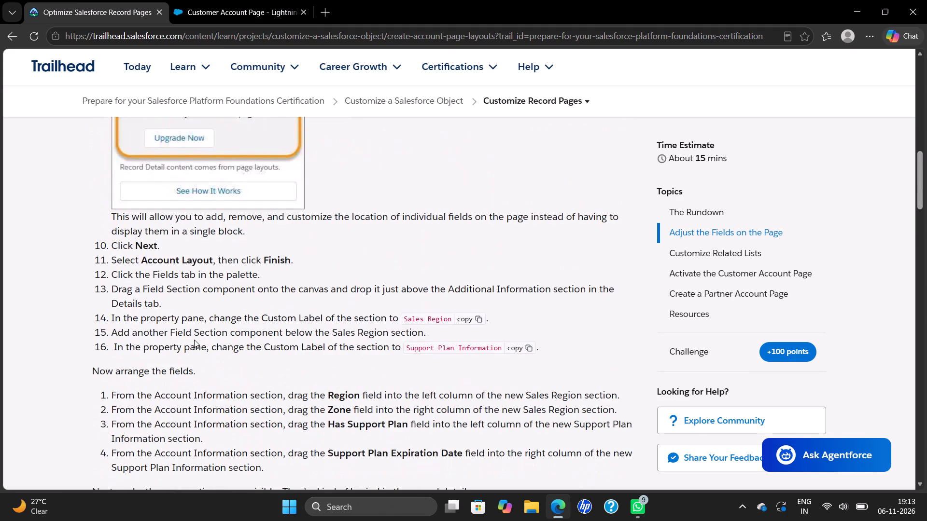
pyautogui.click(472, 320)
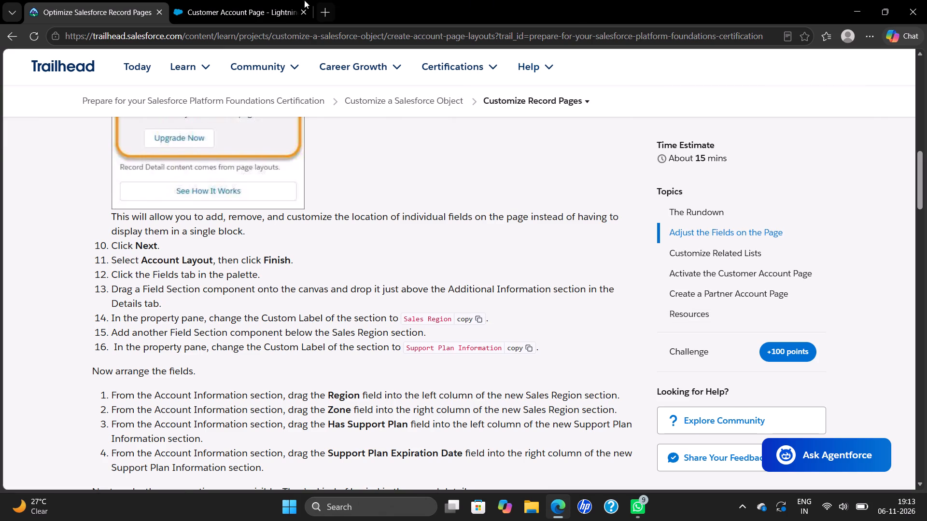
# Return to the Customer Account Page builder and paste Sales Region before the word Page in the page's API Name.
pyautogui.click(255, 19)
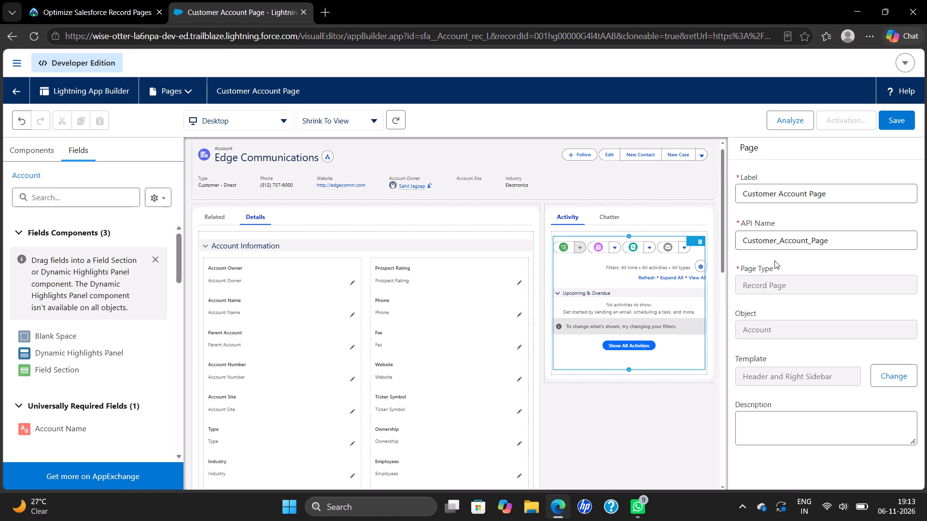
pyautogui.rightClick(786, 242)
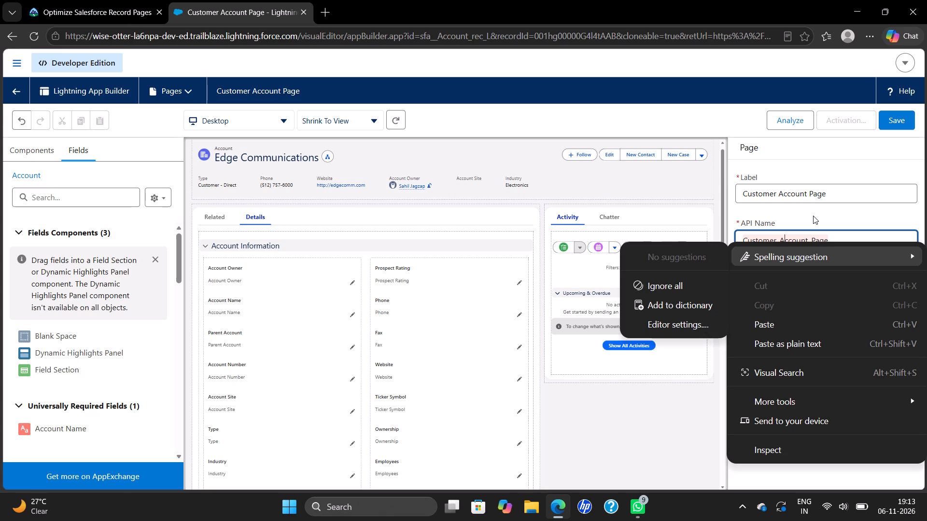
pyautogui.click(814, 214)
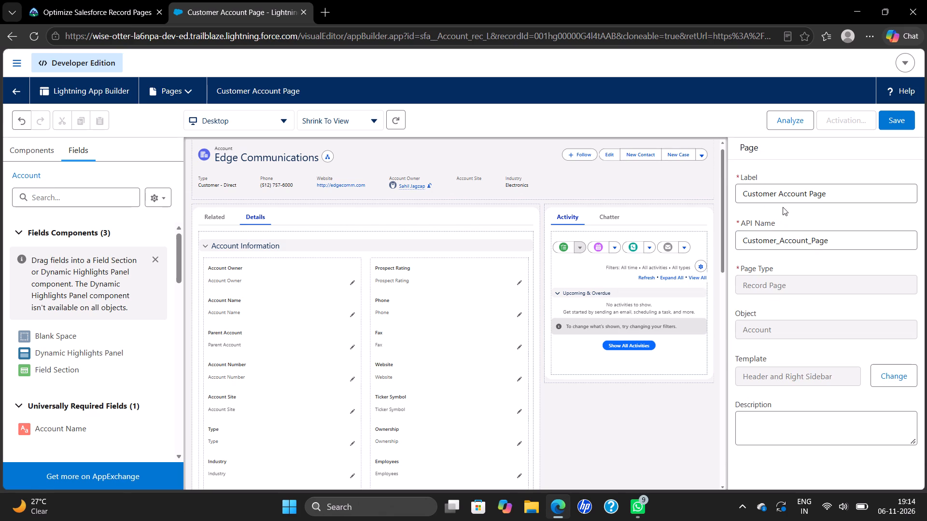
pyautogui.rightClick(810, 237)
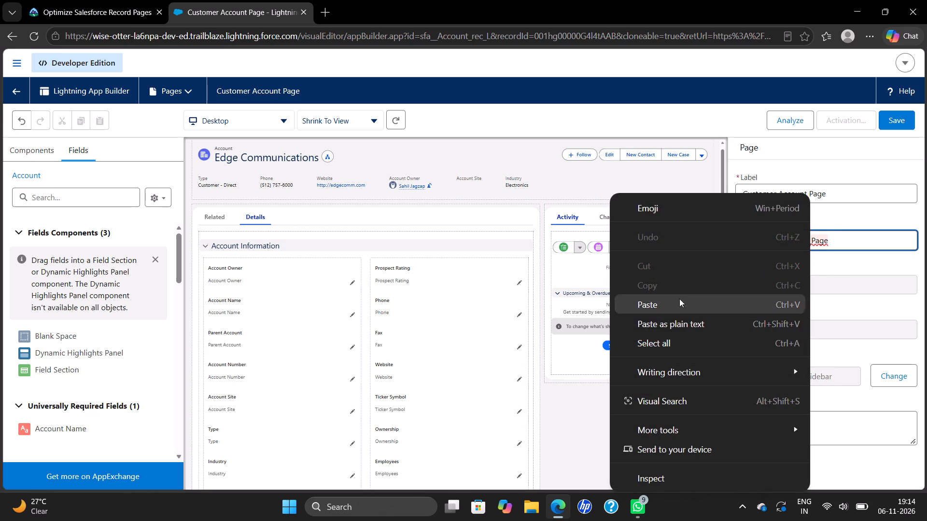
pyautogui.click(678, 303)
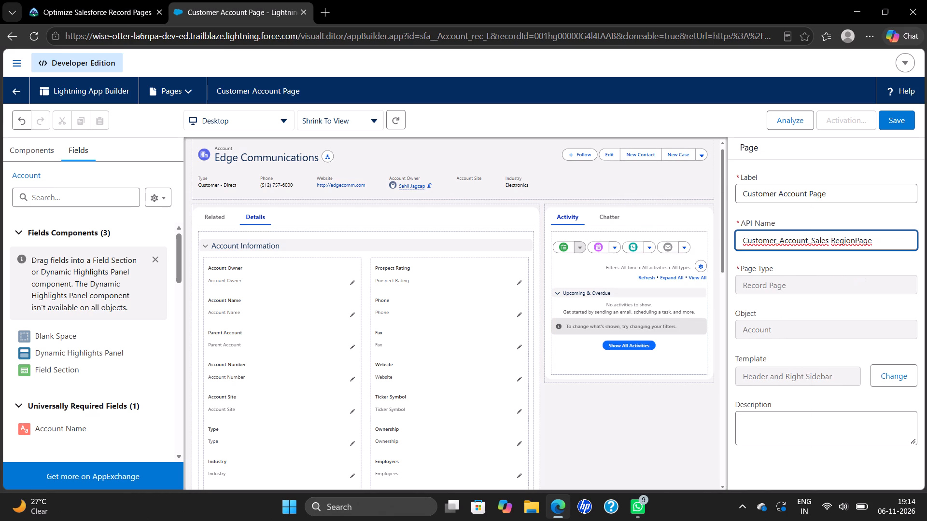
# Delete the trailing characters of the page's API Name, leaving Customer_Account_Sales Reg.
pyautogui.click(876, 241)
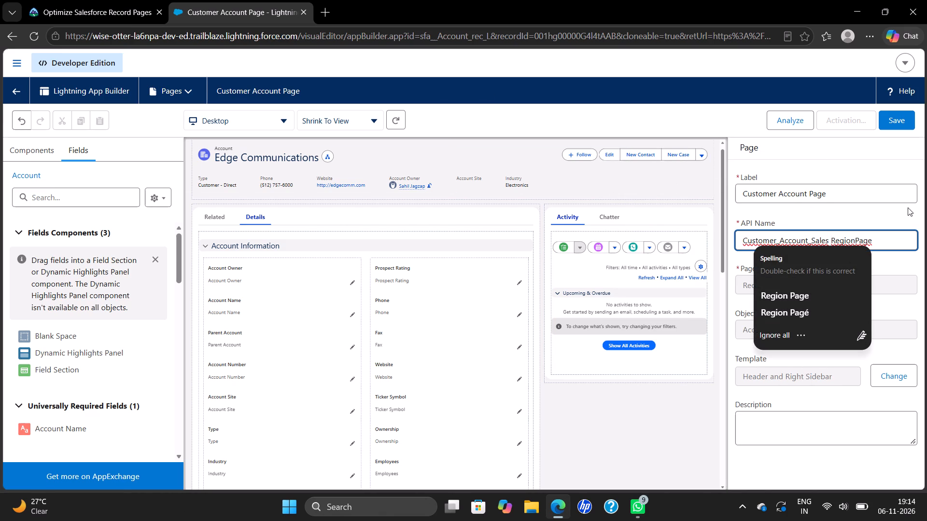
pyautogui.press('BackSpace')
pyautogui.press('BackSpace')
pyautogui.press('BackSpace')
pyautogui.press('BackSpace')
pyautogui.press('BackSpace')
pyautogui.press('BackSpace')
pyautogui.press('BackSpace')
pyautogui.press('BackSpace')
pyautogui.press('BackSpace')
pyautogui.press('BackSpace')
pyautogui.press('BackSpace')
pyautogui.press('BackSpace')
pyautogui.press('BackSpace')
pyautogui.press('BackSpace')
pyautogui.click(900, 270)
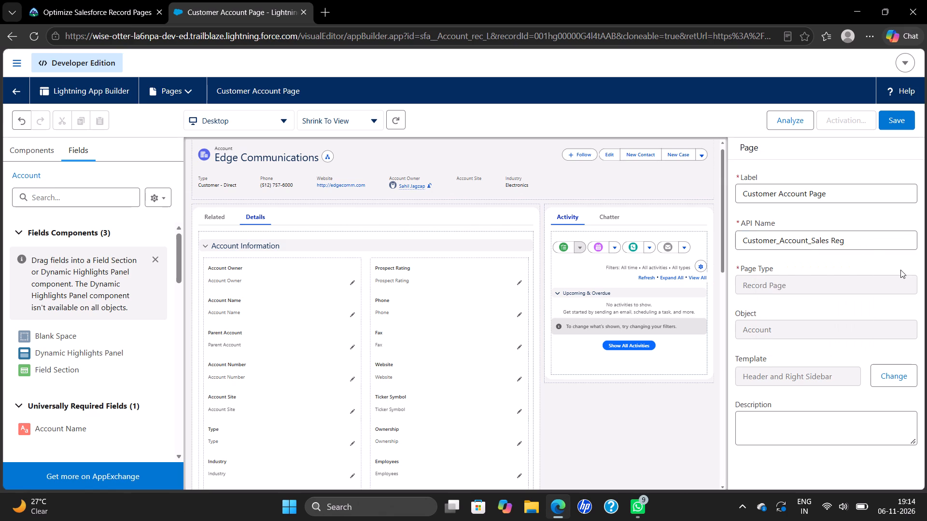
pyautogui.press('BackSpace')
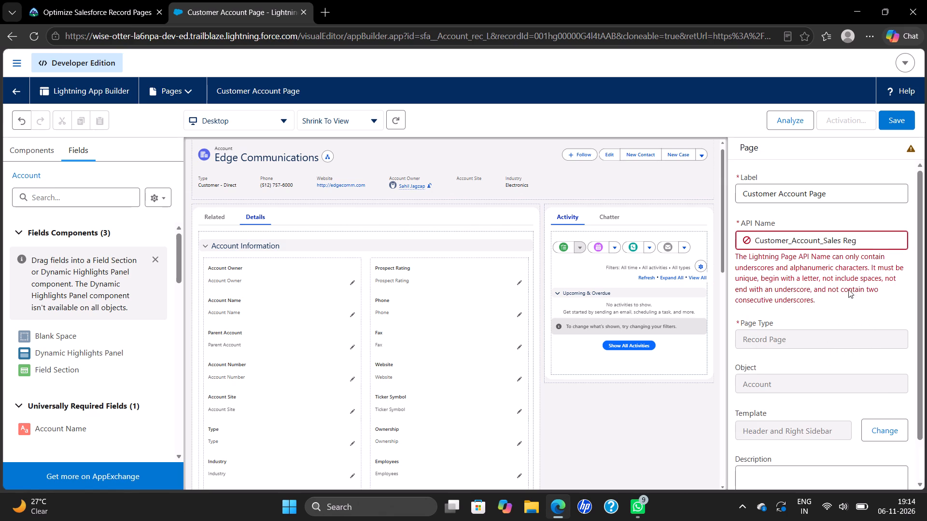
pyautogui.click(840, 300)
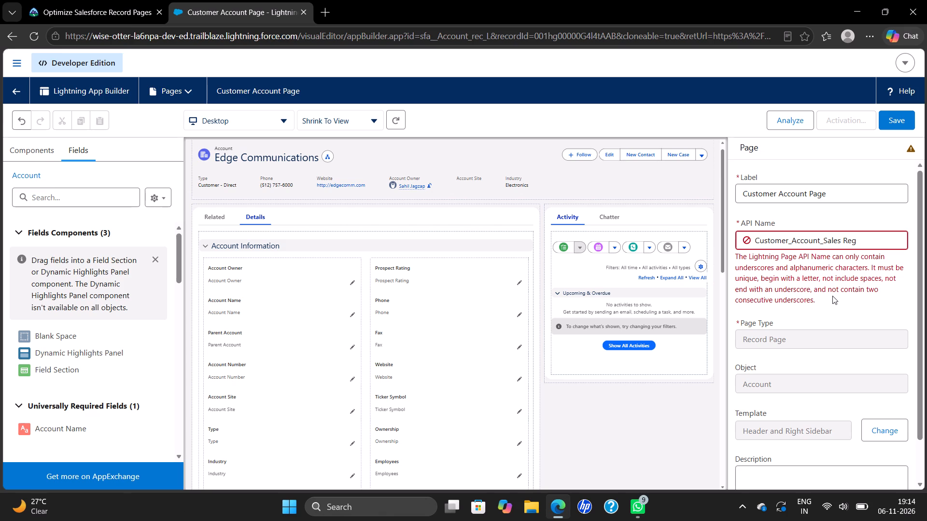
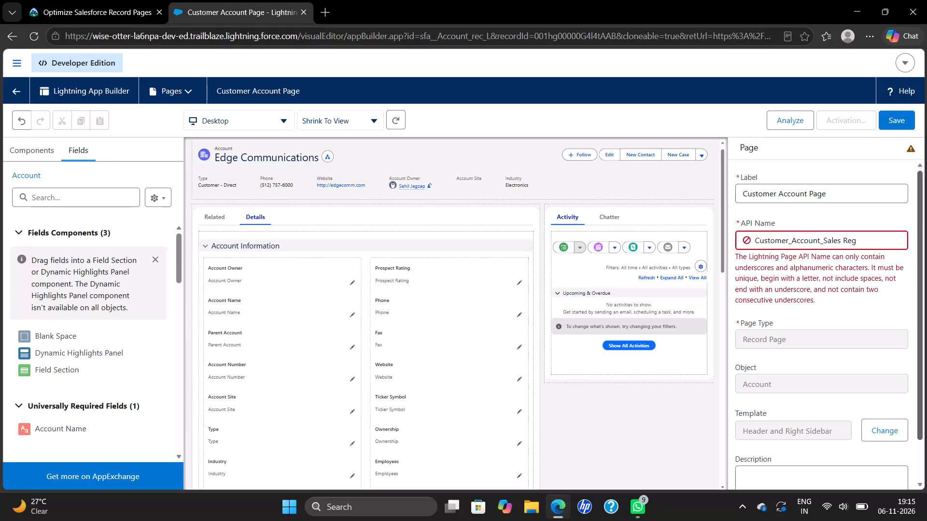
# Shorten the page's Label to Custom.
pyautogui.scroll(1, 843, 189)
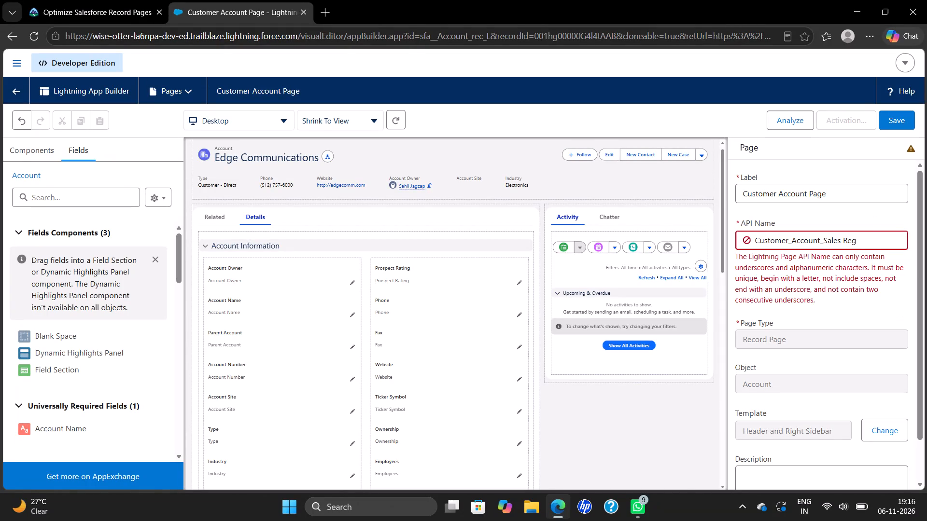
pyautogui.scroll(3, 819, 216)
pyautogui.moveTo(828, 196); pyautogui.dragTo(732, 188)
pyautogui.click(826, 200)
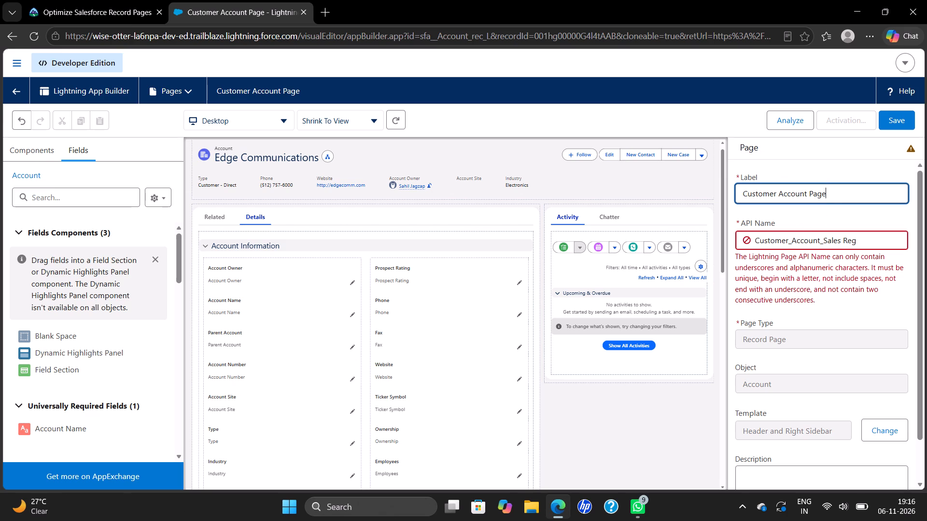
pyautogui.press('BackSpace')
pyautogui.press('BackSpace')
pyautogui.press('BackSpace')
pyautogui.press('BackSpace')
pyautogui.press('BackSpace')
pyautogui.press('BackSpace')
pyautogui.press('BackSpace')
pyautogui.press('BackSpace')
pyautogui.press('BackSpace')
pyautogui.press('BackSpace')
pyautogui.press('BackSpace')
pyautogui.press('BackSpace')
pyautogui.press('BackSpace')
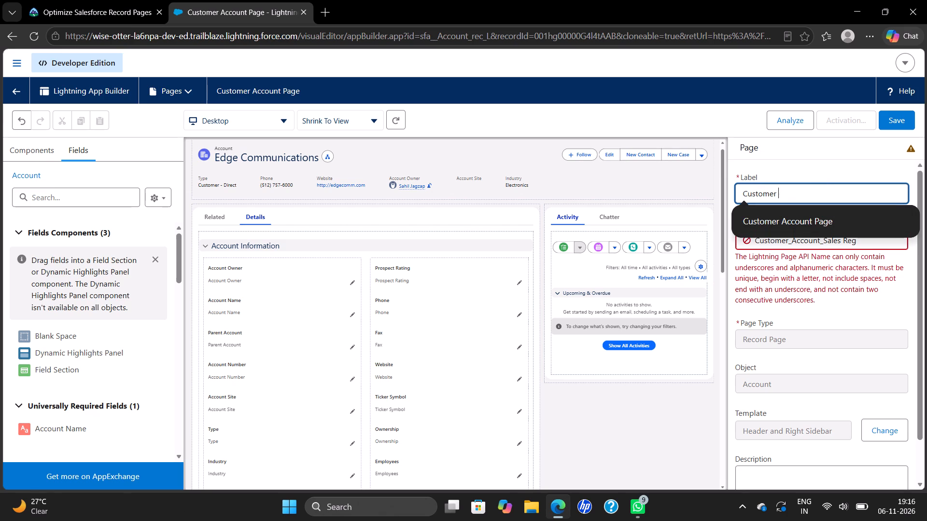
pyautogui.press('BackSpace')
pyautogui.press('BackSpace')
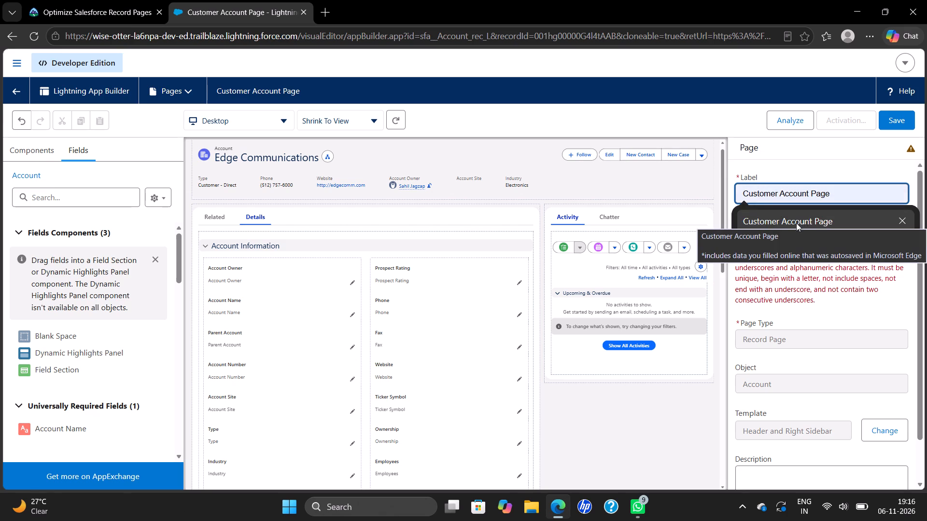
# Select the Tabs component that holds Related and Details, and set its label to Custom.
pyautogui.scroll(10, 807, 172)
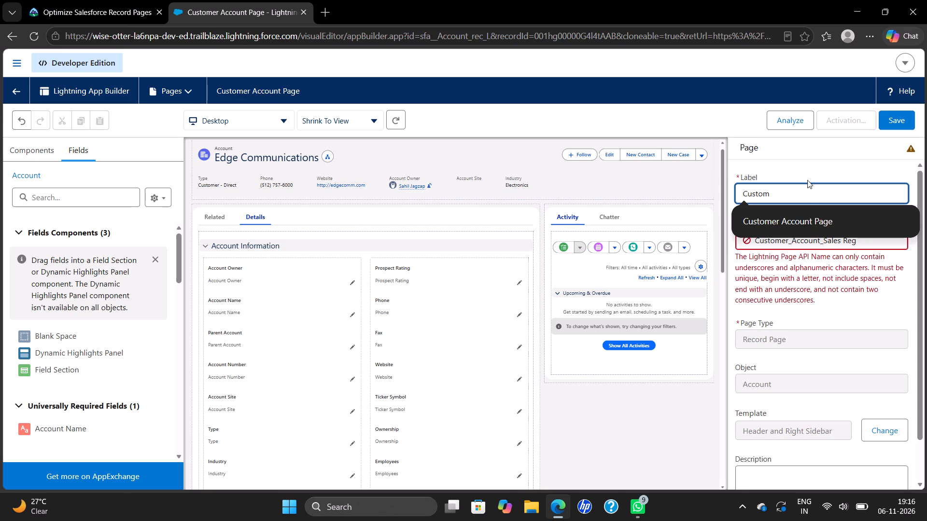
pyautogui.scroll(2, 807, 180)
pyautogui.scroll(-6, 807, 208)
pyautogui.scroll(-2, 339, 344)
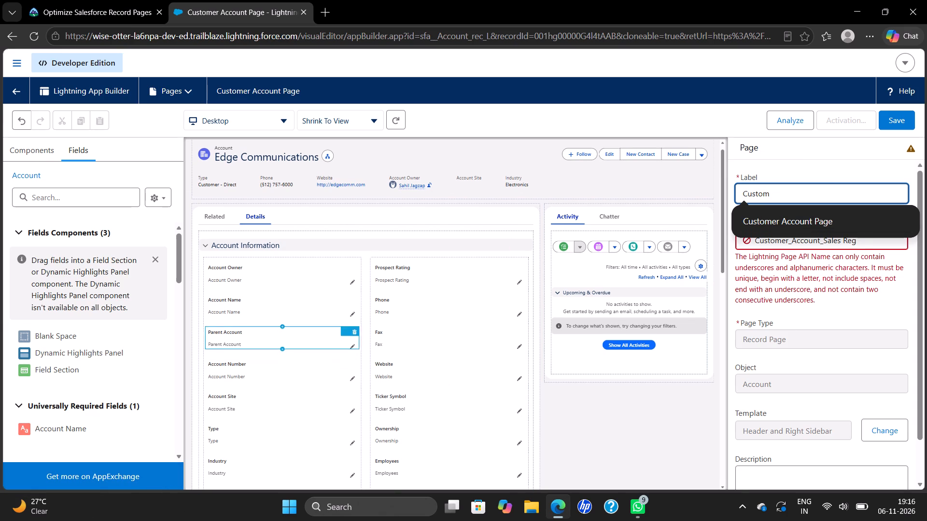
pyautogui.scroll(-10, 339, 344)
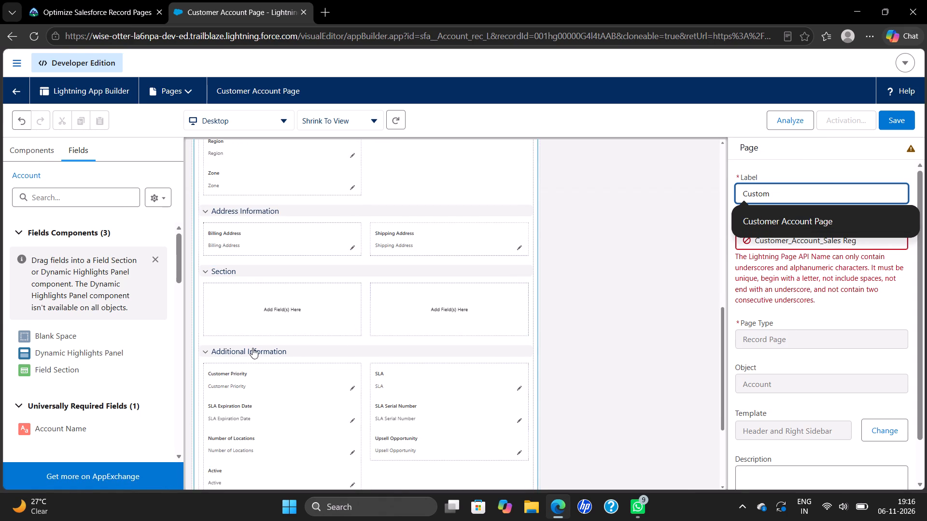
pyautogui.click(273, 302)
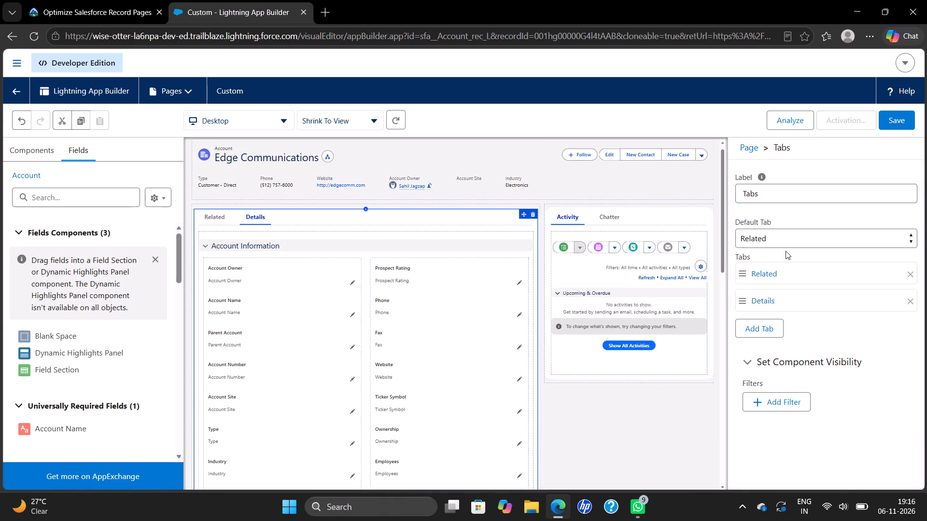
pyautogui.moveTo(766, 188); pyautogui.dragTo(724, 188)
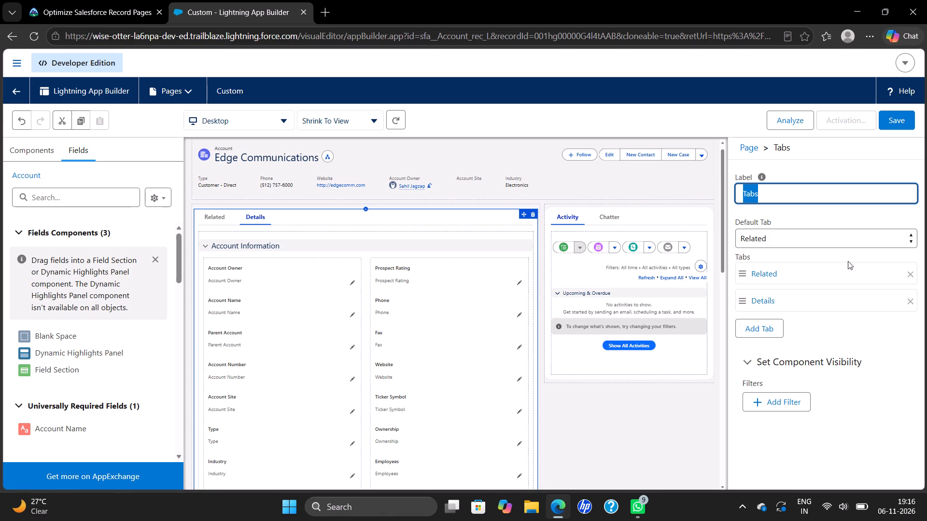
pyautogui.write('cus')
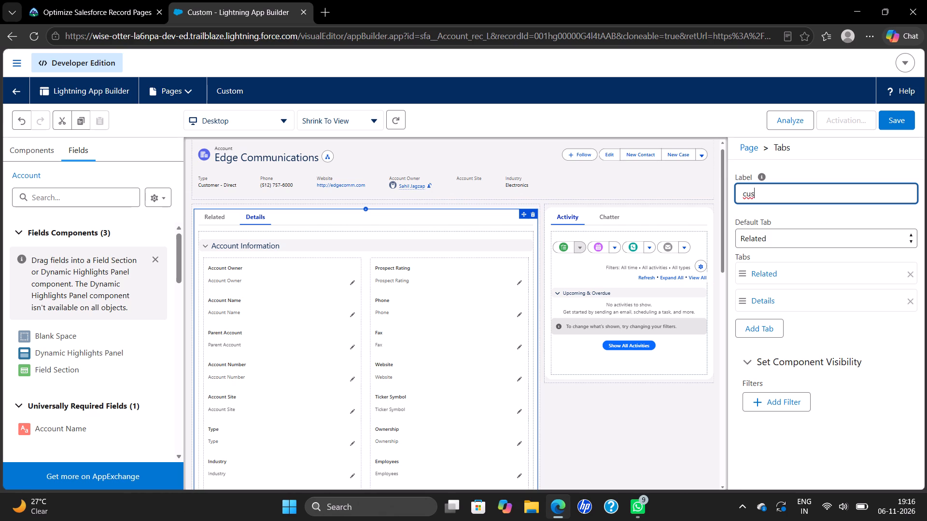
pyautogui.press('BackSpace')
pyautogui.press('BackSpace')
pyautogui.press('BackSpace')
pyautogui.write('Custom')
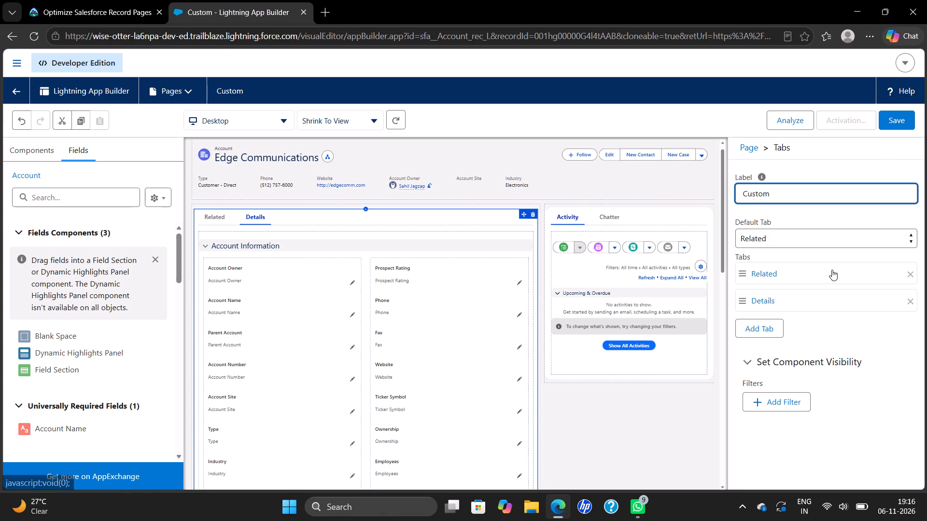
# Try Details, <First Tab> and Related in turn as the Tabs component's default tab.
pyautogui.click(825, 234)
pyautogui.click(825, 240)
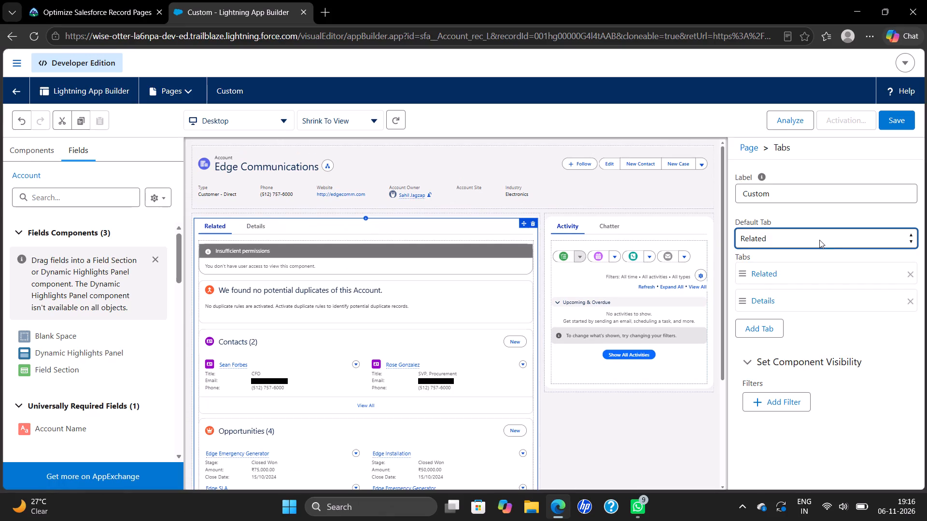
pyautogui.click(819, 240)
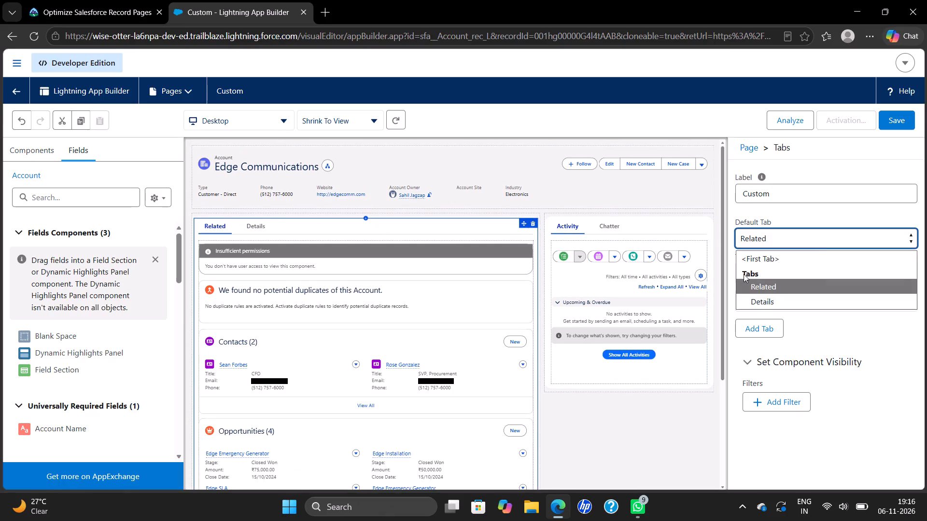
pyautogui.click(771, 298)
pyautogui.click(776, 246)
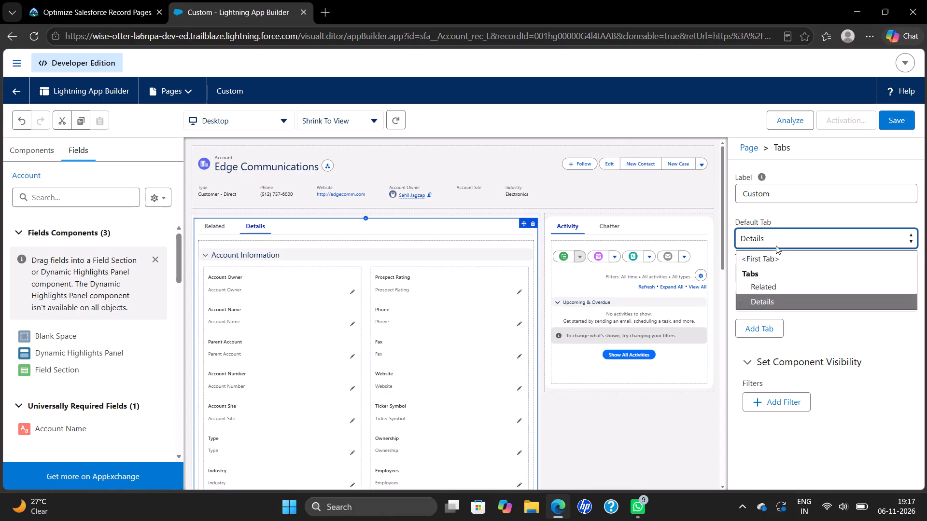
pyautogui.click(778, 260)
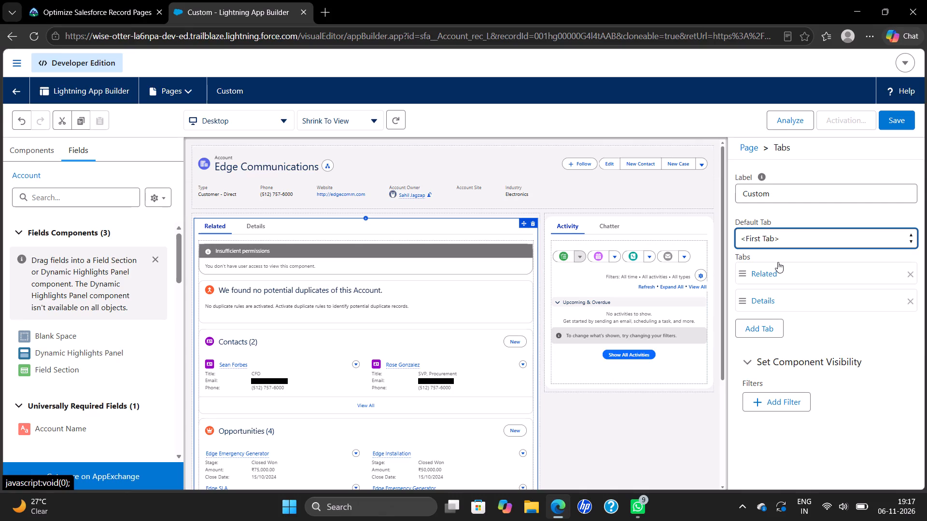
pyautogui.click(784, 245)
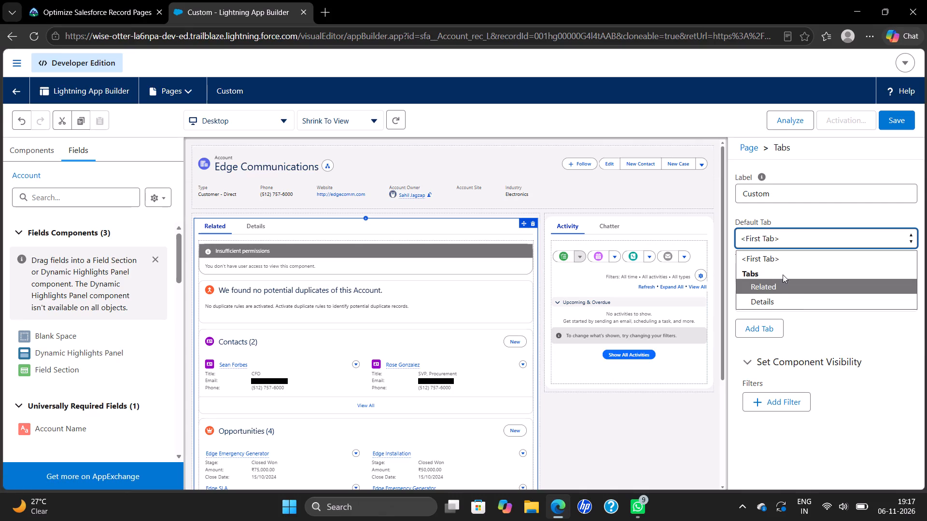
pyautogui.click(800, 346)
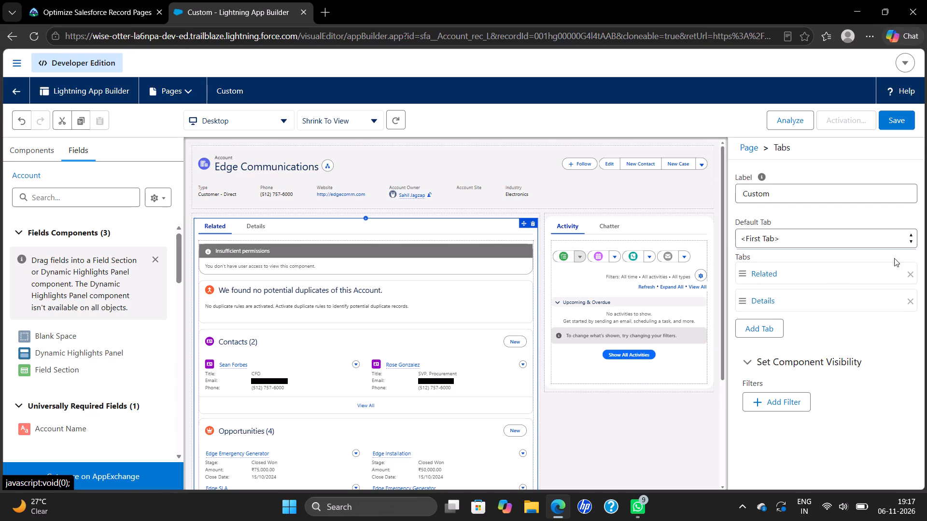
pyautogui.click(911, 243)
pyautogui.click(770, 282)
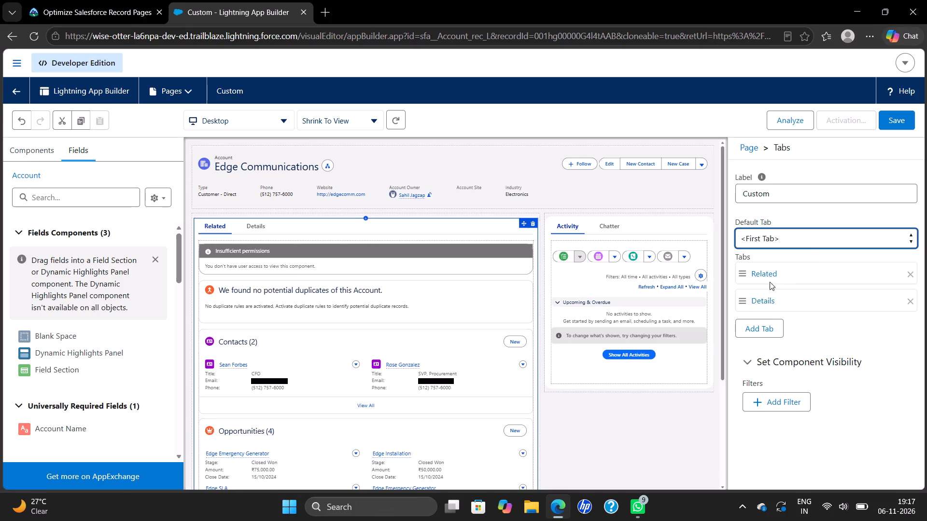
# Set the Tabs component's default tab to Details.
pyautogui.click(913, 243)
pyautogui.click(759, 304)
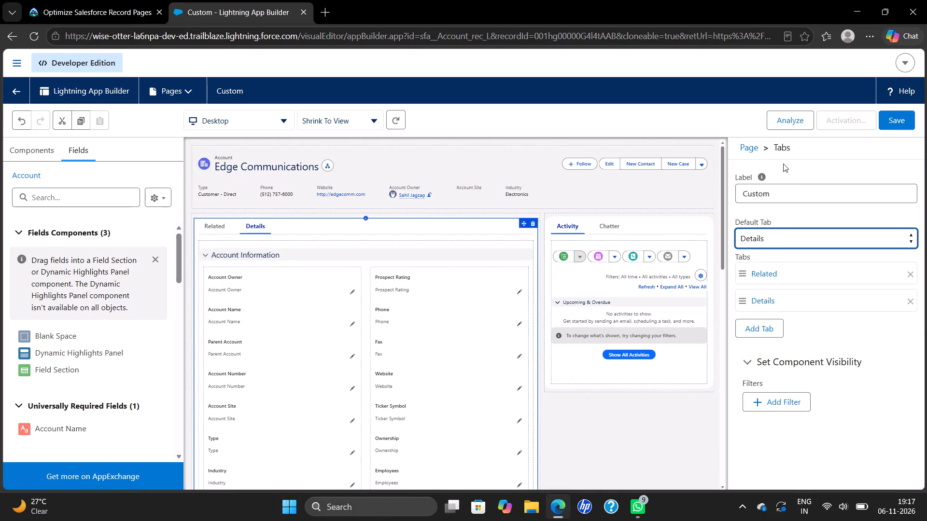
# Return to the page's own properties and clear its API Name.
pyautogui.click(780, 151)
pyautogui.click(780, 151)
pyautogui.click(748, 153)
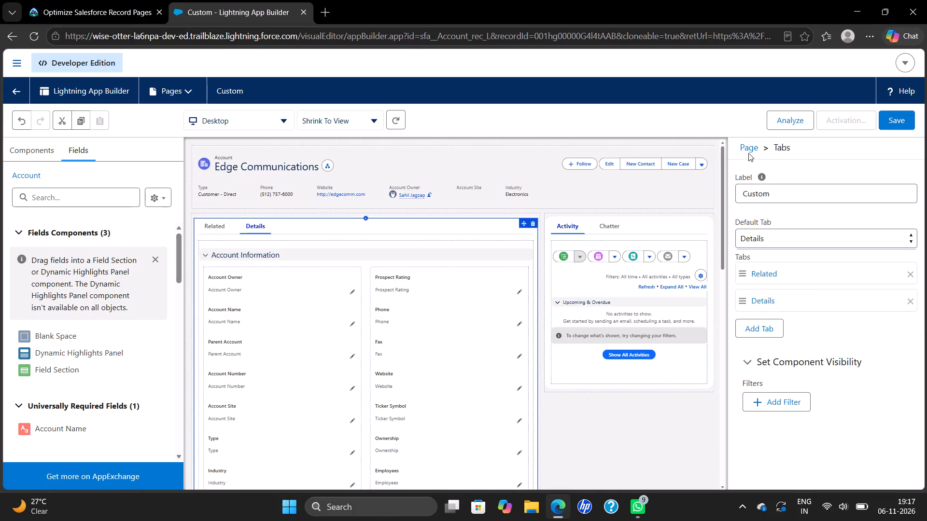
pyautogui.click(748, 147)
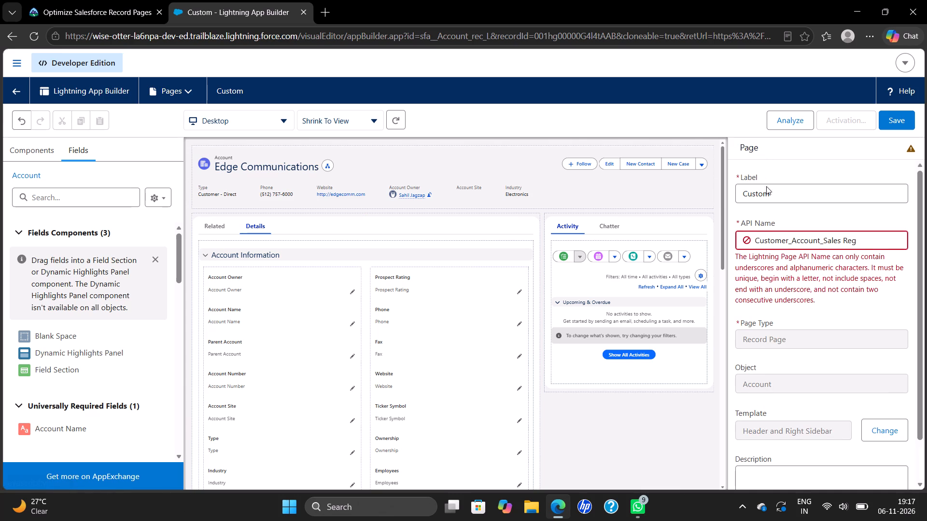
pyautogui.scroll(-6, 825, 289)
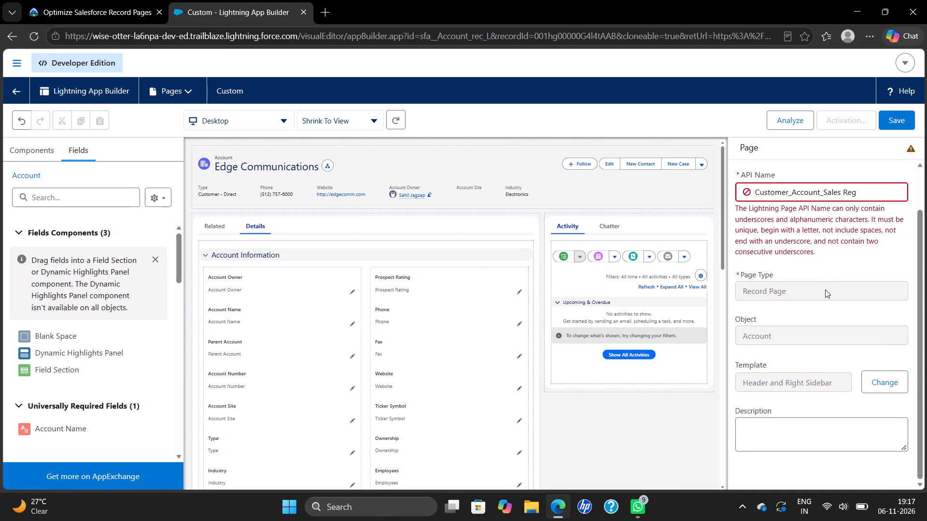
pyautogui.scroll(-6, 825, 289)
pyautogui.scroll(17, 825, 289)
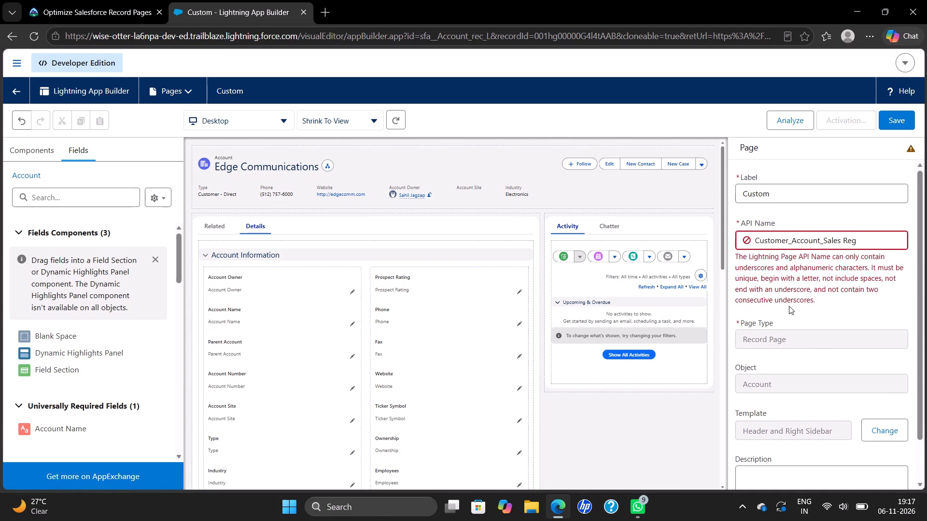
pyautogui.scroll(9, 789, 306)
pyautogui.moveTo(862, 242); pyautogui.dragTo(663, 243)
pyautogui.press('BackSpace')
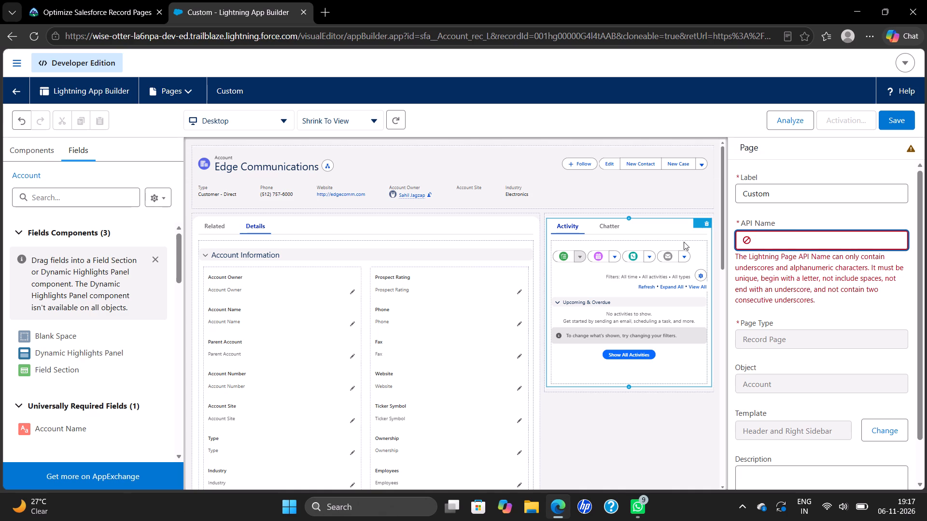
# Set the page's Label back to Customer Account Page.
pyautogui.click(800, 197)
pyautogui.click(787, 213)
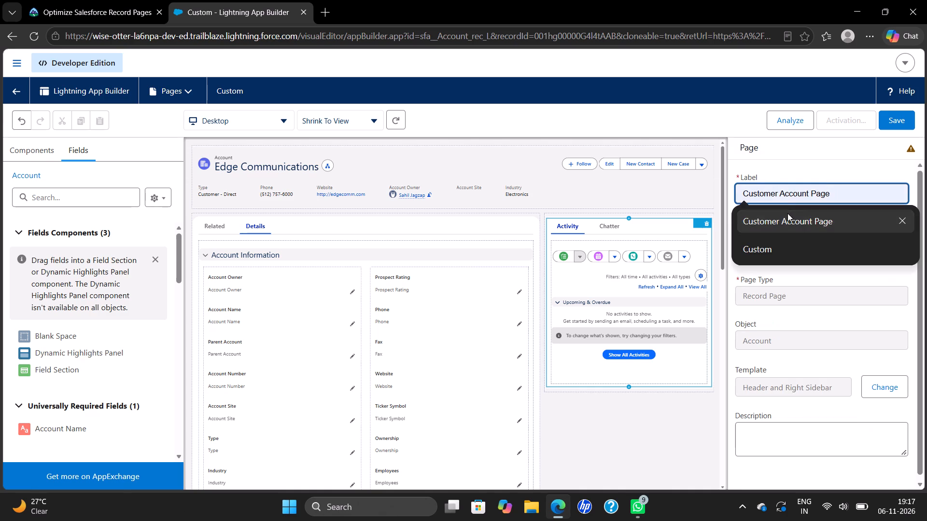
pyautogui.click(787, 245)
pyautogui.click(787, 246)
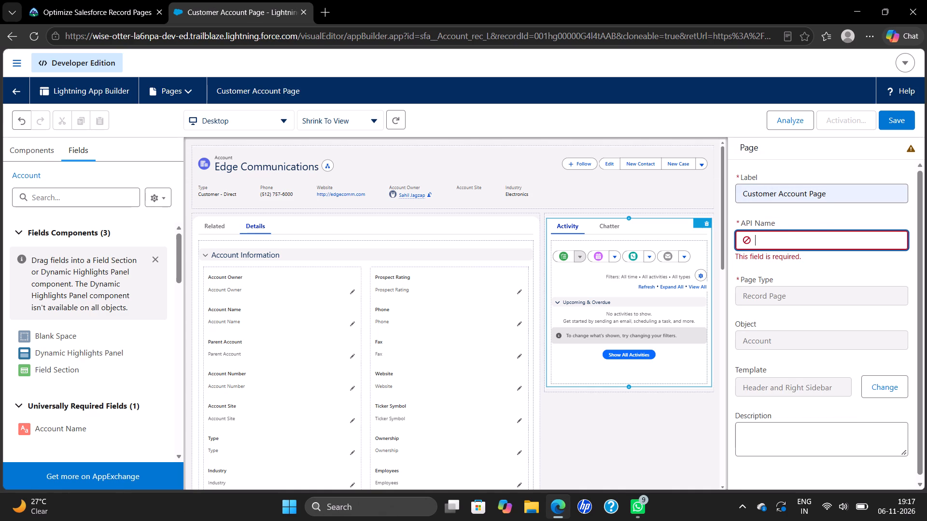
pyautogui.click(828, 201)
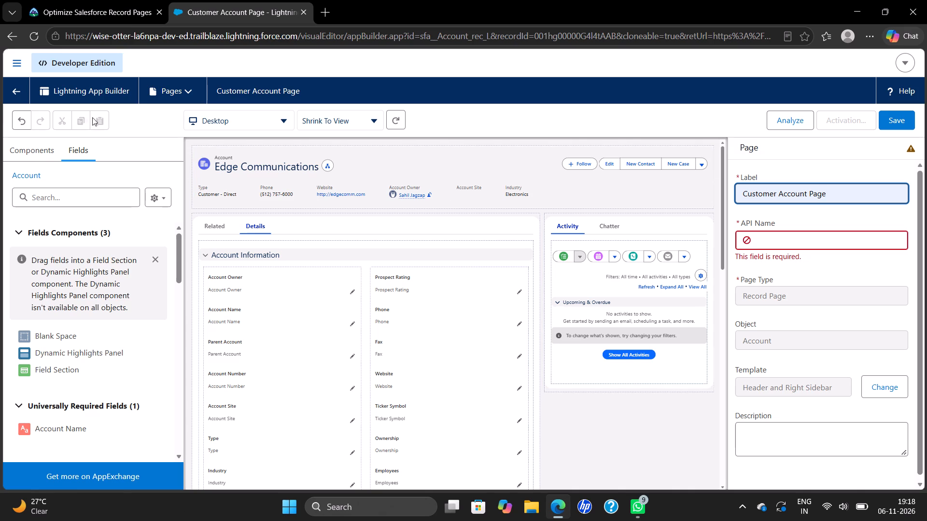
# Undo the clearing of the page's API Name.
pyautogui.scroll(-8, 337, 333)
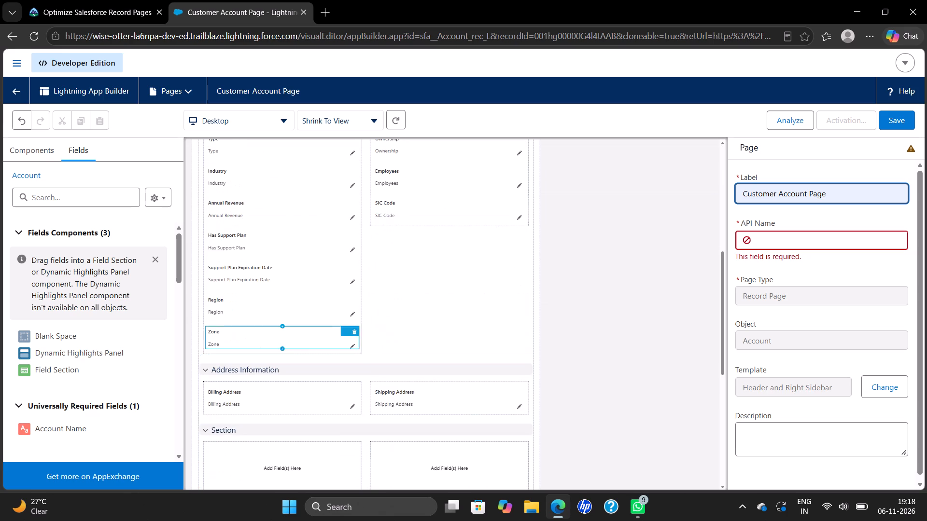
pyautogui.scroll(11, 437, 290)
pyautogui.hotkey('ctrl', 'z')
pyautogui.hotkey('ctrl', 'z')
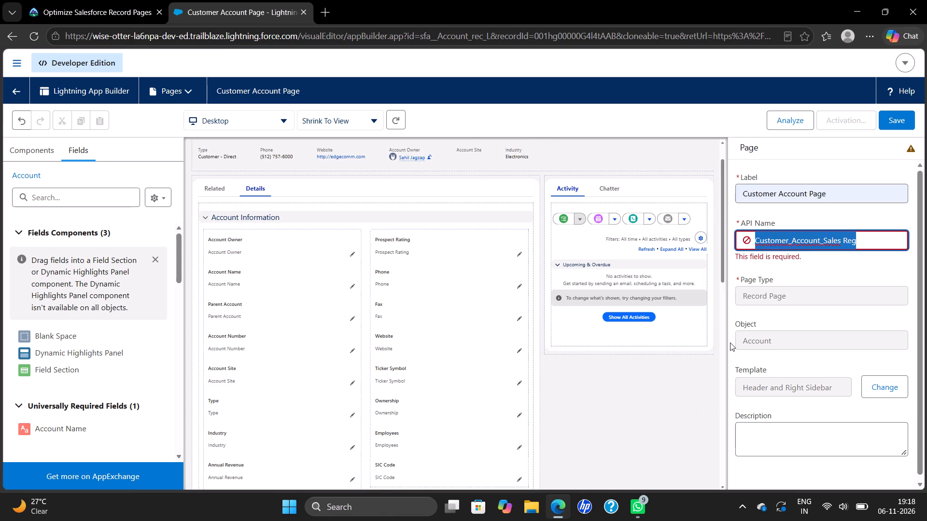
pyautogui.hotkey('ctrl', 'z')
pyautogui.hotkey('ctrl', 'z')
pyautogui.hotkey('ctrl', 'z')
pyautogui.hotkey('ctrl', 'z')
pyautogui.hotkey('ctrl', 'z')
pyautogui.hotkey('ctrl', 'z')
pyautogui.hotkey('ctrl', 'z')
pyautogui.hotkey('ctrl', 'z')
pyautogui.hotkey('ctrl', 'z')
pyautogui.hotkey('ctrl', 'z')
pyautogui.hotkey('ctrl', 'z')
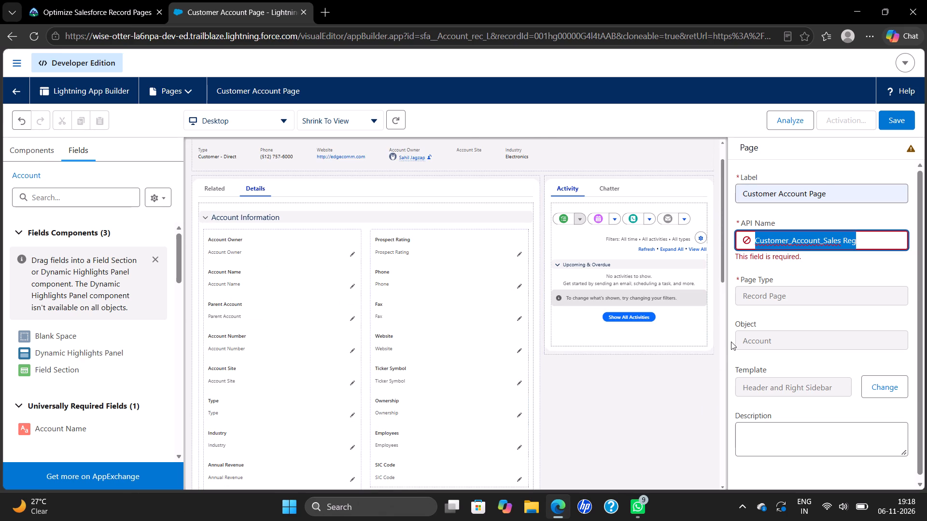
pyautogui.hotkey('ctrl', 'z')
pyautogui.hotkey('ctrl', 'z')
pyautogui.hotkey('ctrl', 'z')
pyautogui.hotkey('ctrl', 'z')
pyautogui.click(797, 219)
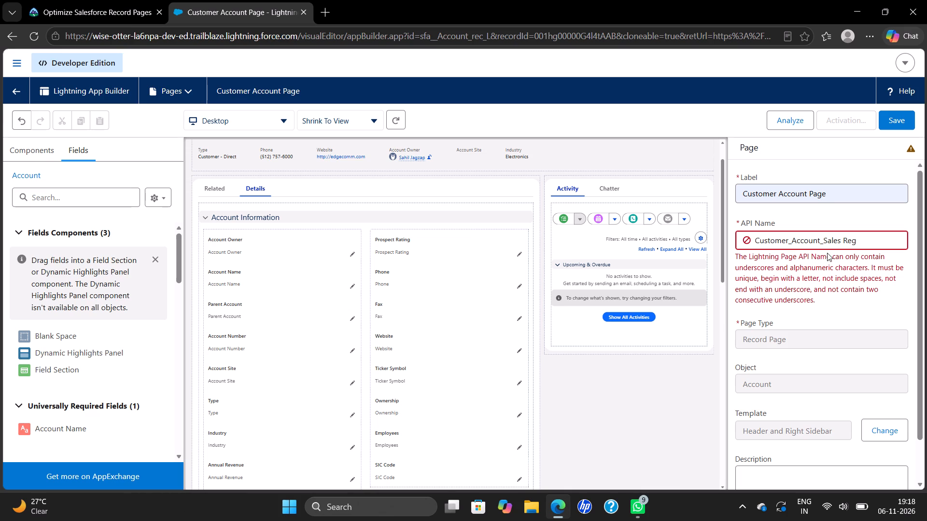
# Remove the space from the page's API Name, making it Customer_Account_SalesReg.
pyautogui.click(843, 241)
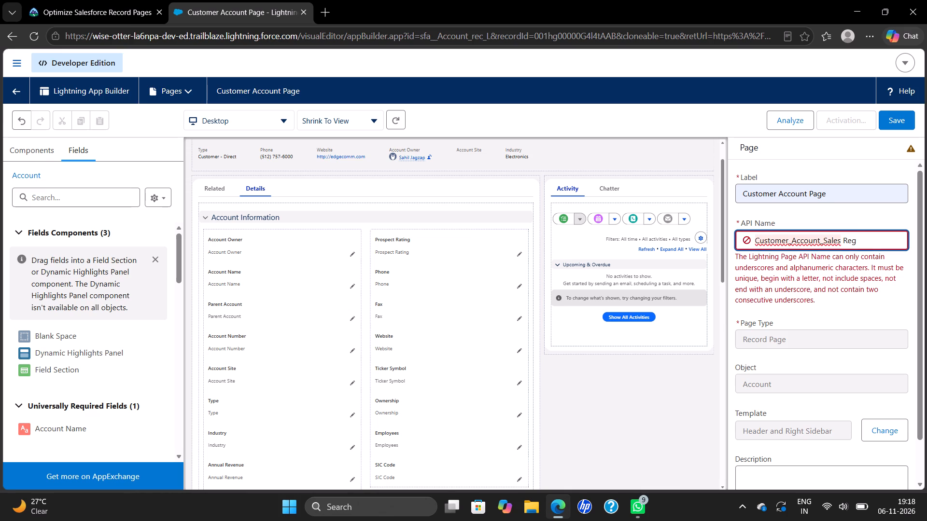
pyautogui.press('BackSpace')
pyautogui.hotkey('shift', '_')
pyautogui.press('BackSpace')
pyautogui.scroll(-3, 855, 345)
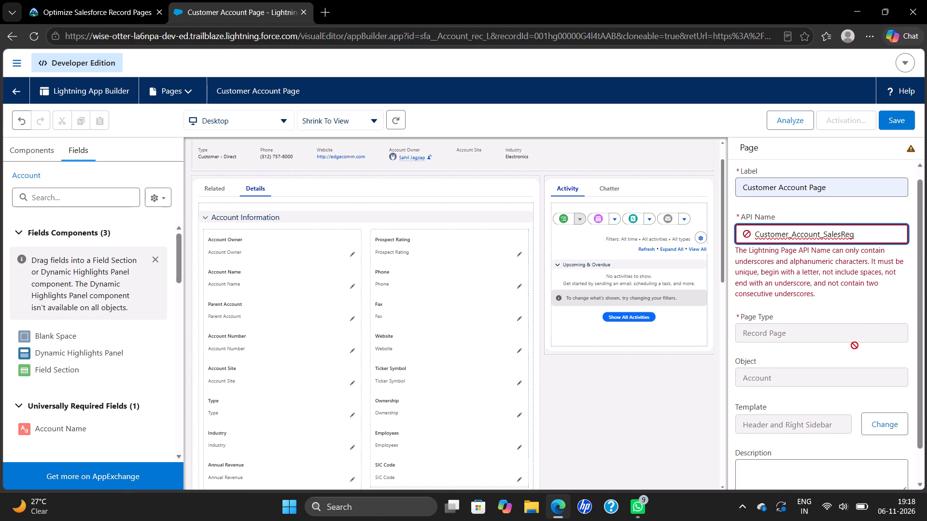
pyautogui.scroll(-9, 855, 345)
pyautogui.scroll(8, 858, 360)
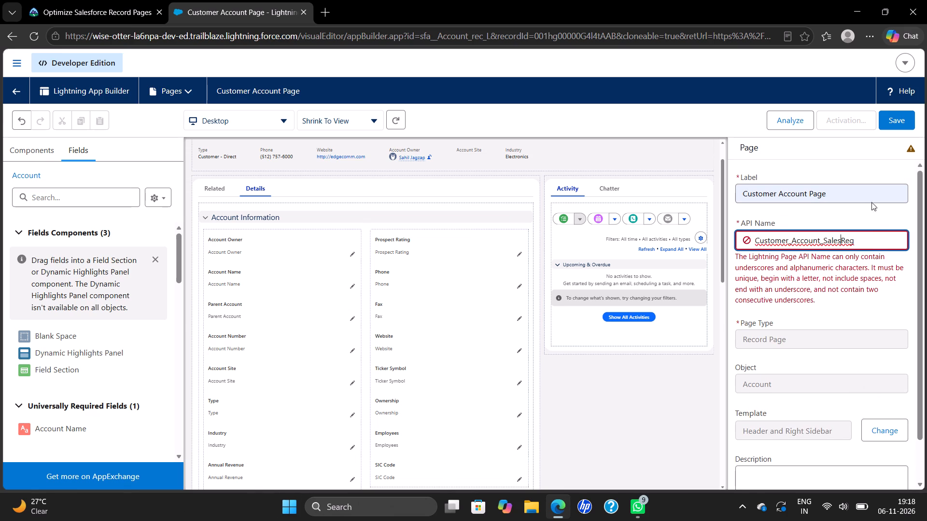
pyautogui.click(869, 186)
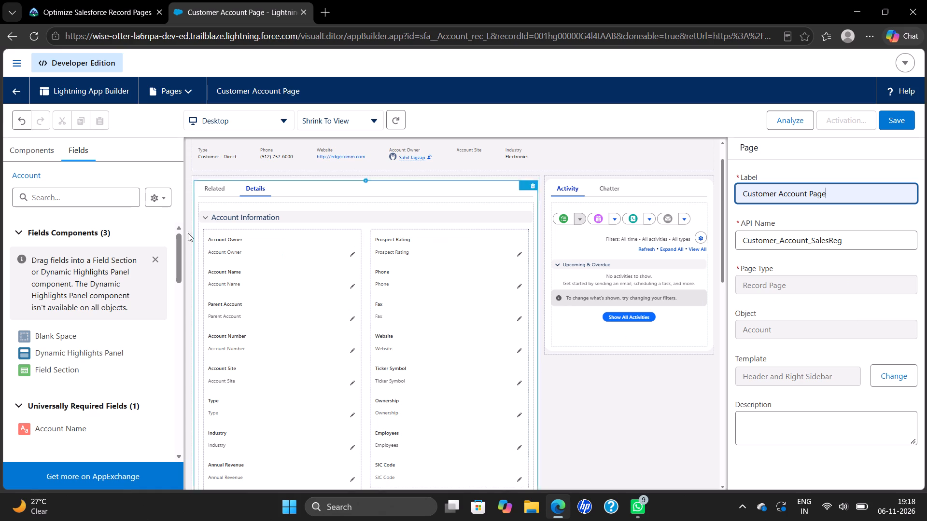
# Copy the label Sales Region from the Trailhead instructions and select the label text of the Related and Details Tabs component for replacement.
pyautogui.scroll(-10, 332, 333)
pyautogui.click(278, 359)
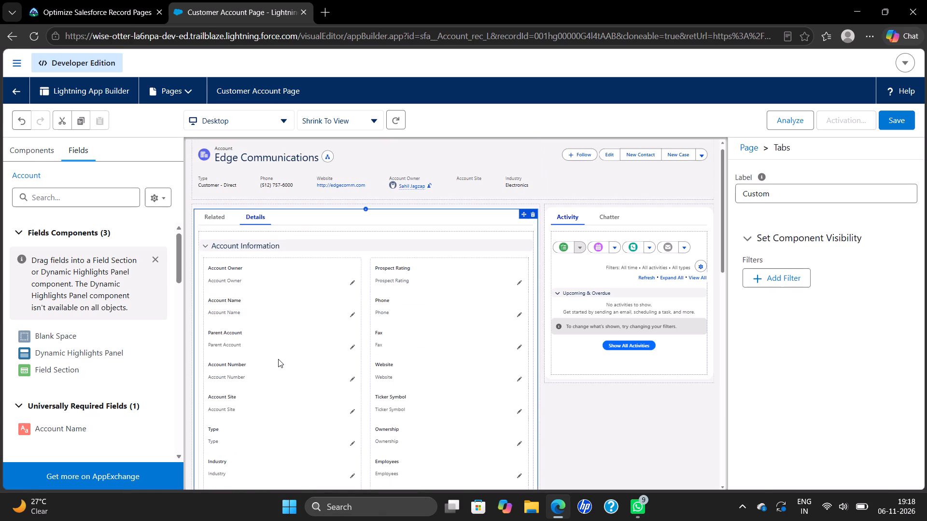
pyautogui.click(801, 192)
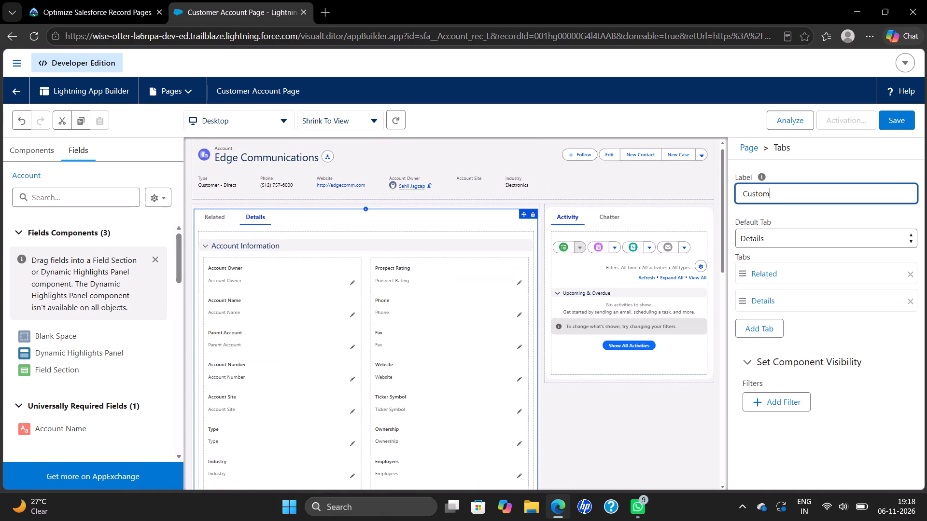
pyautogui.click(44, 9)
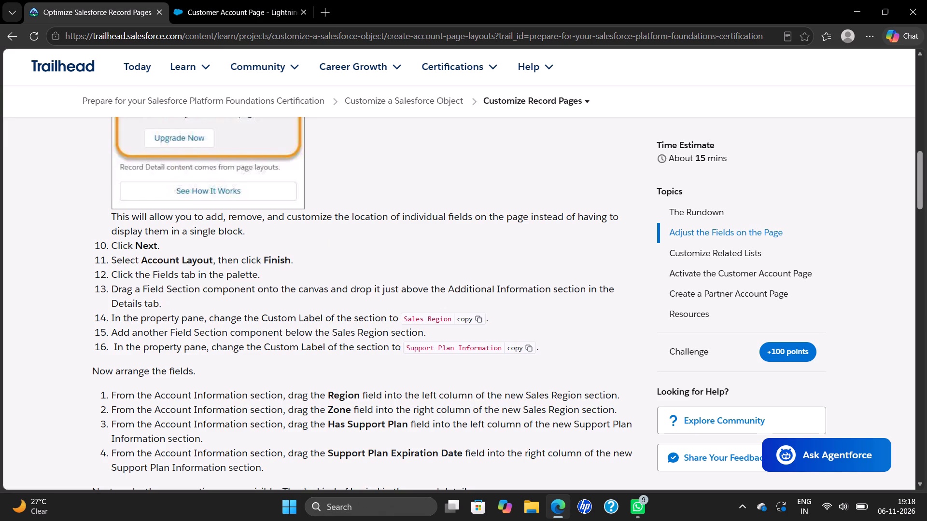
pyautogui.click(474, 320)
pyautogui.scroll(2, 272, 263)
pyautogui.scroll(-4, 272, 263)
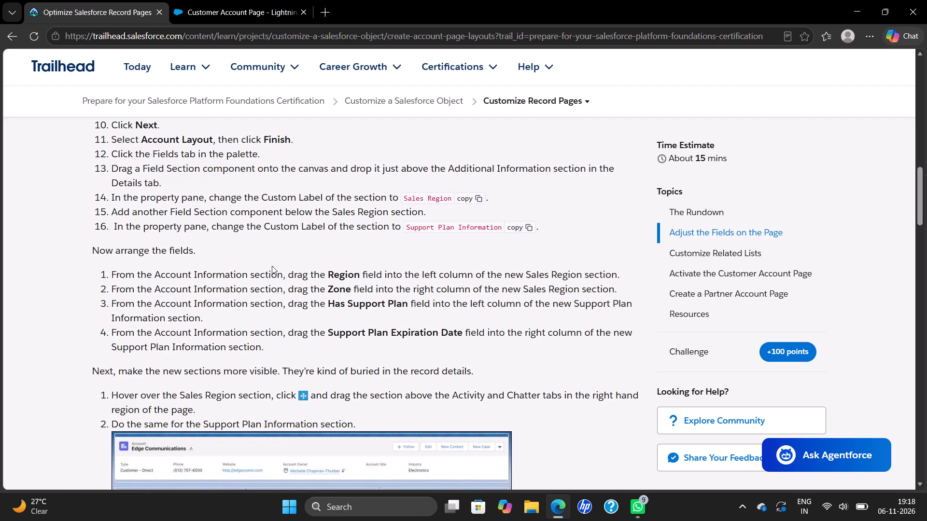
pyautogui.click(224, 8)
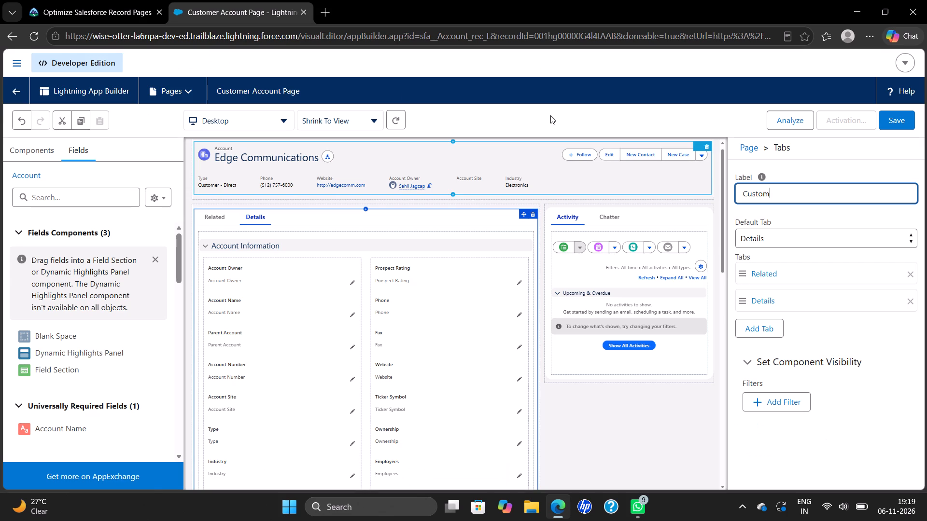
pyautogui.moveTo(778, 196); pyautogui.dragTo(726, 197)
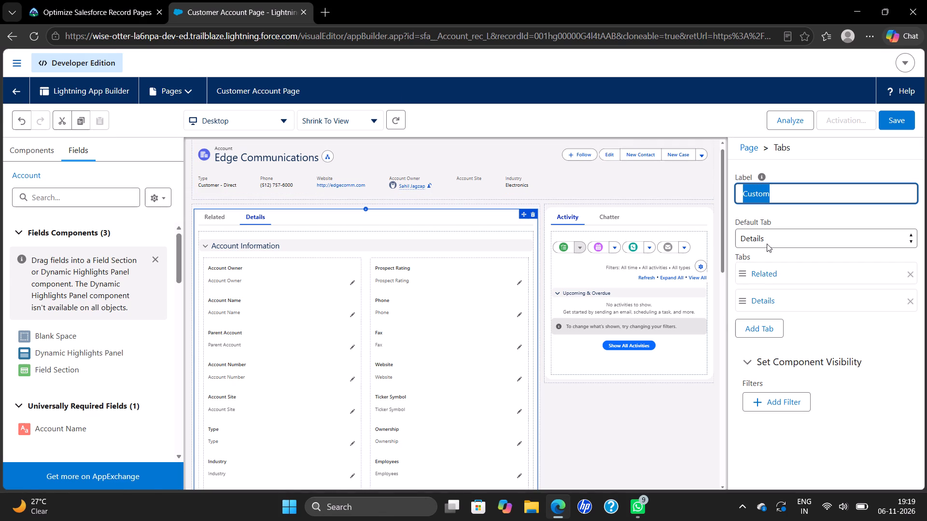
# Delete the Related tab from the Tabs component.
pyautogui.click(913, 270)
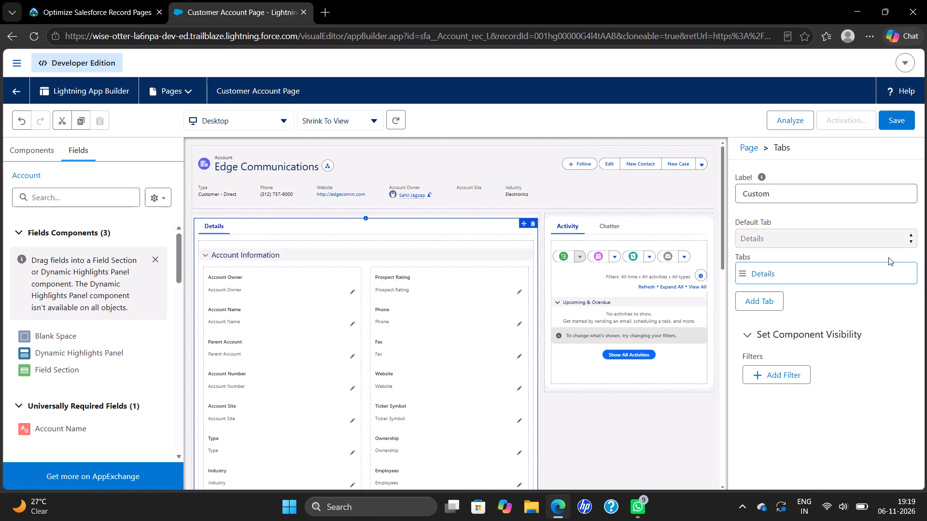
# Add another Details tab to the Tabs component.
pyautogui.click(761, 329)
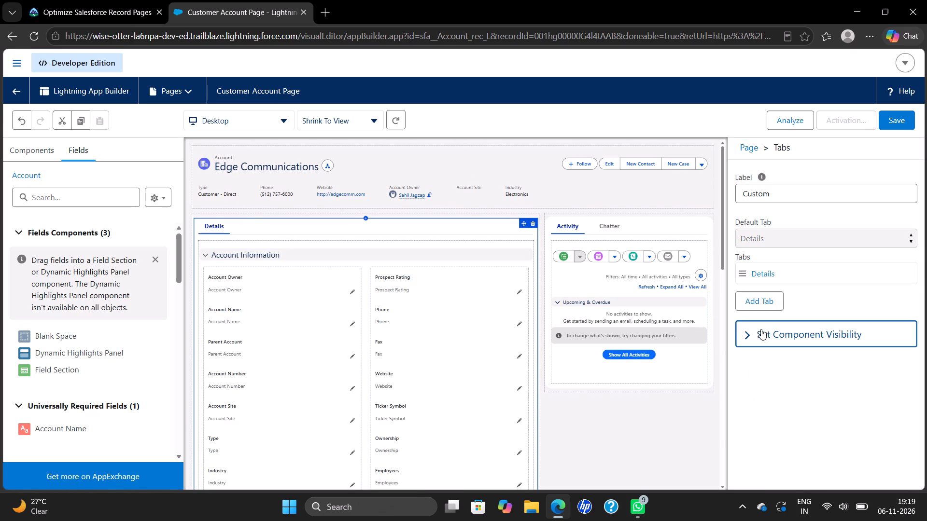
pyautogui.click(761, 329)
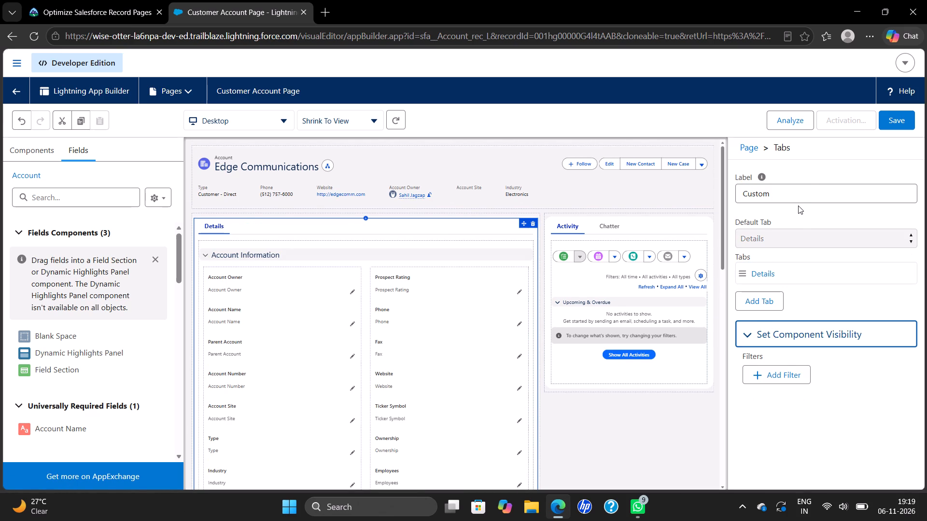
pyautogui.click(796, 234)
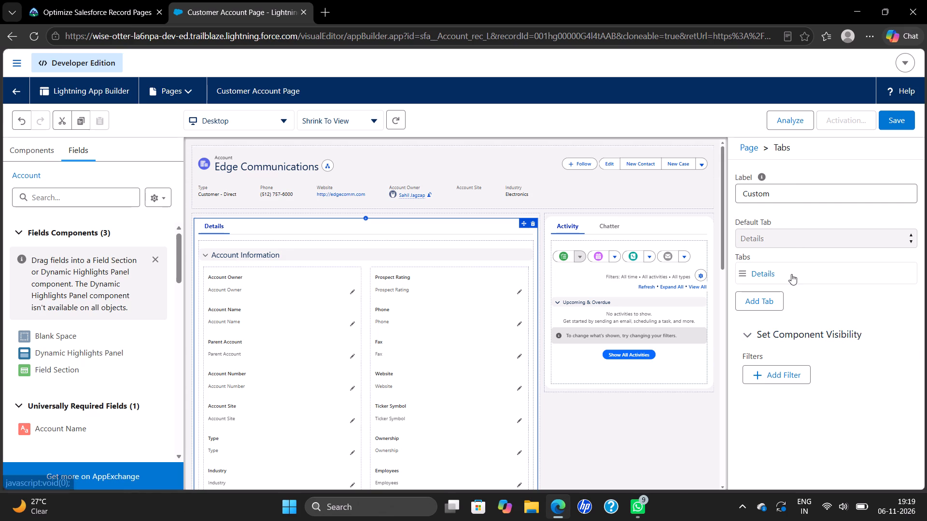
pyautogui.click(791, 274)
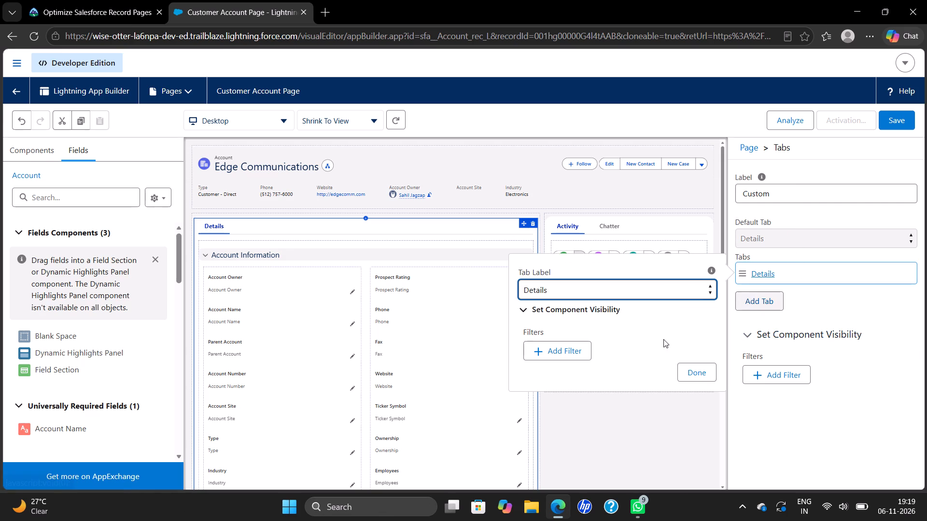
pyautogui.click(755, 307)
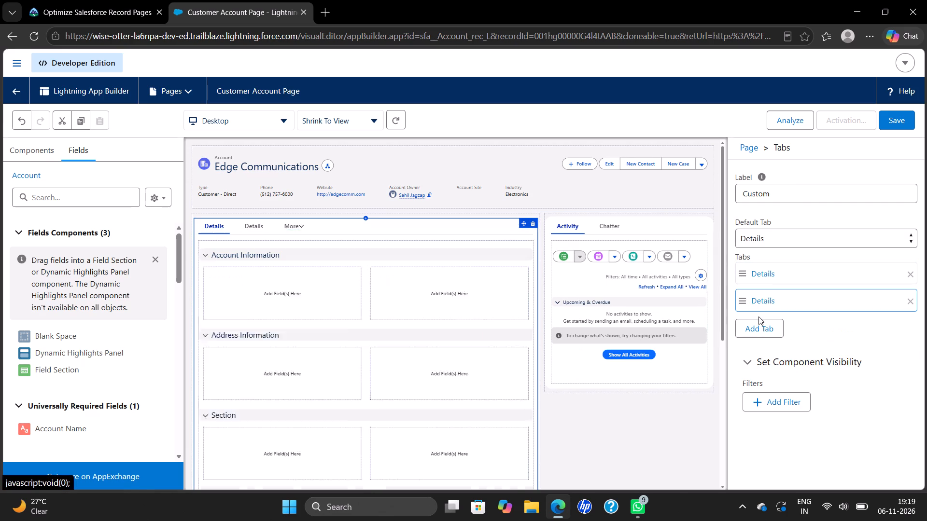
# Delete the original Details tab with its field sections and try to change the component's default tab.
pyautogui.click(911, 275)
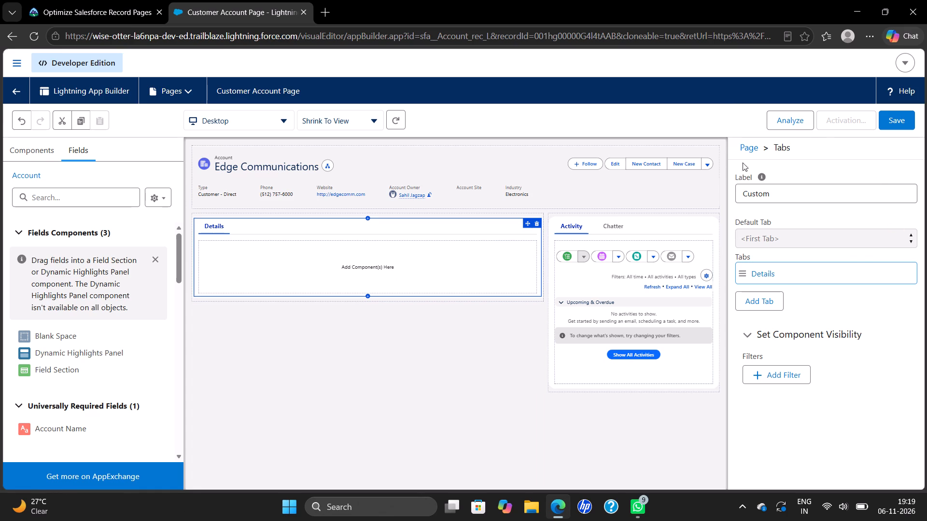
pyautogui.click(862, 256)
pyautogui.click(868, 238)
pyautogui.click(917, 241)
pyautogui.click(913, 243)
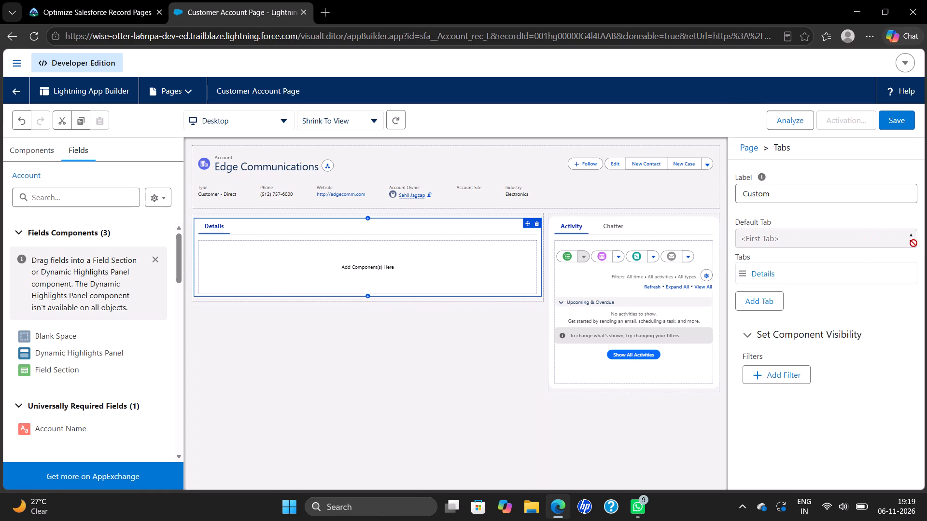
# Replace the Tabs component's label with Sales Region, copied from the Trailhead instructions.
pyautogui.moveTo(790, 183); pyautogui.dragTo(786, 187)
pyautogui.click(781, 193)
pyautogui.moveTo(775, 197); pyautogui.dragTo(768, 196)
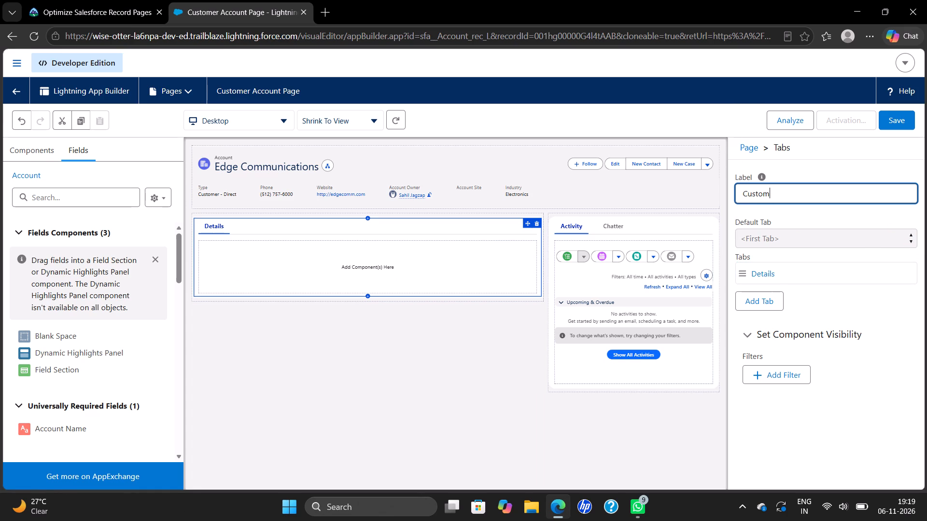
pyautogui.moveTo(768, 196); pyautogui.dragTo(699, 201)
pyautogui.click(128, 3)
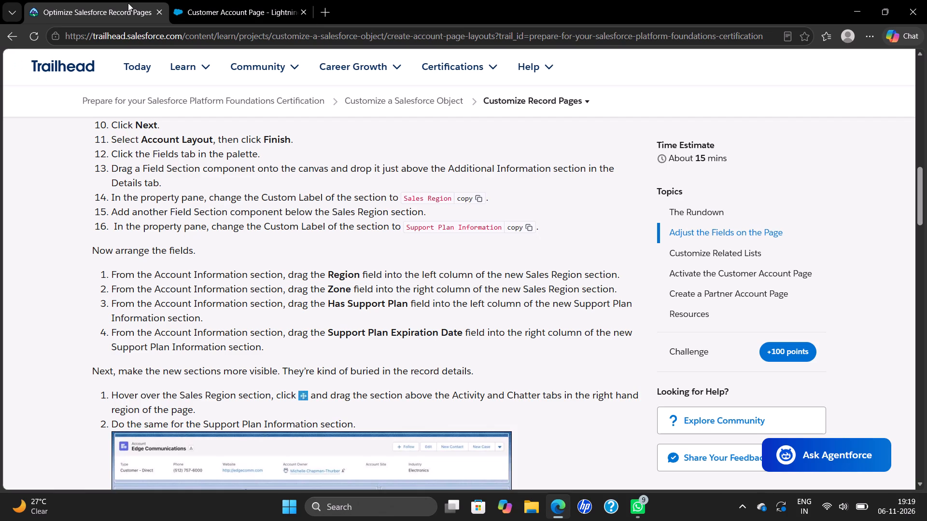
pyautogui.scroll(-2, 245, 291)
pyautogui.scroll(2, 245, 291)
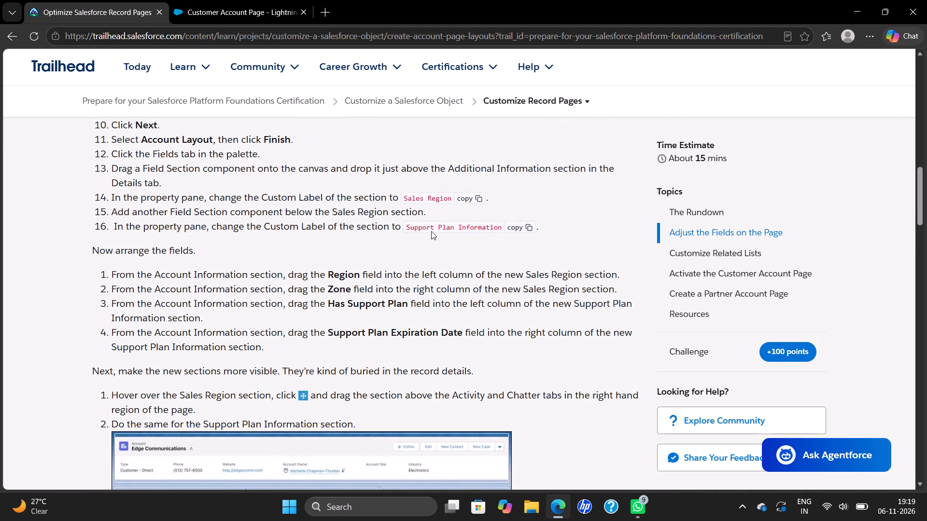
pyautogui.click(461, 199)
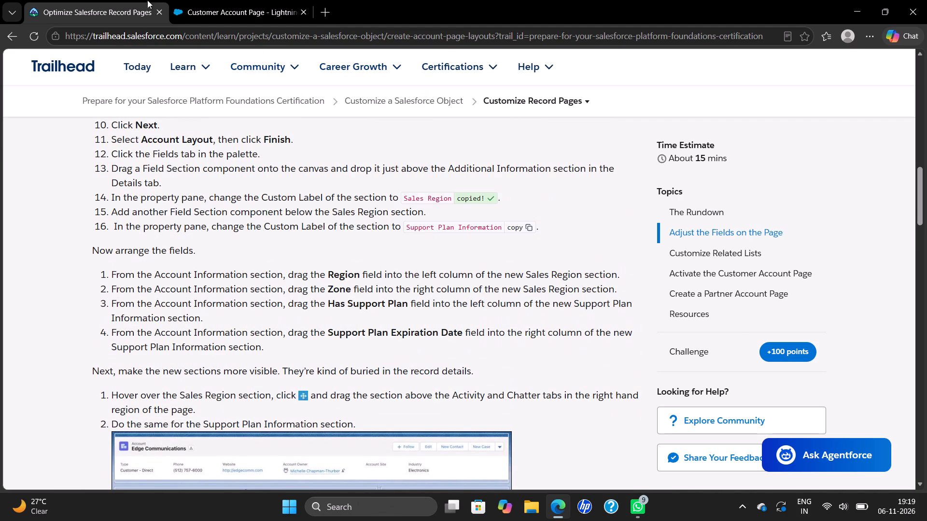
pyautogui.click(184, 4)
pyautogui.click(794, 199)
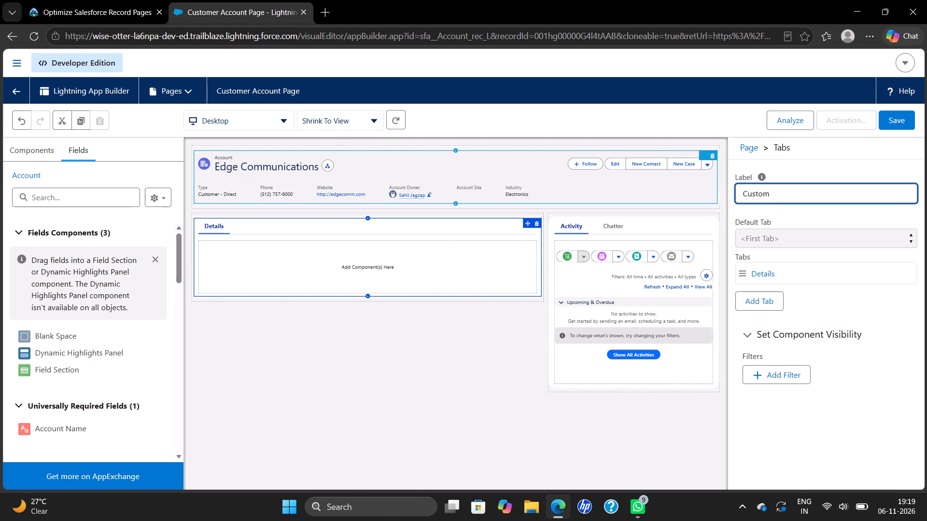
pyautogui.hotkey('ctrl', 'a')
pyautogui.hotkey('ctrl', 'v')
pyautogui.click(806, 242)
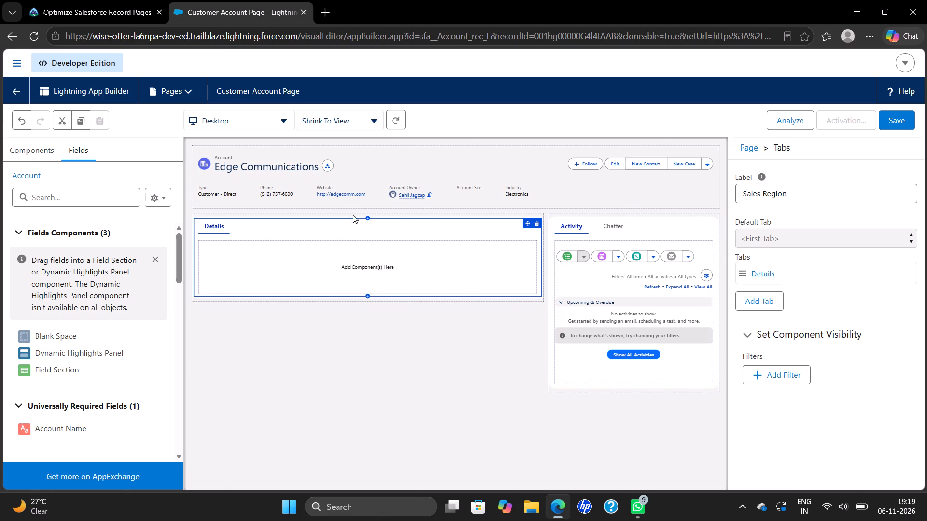
# Examine the properties of both Tabs components and the palette of available account fields.
pyautogui.click(635, 224)
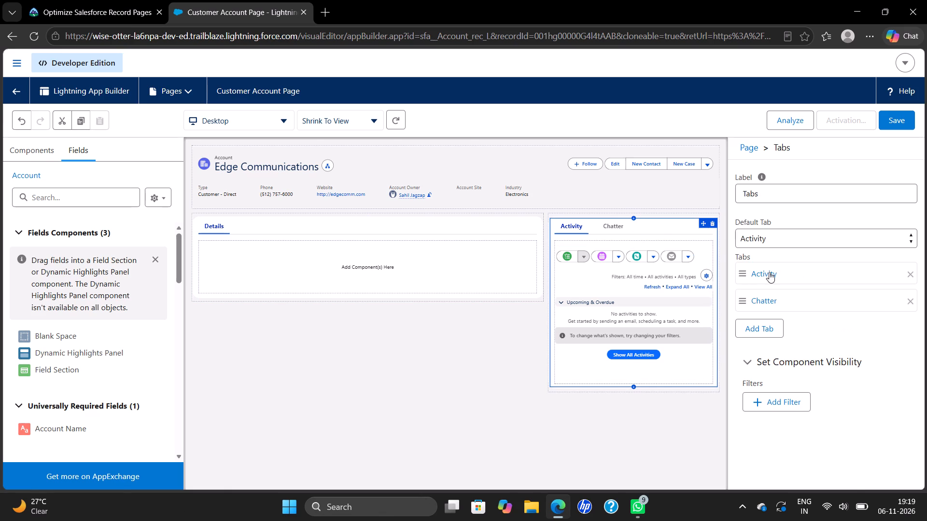
pyautogui.click(363, 275)
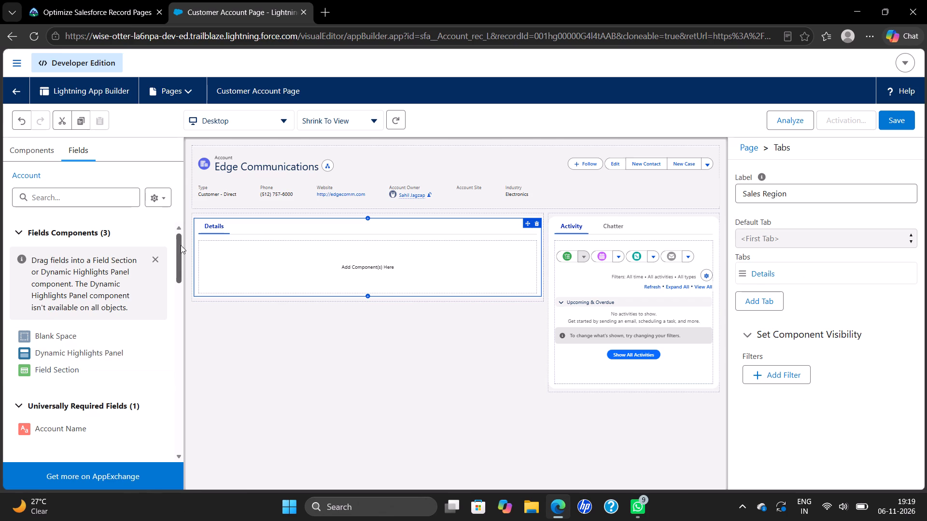
pyautogui.scroll(-7, 120, 304)
pyautogui.scroll(5, 120, 304)
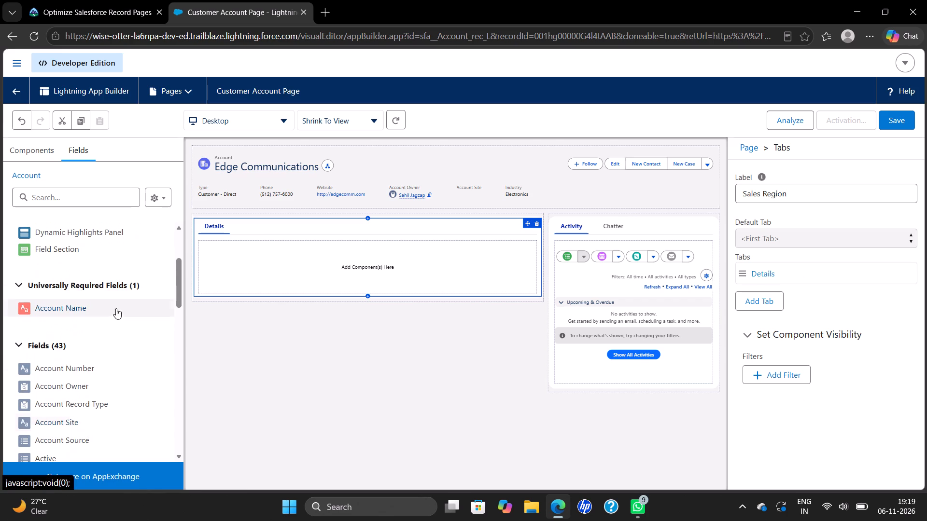
pyautogui.scroll(7, 93, 238)
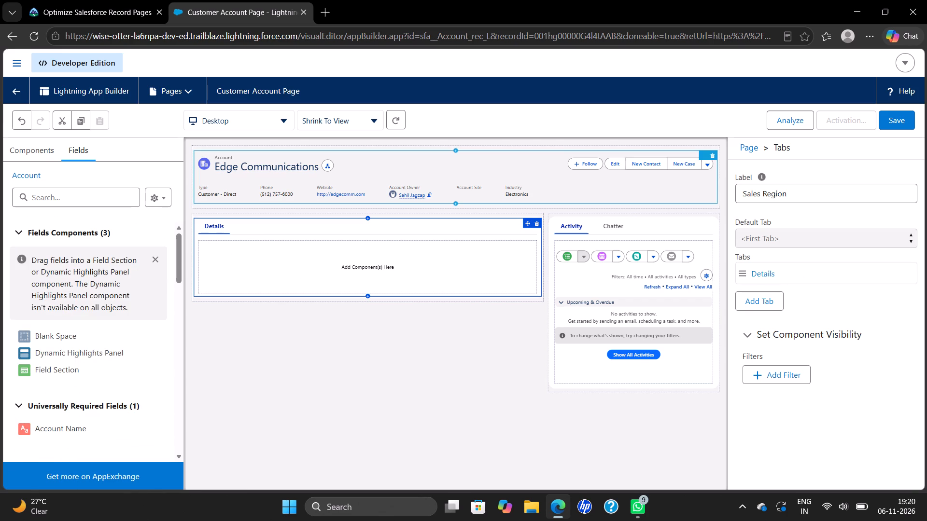
pyautogui.scroll(-5, 525, 271)
pyautogui.scroll(-3, 463, 298)
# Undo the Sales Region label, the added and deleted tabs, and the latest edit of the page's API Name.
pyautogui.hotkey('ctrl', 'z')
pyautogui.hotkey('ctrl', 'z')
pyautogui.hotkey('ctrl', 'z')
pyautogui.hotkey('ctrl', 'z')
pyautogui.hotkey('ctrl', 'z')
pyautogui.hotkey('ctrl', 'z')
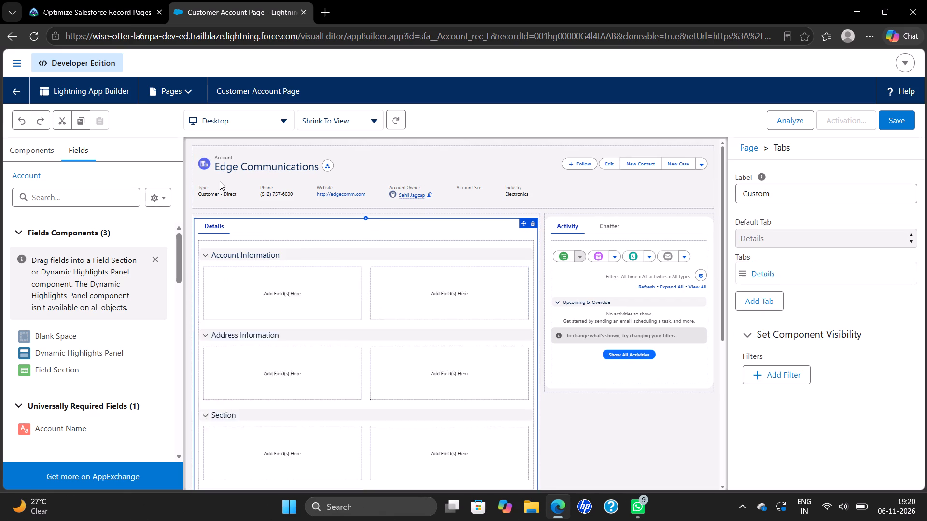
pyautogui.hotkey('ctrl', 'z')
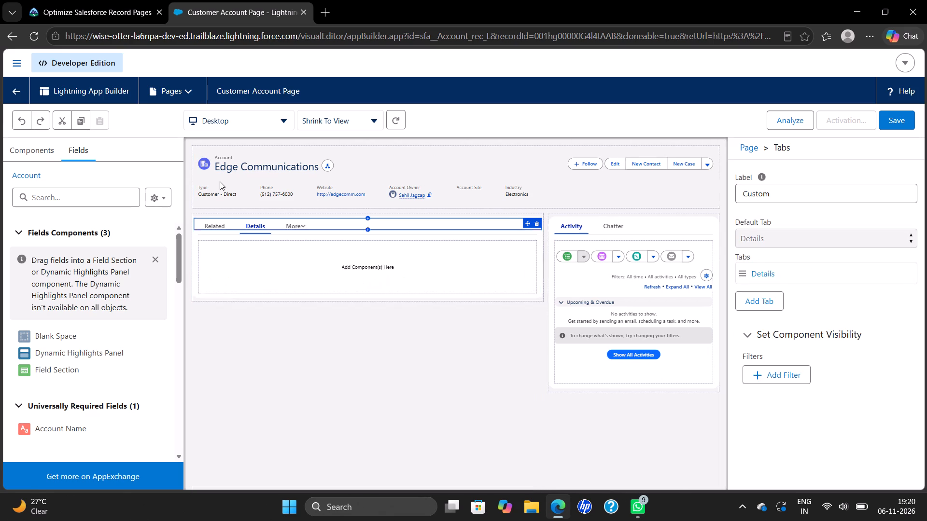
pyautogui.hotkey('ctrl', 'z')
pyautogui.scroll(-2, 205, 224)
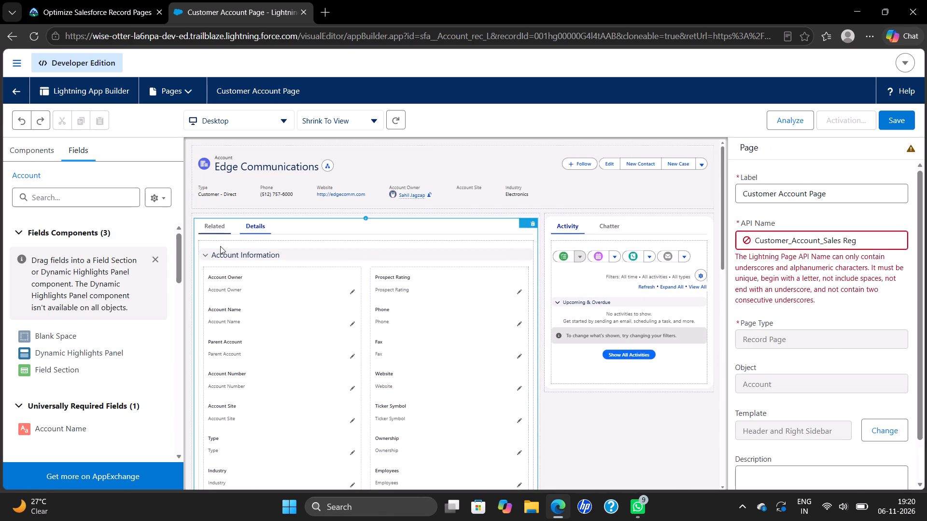
# Delete the empty field section between Address Information and Additional Information in the Details tab.
pyautogui.scroll(-2, 220, 246)
pyautogui.scroll(-9, 258, 308)
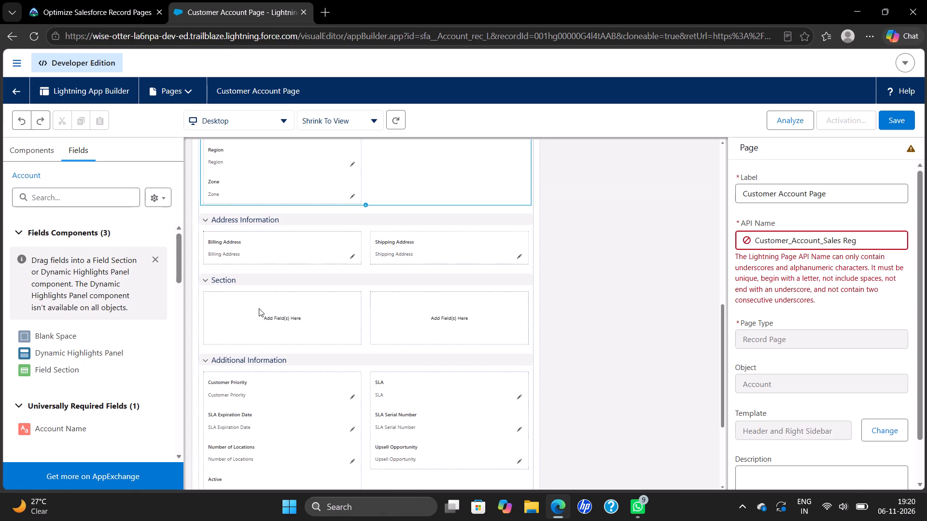
pyautogui.scroll(-1, 259, 308)
pyautogui.click(528, 205)
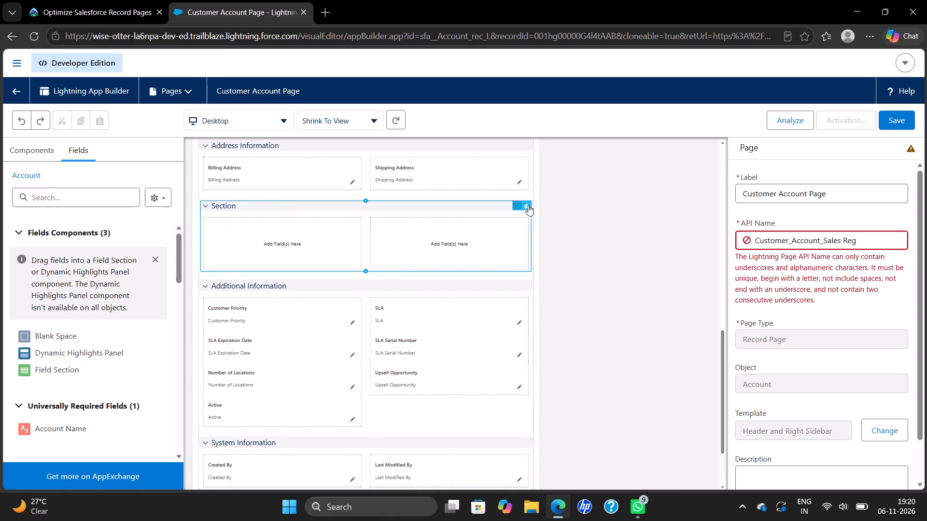
# Add a Field Section component just above the Additional Information section in the Details tab.
pyautogui.scroll(15, 367, 456)
pyautogui.scroll(-9, 362, 405)
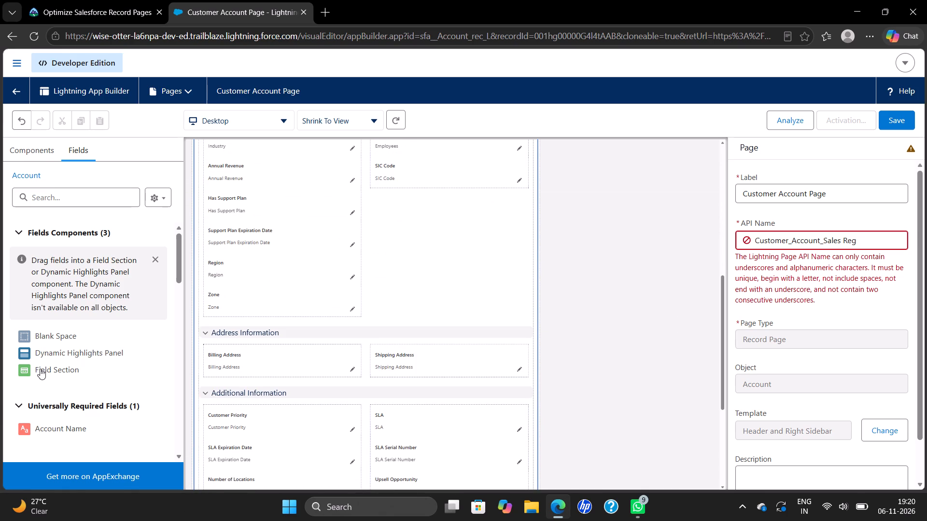
pyautogui.moveTo(44, 367); pyautogui.dragTo(247, 332)
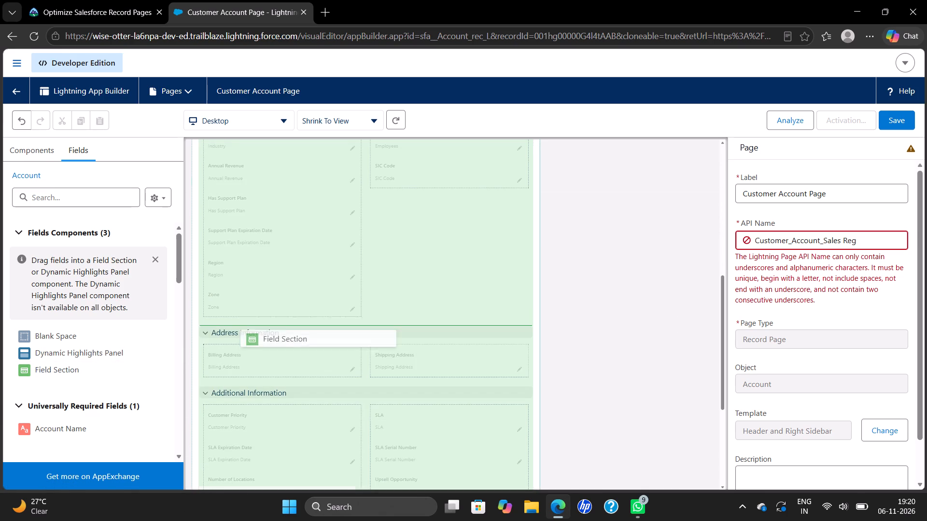
pyautogui.moveTo(247, 332); pyautogui.dragTo(233, 380)
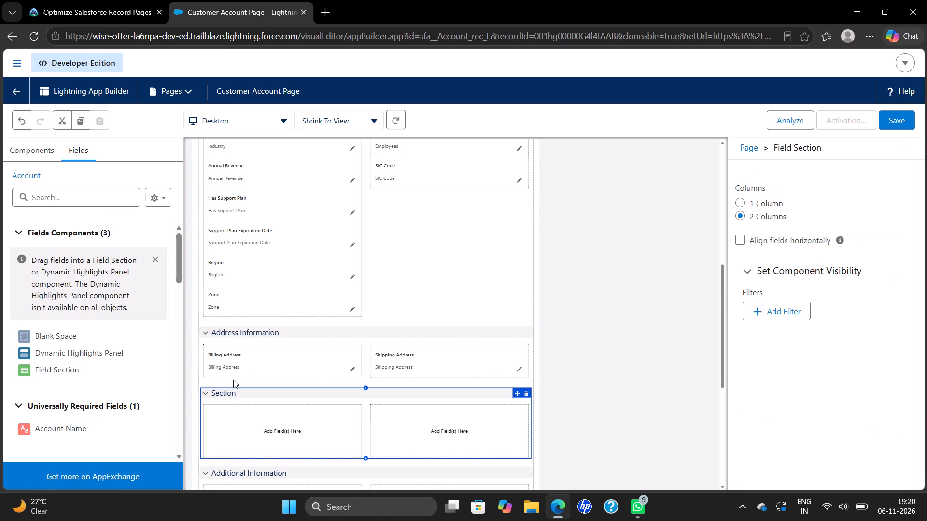
# Set the new field section's custom label to Sales Region.
pyautogui.click(278, 441)
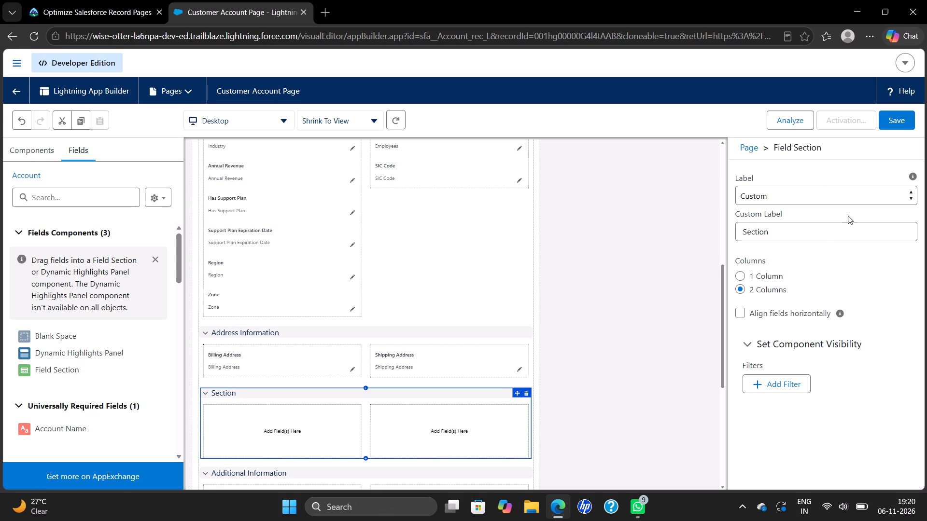
pyautogui.moveTo(782, 231); pyautogui.dragTo(729, 232)
pyautogui.hotkey('ctrl', 'v')
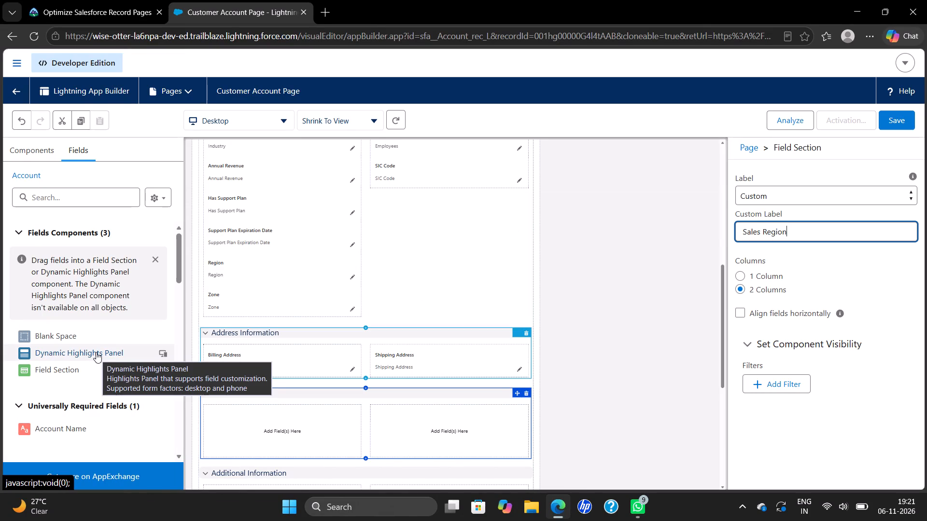
# Add another Field Section component between the Sales Region and Additional Information sections.
pyautogui.moveTo(94, 363); pyautogui.dragTo(222, 470)
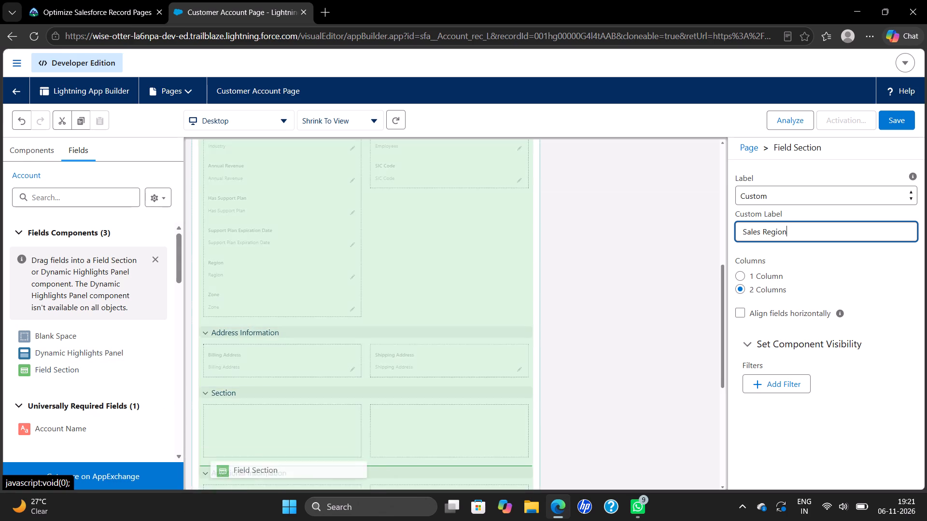
pyautogui.moveTo(222, 470); pyautogui.dragTo(222, 383)
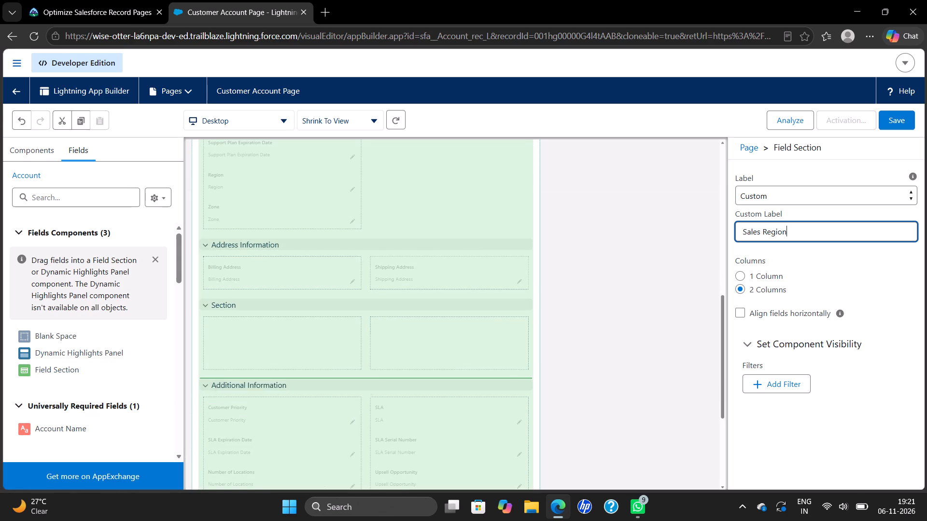
# Examine the property pane of the new unlabelled field section below Sales Region, looking for its custom label setting.
pyautogui.click(286, 428)
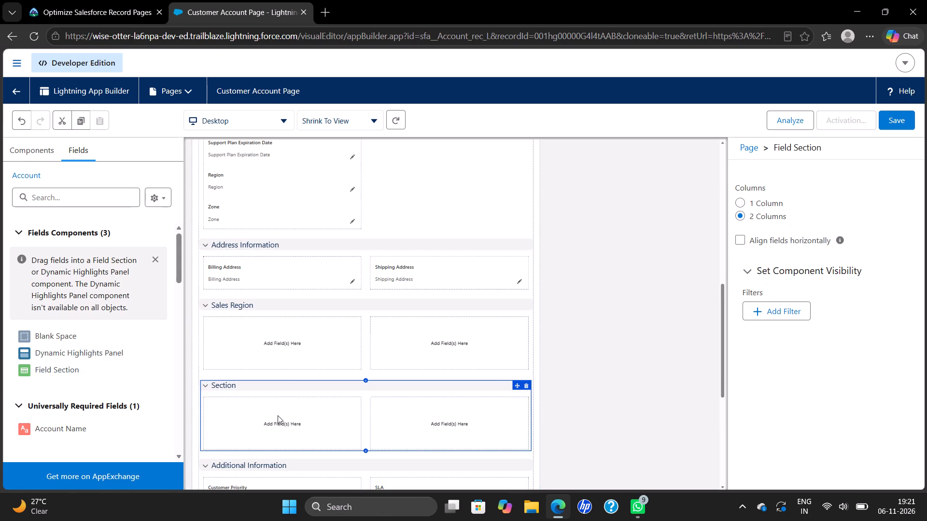
pyautogui.click(752, 150)
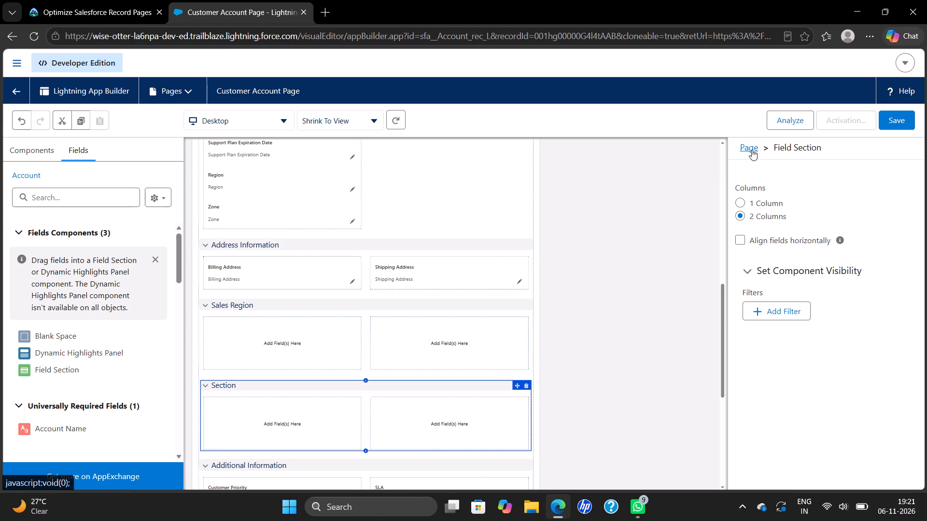
pyautogui.click(792, 145)
pyautogui.click(454, 425)
pyautogui.click(345, 428)
pyautogui.click(305, 404)
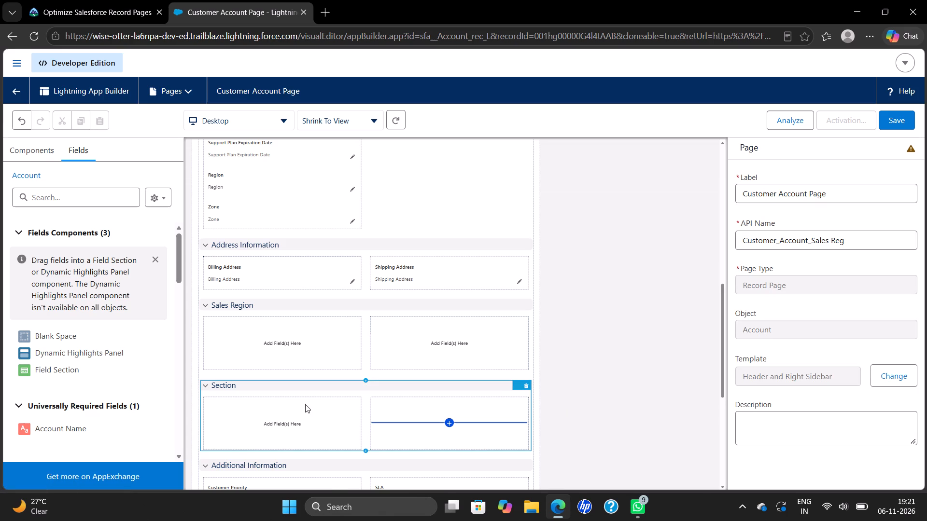
pyautogui.click(295, 413)
pyautogui.scroll(-6, 235, 348)
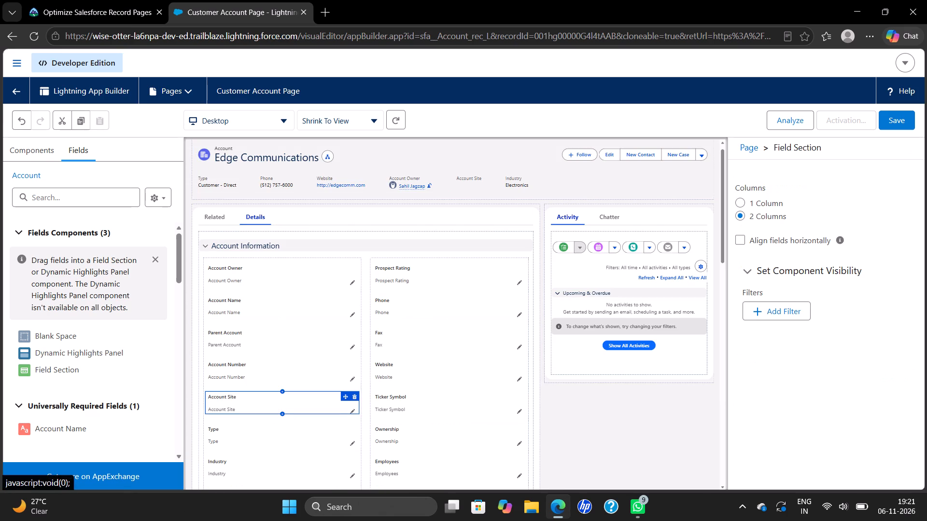
pyautogui.scroll(-5, 243, 350)
pyautogui.click(618, 462)
pyautogui.click(614, 442)
pyautogui.scroll(-2, 362, 358)
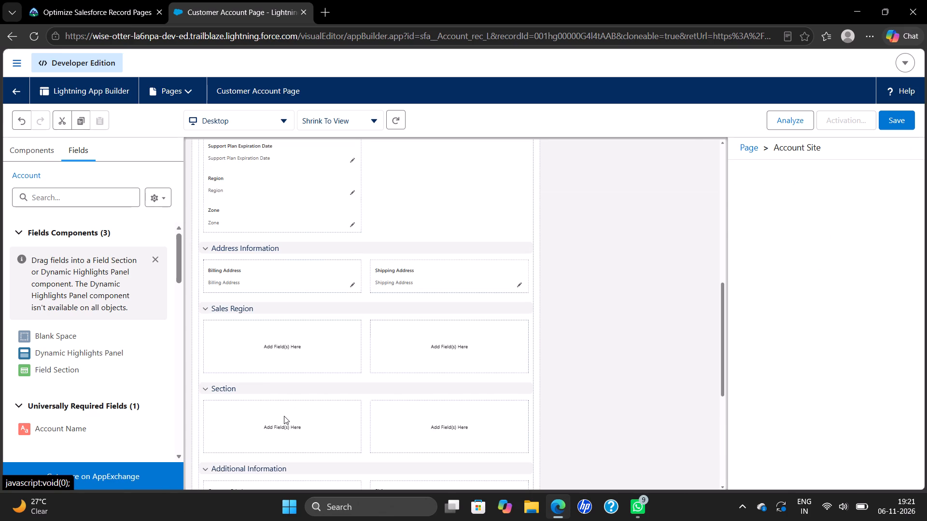
pyautogui.click(284, 416)
pyautogui.click(284, 427)
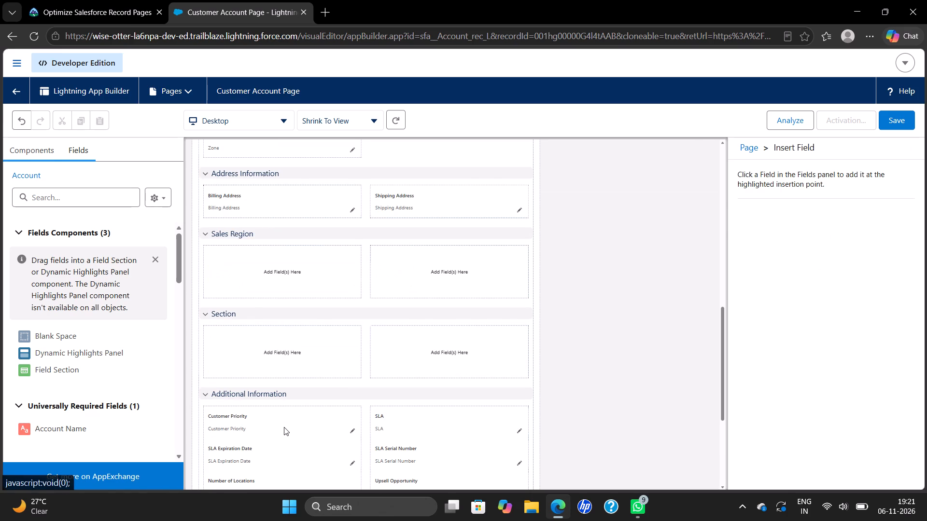
pyautogui.click(274, 359)
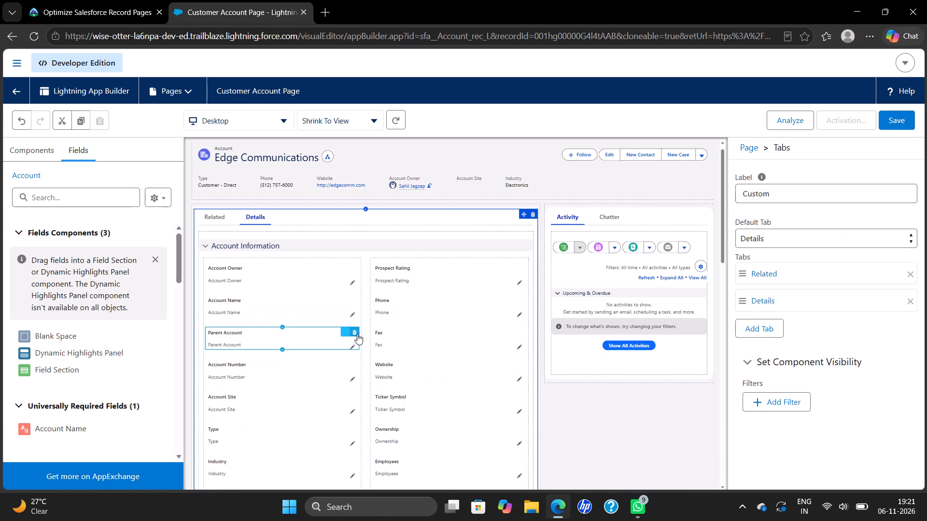
pyautogui.scroll(-11, 357, 334)
pyautogui.click(271, 428)
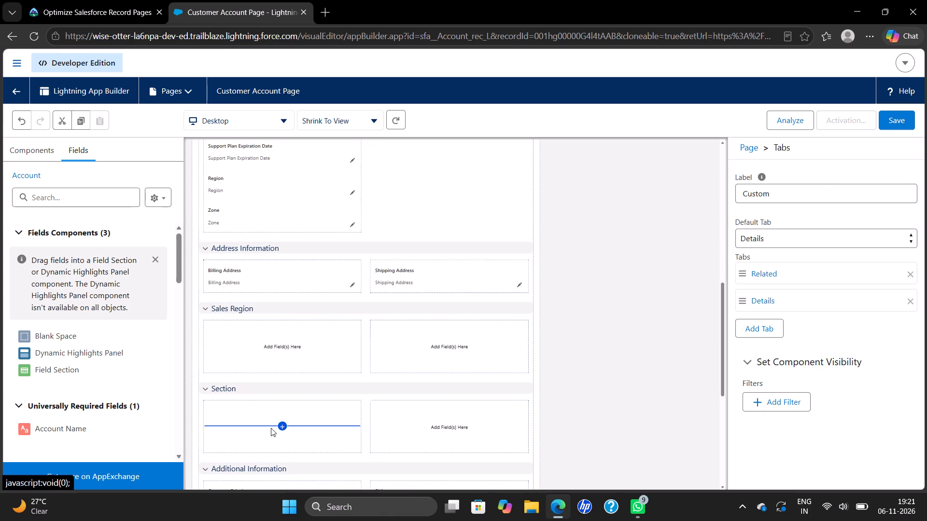
pyautogui.click(755, 147)
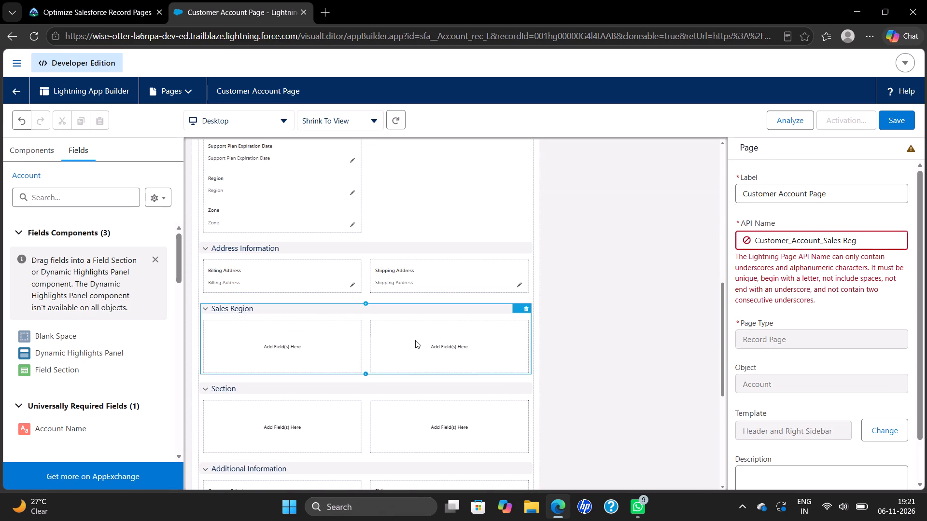
# Compare the property panes of the Sales Region section, the unlabelled section and the Zone field.
pyautogui.scroll(-2, 410, 343)
pyautogui.click(288, 255)
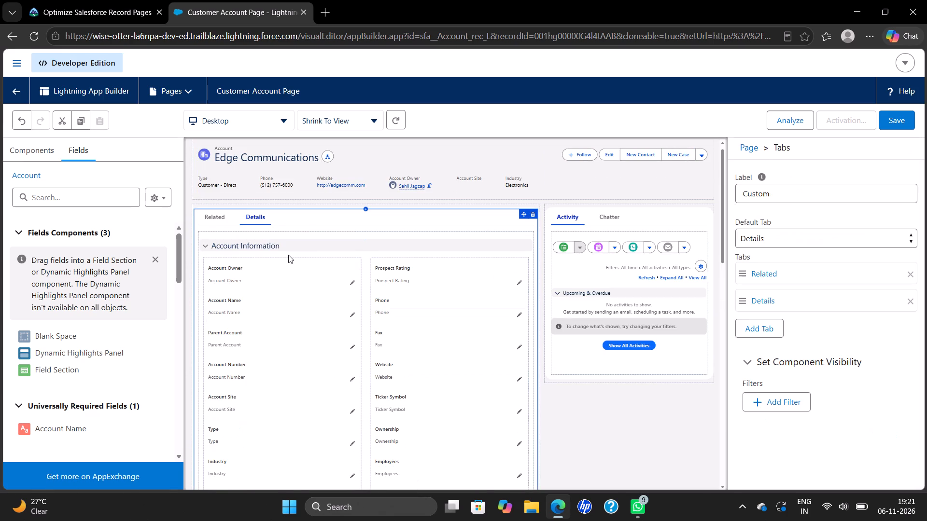
pyautogui.scroll(-14, 288, 263)
pyautogui.click(284, 223)
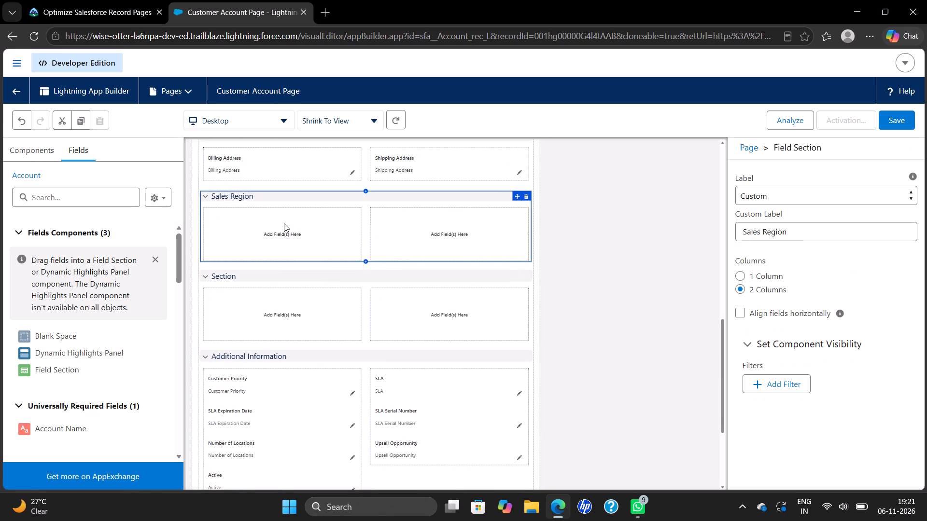
pyautogui.click(306, 312)
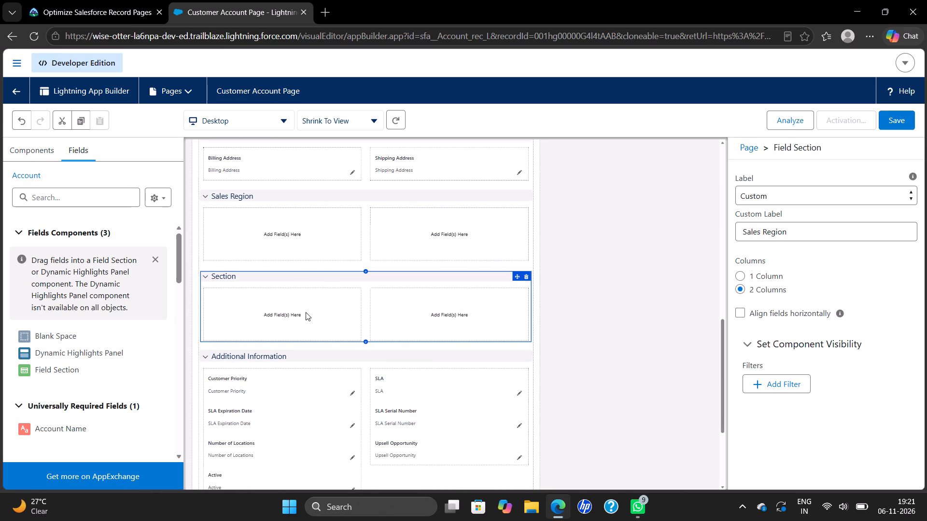
pyautogui.click(486, 226)
pyautogui.click(462, 312)
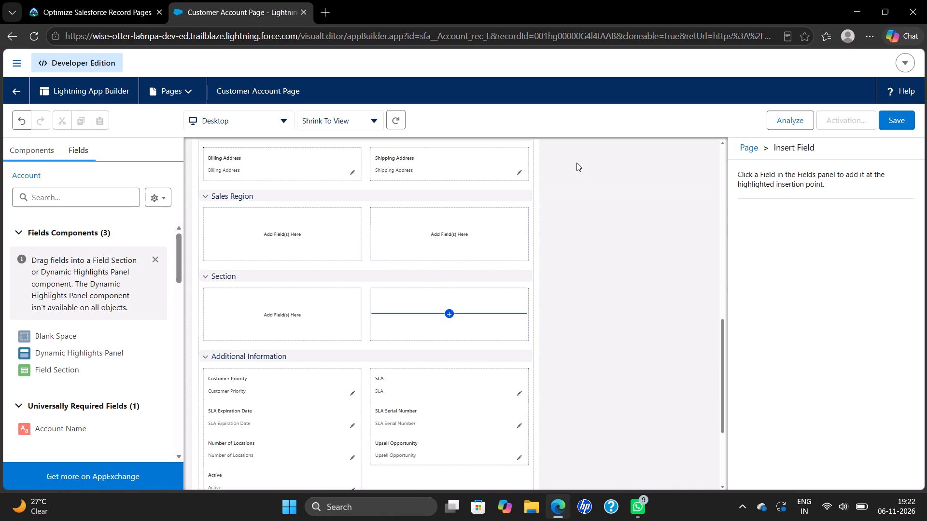
pyautogui.scroll(2, 198, 314)
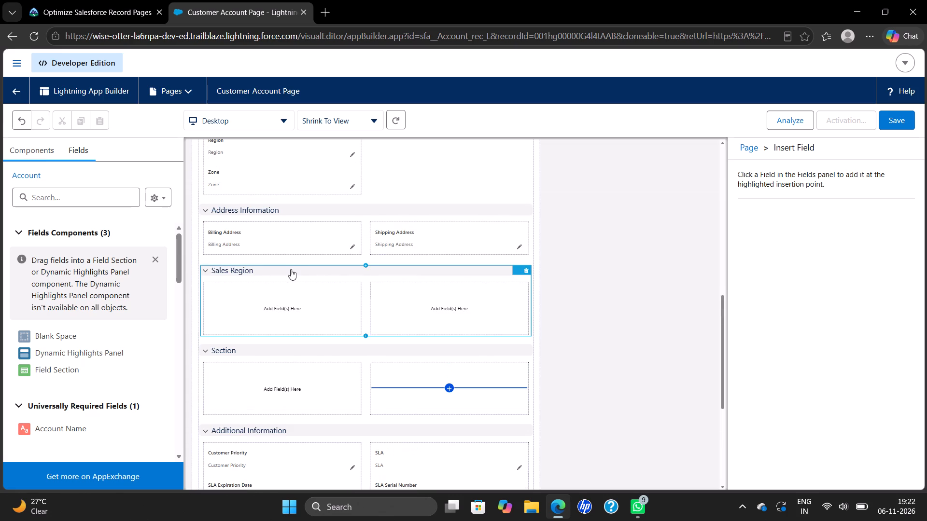
pyautogui.click(286, 186)
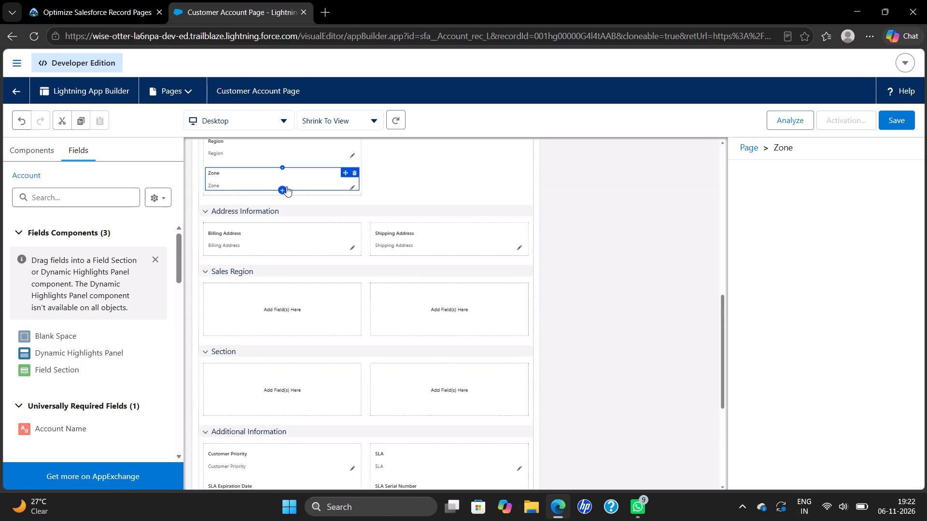
pyautogui.scroll(-2, 315, 208)
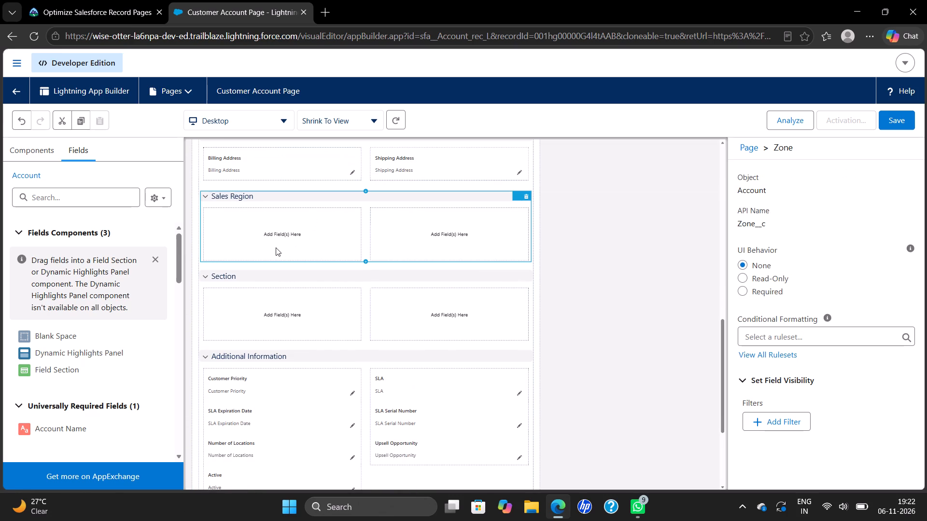
pyautogui.click(273, 244)
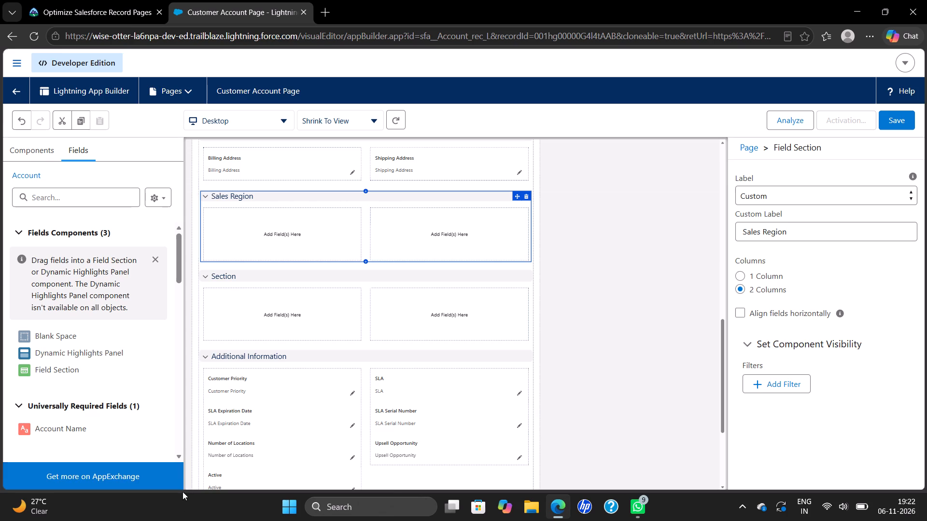
# Copy the Support Plan Information label from the Trailhead instructions and set it as the custom label of the section below Sales Region.
pyautogui.click(115, 4)
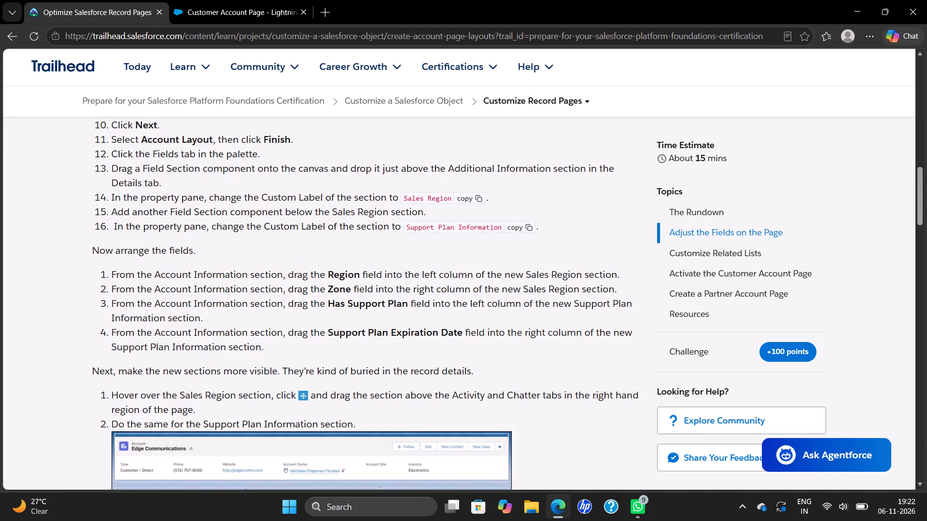
pyautogui.click(521, 232)
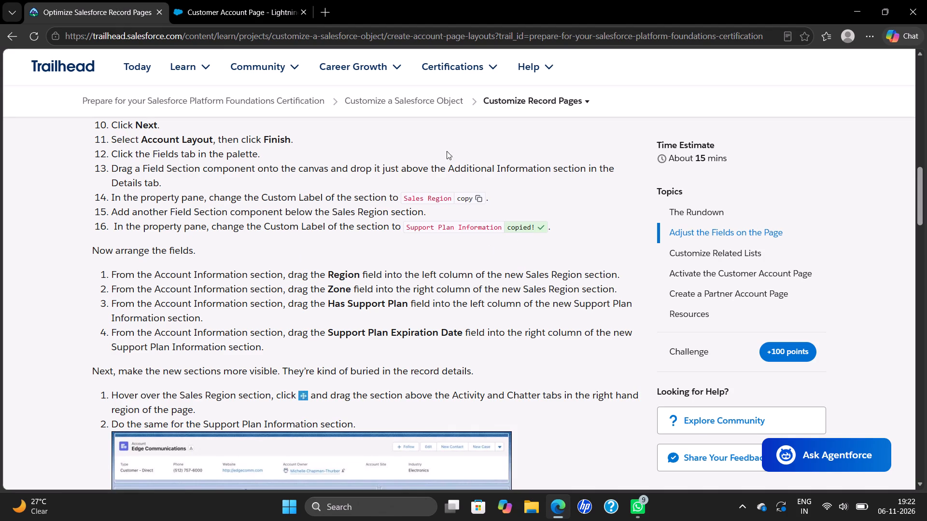
pyautogui.click(266, 11)
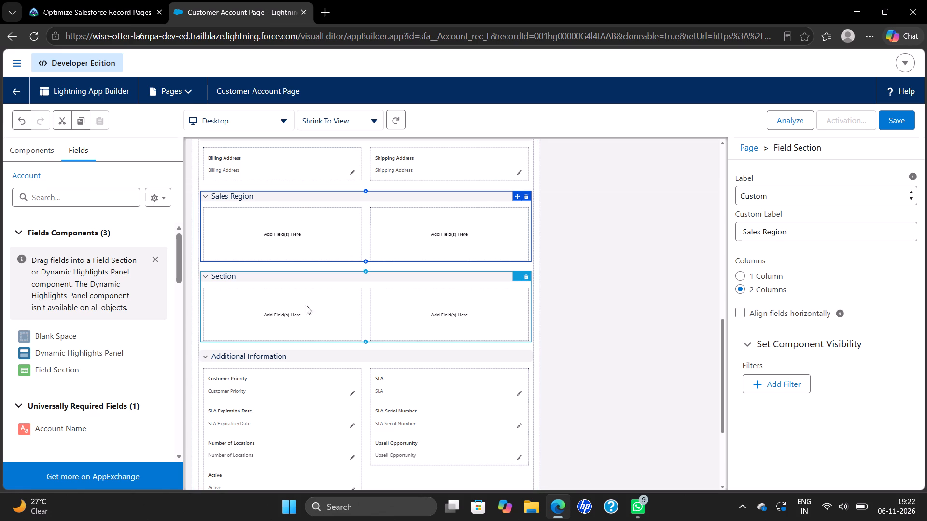
pyautogui.click(283, 313)
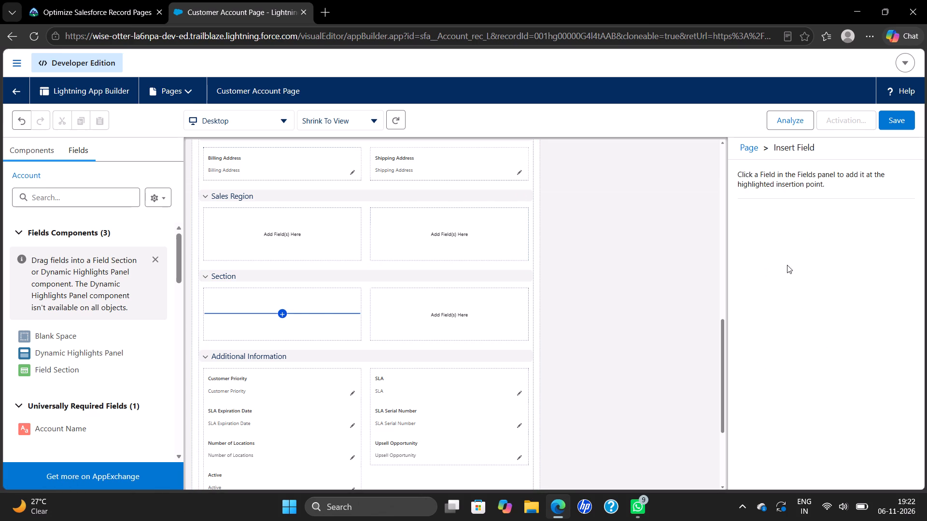
pyautogui.click(784, 150)
pyautogui.click(748, 146)
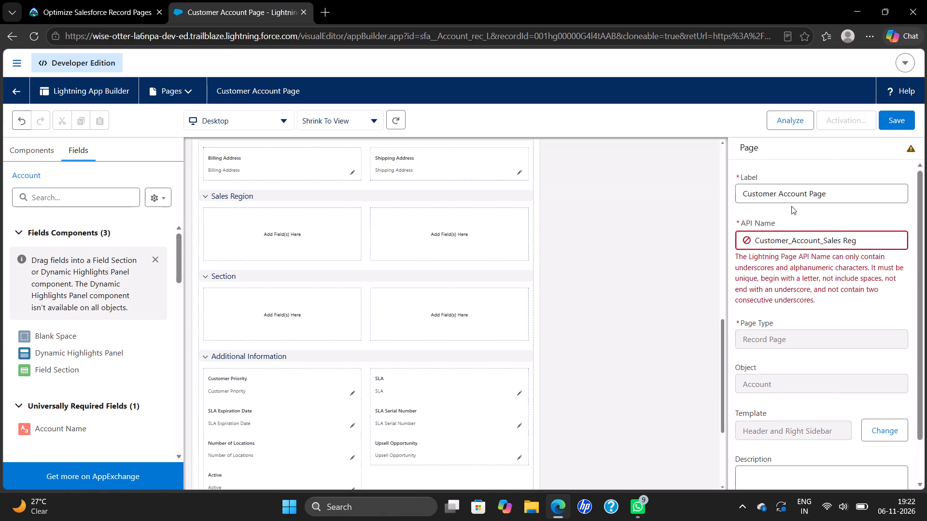
pyautogui.scroll(-7, 256, 379)
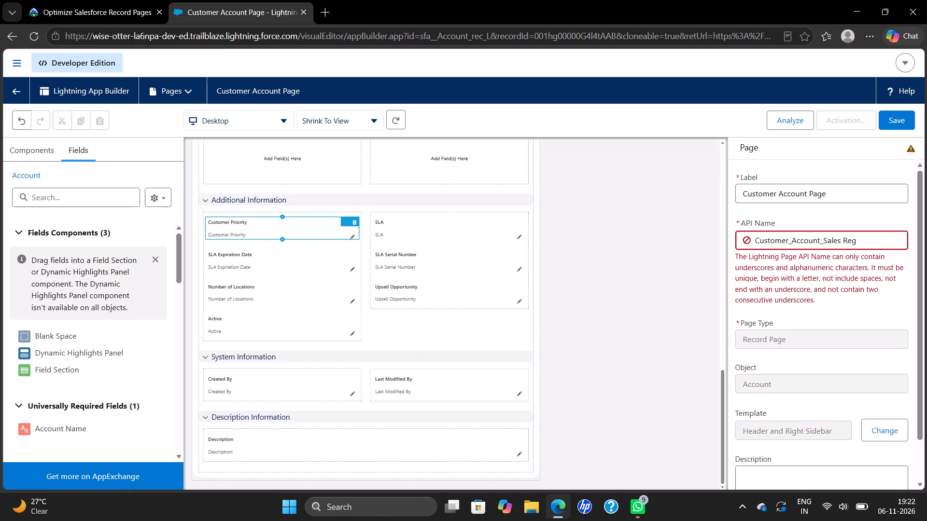
pyautogui.scroll(1, 239, 240)
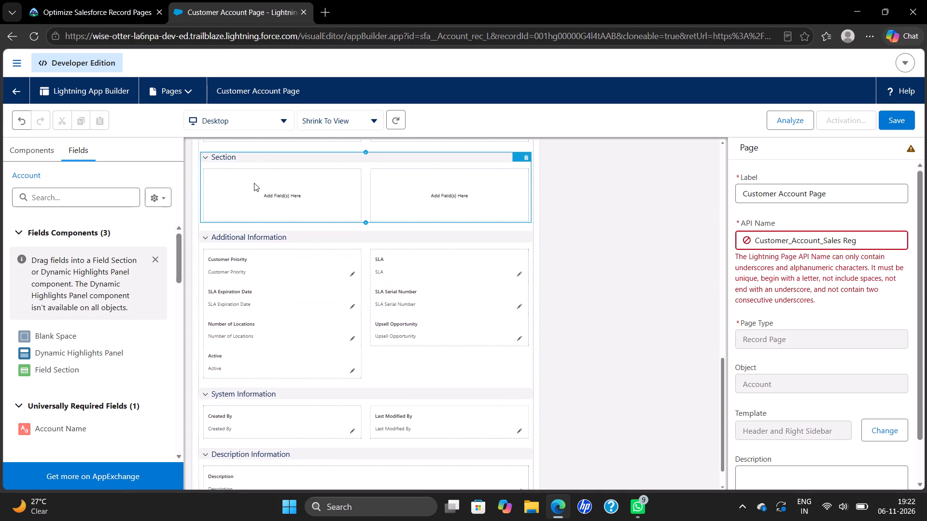
pyautogui.click(257, 164)
pyautogui.scroll(-11, 308, 293)
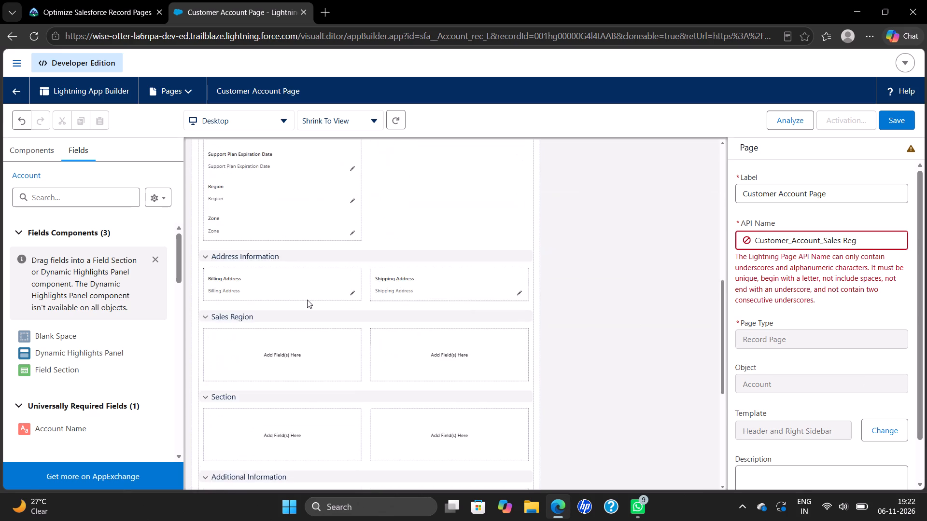
pyautogui.scroll(-6, 307, 300)
pyautogui.click(267, 206)
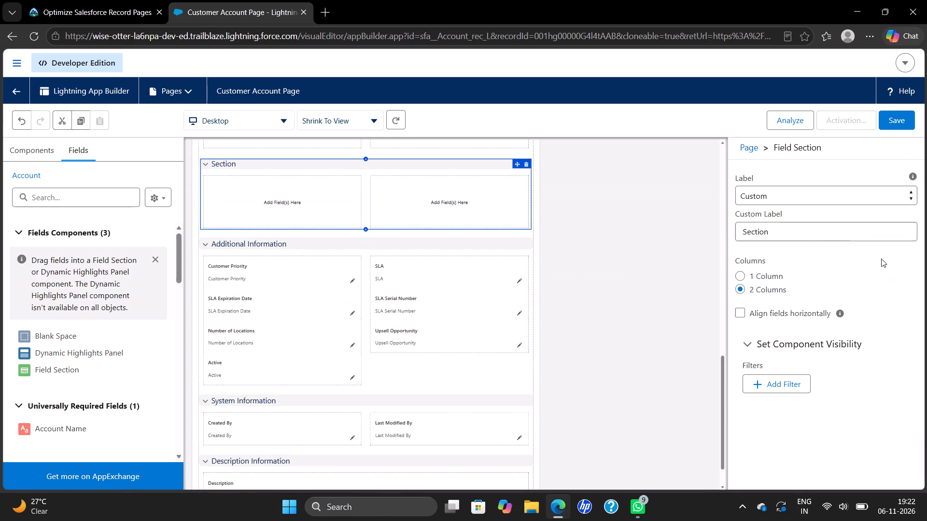
pyautogui.moveTo(781, 233); pyautogui.dragTo(733, 232)
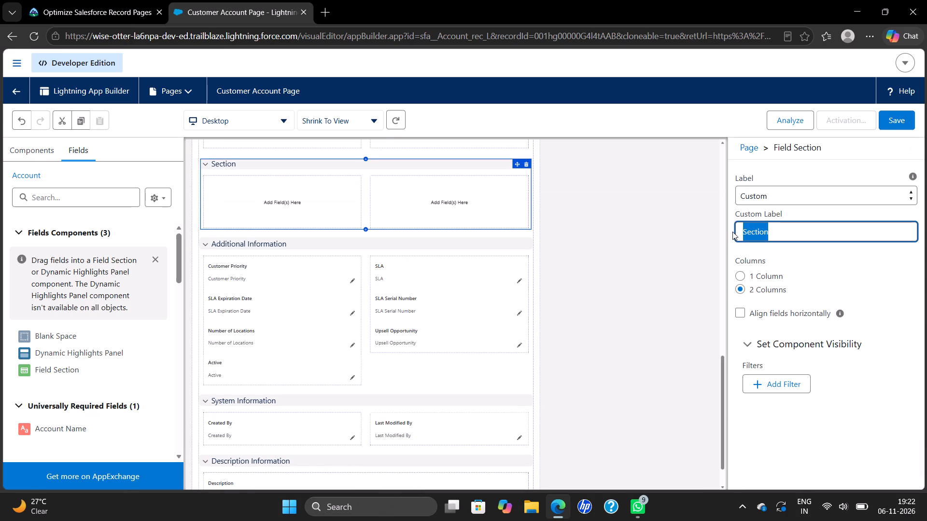
pyautogui.hotkey('ctrl', 'v')
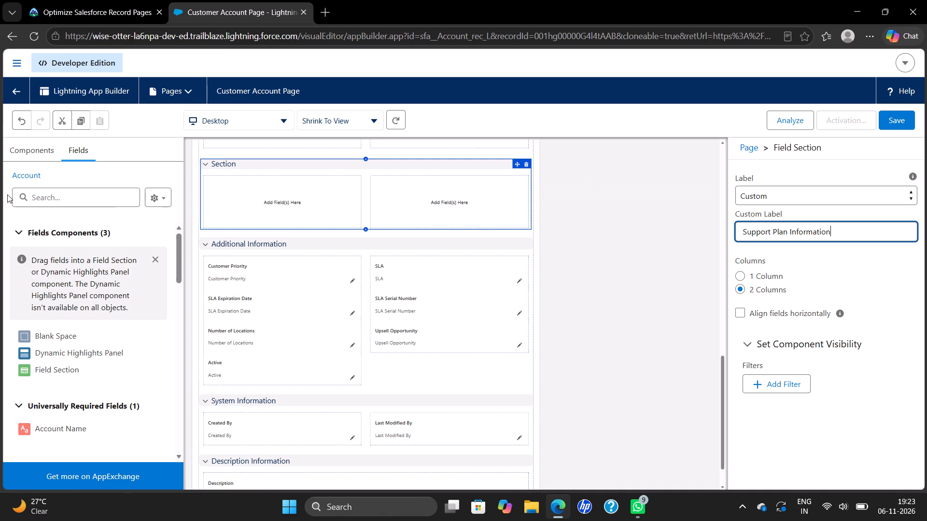
# Find the Region field by searching for region and place it in the left column of the Sales Region section.
pyautogui.click(33, 204)
pyautogui.write('region')
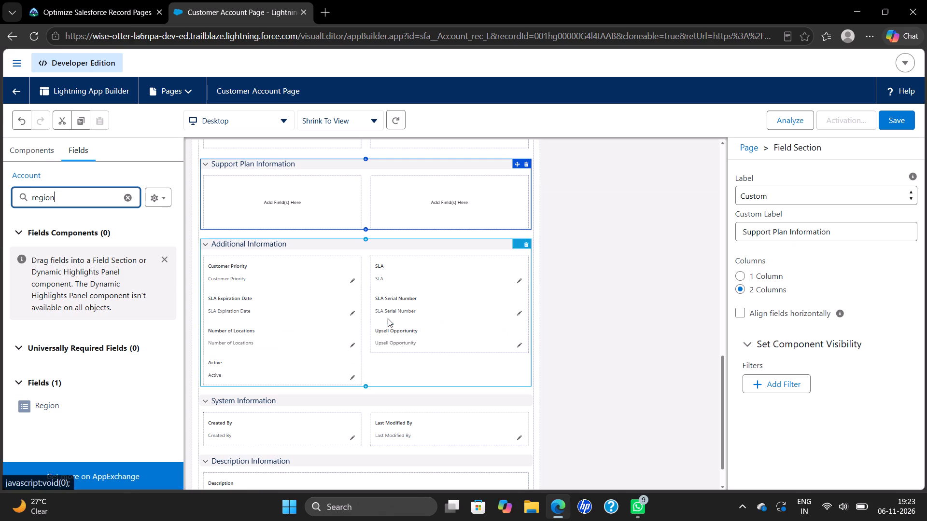
pyautogui.scroll(-4, 388, 318)
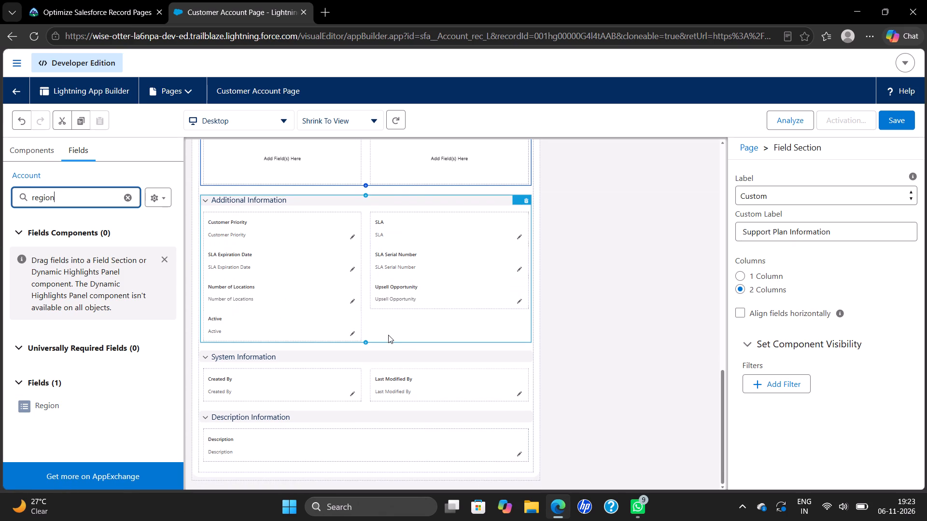
pyautogui.scroll(-1, 388, 335)
pyautogui.scroll(5, 388, 335)
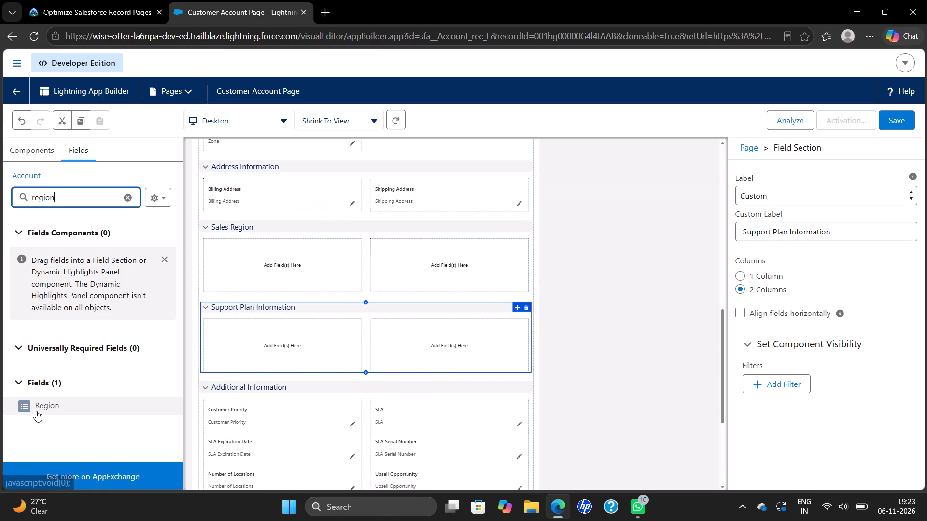
pyautogui.moveTo(38, 406); pyautogui.dragTo(409, 258)
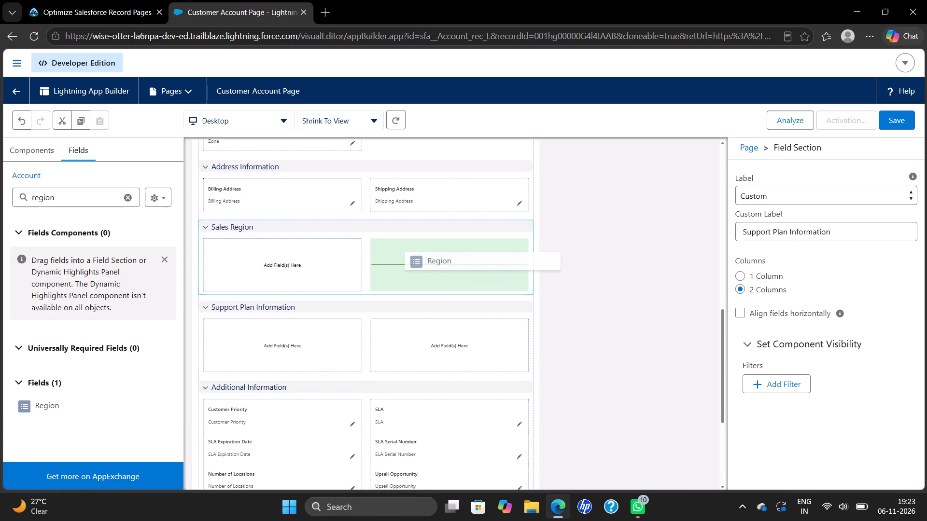
pyautogui.moveTo(409, 258); pyautogui.dragTo(408, 258)
pyautogui.click(437, 244)
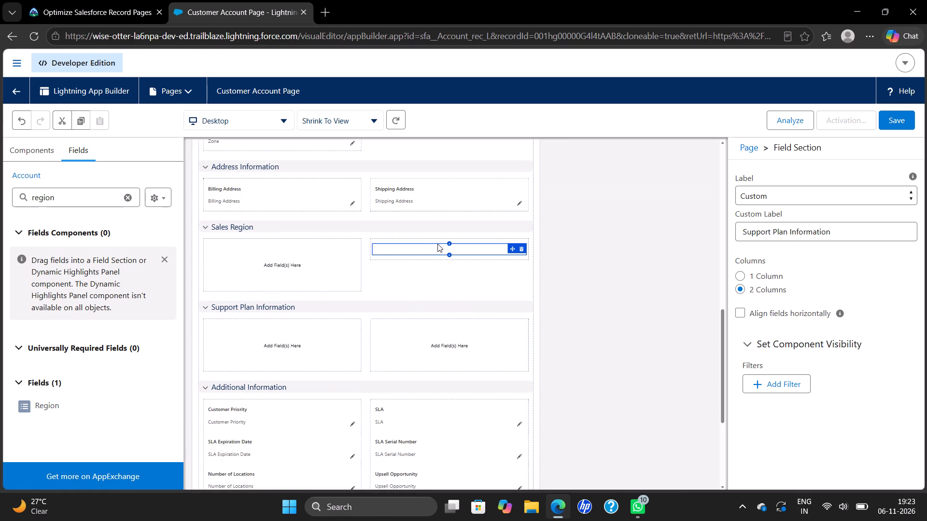
pyautogui.moveTo(440, 253); pyautogui.dragTo(436, 262)
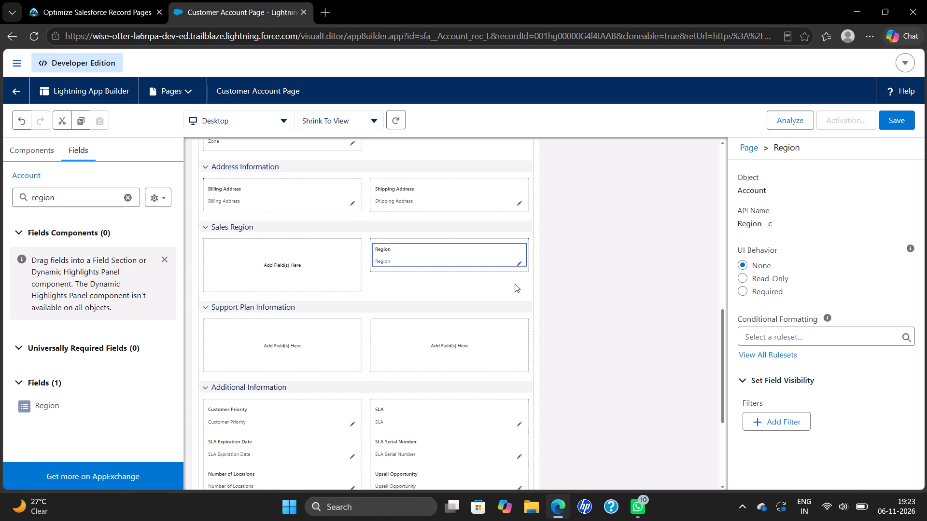
pyautogui.moveTo(479, 259); pyautogui.dragTo(307, 257)
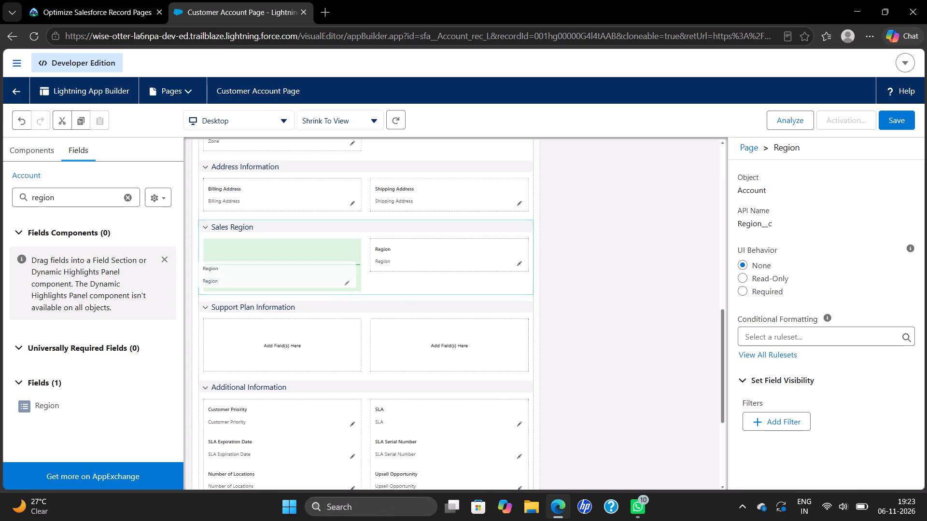
pyautogui.moveTo(307, 257); pyautogui.dragTo(306, 252)
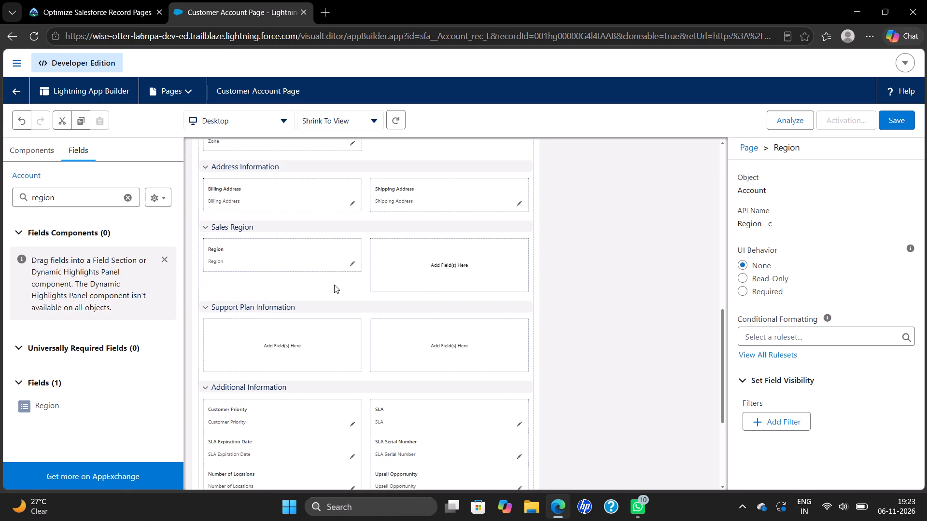
# Find the Zone field by searching for zone and place it in the right column of the Sales Region section.
pyautogui.moveTo(74, 196); pyautogui.dragTo(64, 194)
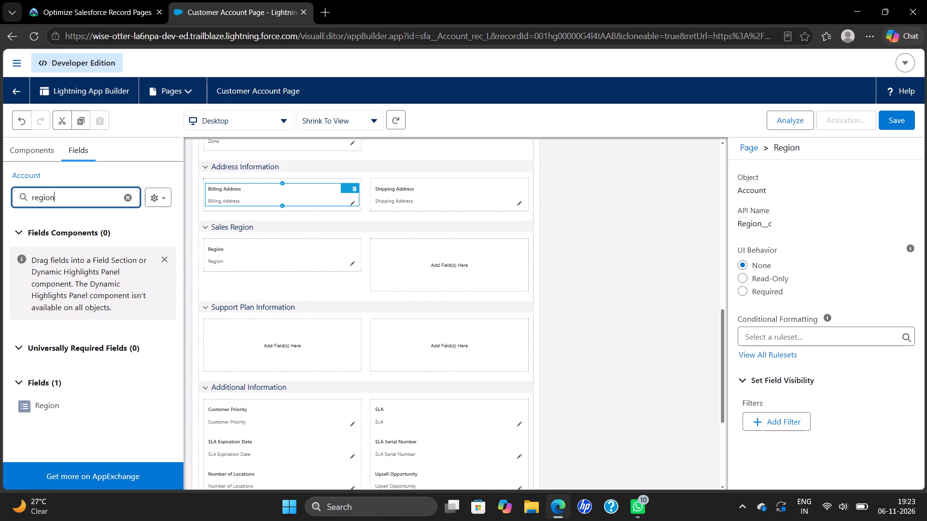
pyautogui.moveTo(64, 194); pyautogui.dragTo(18, 191)
pyautogui.press('z')
pyautogui.write('one')
pyautogui.moveTo(22, 406); pyautogui.dragTo(358, 294)
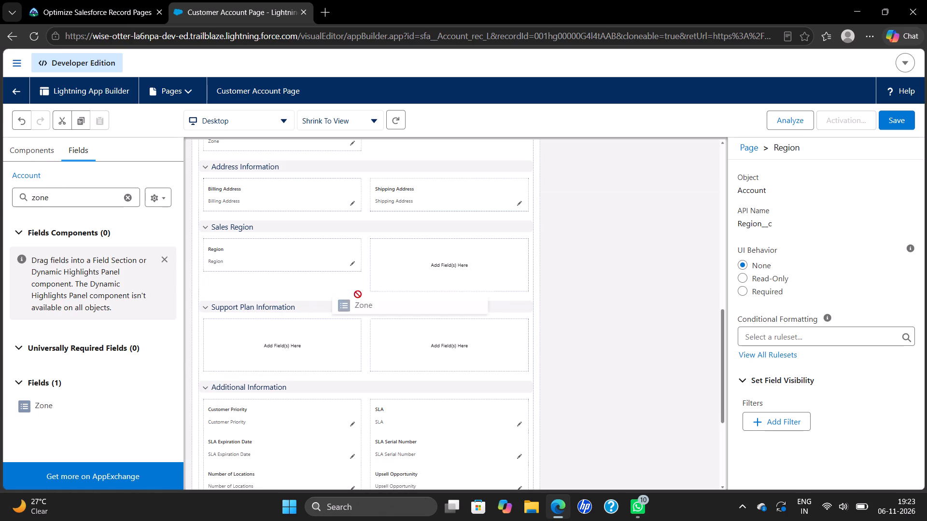
pyautogui.moveTo(358, 294); pyautogui.dragTo(410, 254)
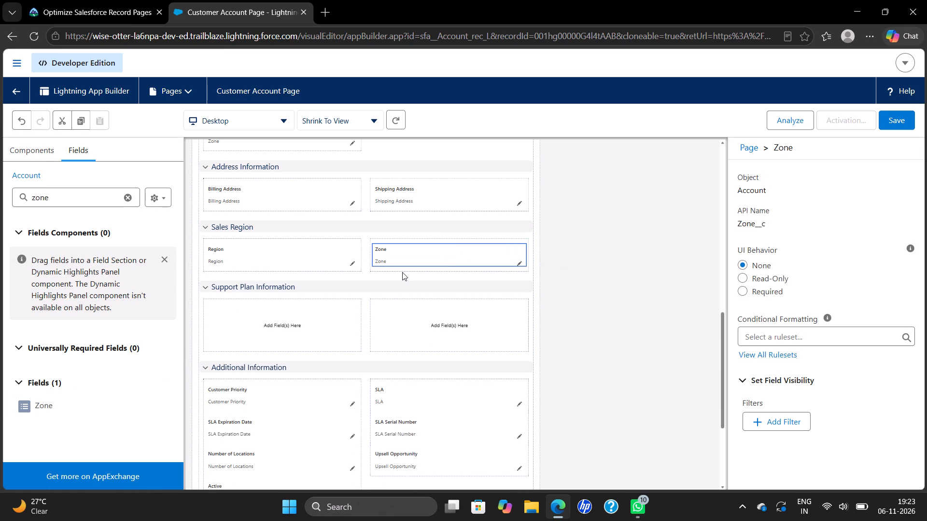
# Find the Has Support Plan field by searching for has and place it in the left column of the Support Plan Information section.
pyautogui.click(125, 199)
pyautogui.write('has')
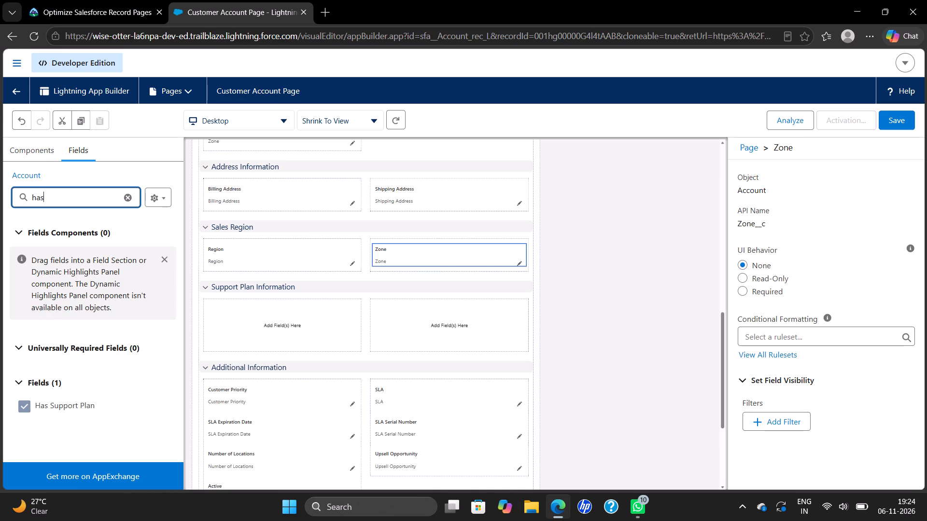
pyautogui.moveTo(84, 403); pyautogui.dragTo(85, 403)
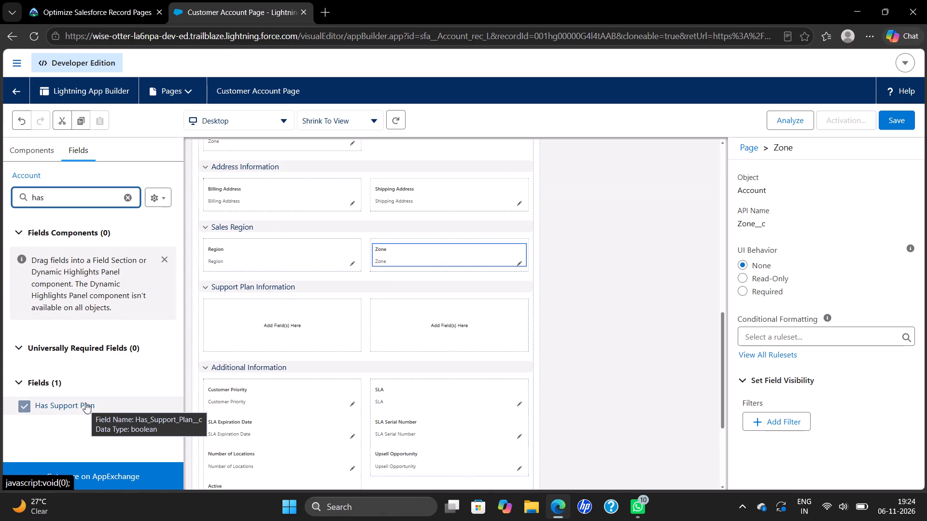
pyautogui.moveTo(85, 403); pyautogui.dragTo(179, 358)
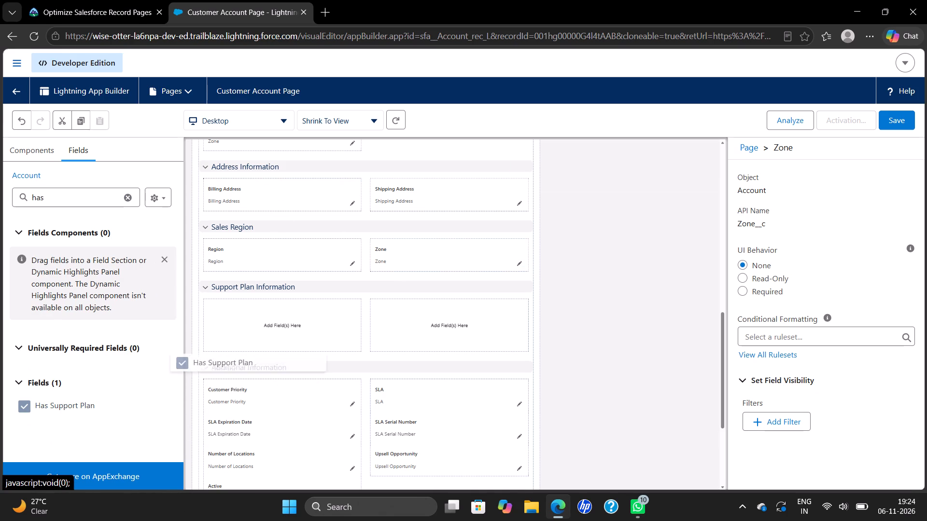
pyautogui.moveTo(179, 358); pyautogui.dragTo(233, 320)
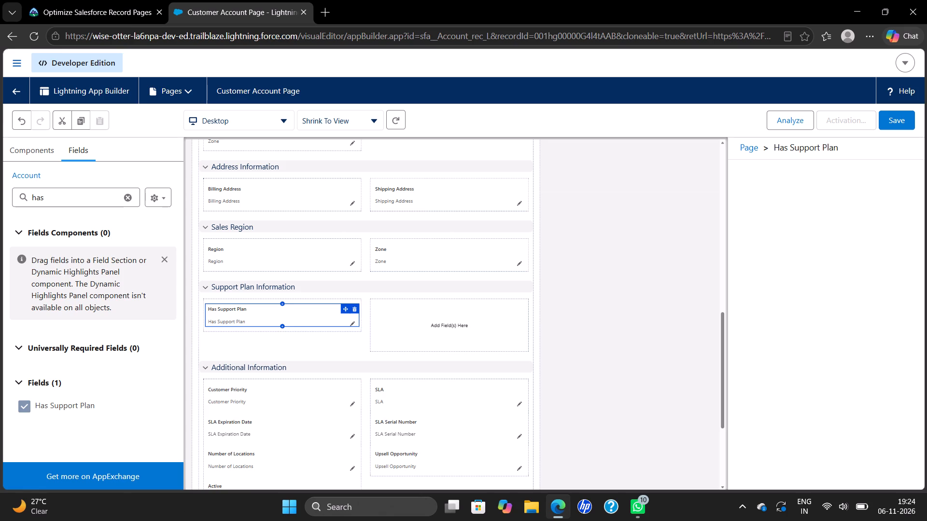
# Search the fields for support and place Support Plan Expiration Date in the right column of the Support Plan Information section.
pyautogui.click(130, 194)
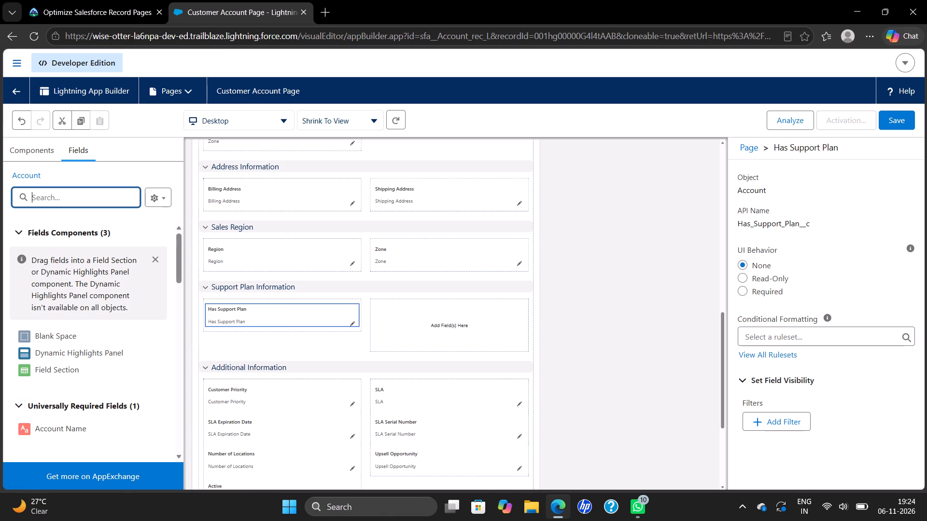
pyautogui.write('support')
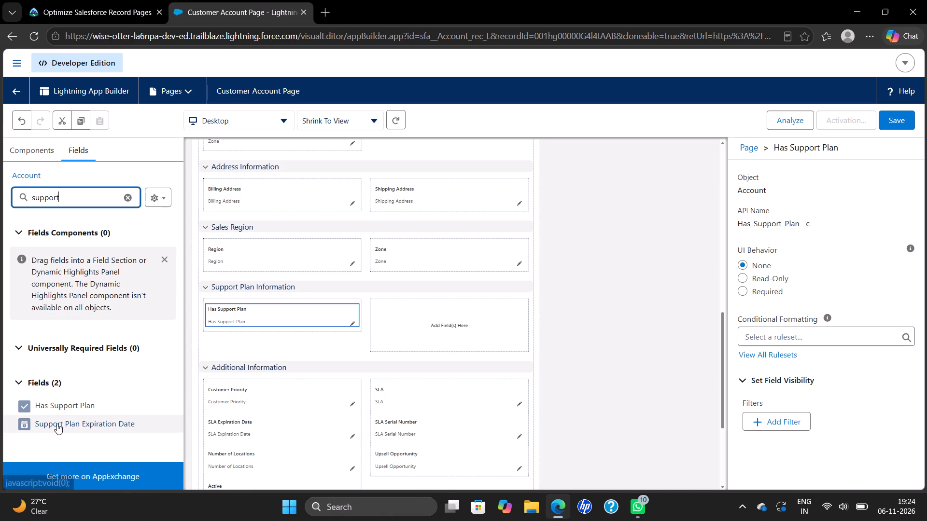
pyautogui.moveTo(57, 424); pyautogui.dragTo(411, 309)
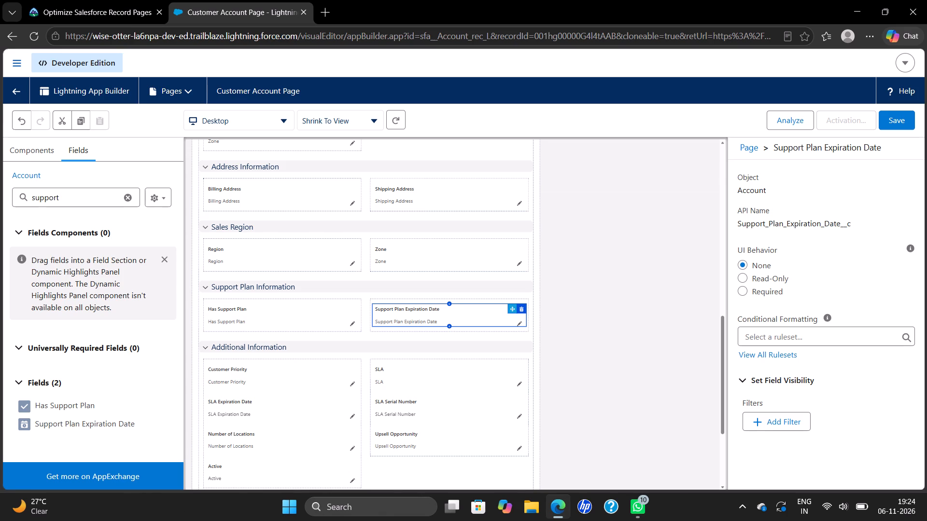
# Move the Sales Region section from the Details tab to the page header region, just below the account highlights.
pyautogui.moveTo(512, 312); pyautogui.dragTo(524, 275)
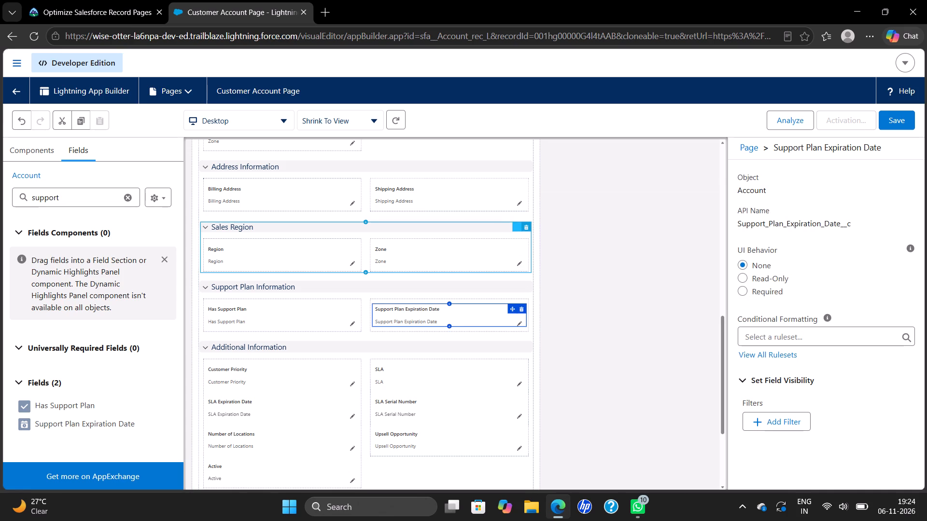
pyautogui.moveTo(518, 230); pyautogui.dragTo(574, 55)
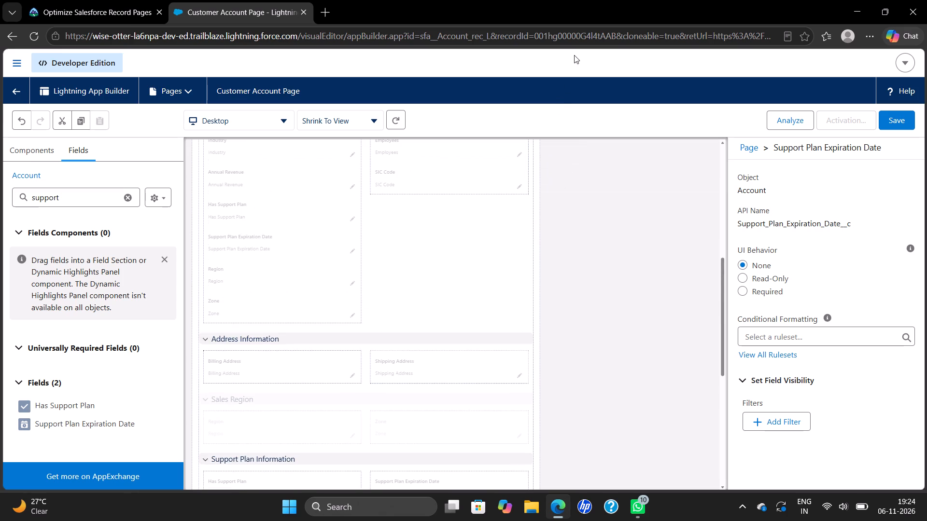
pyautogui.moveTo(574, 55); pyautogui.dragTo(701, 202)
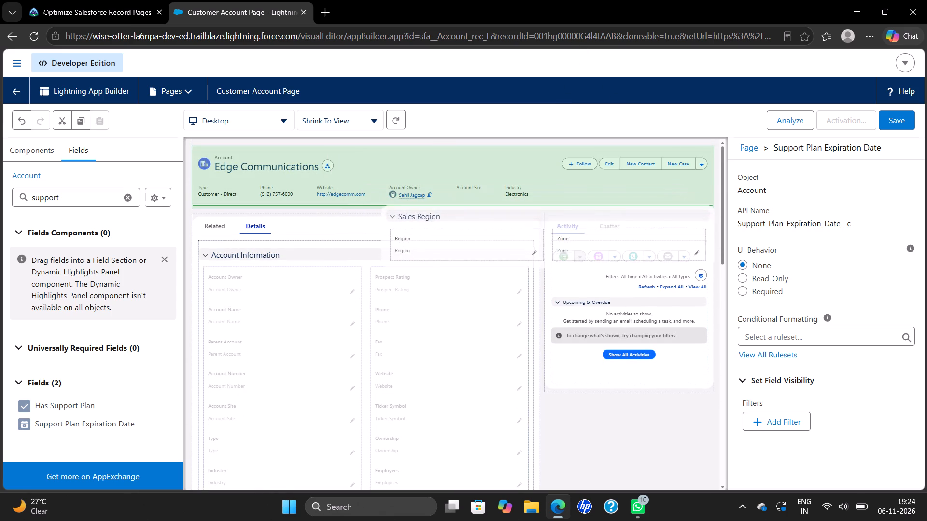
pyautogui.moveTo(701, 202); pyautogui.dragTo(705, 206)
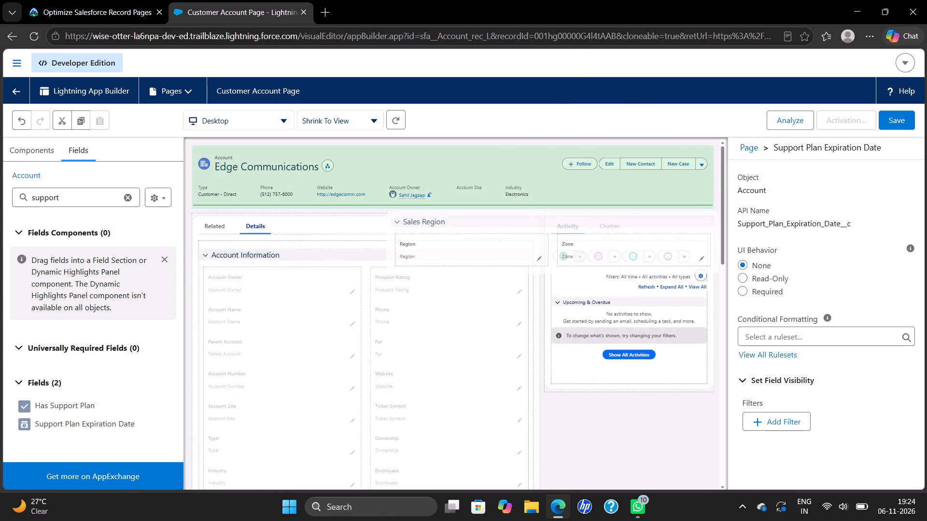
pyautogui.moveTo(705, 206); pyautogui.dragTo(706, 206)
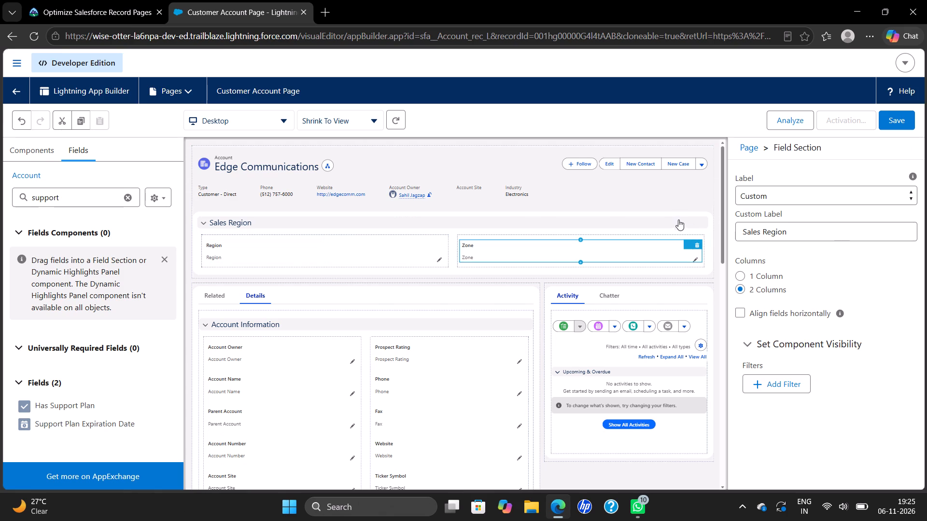
# Move the Sales Region section into the page's right sidebar region, above the Activity and Chatter component.
pyautogui.moveTo(695, 219); pyautogui.dragTo(720, 258)
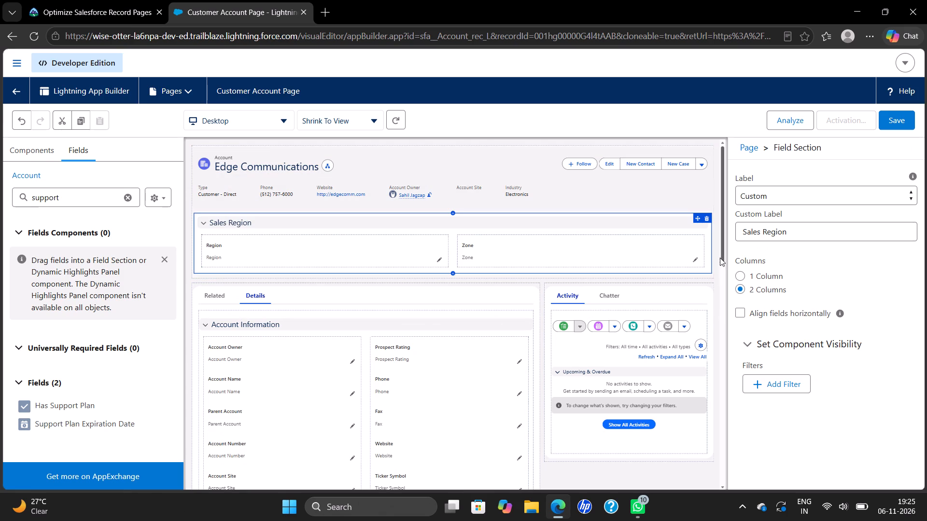
pyautogui.moveTo(699, 218); pyautogui.dragTo(697, 232)
pyautogui.moveTo(695, 218); pyautogui.dragTo(698, 241)
pyautogui.moveTo(697, 217); pyautogui.dragTo(697, 273)
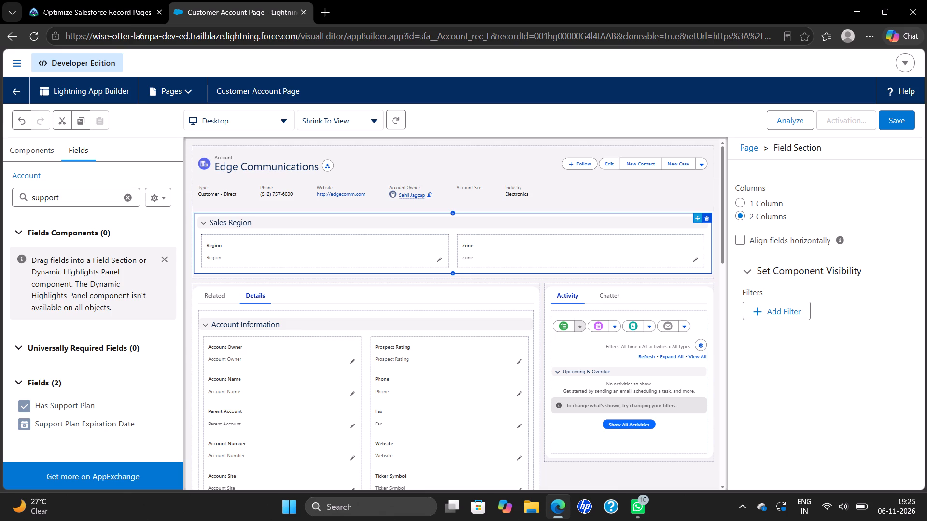
pyautogui.moveTo(697, 273); pyautogui.dragTo(476, 335)
pyautogui.moveTo(698, 220); pyautogui.dragTo(616, 355)
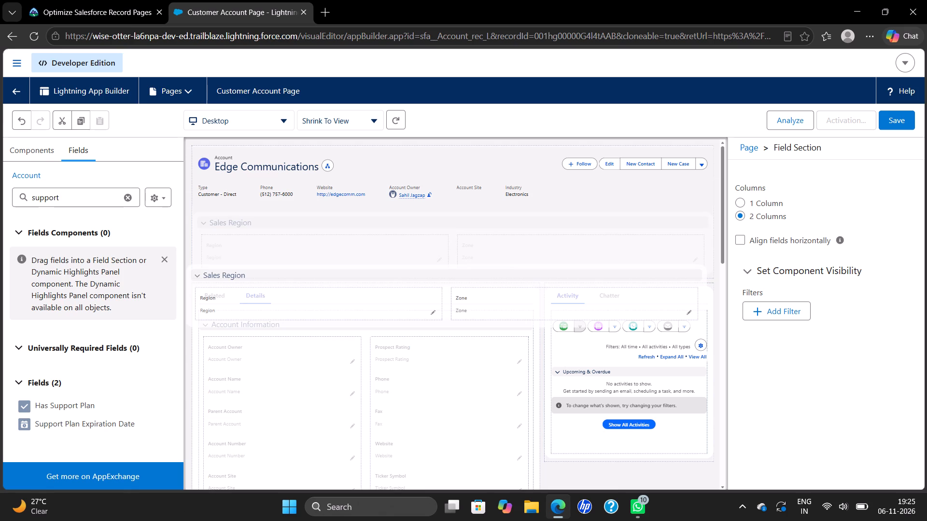
pyautogui.moveTo(616, 355); pyautogui.dragTo(466, 240)
pyautogui.moveTo(466, 240); pyautogui.dragTo(557, 407)
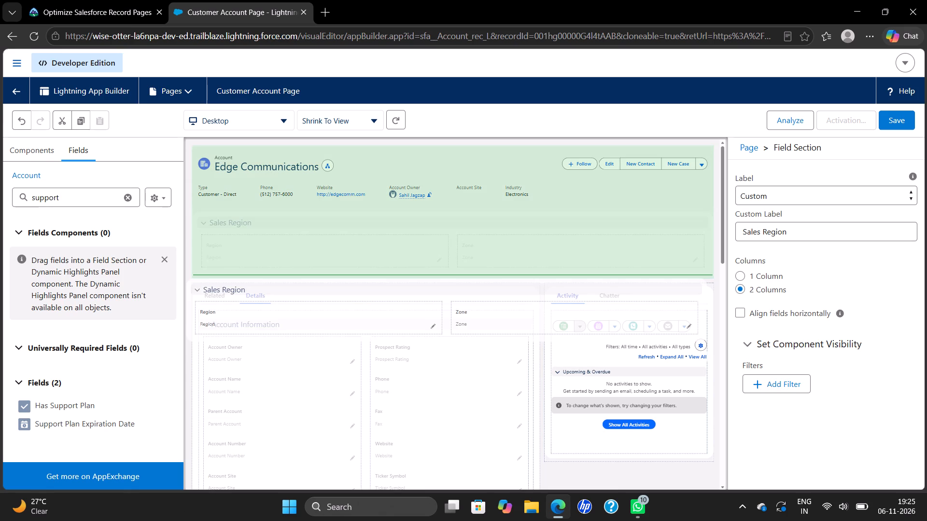
pyautogui.moveTo(557, 407); pyautogui.dragTo(373, 428)
pyautogui.moveTo(373, 428); pyautogui.dragTo(609, 328)
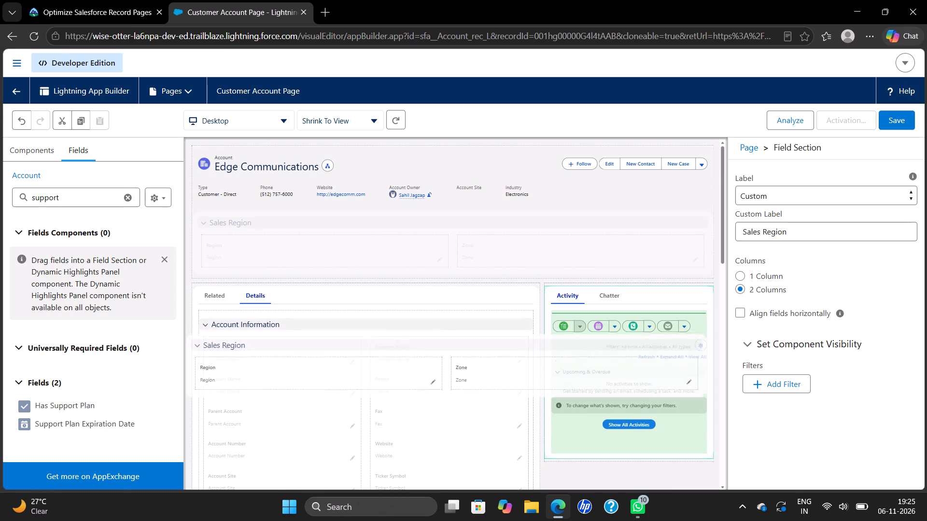
pyautogui.moveTo(609, 328); pyautogui.dragTo(655, 284)
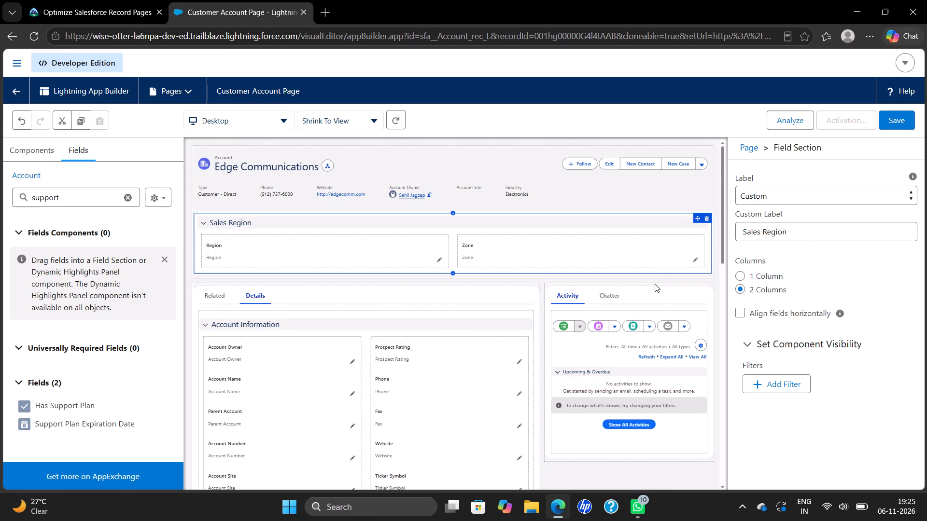
pyautogui.moveTo(697, 217); pyautogui.dragTo(703, 284)
pyautogui.moveTo(703, 284); pyautogui.dragTo(648, 274)
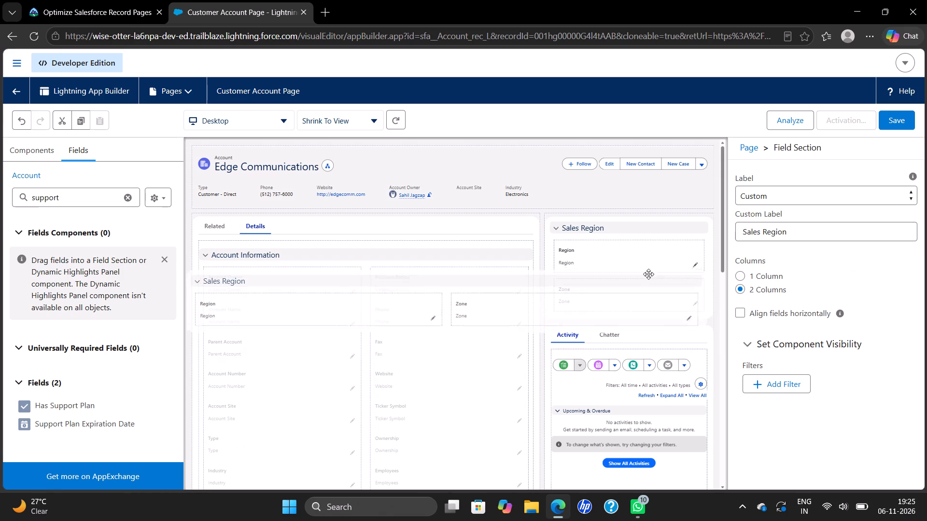
pyautogui.moveTo(648, 274); pyautogui.dragTo(597, 223)
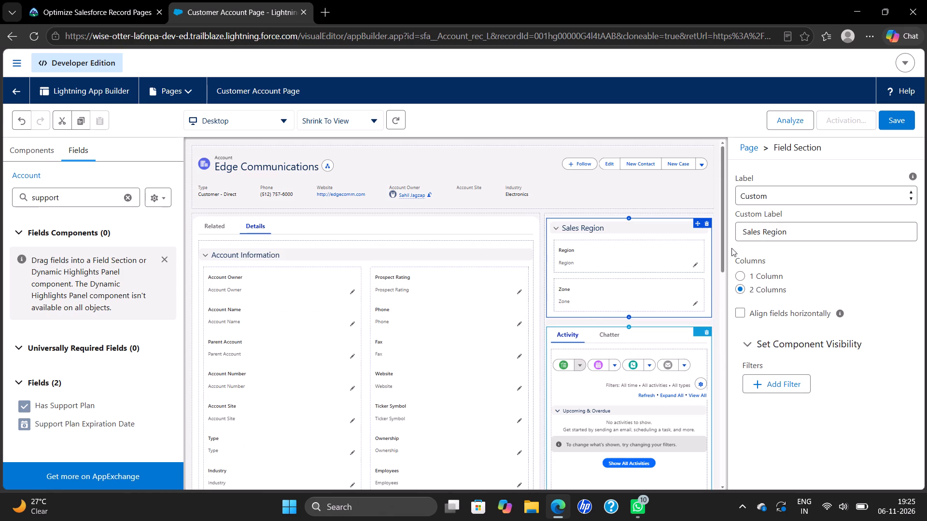
pyautogui.click(716, 310)
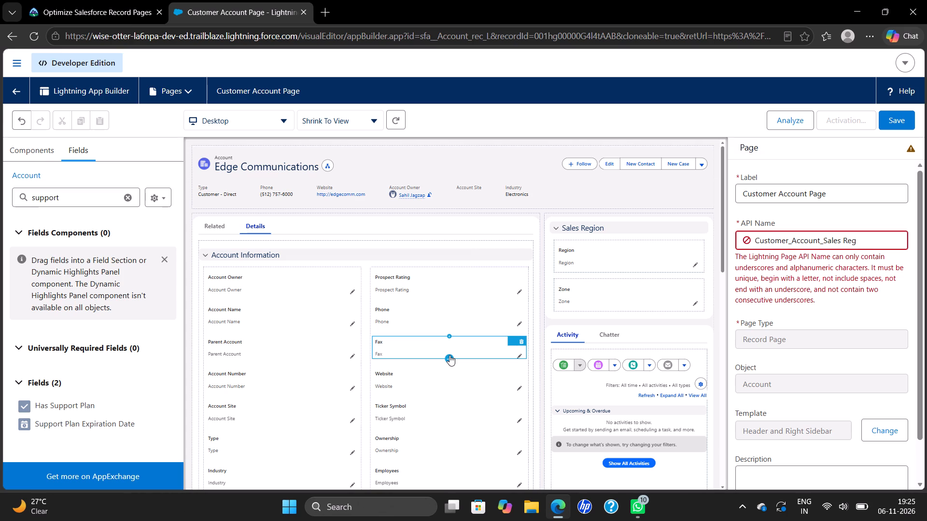
# Move the Support Plan Information section from the Details tab into the right sidebar region, between Sales Region and the Activity component.
pyautogui.scroll(-7, 444, 353)
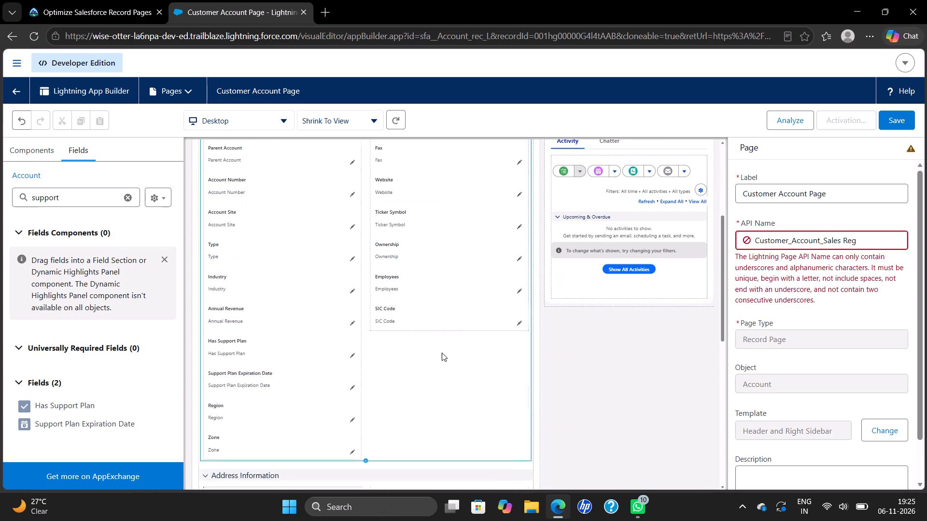
pyautogui.scroll(1, 439, 353)
pyautogui.scroll(-6, 435, 353)
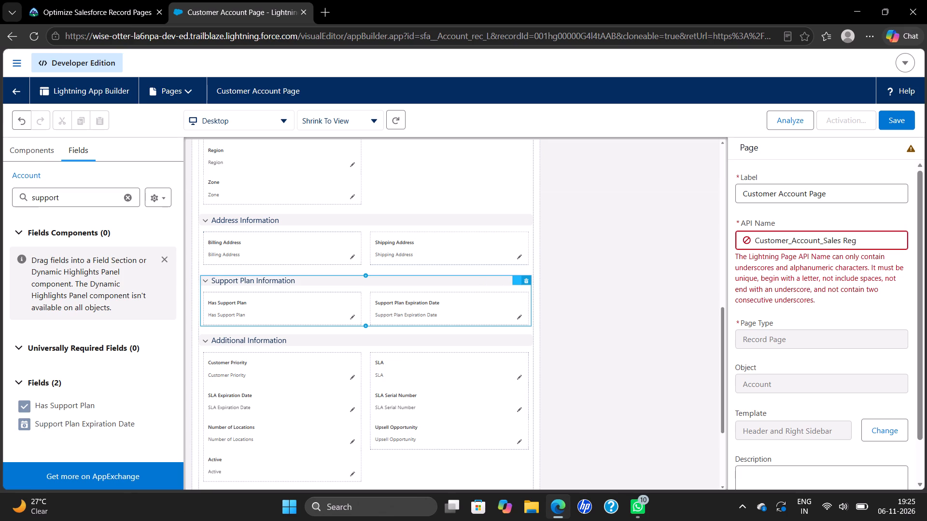
pyautogui.moveTo(517, 281); pyautogui.dragTo(523, 273)
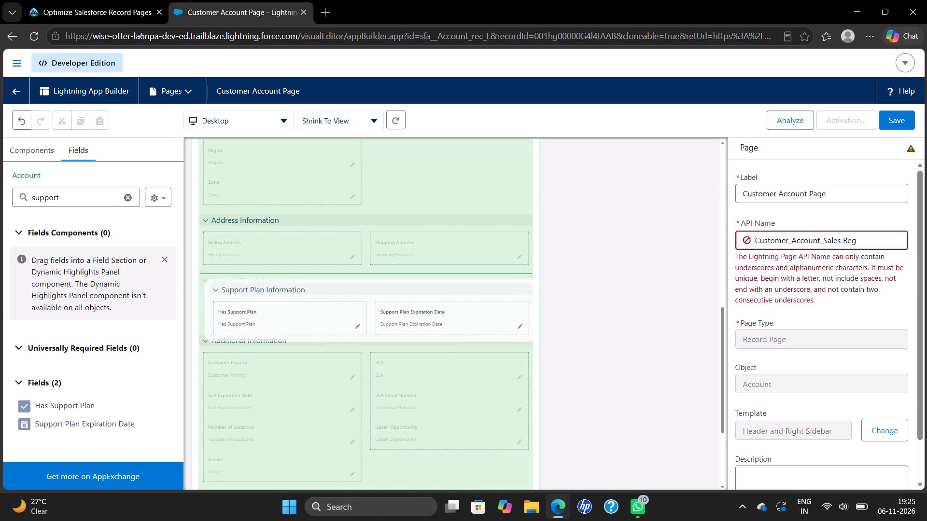
pyautogui.moveTo(523, 273); pyautogui.dragTo(527, 264)
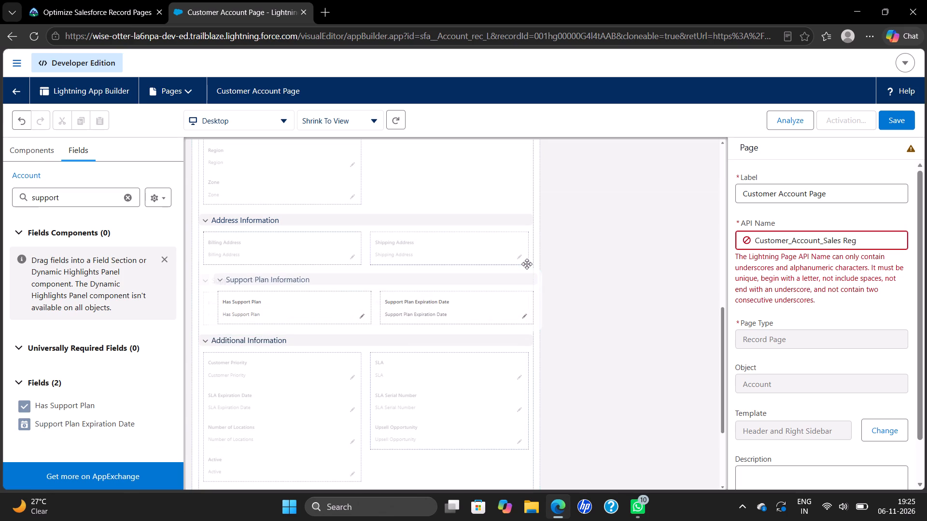
pyautogui.moveTo(527, 264); pyautogui.dragTo(596, 80)
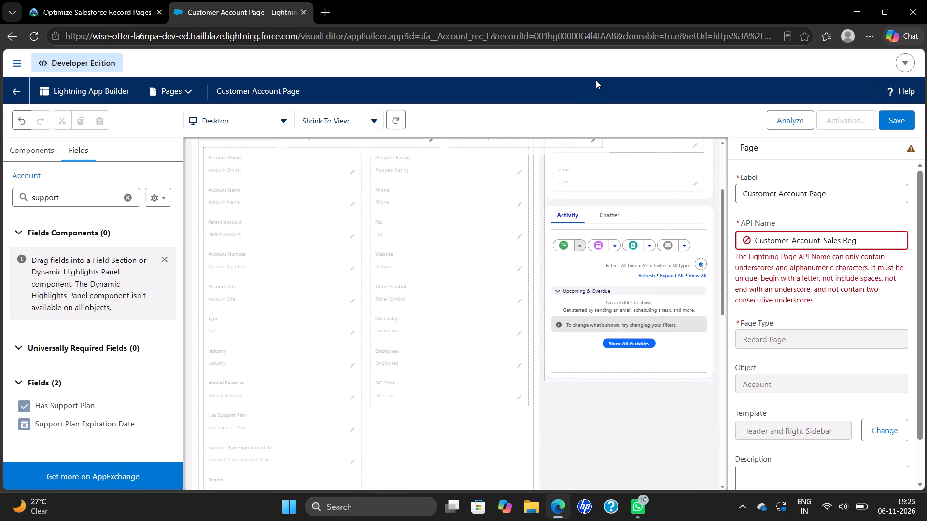
pyautogui.moveTo(596, 80); pyautogui.dragTo(708, 271)
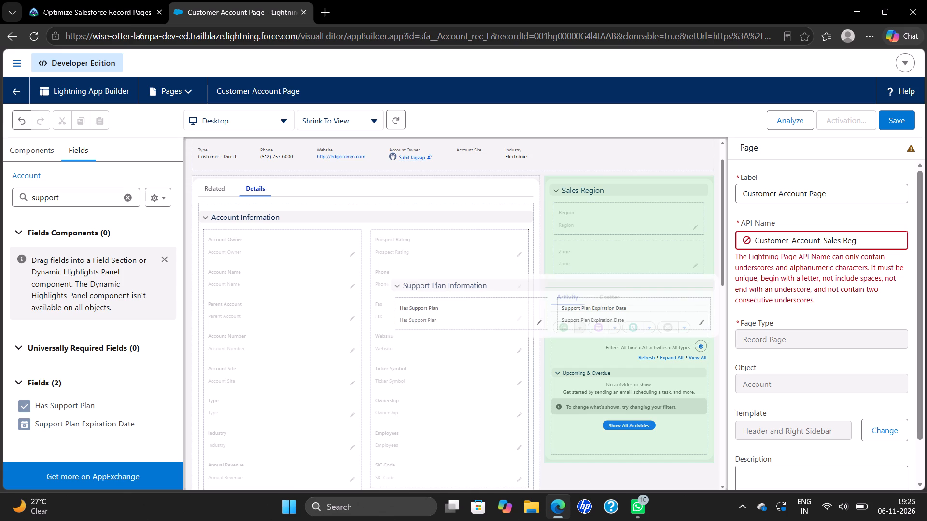
pyautogui.moveTo(708, 271); pyautogui.dragTo(719, 314)
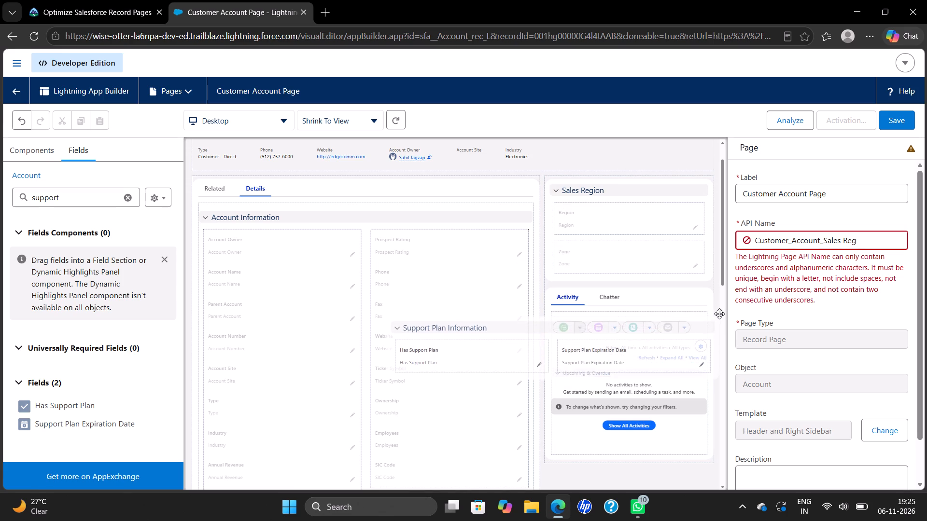
pyautogui.moveTo(719, 314); pyautogui.dragTo(730, 258)
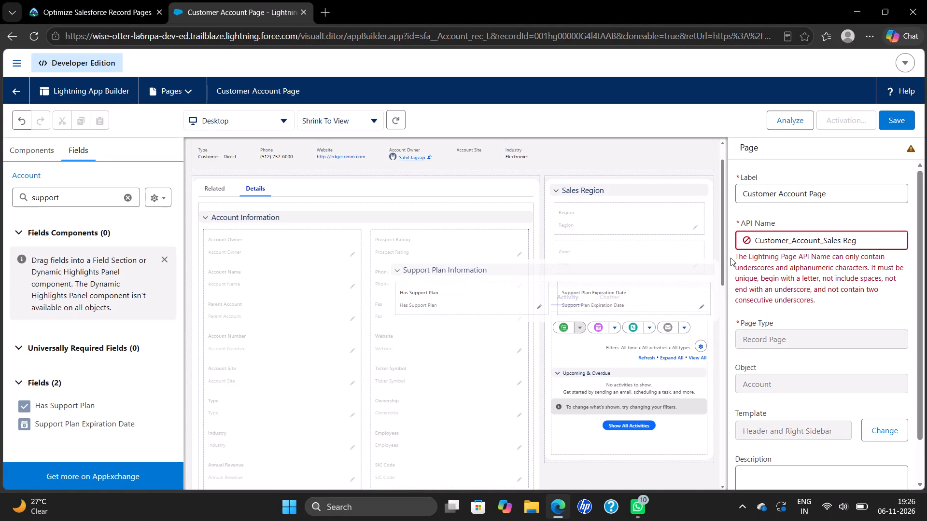
pyautogui.moveTo(730, 258); pyautogui.dragTo(755, 279)
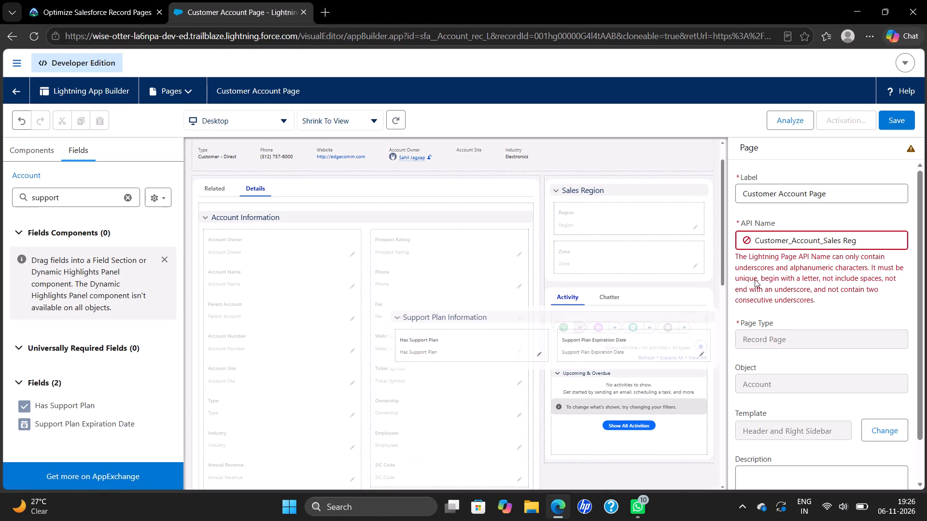
pyautogui.moveTo(755, 279); pyautogui.dragTo(710, 274)
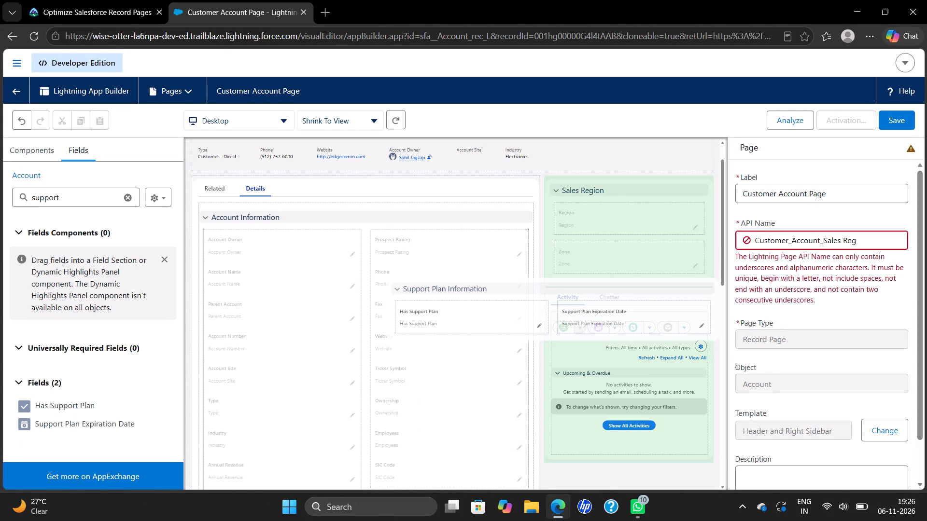
pyautogui.moveTo(710, 274); pyautogui.dragTo(704, 292)
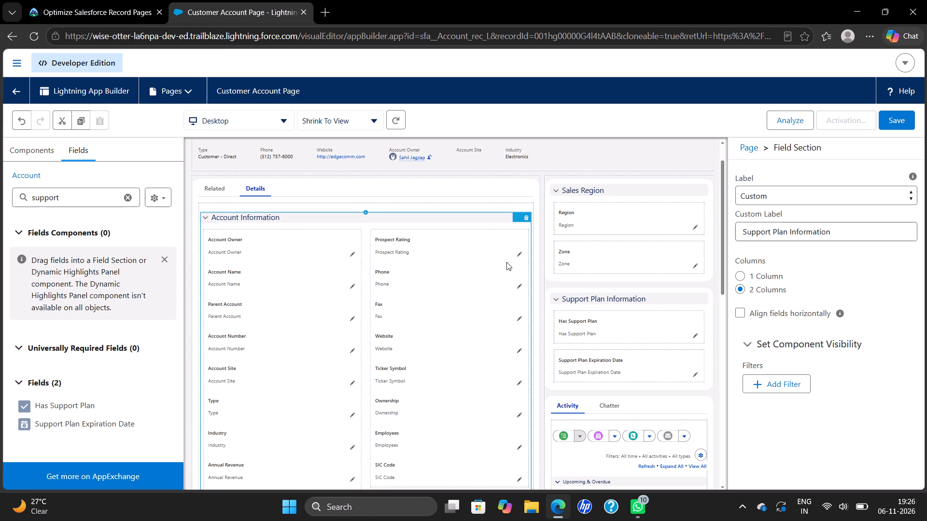
# Set the UI Behavior of the Prospect Rating field in the Account Information section to Required.
pyautogui.click(522, 259)
pyautogui.click(520, 254)
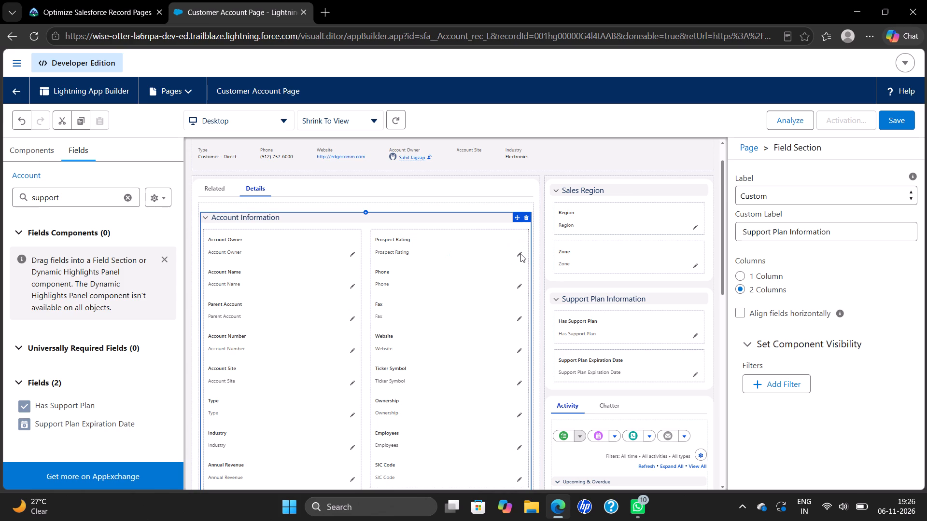
pyautogui.click(519, 254)
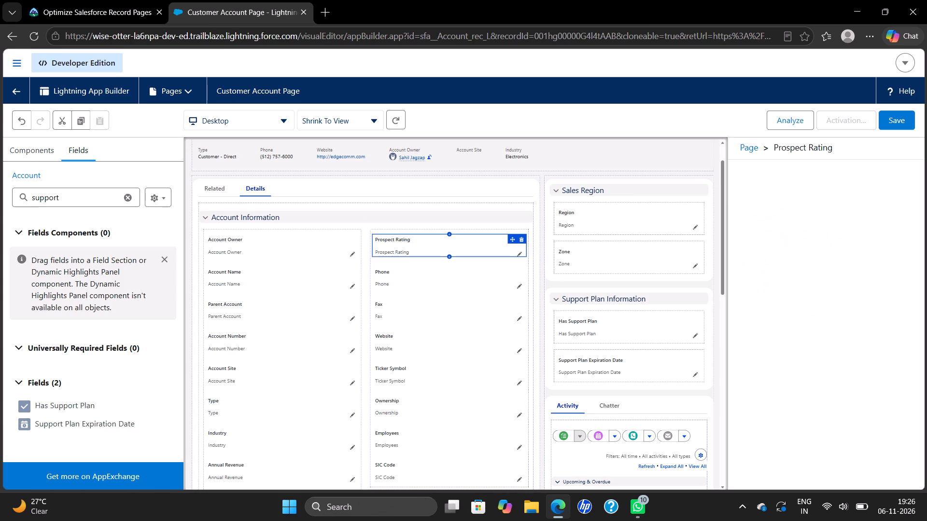
pyautogui.click(520, 256)
pyautogui.doubleClick(520, 256)
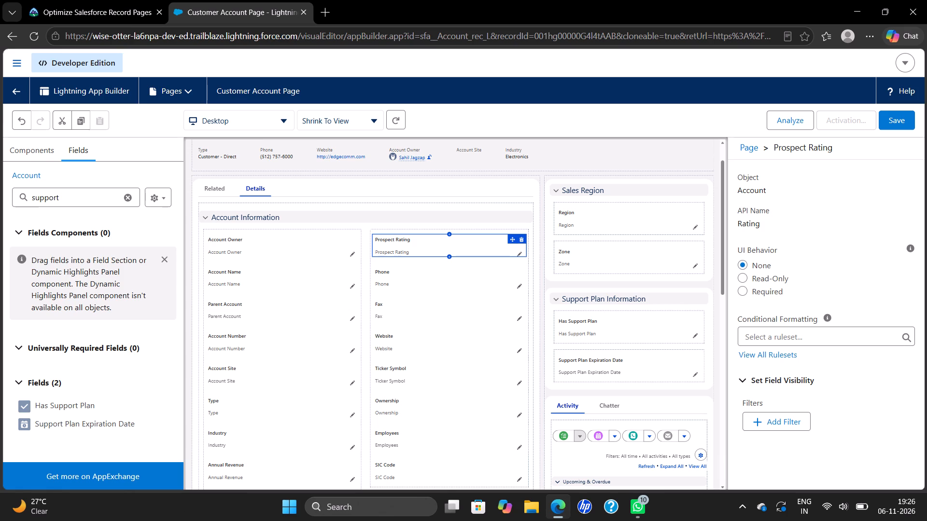
pyautogui.click(744, 287)
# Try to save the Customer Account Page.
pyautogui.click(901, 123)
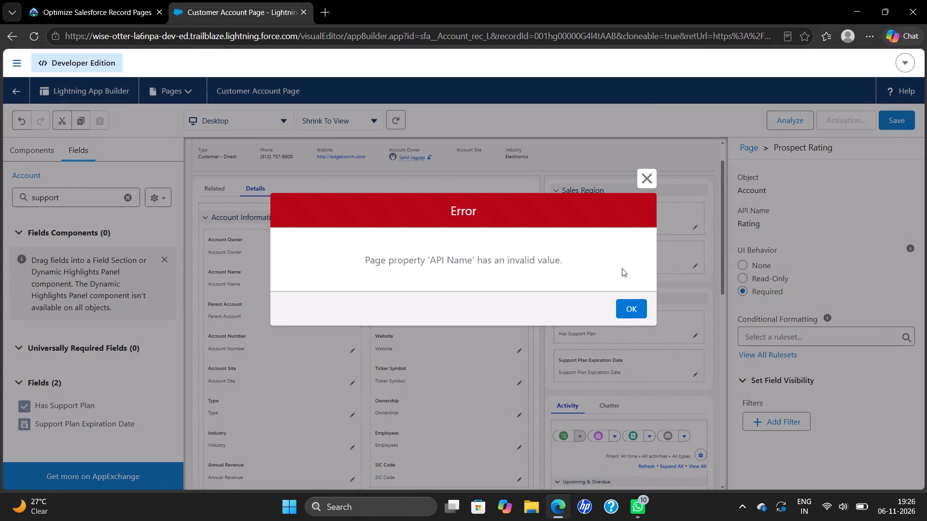
# Examine the properties of the Account Information, Address Information and Additional Information sections, looking for the API Name setting.
pyautogui.click(623, 309)
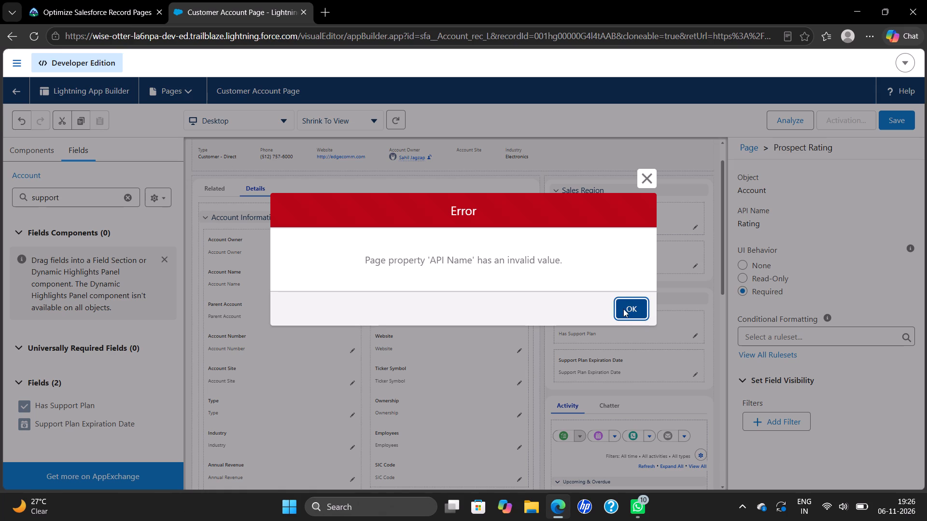
pyautogui.scroll(7, 743, 301)
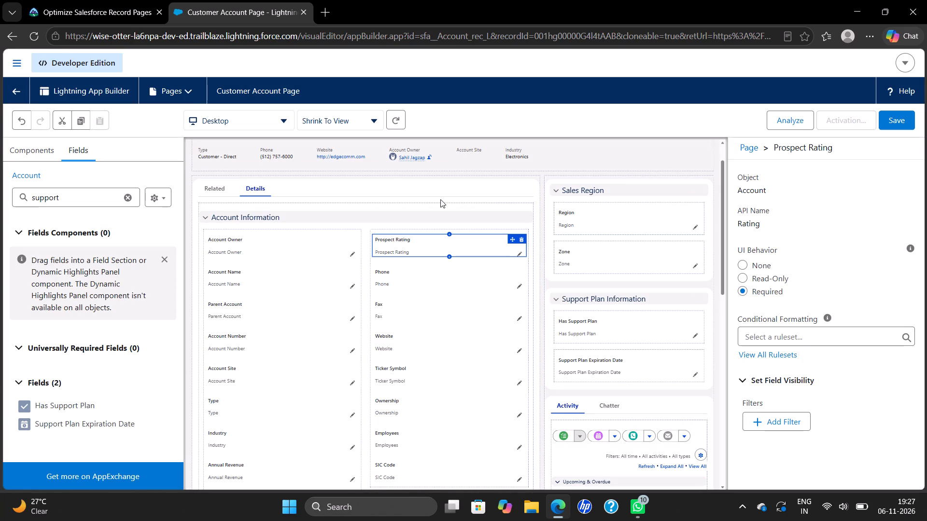
pyautogui.click(235, 215)
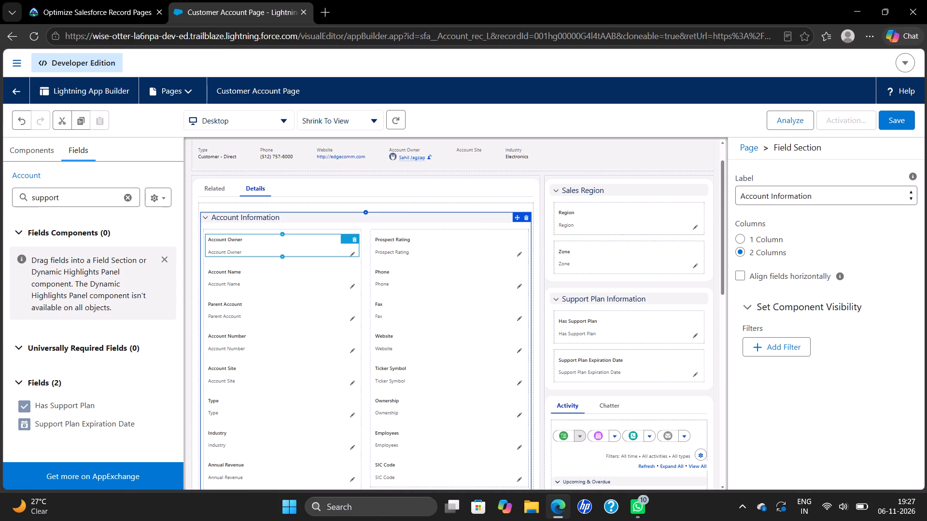
pyautogui.scroll(-4, 794, 305)
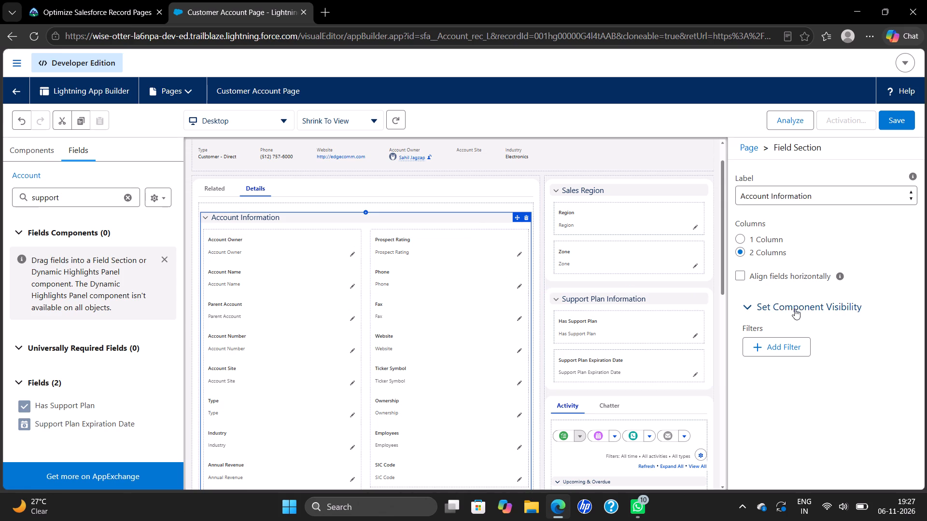
pyautogui.scroll(-3, 795, 309)
pyautogui.scroll(-7, 490, 323)
pyautogui.scroll(1, 481, 341)
pyautogui.scroll(-5, 478, 370)
pyautogui.scroll(6, 381, 354)
pyautogui.scroll(-5, 375, 352)
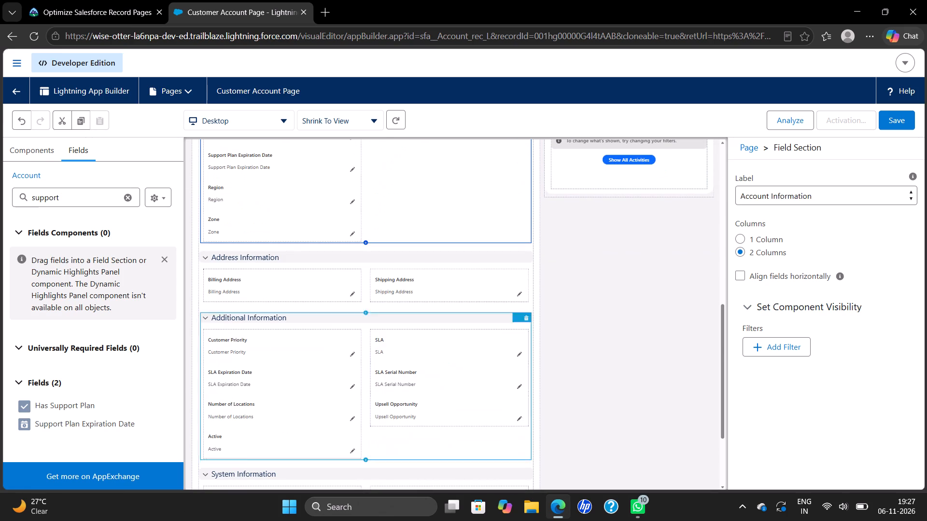
pyautogui.click(248, 257)
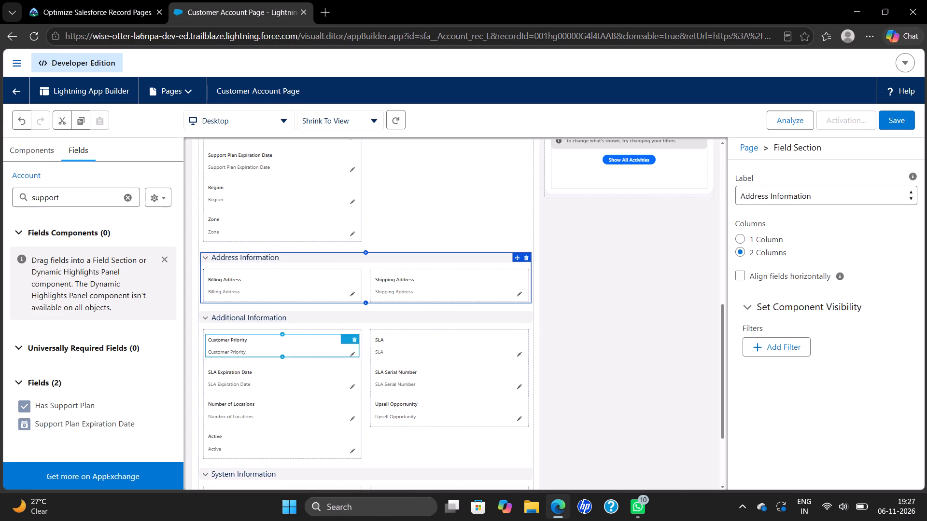
pyautogui.click(234, 324)
pyautogui.scroll(4, 639, 362)
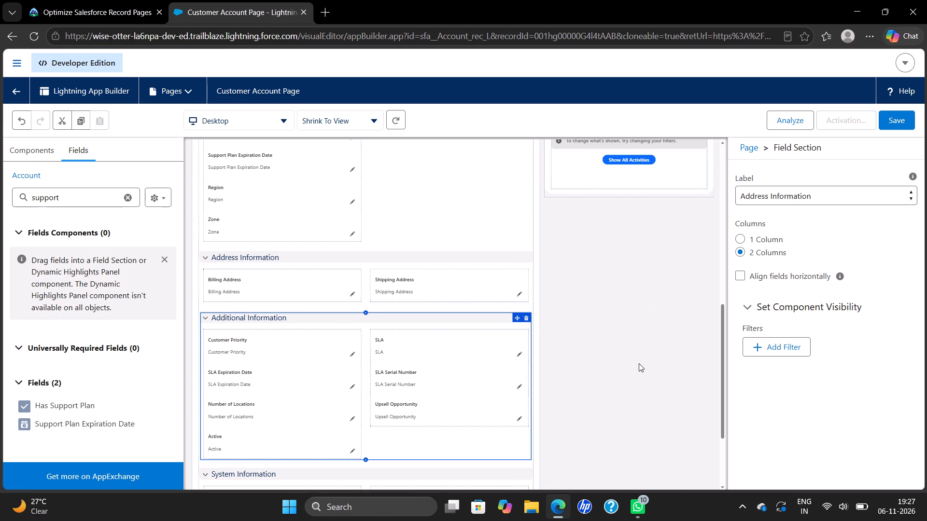
# Check the properties of the Highlights Panel, the Sales Region section and the Activity and Chatter tabs component for the API Name.
pyautogui.scroll(20, 639, 363)
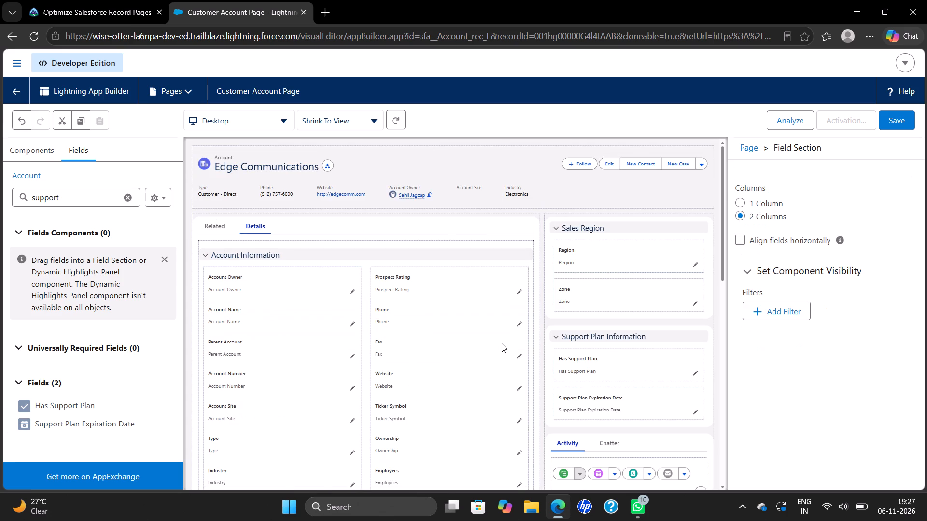
pyautogui.scroll(5, 502, 343)
pyautogui.scroll(3, 474, 301)
pyautogui.click(422, 166)
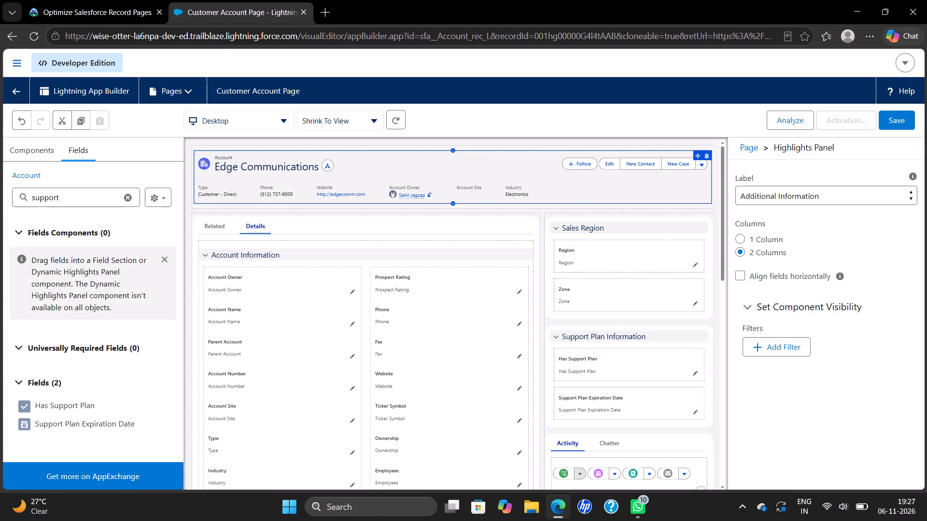
pyautogui.click(433, 174)
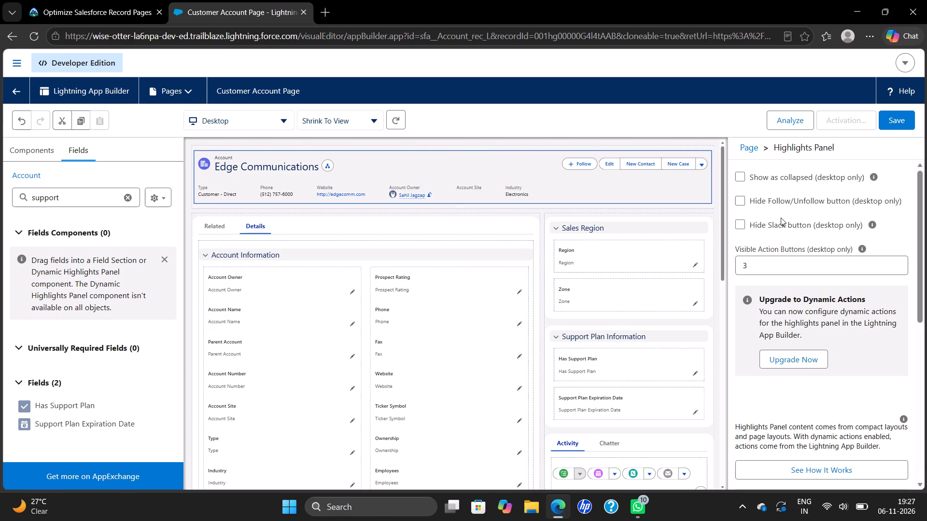
pyautogui.click(639, 224)
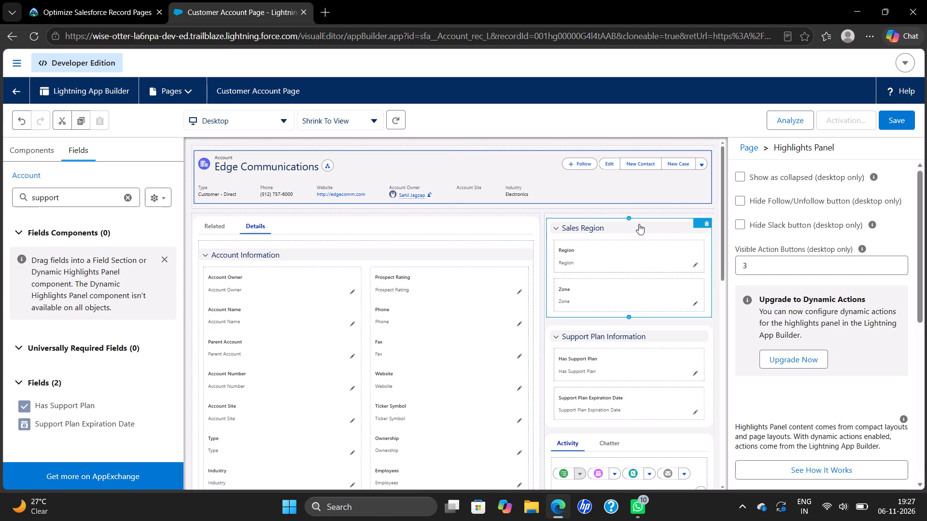
pyautogui.scroll(-2, 639, 296)
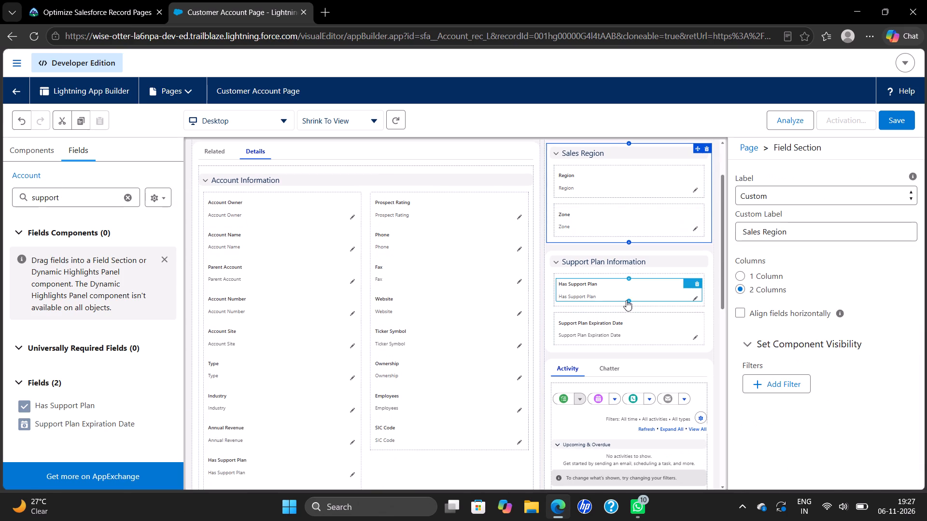
pyautogui.click(652, 367)
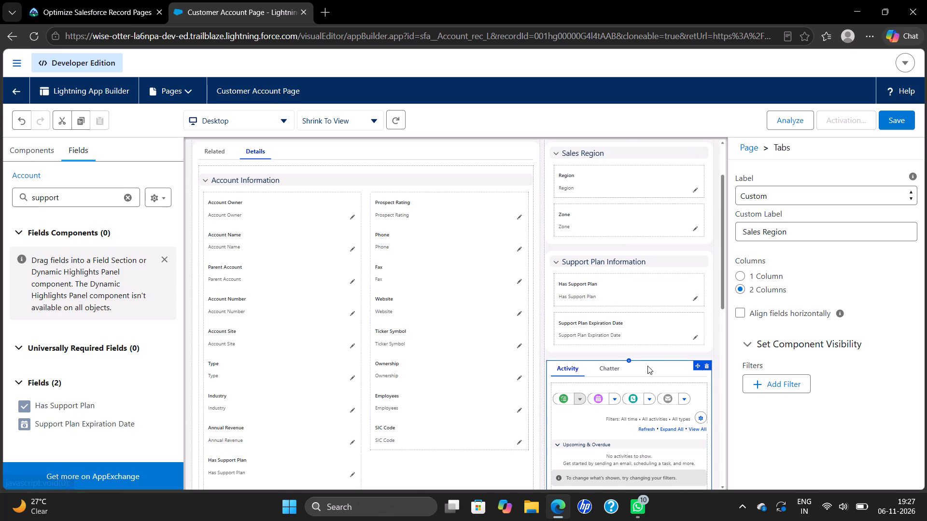
# Check the properties of the Prospect Rating field and the System Information and Description Information sections on the Details tab.
pyautogui.click(439, 211)
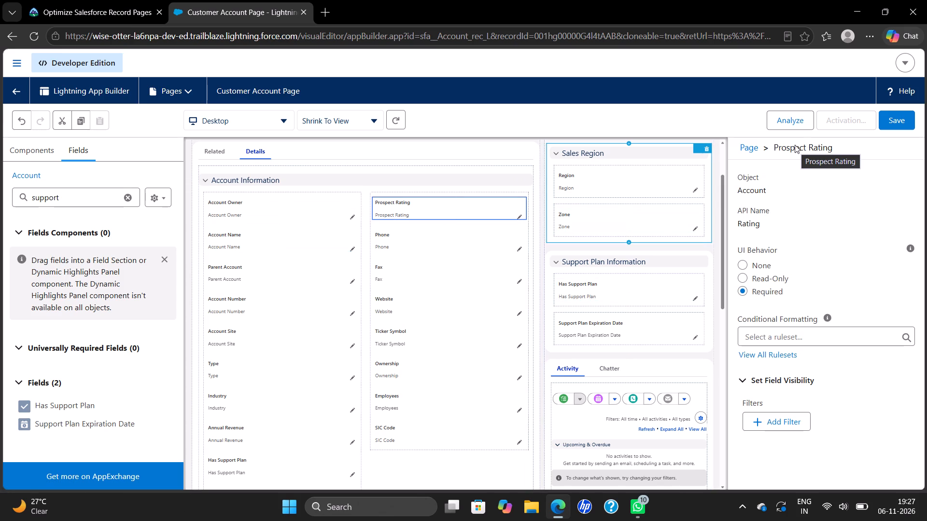
pyautogui.click(299, 177)
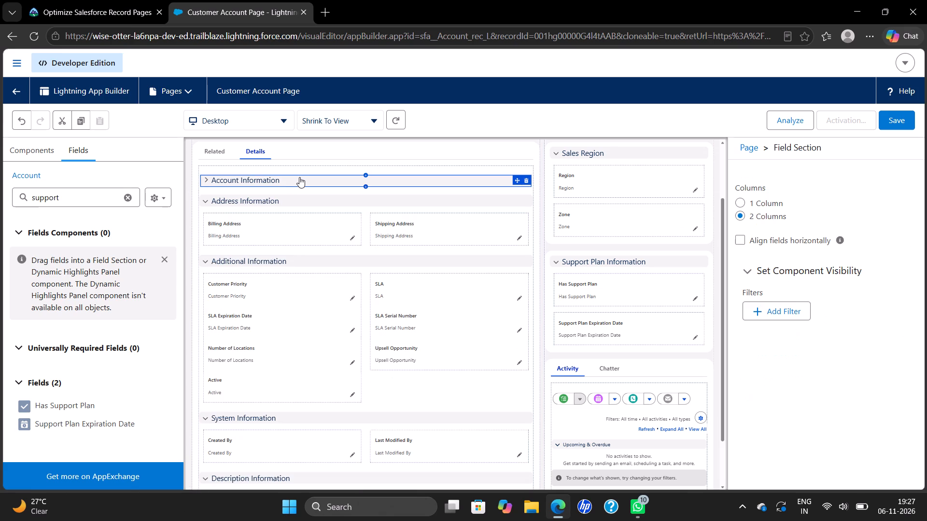
pyautogui.scroll(-5, 273, 349)
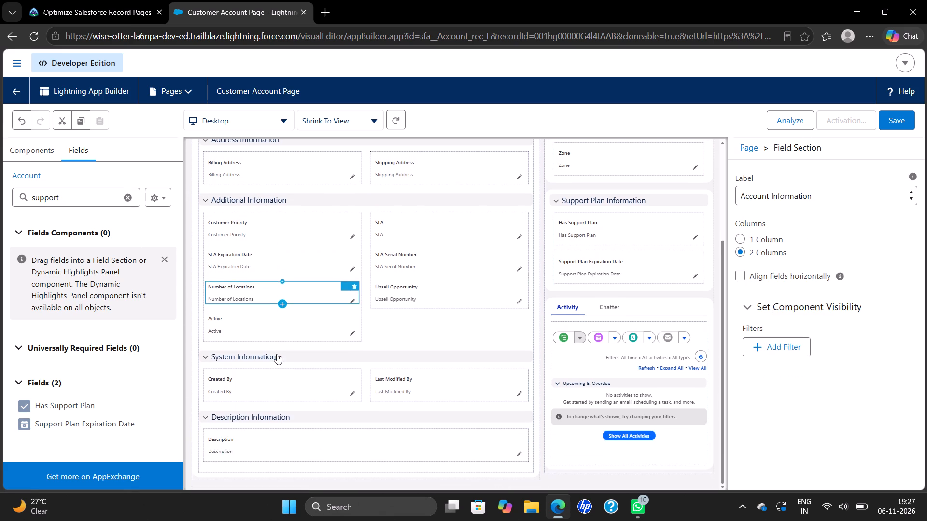
pyautogui.scroll(-3, 278, 354)
pyautogui.click(278, 354)
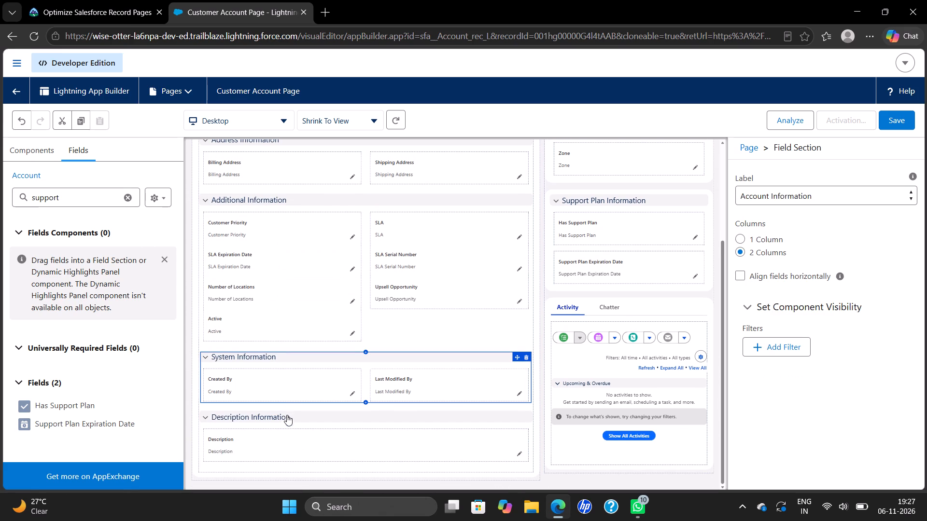
pyautogui.click(291, 420)
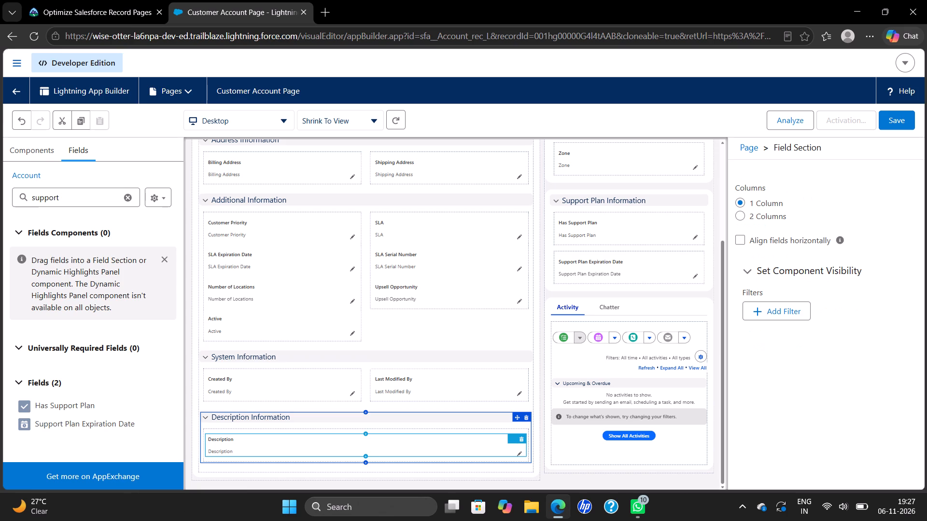
pyautogui.scroll(1, 781, 219)
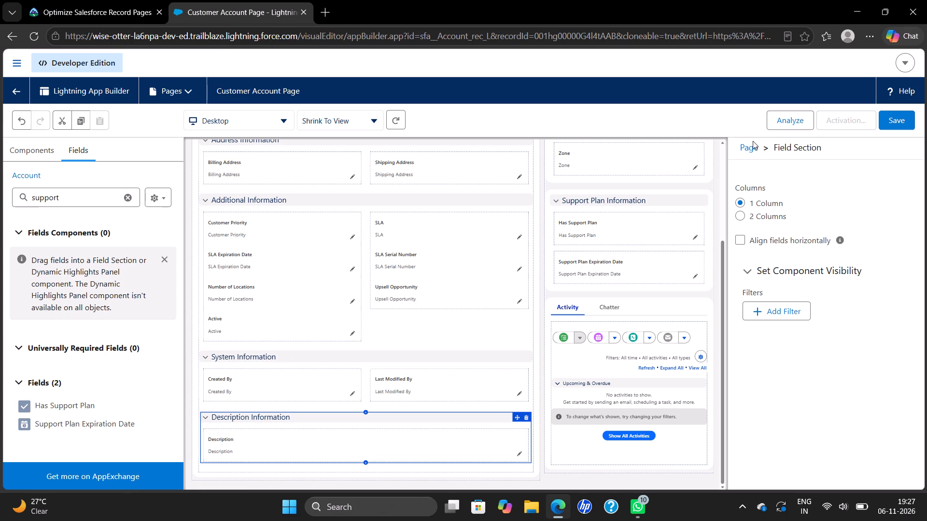
pyautogui.click(308, 366)
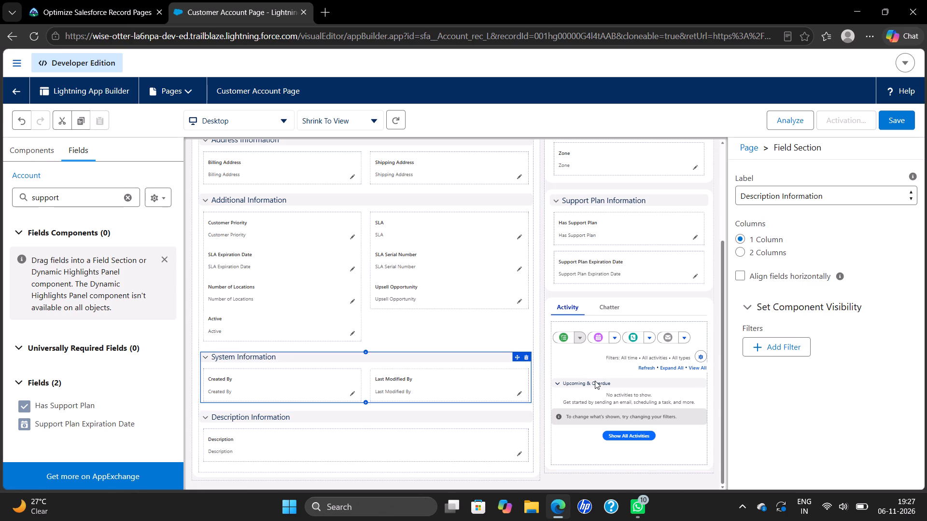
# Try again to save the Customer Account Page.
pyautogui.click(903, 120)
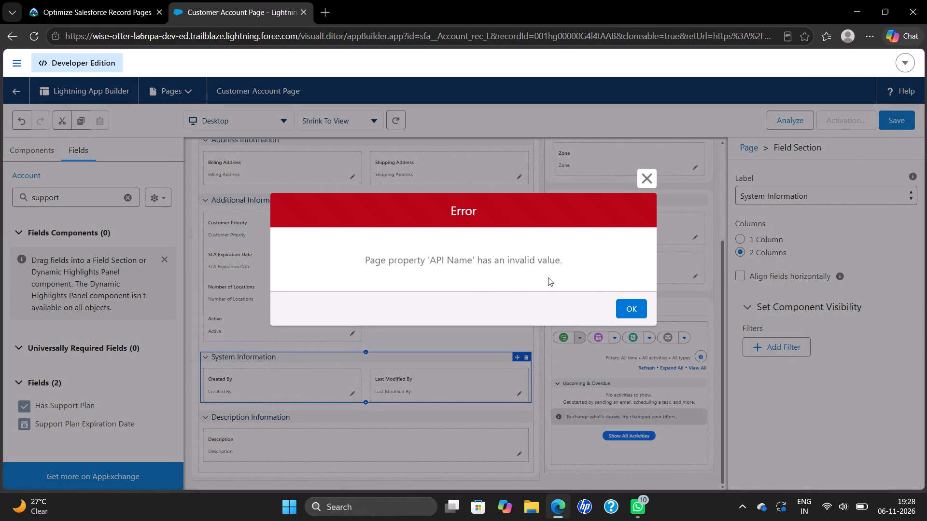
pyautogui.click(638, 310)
# Review the Account Information section, the page-level properties and the Highlights Panel, looking for the page's API Name.
pyautogui.scroll(5, 638, 310)
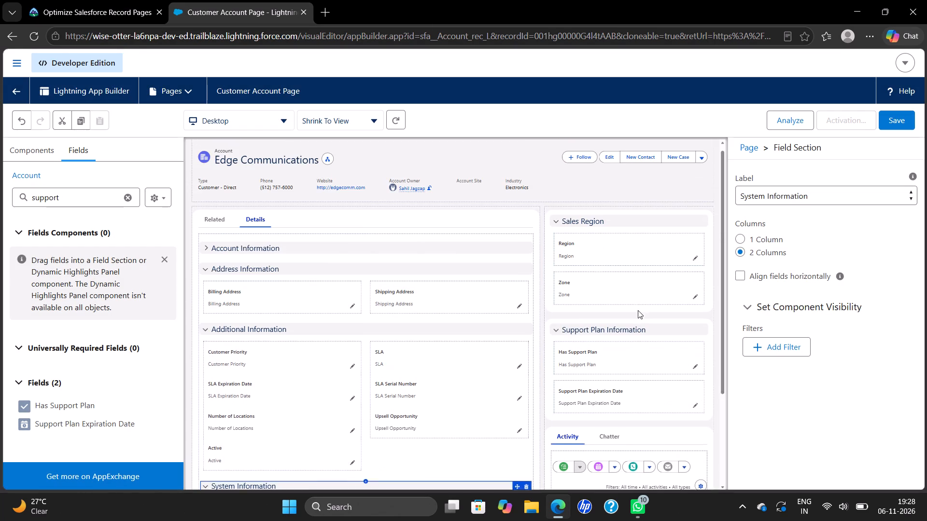
pyautogui.scroll(4, 638, 310)
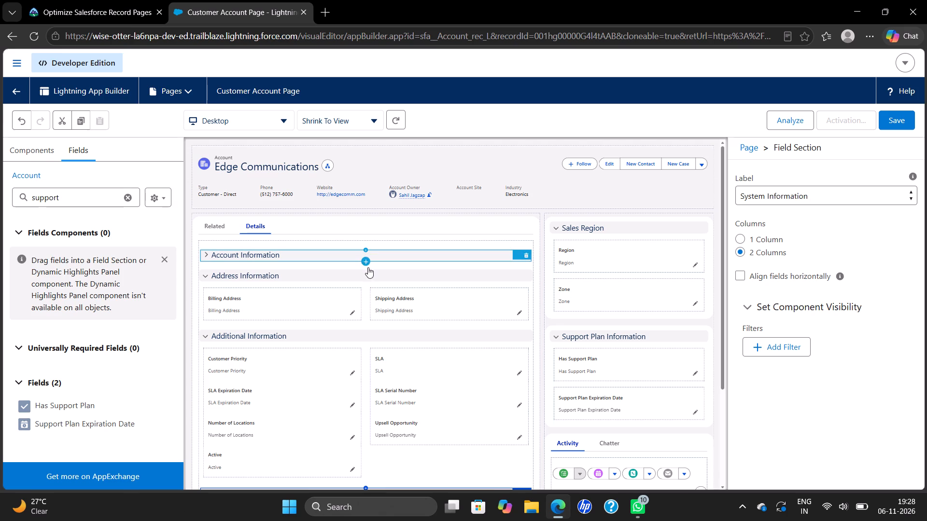
pyautogui.click(373, 255)
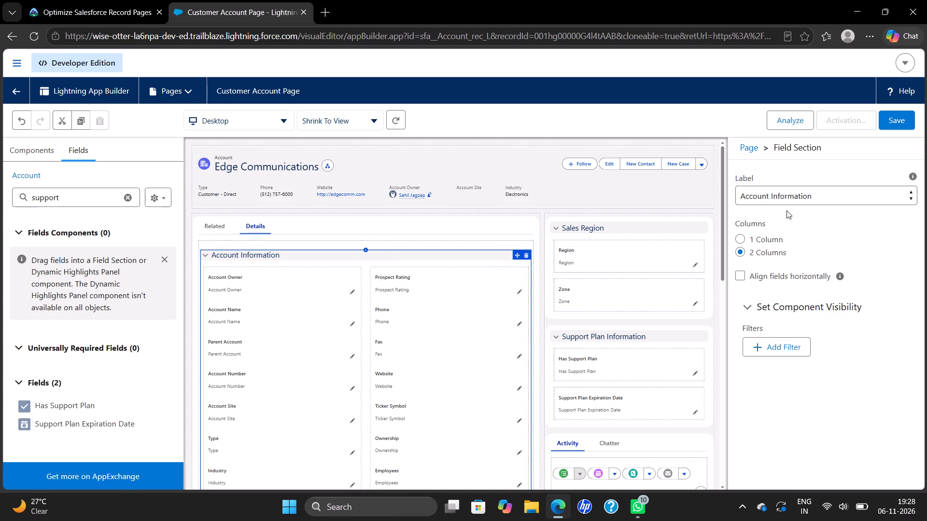
pyautogui.click(753, 309)
pyautogui.click(752, 309)
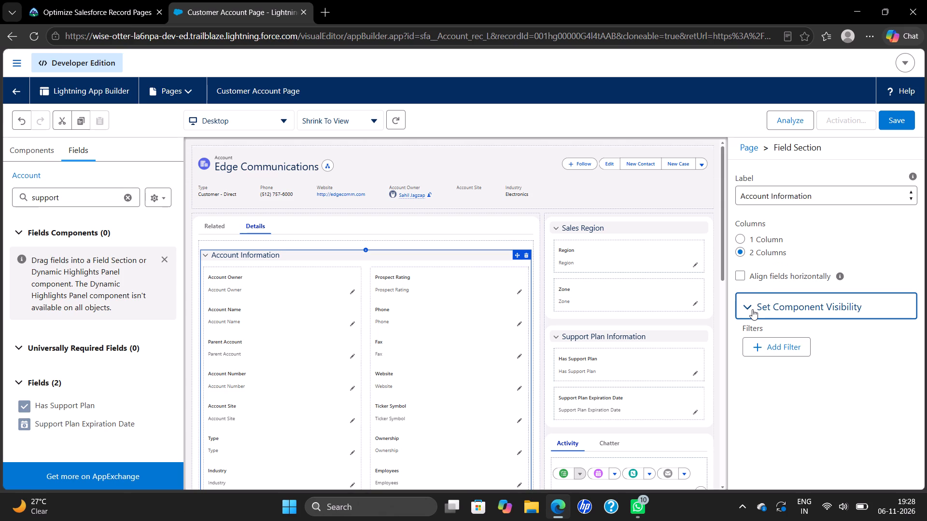
pyautogui.click(796, 144)
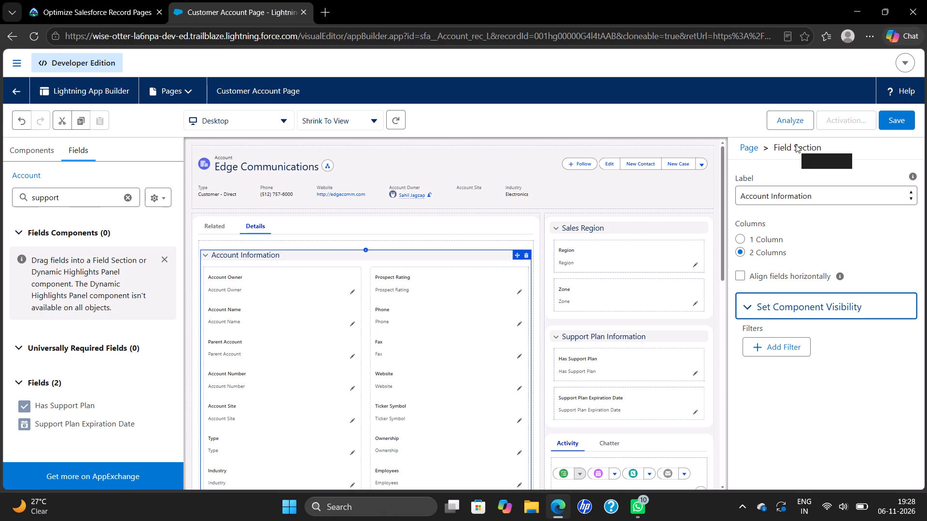
pyautogui.click(753, 151)
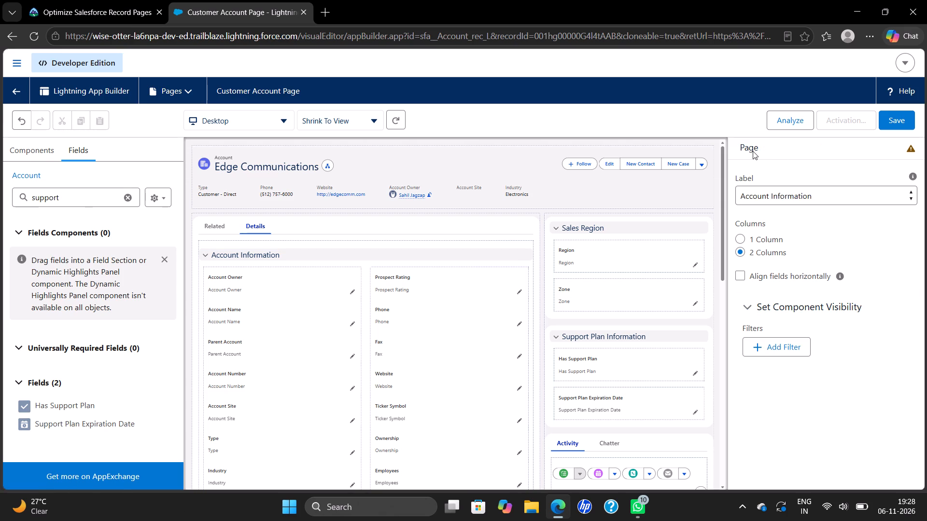
pyautogui.click(753, 151)
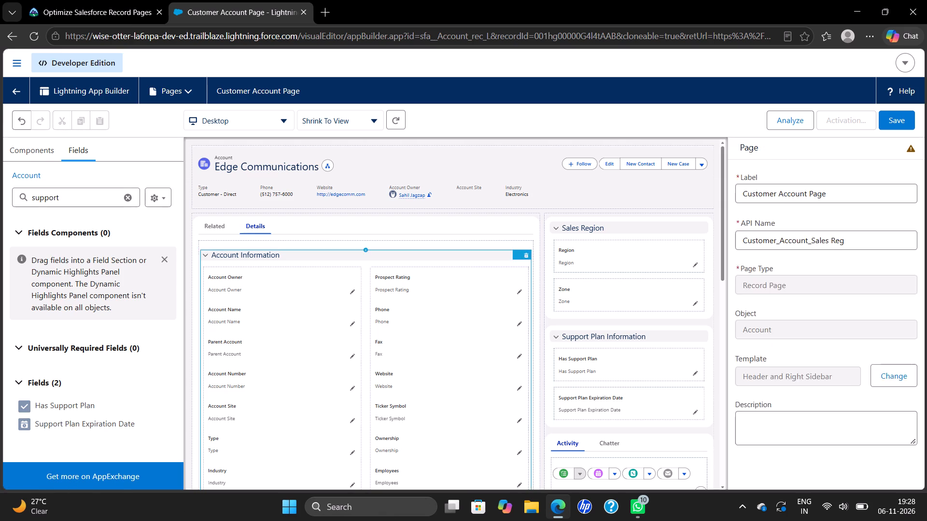
pyautogui.click(306, 288)
pyautogui.click(324, 260)
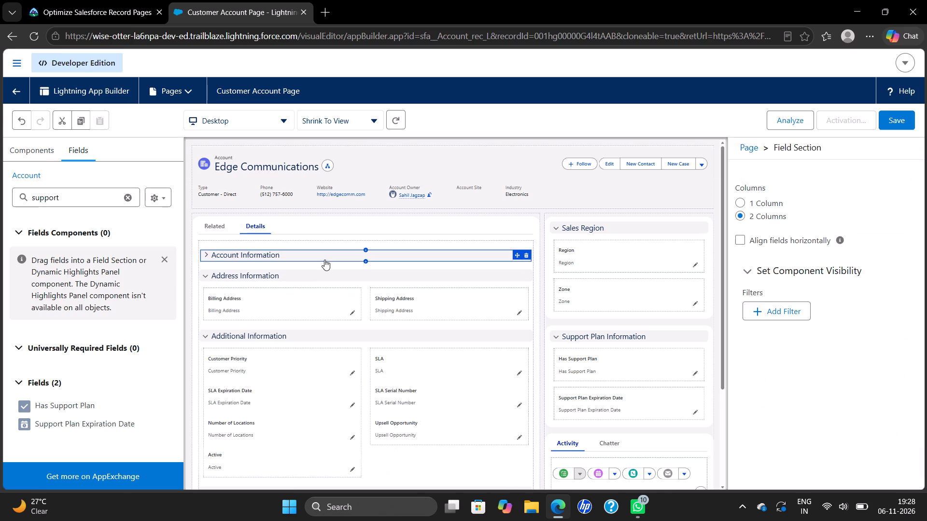
pyautogui.click(781, 148)
pyautogui.click(745, 151)
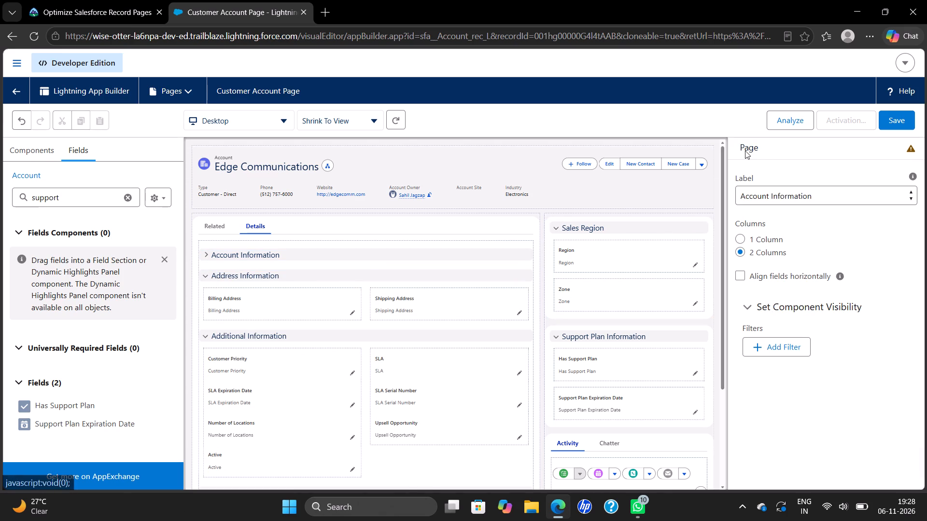
pyautogui.click(221, 253)
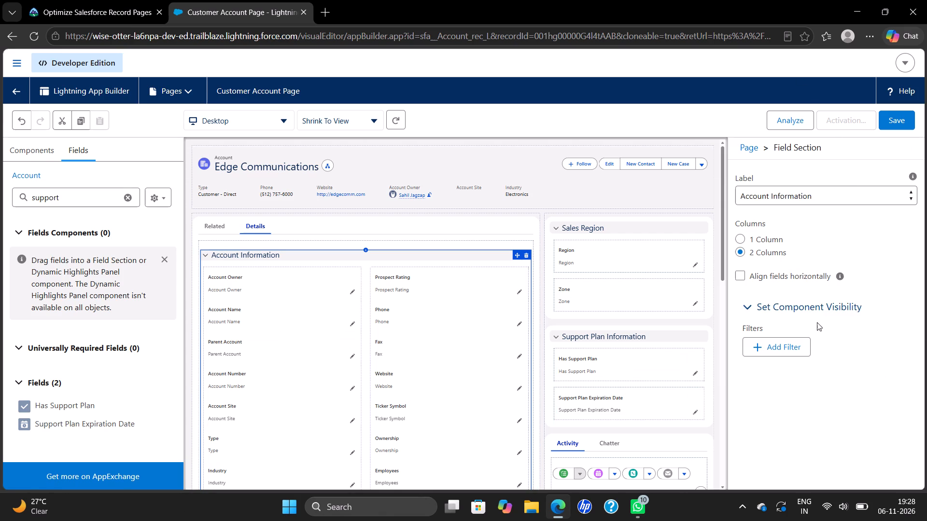
pyautogui.click(400, 195)
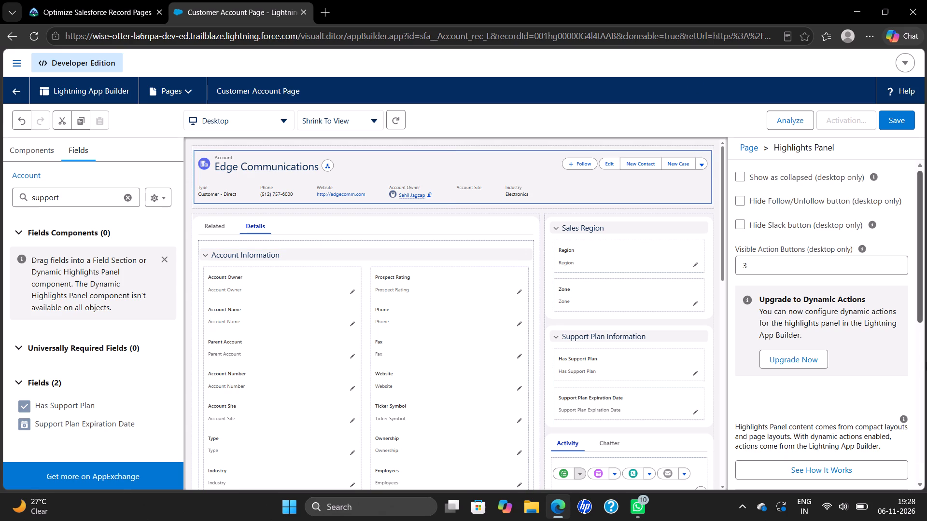
pyautogui.click(815, 143)
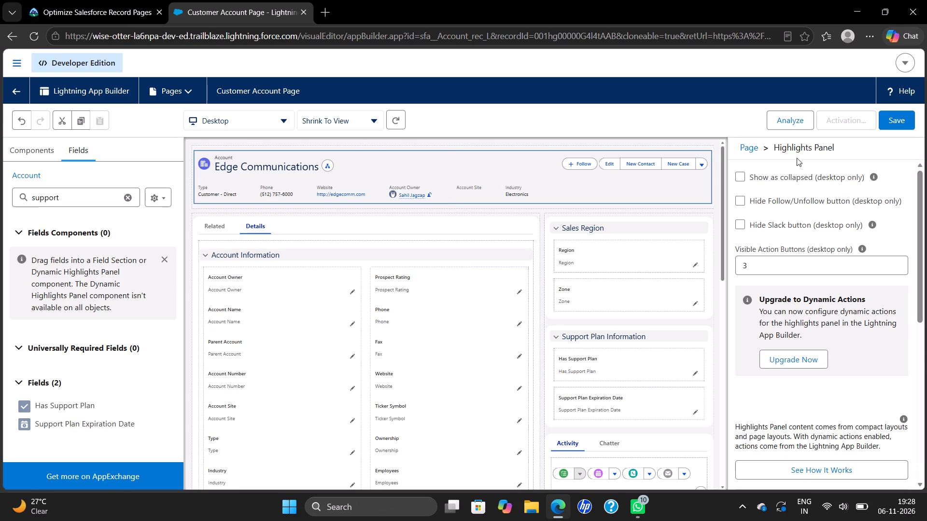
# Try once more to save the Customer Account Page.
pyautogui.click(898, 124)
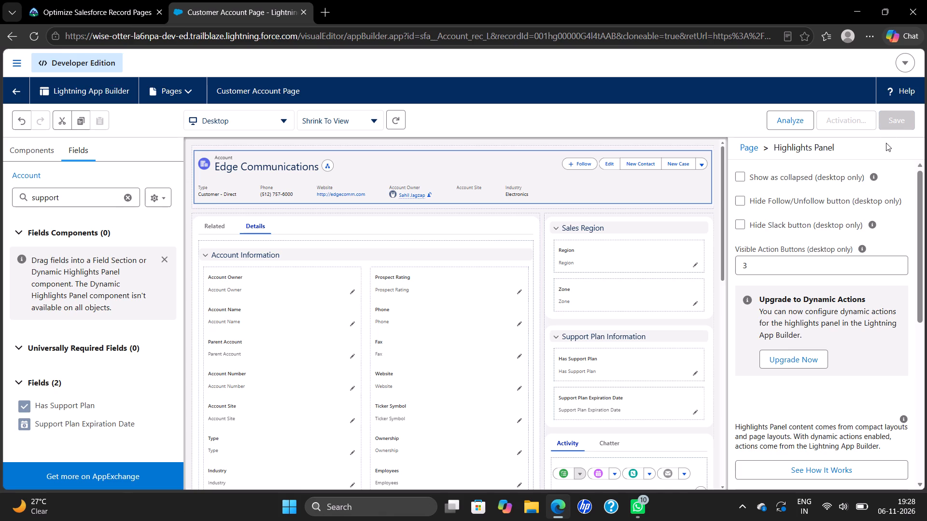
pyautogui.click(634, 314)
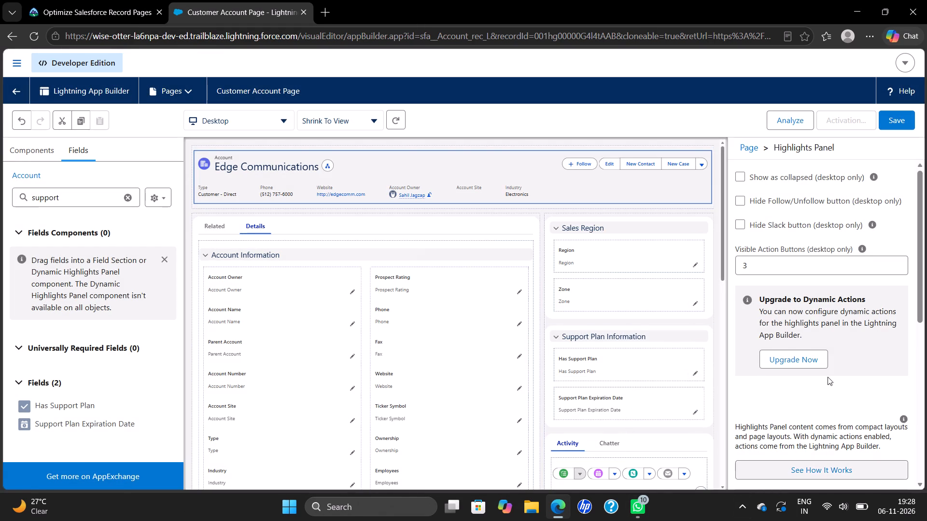
# Check the layout options of the Highlights Panel and the properties of the Support Plan Information section and the Related/Details Tabs component.
pyautogui.scroll(-12, 828, 376)
pyautogui.scroll(-6, 366, 336)
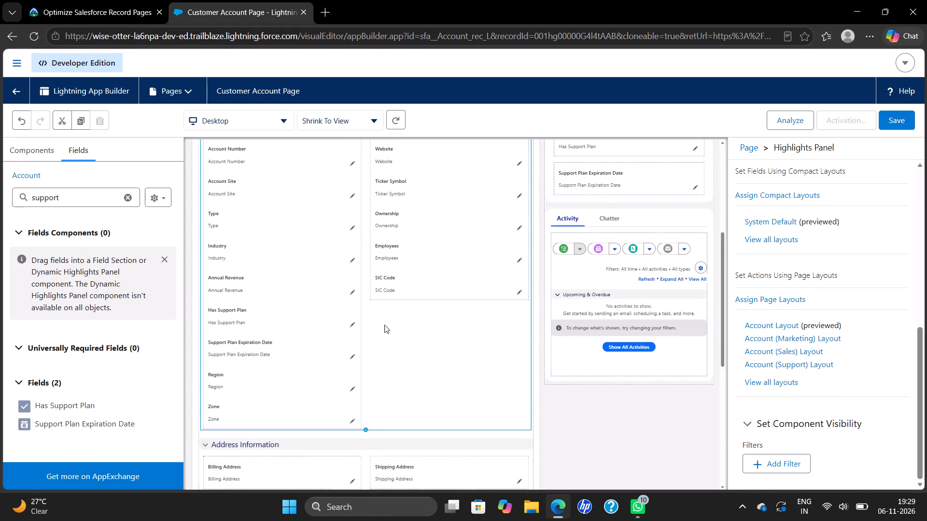
pyautogui.scroll(10, 485, 282)
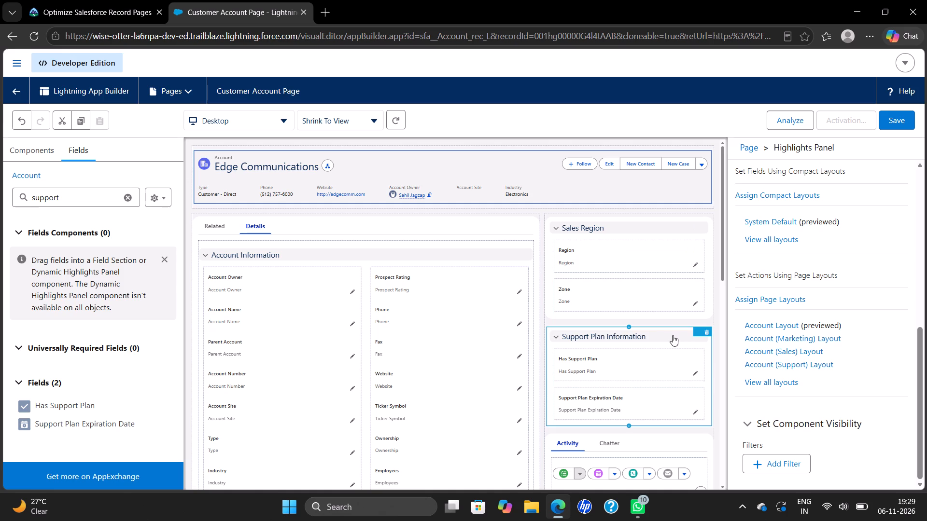
pyautogui.moveTo(698, 334); pyautogui.dragTo(687, 418)
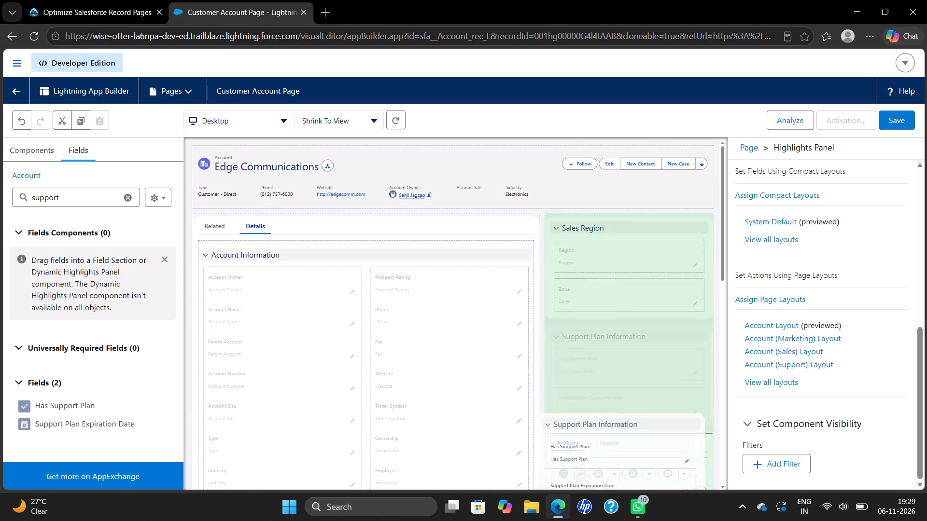
pyautogui.moveTo(687, 418); pyautogui.dragTo(702, 322)
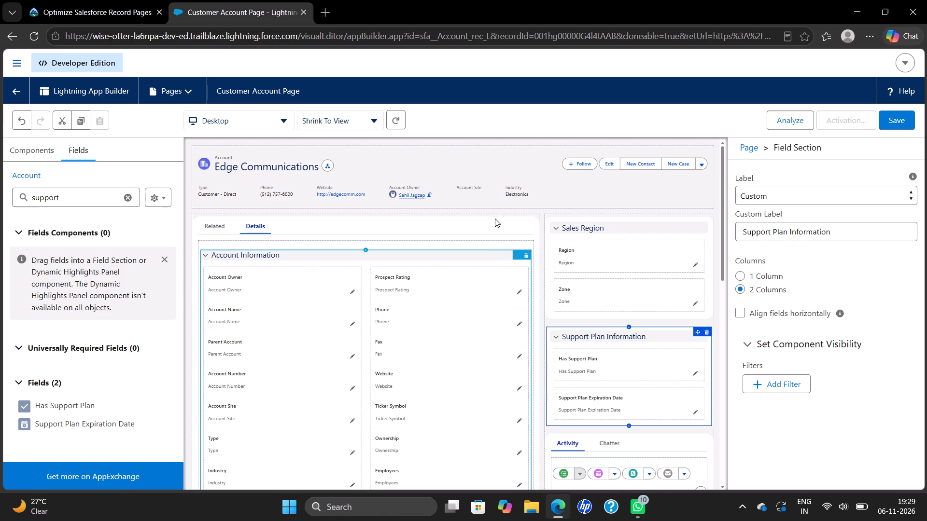
pyautogui.moveTo(522, 225); pyautogui.dragTo(526, 223)
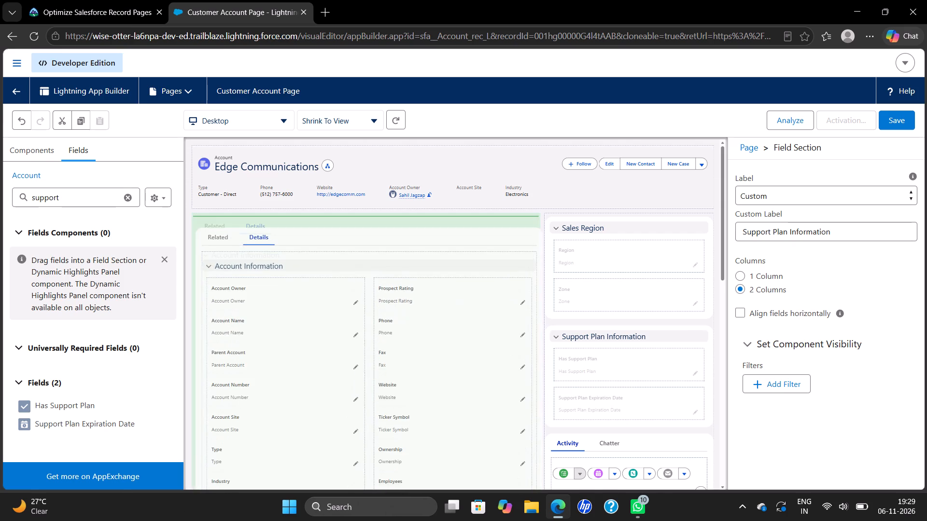
pyautogui.moveTo(526, 223); pyautogui.dragTo(527, 218)
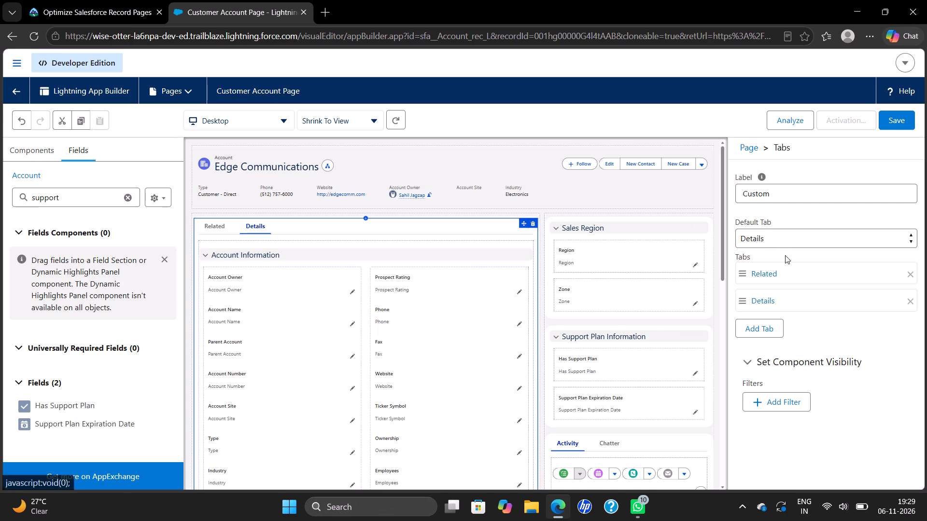
# Examine the Address Information, Additional Information and Description Information sections on the Details tab and their properties.
pyautogui.scroll(-8, 390, 276)
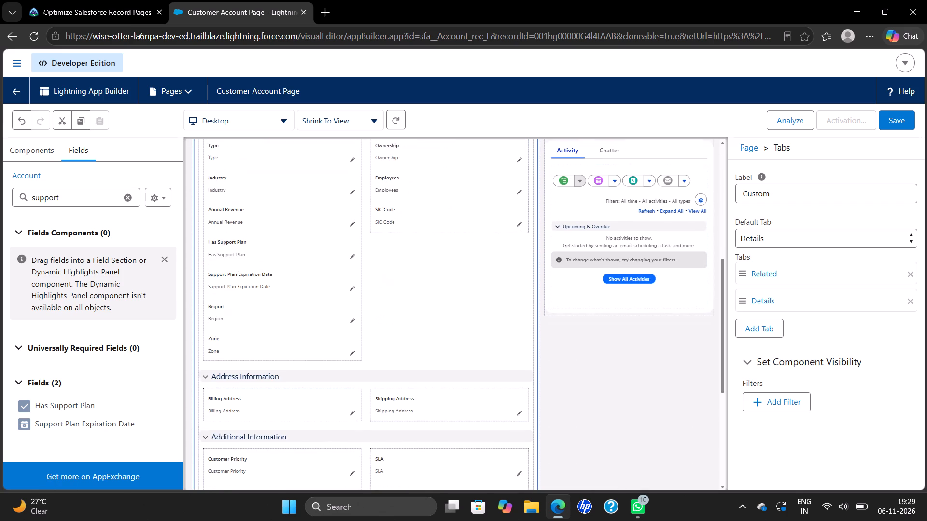
pyautogui.scroll(-1, 389, 280)
pyautogui.moveTo(514, 330); pyautogui.dragTo(488, 340)
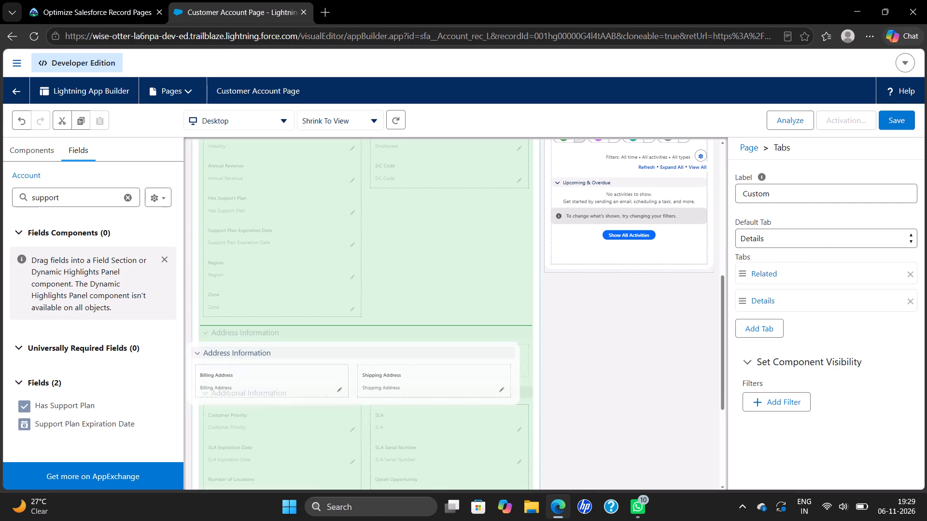
pyautogui.moveTo(488, 340); pyautogui.dragTo(518, 318)
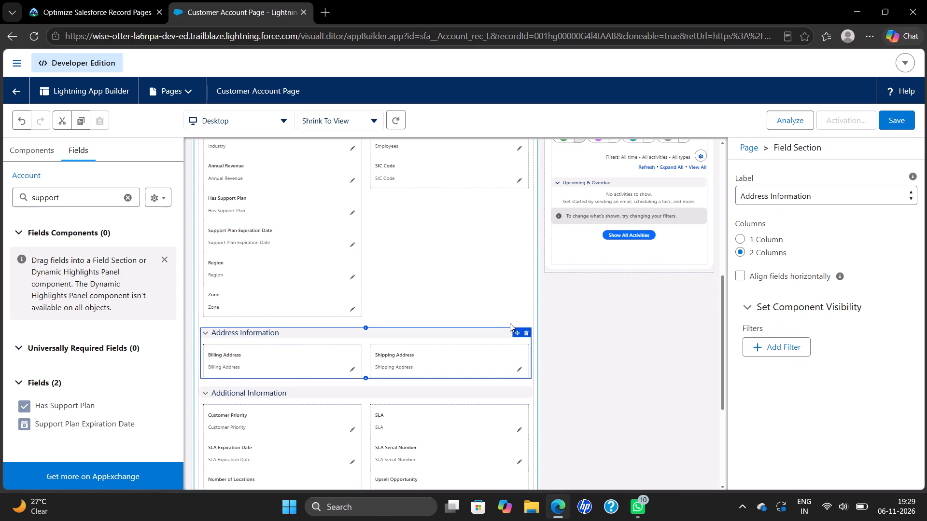
pyautogui.scroll(-3, 525, 341)
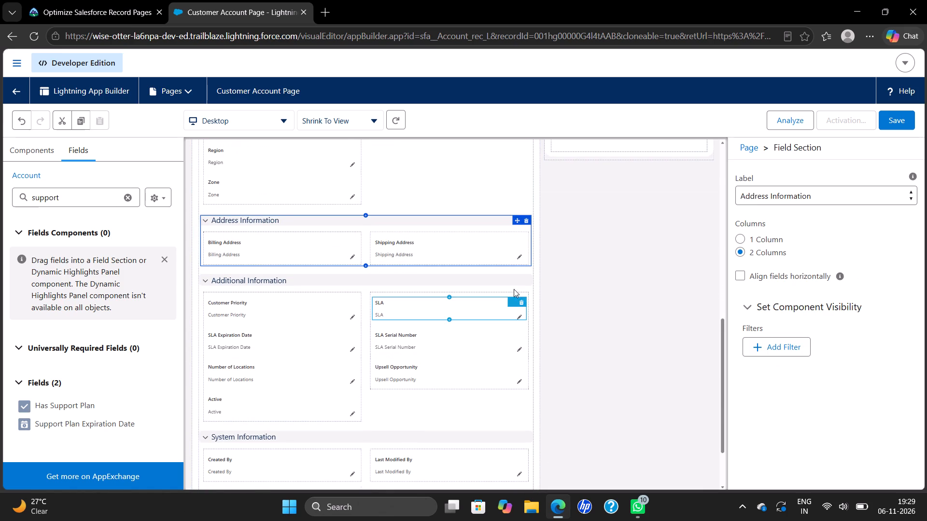
pyautogui.moveTo(512, 284); pyautogui.dragTo(506, 284)
pyautogui.moveTo(517, 279); pyautogui.dragTo(508, 279)
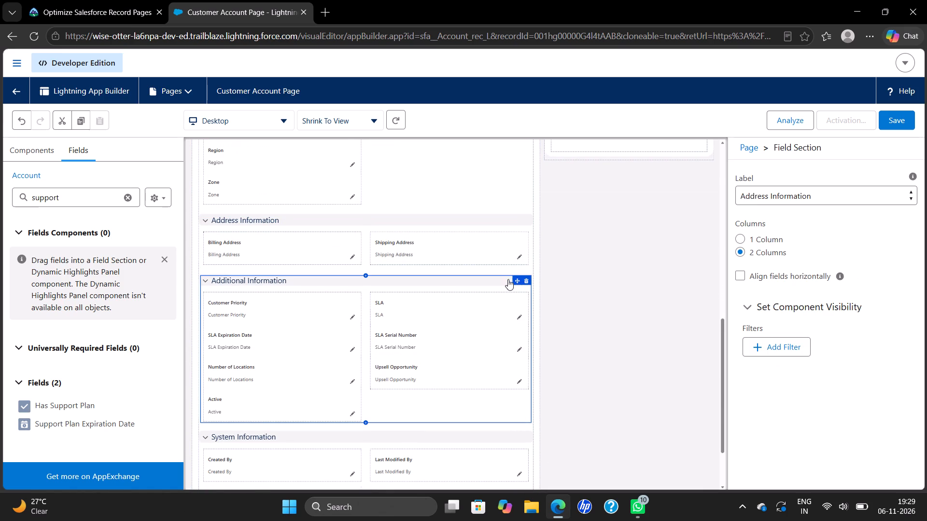
pyautogui.moveTo(508, 279); pyautogui.dragTo(505, 280)
pyautogui.moveTo(517, 280); pyautogui.dragTo(509, 288)
pyautogui.scroll(-3, 823, 293)
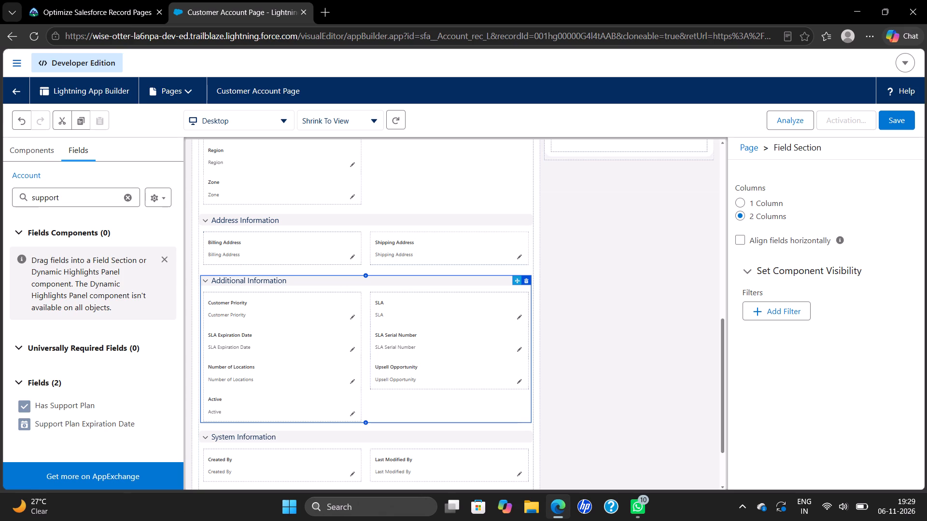
pyautogui.scroll(-4, 826, 294)
pyautogui.scroll(7, 827, 297)
pyautogui.scroll(-8, 374, 404)
pyautogui.scroll(7, 374, 404)
pyautogui.scroll(-6, 367, 414)
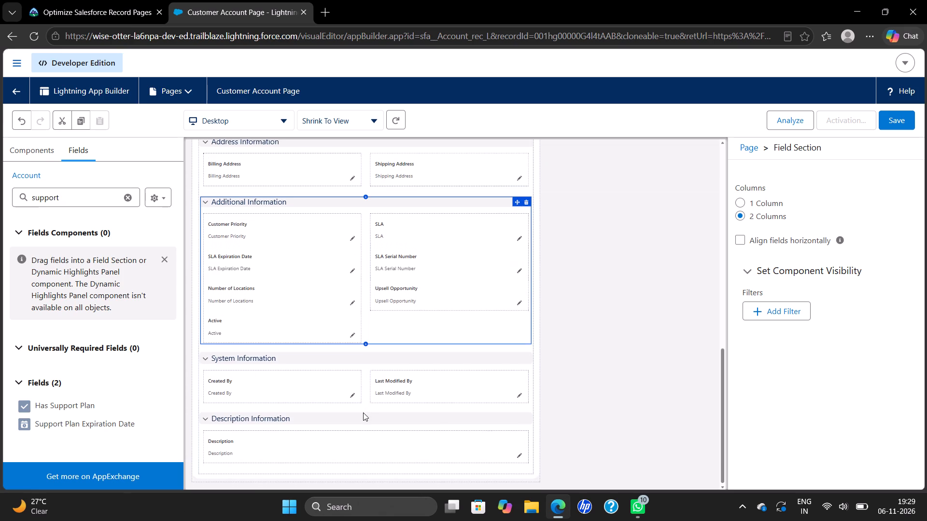
pyautogui.scroll(-1, 363, 412)
pyautogui.scroll(-2, 422, 400)
pyautogui.scroll(7, 422, 399)
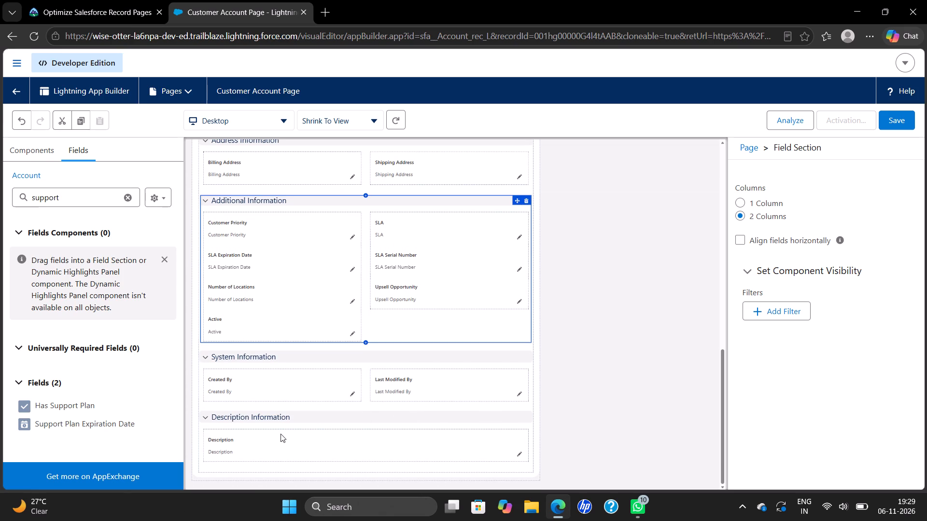
pyautogui.click(280, 434)
pyautogui.scroll(-7, 61, 398)
pyautogui.scroll(8, 64, 390)
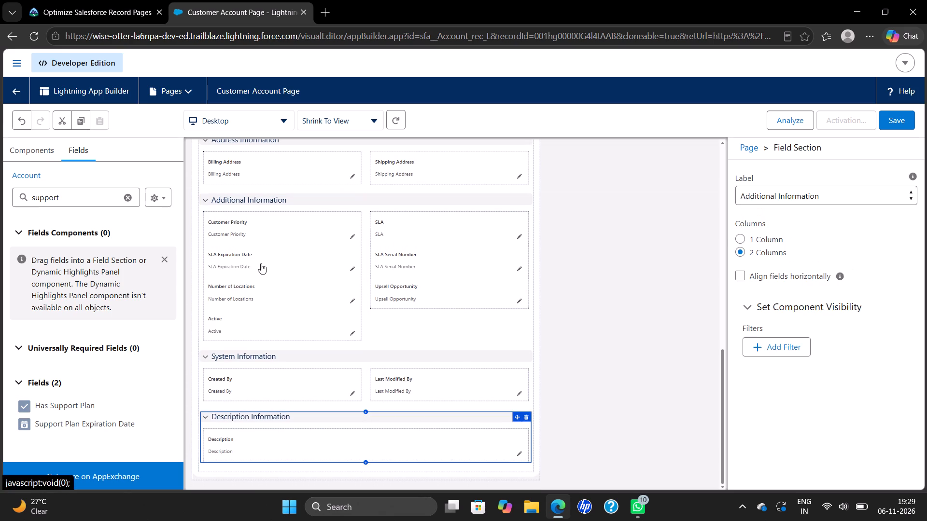
# Dismiss the hint about placing fields and clear the "support" search from the Account field list.
pyautogui.click(166, 259)
pyautogui.scroll(3, 166, 259)
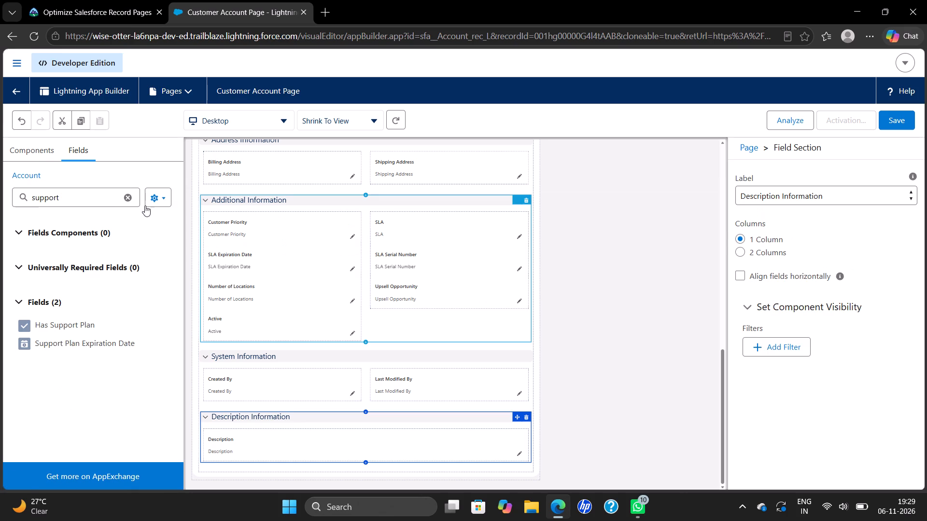
pyautogui.click(125, 197)
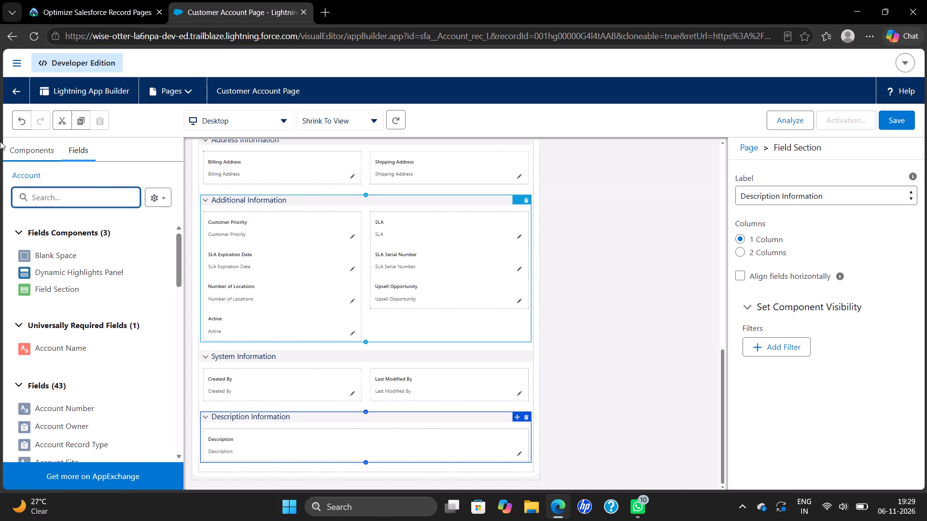
# Show the list of available components and select the Highlights Panel of the account page to check its properties.
pyautogui.click(17, 152)
pyautogui.scroll(2, 576, 327)
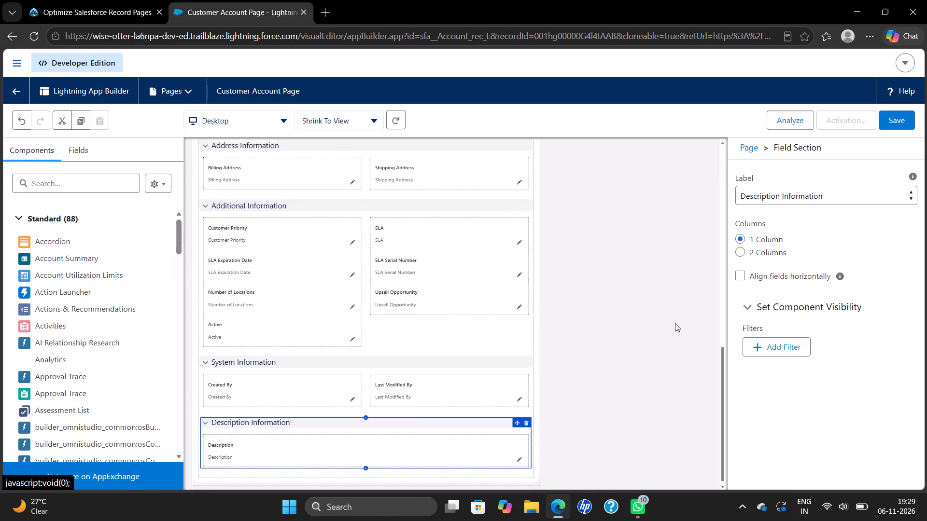
pyautogui.scroll(10, 675, 323)
pyautogui.scroll(16, 645, 215)
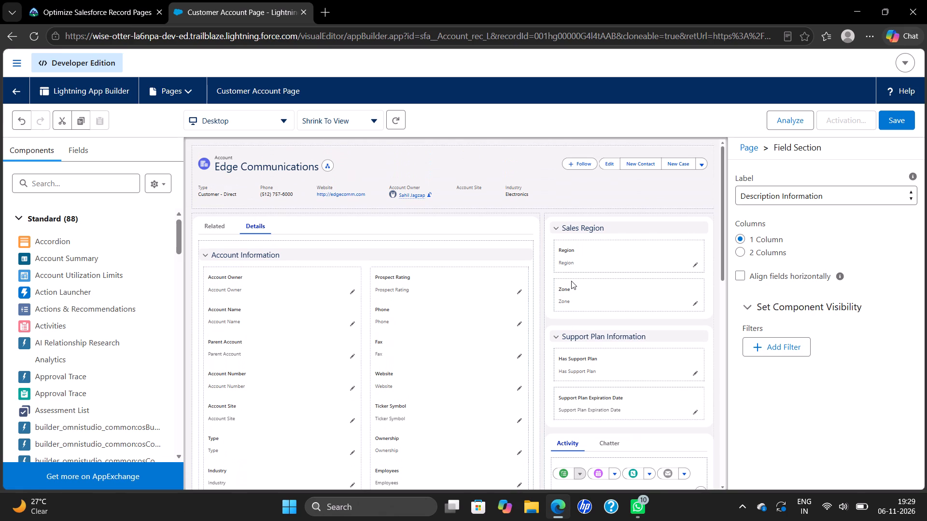
pyautogui.scroll(2, 571, 281)
pyautogui.click(411, 165)
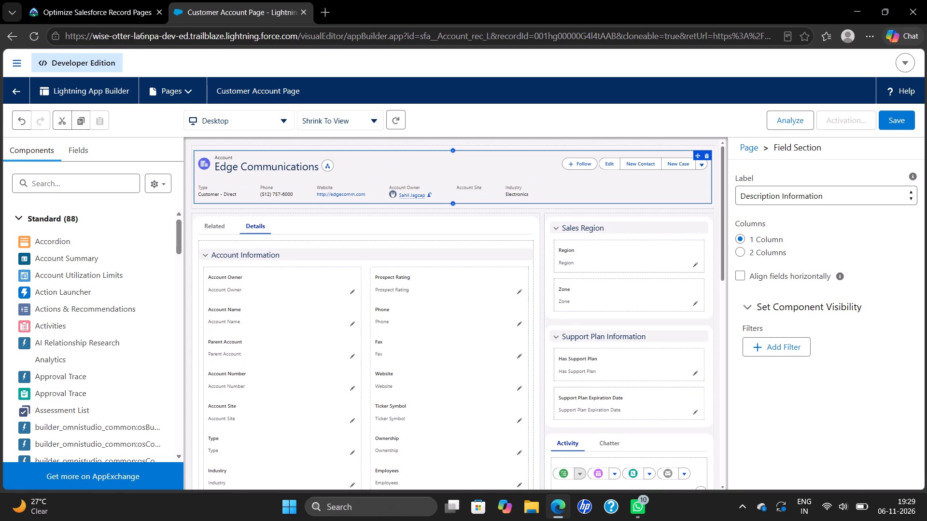
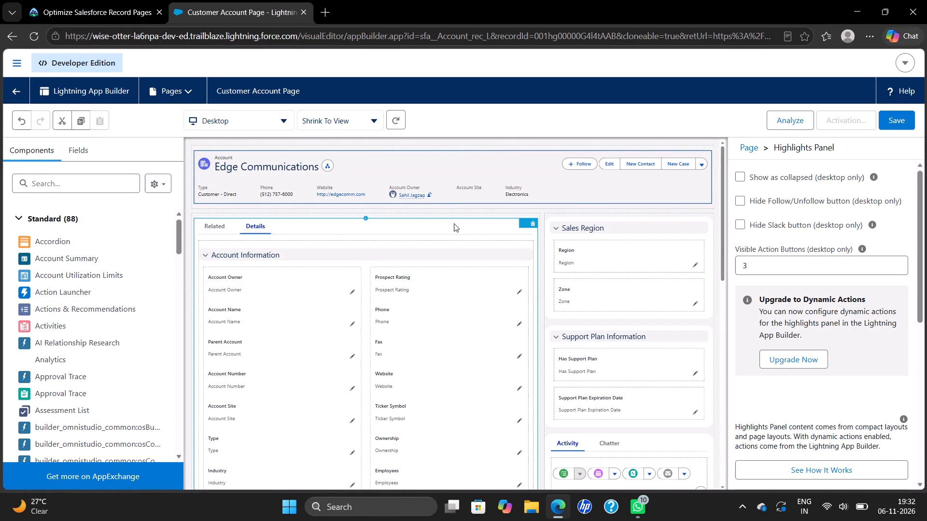
# Select the Tabs component containing Related and Details on the Customer Account Page to open its properties.
pyautogui.click(438, 230)
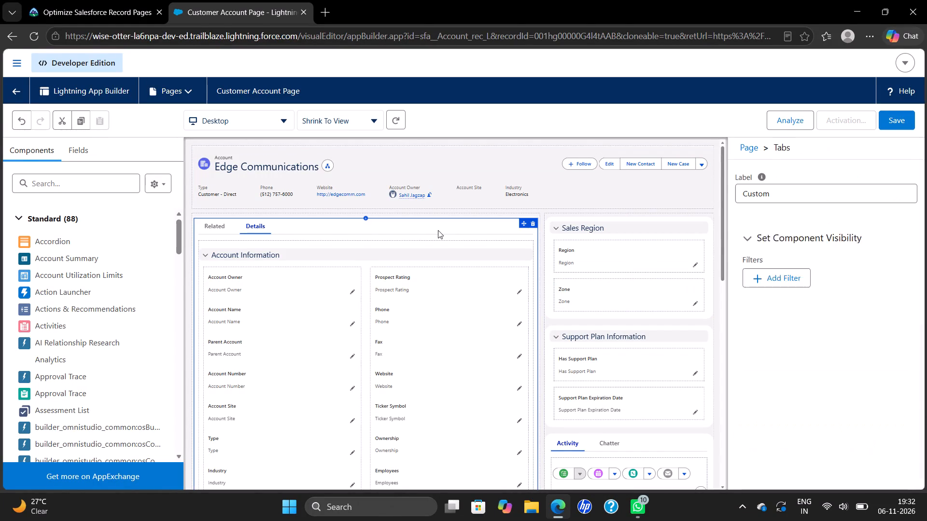
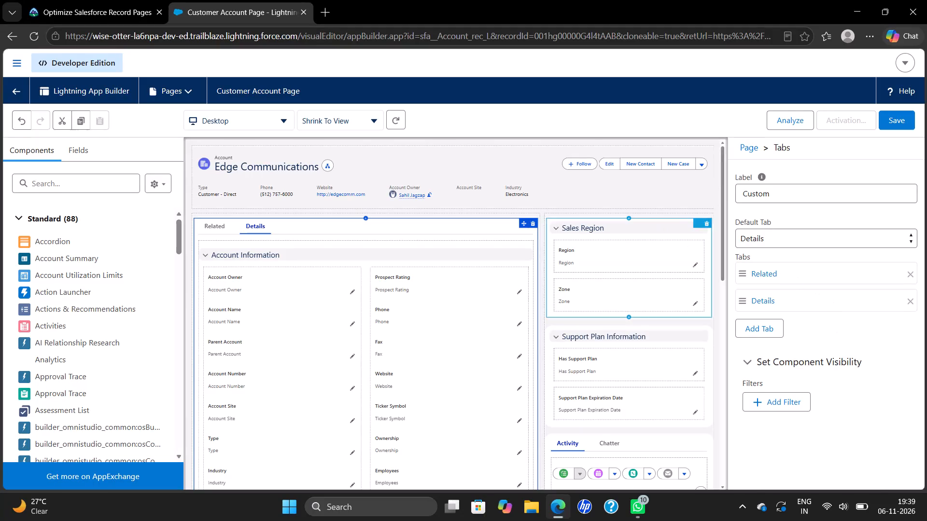
# Correct the page's API name to Customer_Account_Sales_Reg, replacing the space before Reg with an underscore.
pyautogui.click(784, 151)
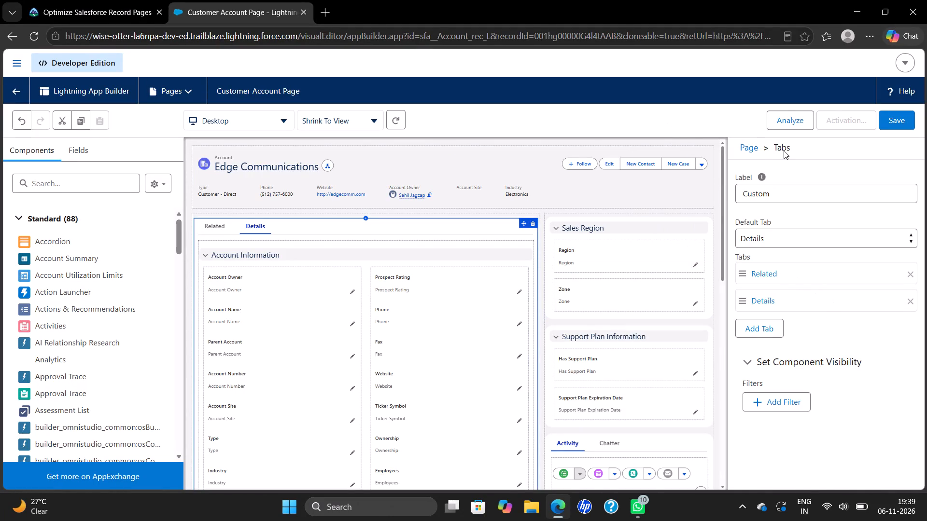
pyautogui.click(784, 147)
pyautogui.click(752, 145)
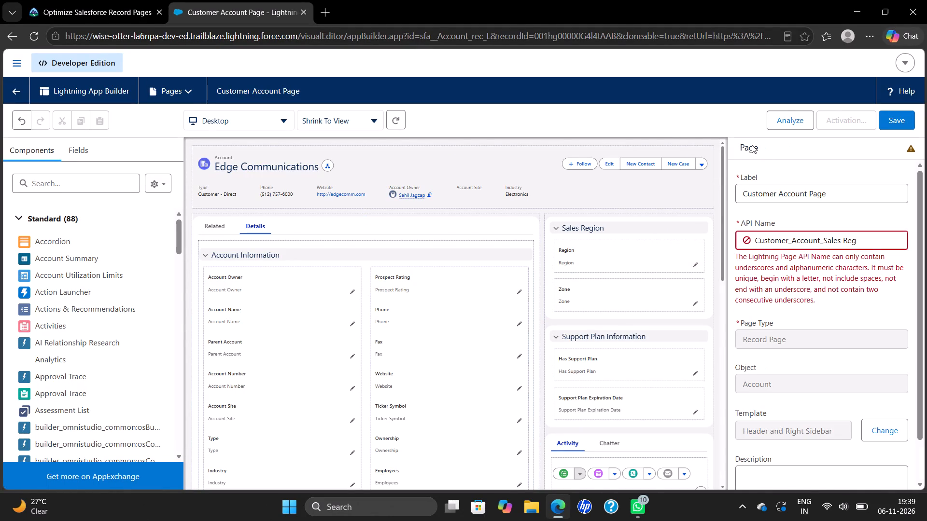
pyautogui.click(862, 246)
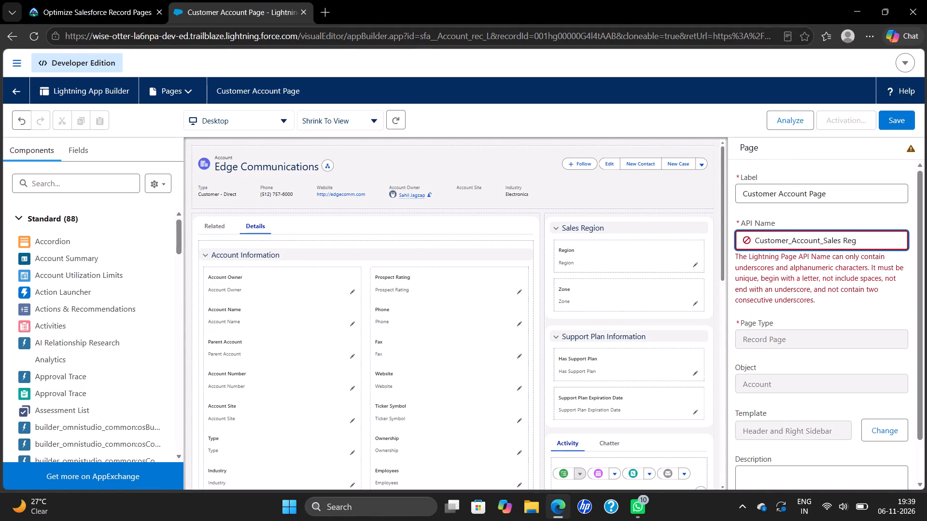
pyautogui.doubleClick(844, 240)
pyautogui.click(841, 239)
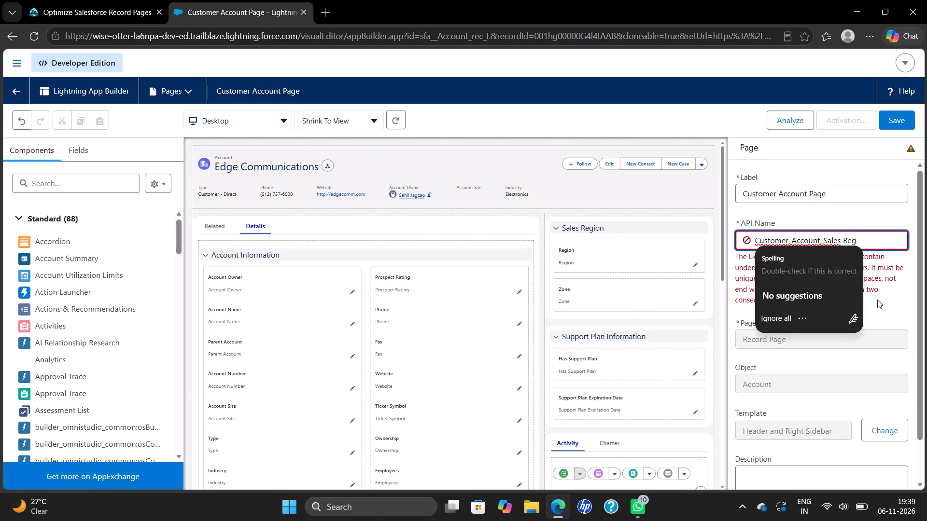
pyautogui.click(892, 305)
pyautogui.click(892, 305)
pyautogui.click(848, 199)
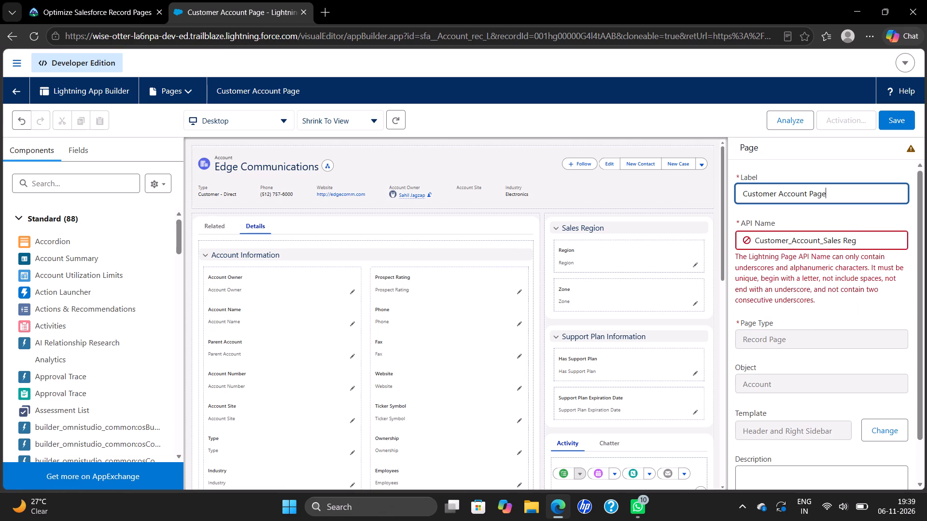
pyautogui.click(844, 242)
pyautogui.press('BackSpace')
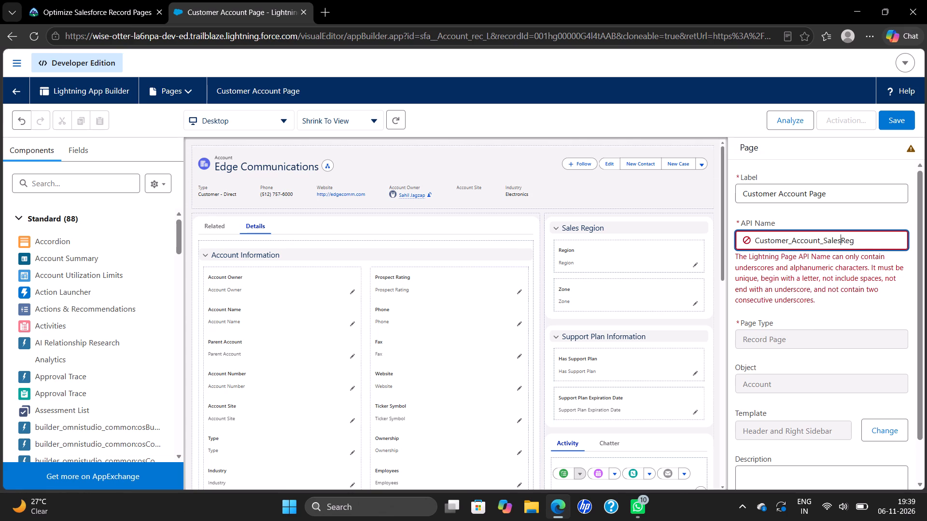
pyautogui.hotkey('shift', '_')
pyautogui.moveTo(858, 243); pyautogui.dragTo(744, 242)
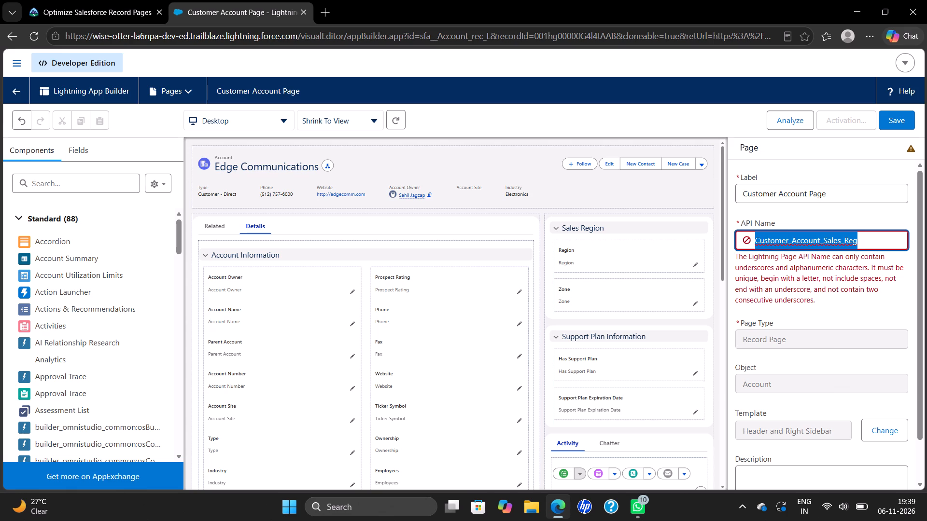
pyautogui.click(849, 309)
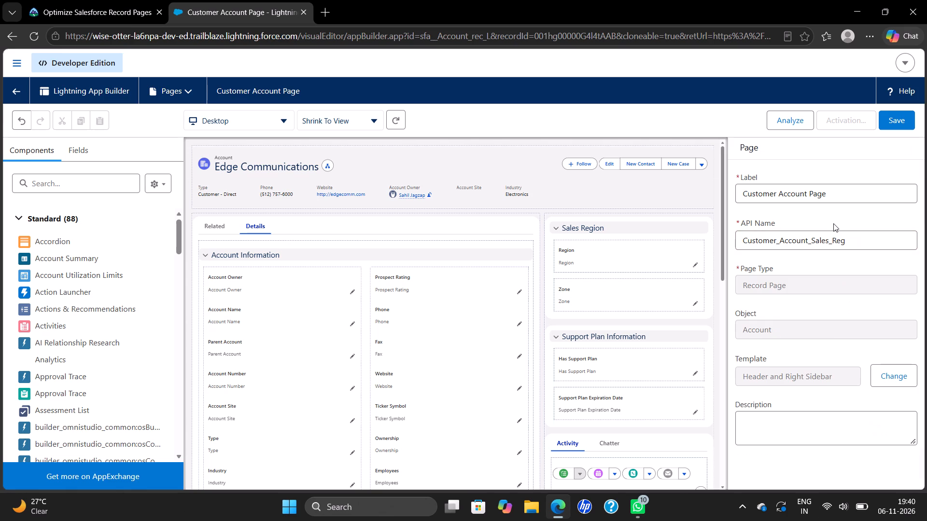
# Save the Customer Account Page without activating it yet, and return to the Edge Communications account record.
pyautogui.click(887, 116)
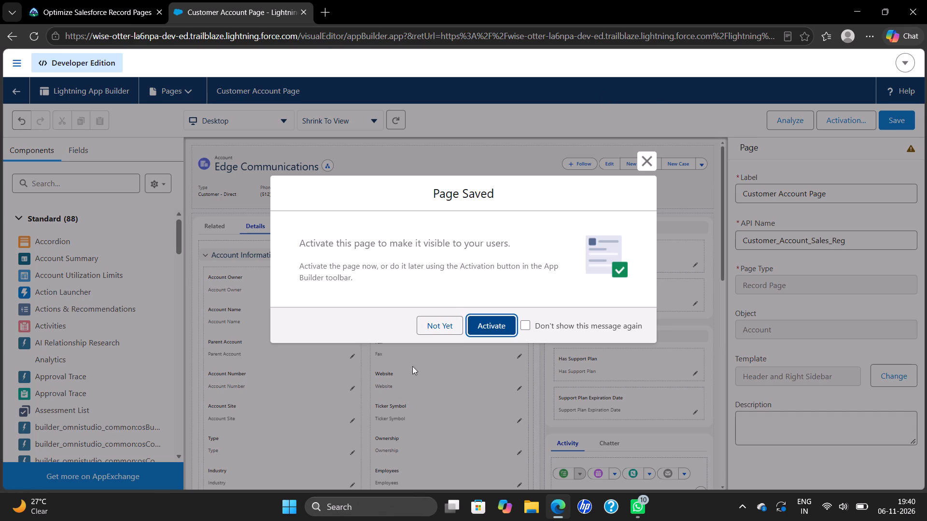
pyautogui.click(434, 319)
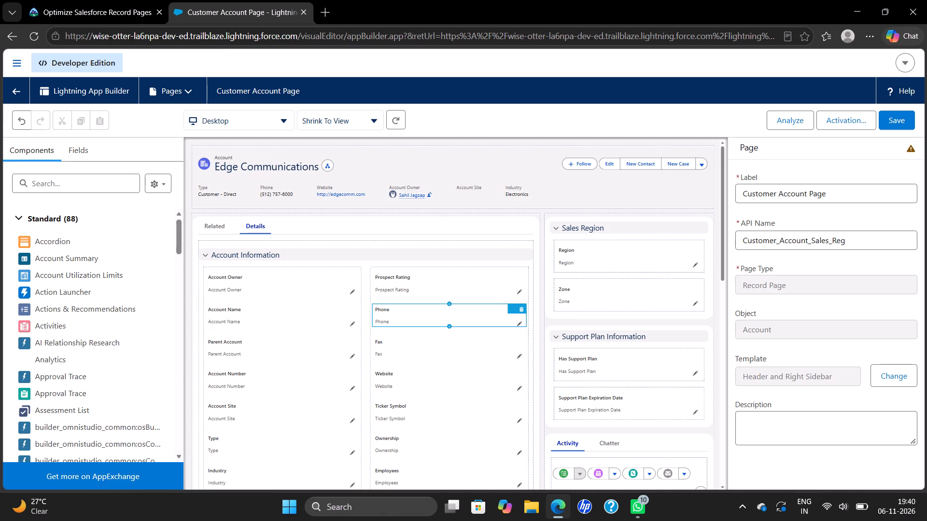
pyautogui.click(22, 86)
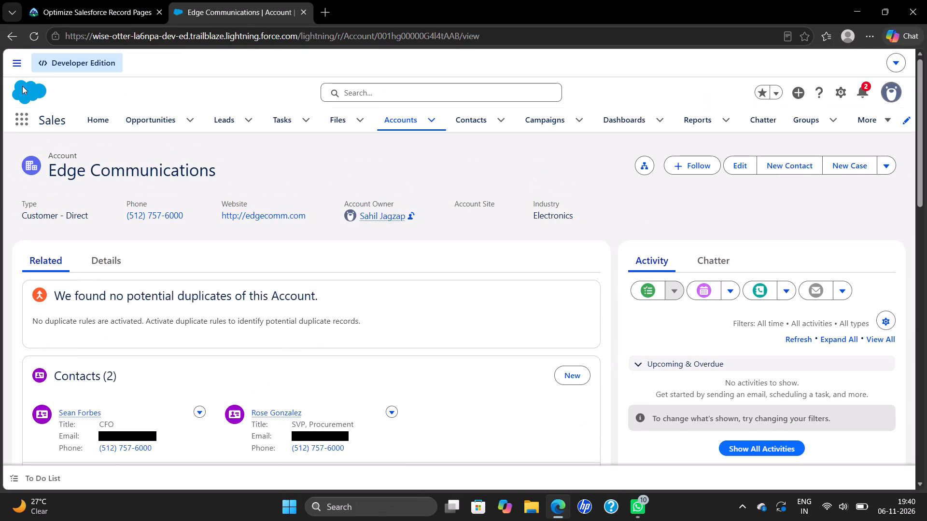
# Open the Account Layout page layout for the Account object from Object Manager in Setup.
pyautogui.click(841, 96)
pyautogui.click(769, 140)
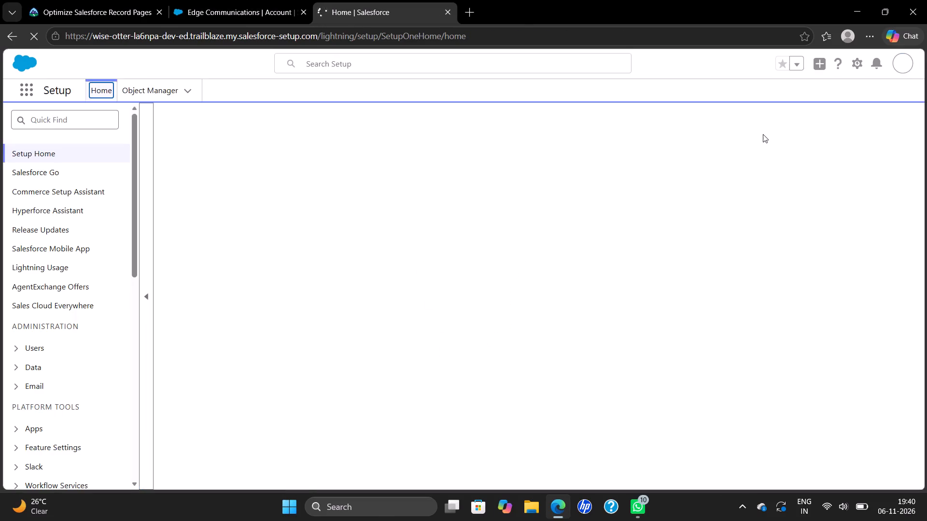
pyautogui.click(74, 153)
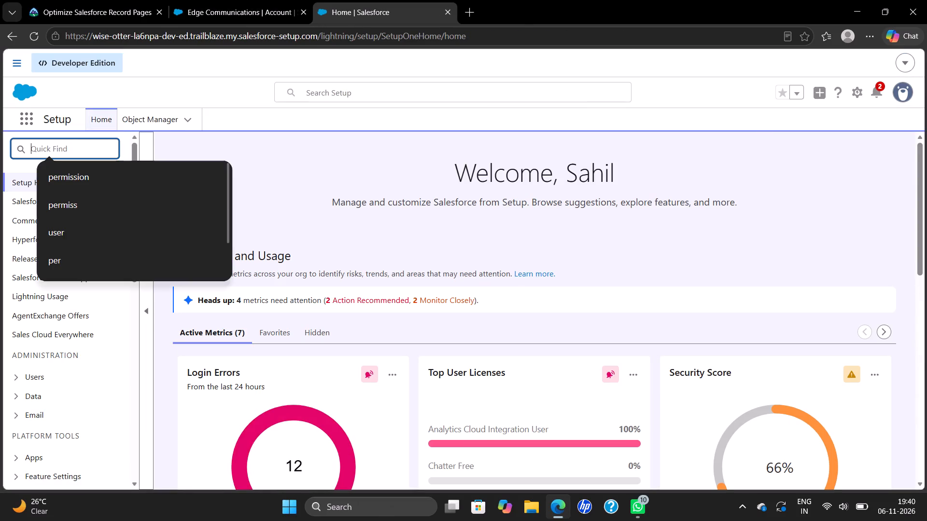
pyautogui.click(74, 153)
pyautogui.click(151, 110)
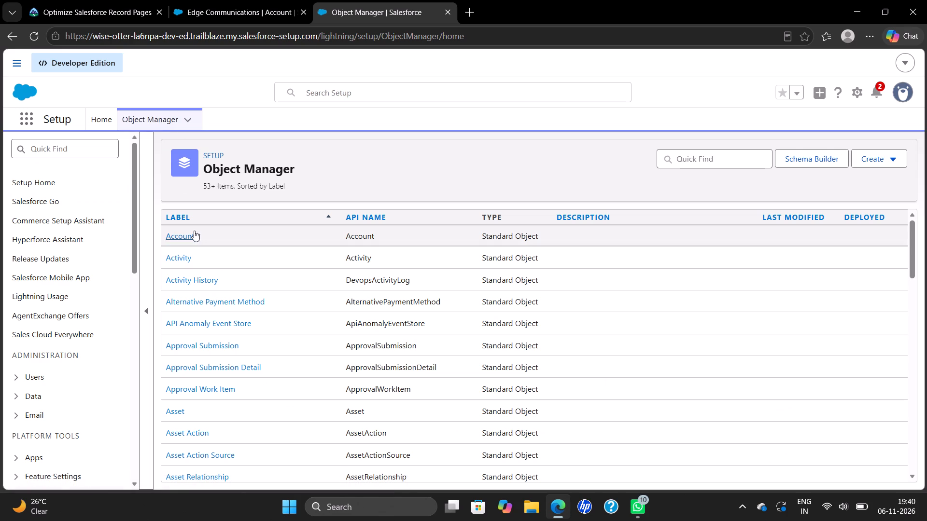
pyautogui.click(180, 235)
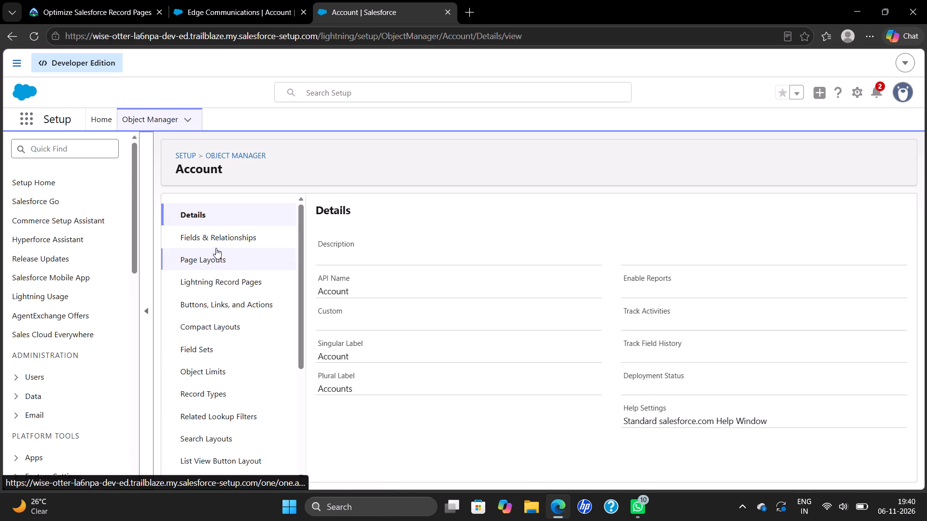
pyautogui.click(213, 258)
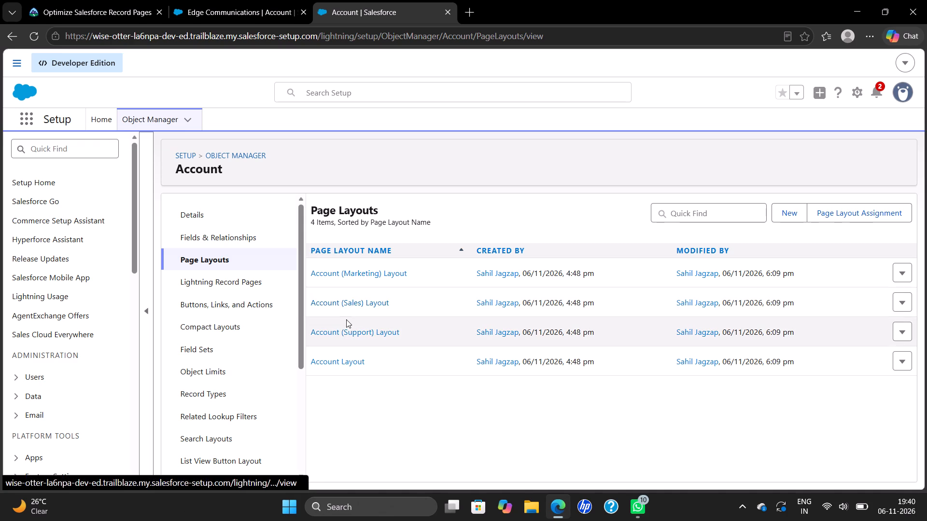
pyautogui.click(350, 363)
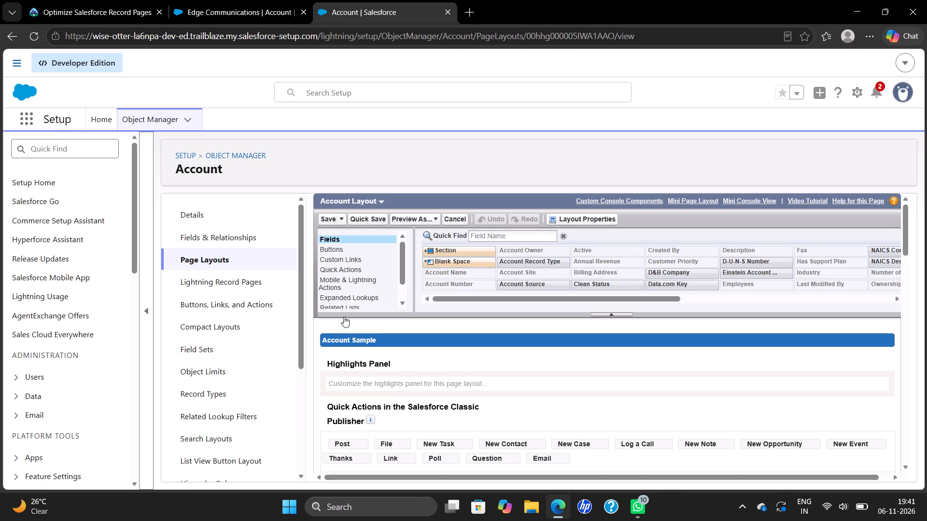
# Add the Do Not Call field as a column of the Contacts related list on the Account Layout.
pyautogui.scroll(-7, 452, 358)
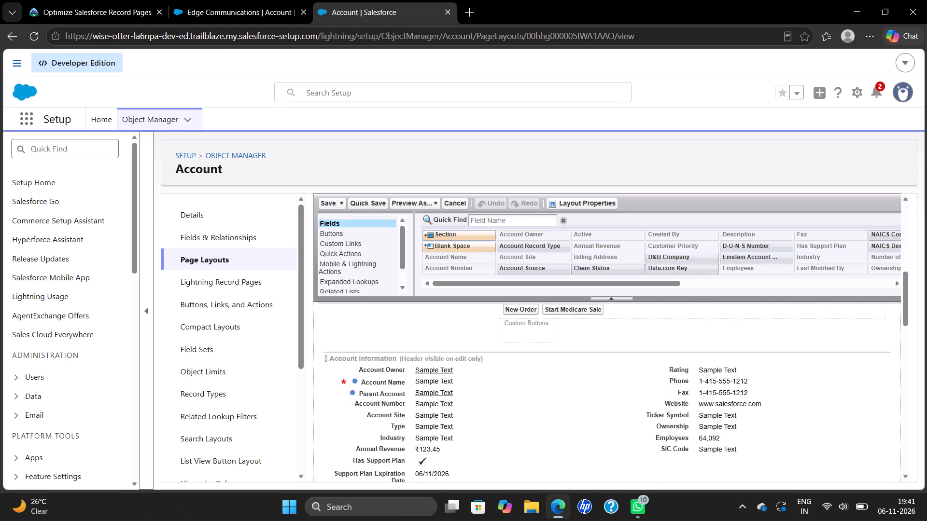
pyautogui.scroll(-3, 391, 408)
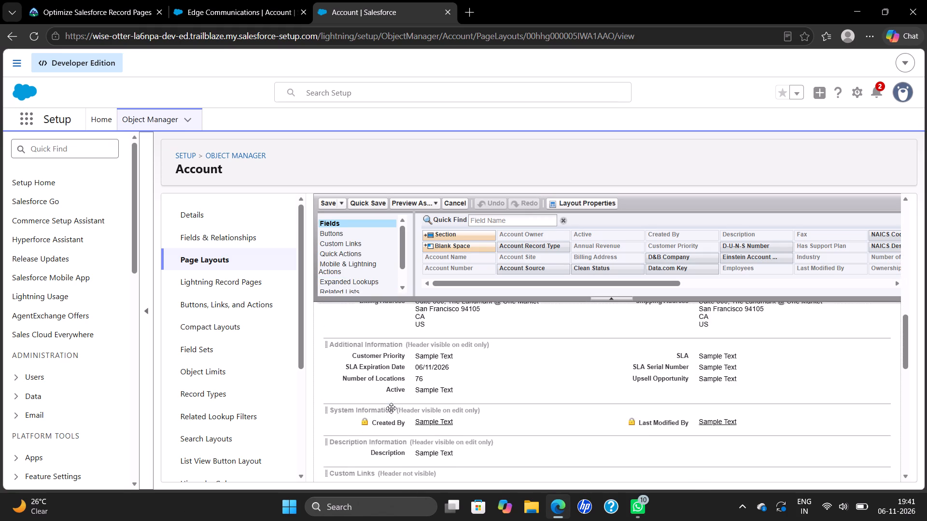
pyautogui.scroll(-4, 391, 408)
pyautogui.scroll(2, 391, 408)
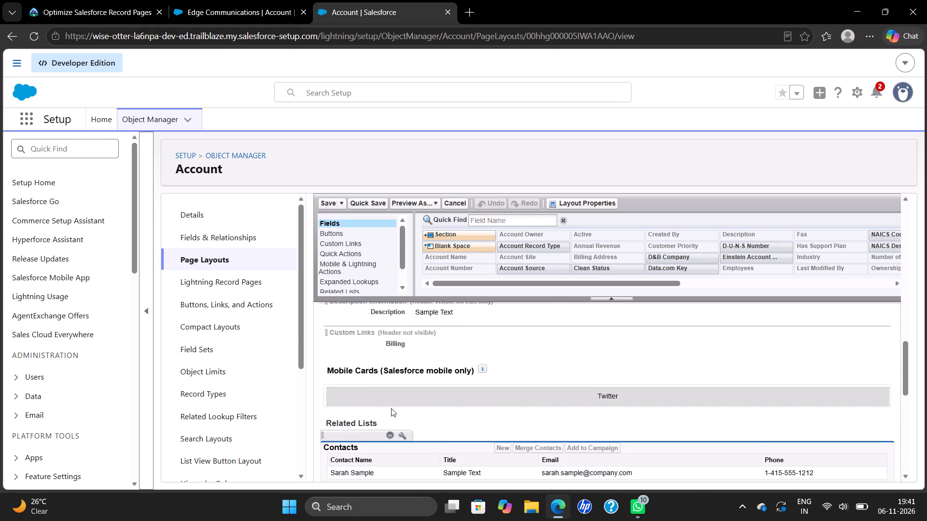
pyautogui.scroll(-1, 391, 408)
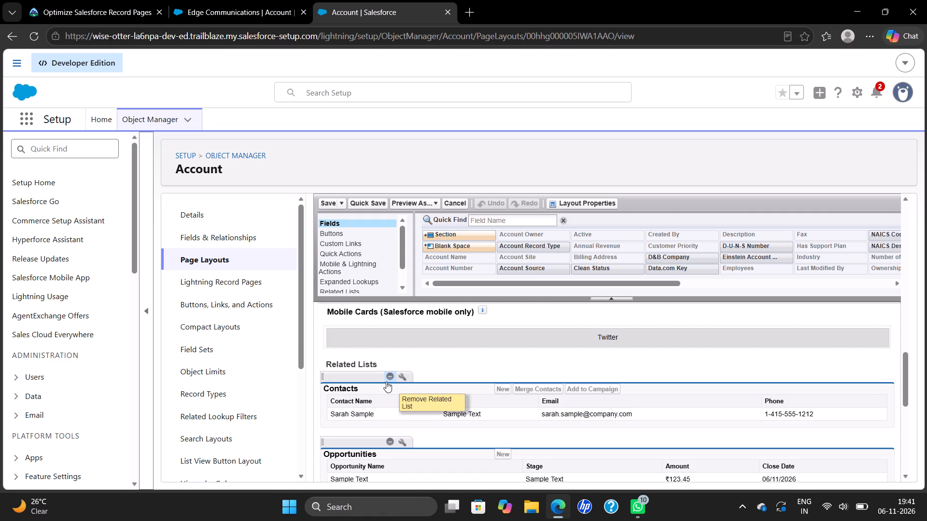
pyautogui.click(404, 379)
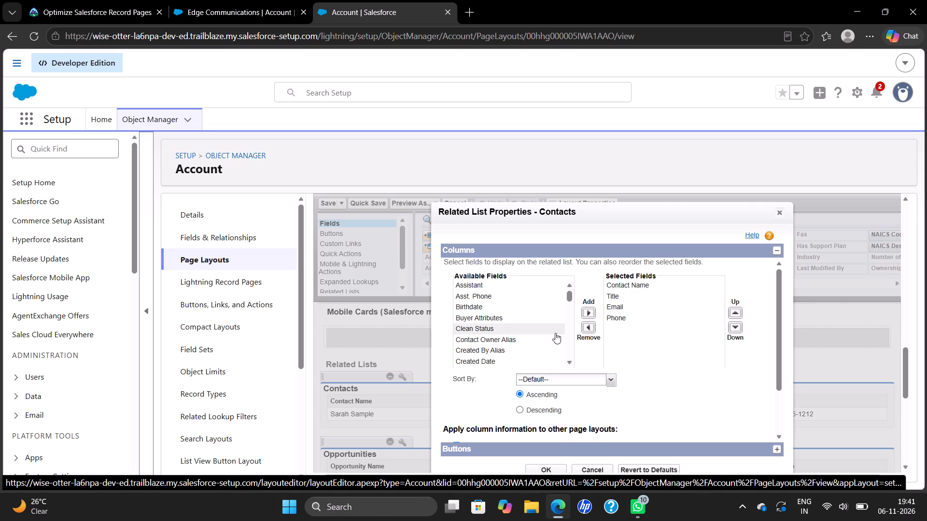
pyautogui.scroll(-2, 460, 350)
pyautogui.scroll(1, 472, 325)
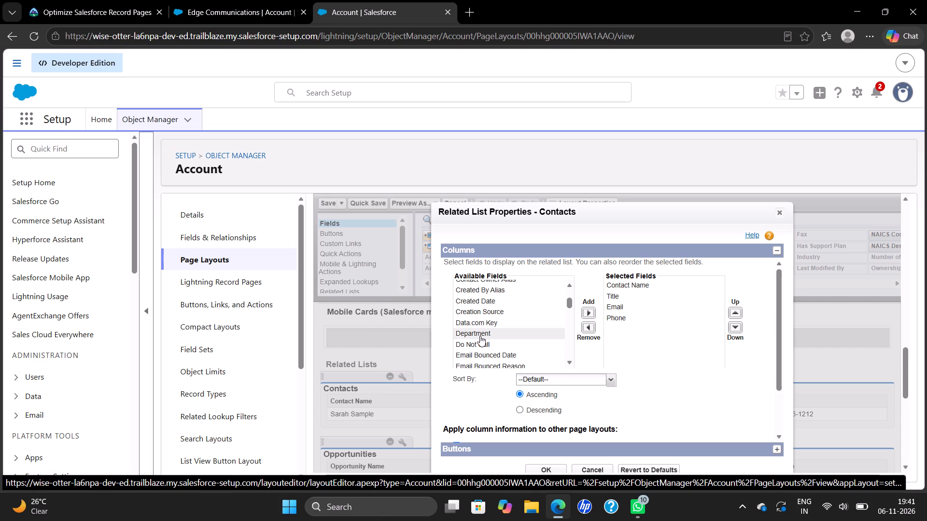
pyautogui.click(483, 343)
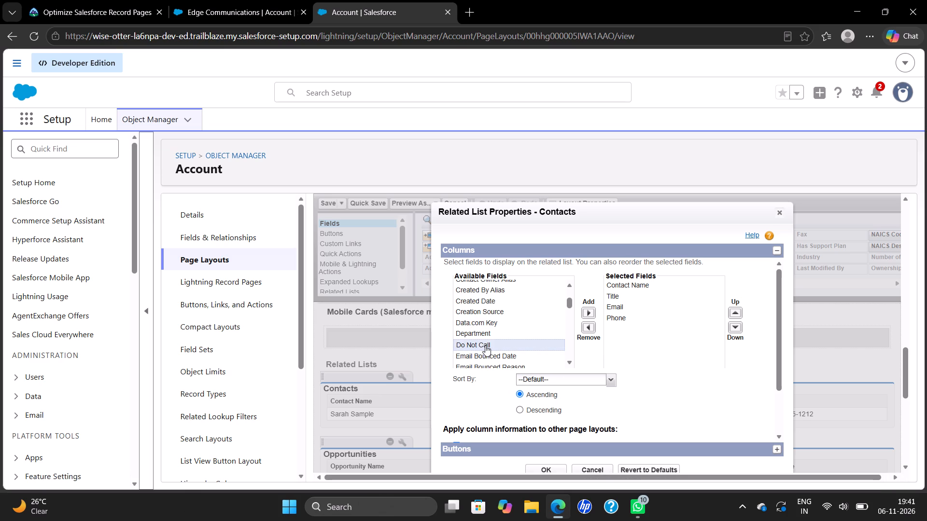
pyautogui.click(585, 313)
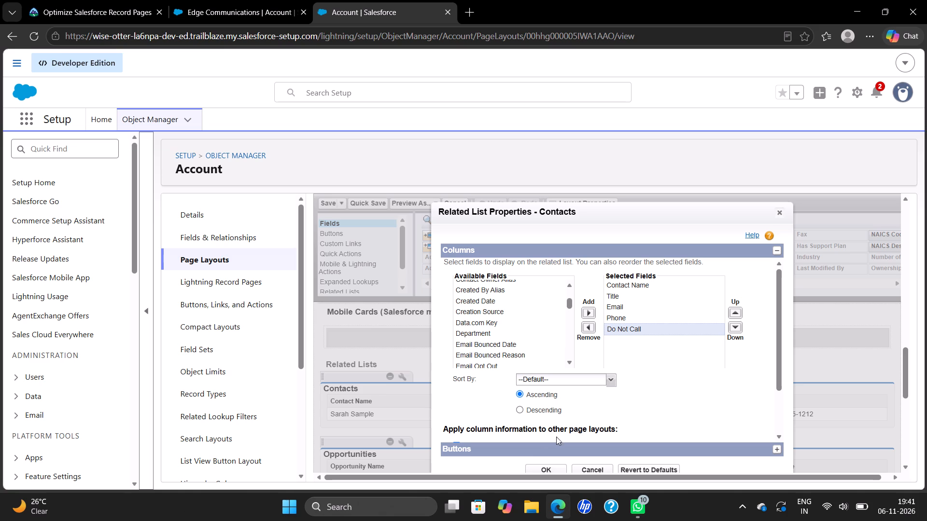
pyautogui.click(541, 466)
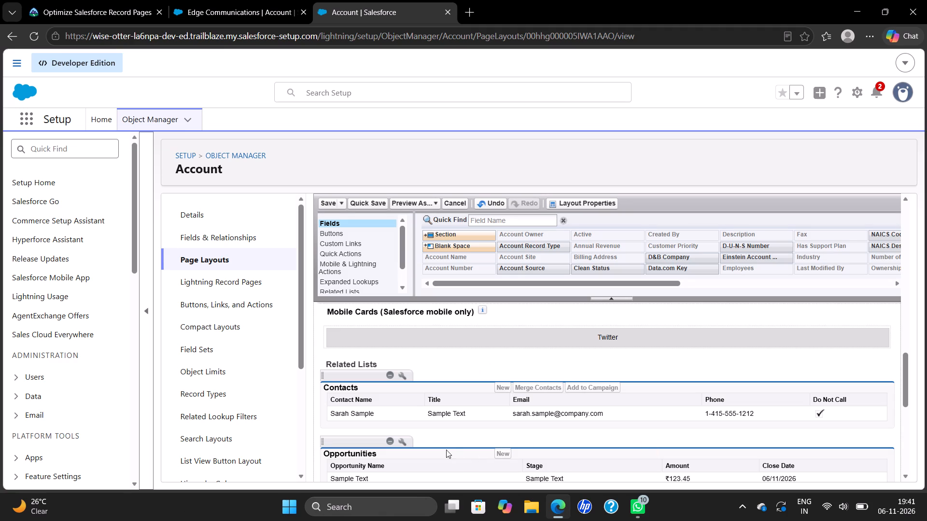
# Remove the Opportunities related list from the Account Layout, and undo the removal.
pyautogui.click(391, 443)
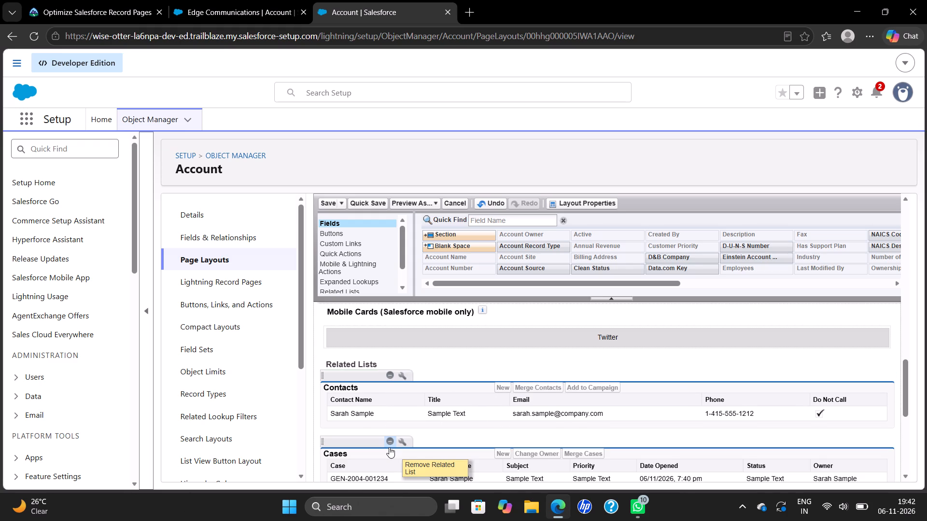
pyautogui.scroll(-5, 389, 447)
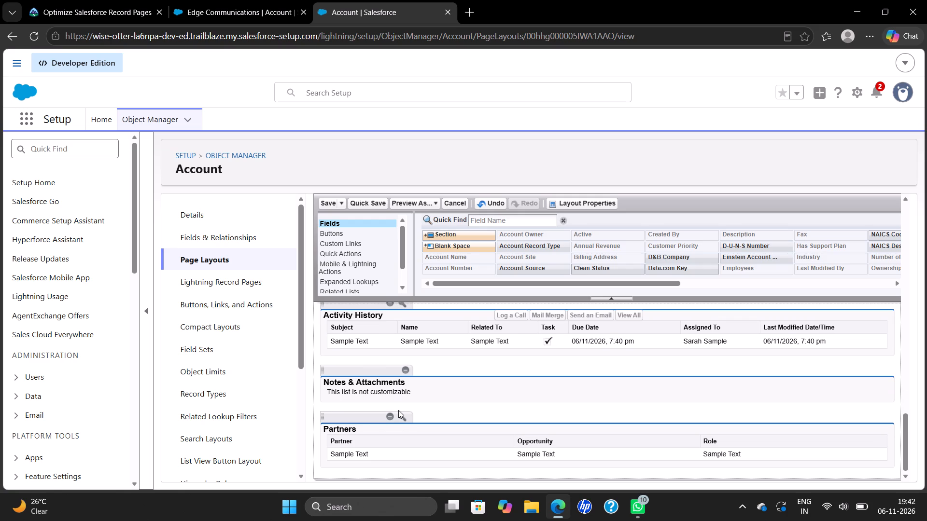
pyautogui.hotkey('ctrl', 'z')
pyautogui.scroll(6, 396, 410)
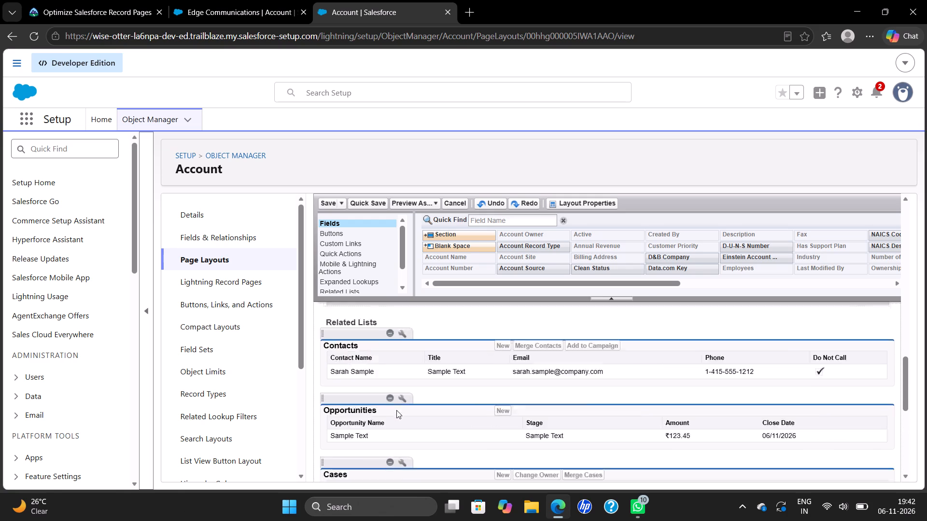
# Review the related lists on the Account Layout, from Contacts down to Partners, and check their current order.
pyautogui.scroll(2, 396, 410)
pyautogui.scroll(-4, 396, 410)
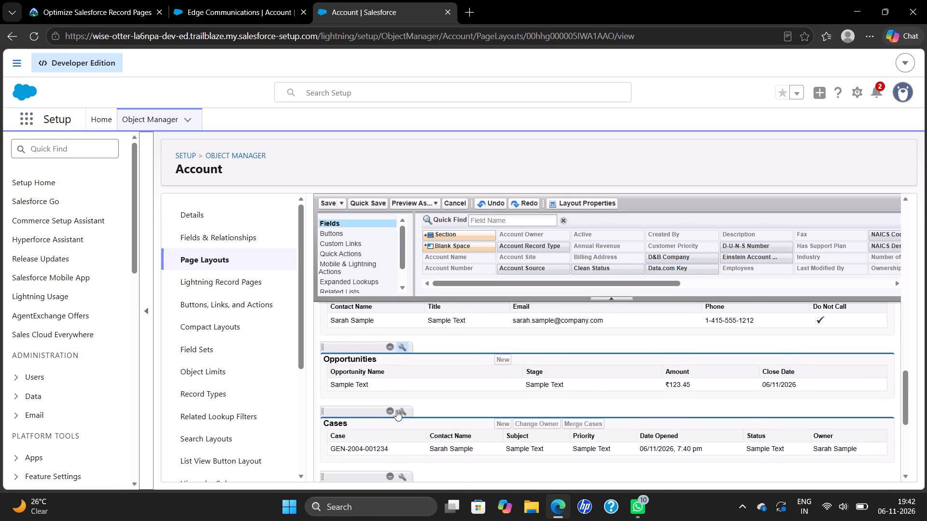
pyautogui.scroll(-1, 396, 410)
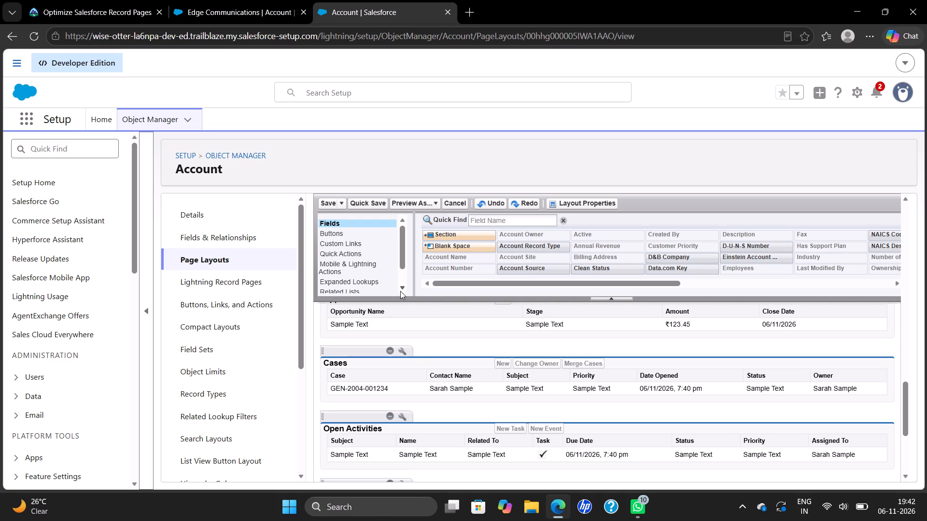
pyautogui.scroll(8, 412, 389)
pyautogui.scroll(-6, 412, 389)
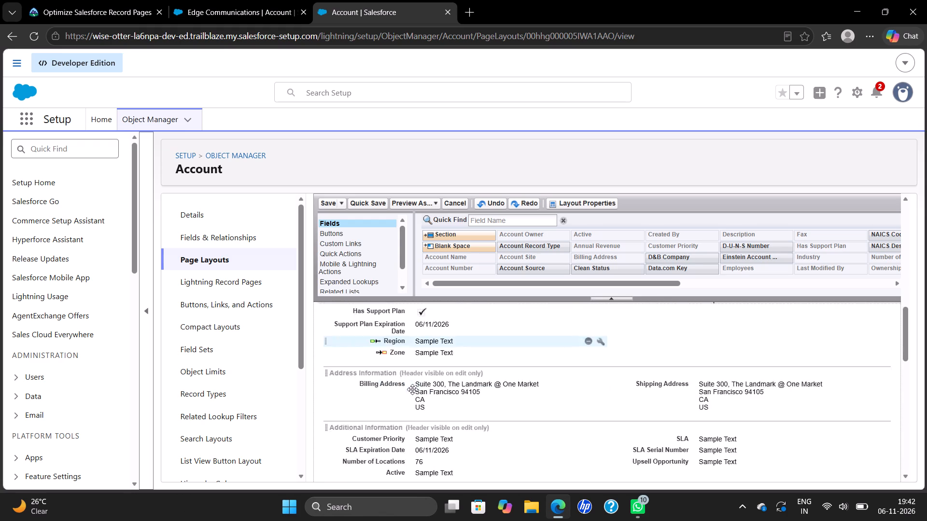
pyautogui.scroll(-3, 412, 389)
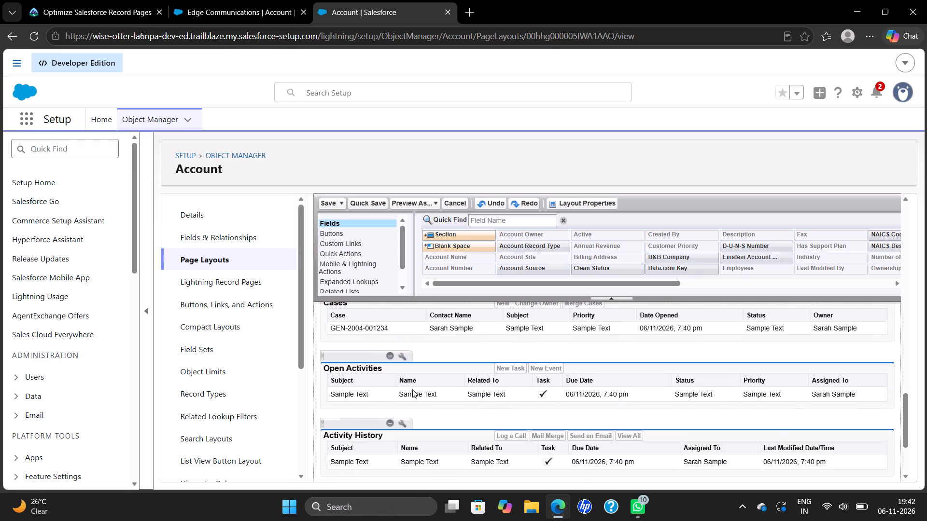
pyautogui.scroll(-4, 412, 389)
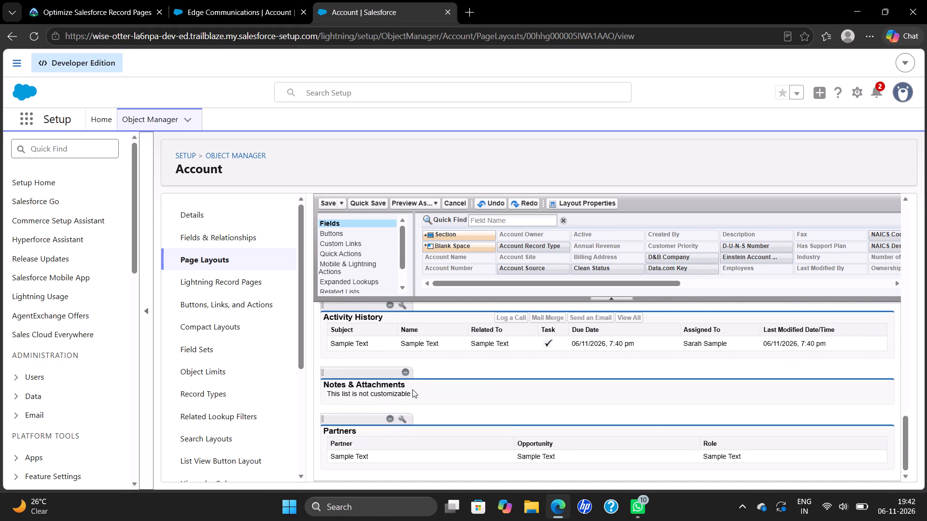
pyautogui.scroll(2, 417, 375)
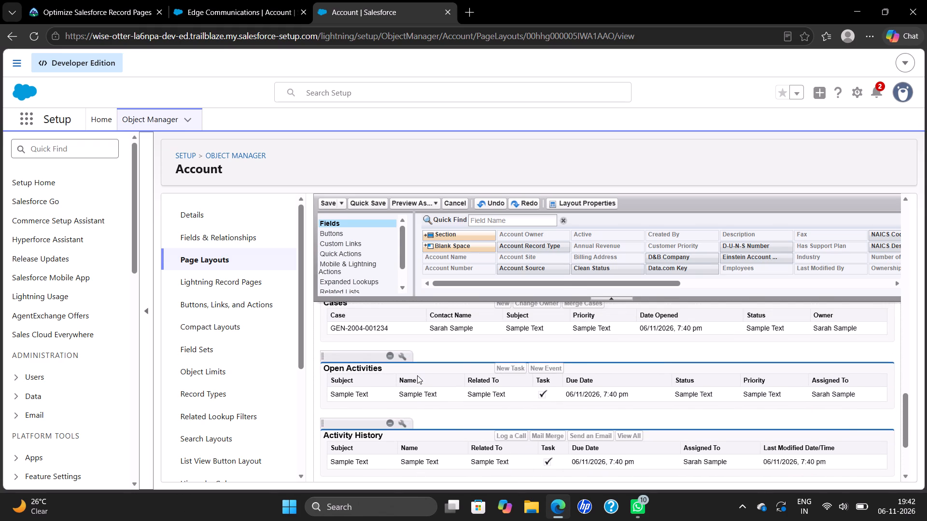
pyautogui.scroll(3, 417, 375)
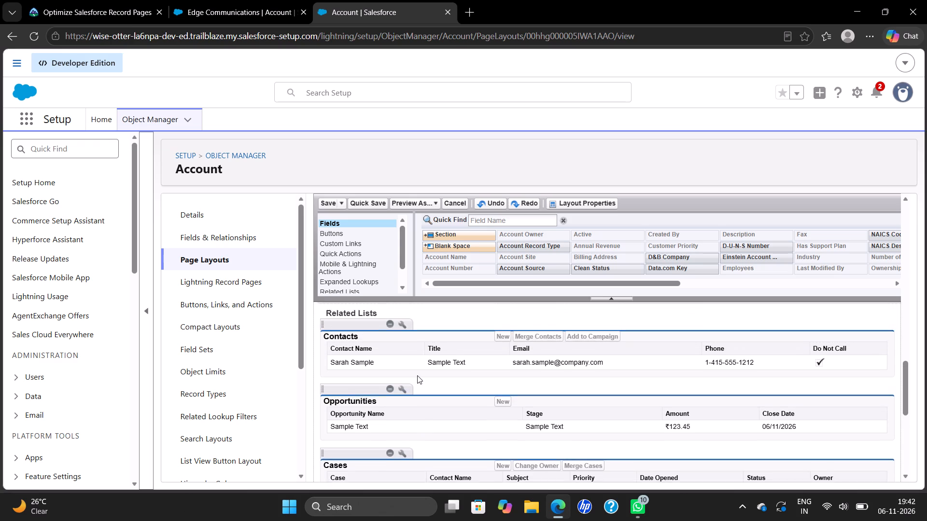
pyautogui.scroll(2, 417, 375)
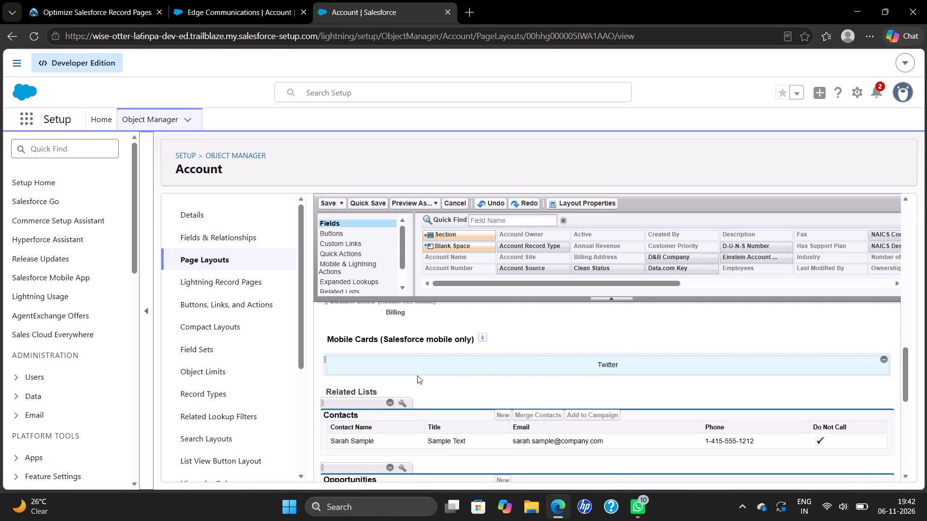
# Move the Opportunities related list above the Contacts related list on the Account Layout.
pyautogui.scroll(-3, 414, 387)
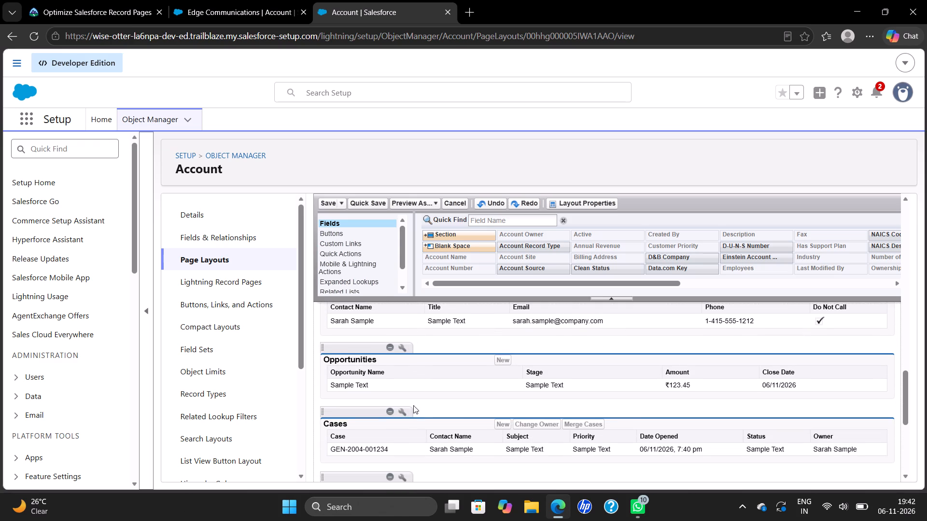
pyautogui.scroll(-3, 403, 430)
pyautogui.scroll(1, 407, 402)
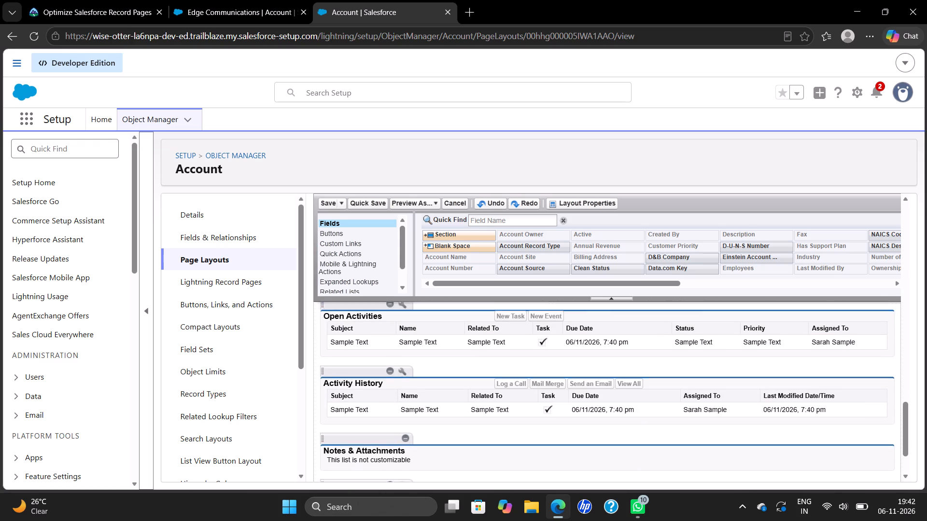
pyautogui.scroll(2, 407, 402)
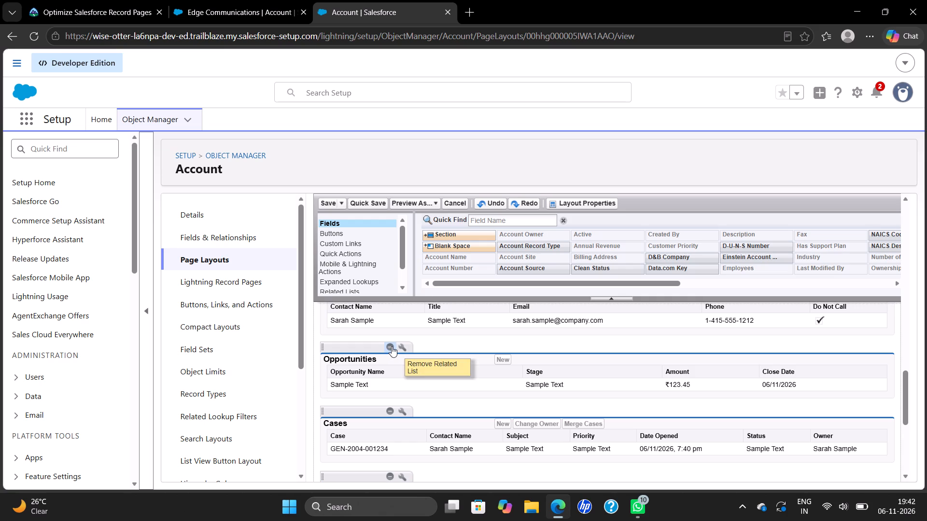
pyautogui.moveTo(392, 346); pyautogui.dragTo(391, 301)
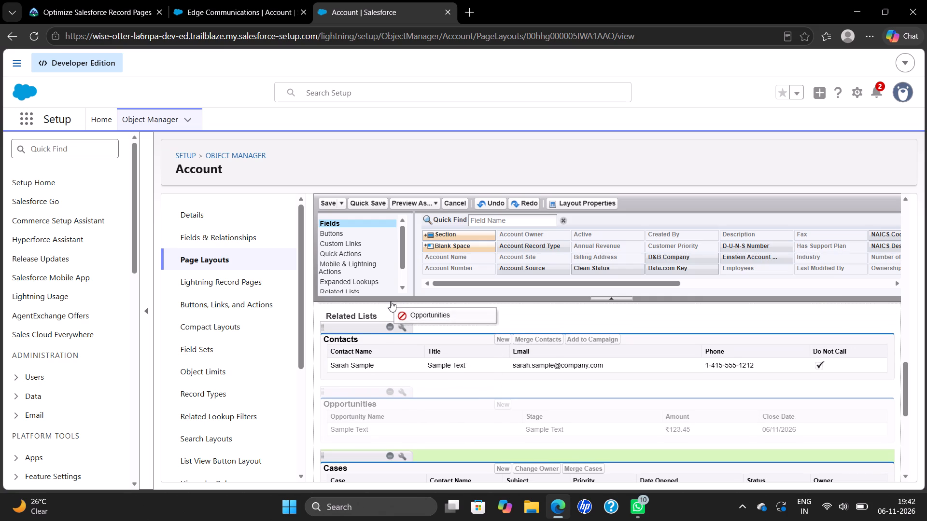
pyautogui.moveTo(391, 301); pyautogui.dragTo(328, 370)
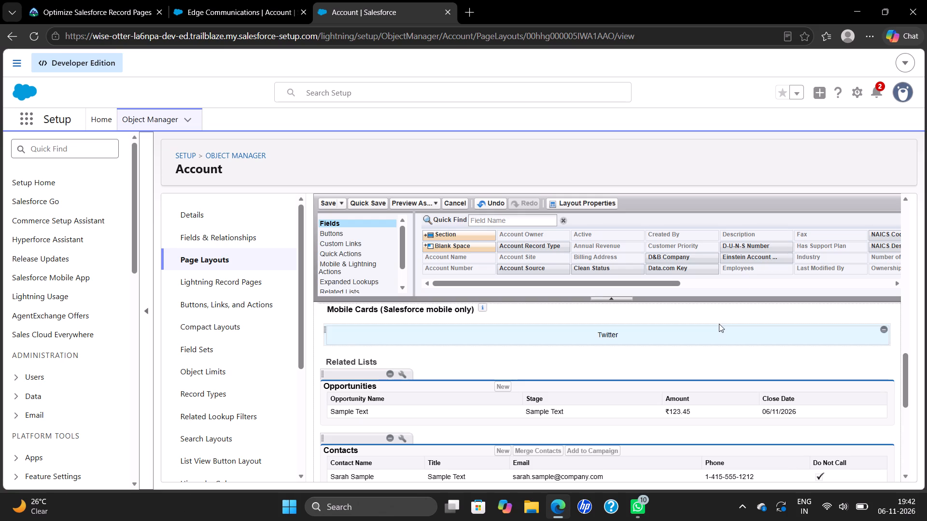
# Save the Account Layout changes without overwriting users' personal related list customizations.
pyautogui.scroll(-16, 709, 344)
pyautogui.scroll(-6, 465, 437)
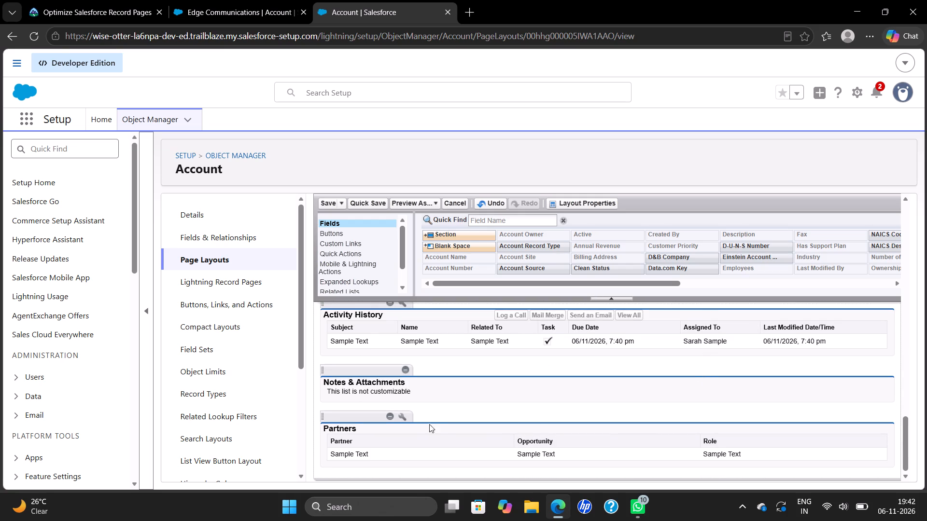
pyautogui.scroll(-7, 445, 373)
pyautogui.scroll(-13, 183, 244)
pyautogui.scroll(-6, 555, 248)
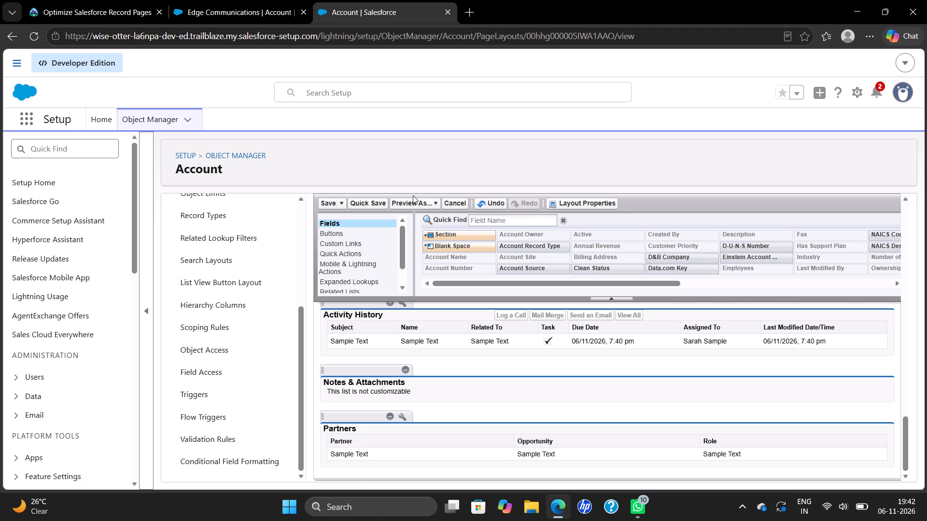
pyautogui.click(326, 203)
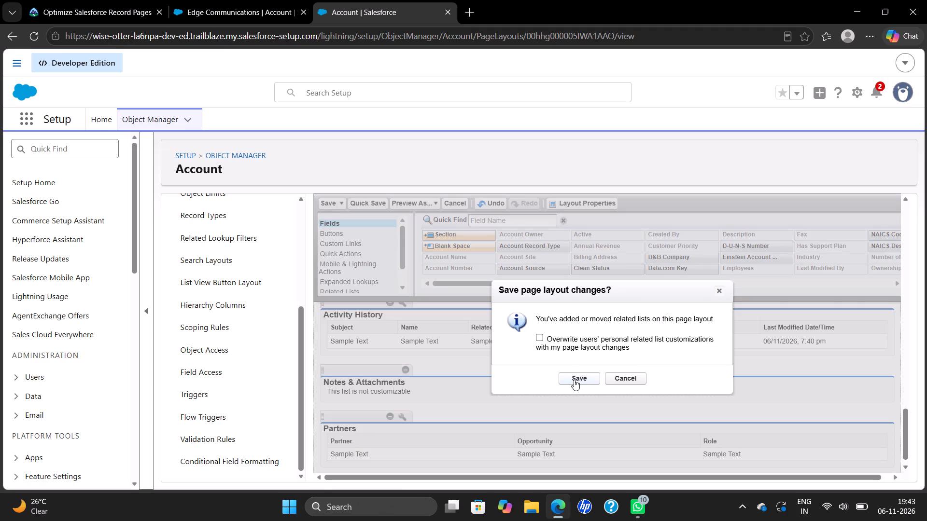
pyautogui.click(574, 380)
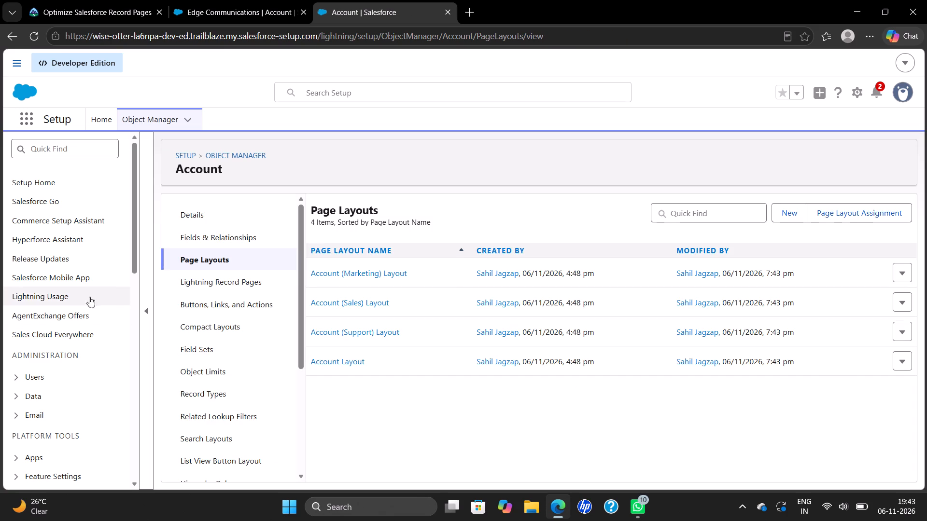
# Search Setup for lightning, go to Lightning App Builder, and open the Customer Account Page for editing.
pyautogui.click(98, 111)
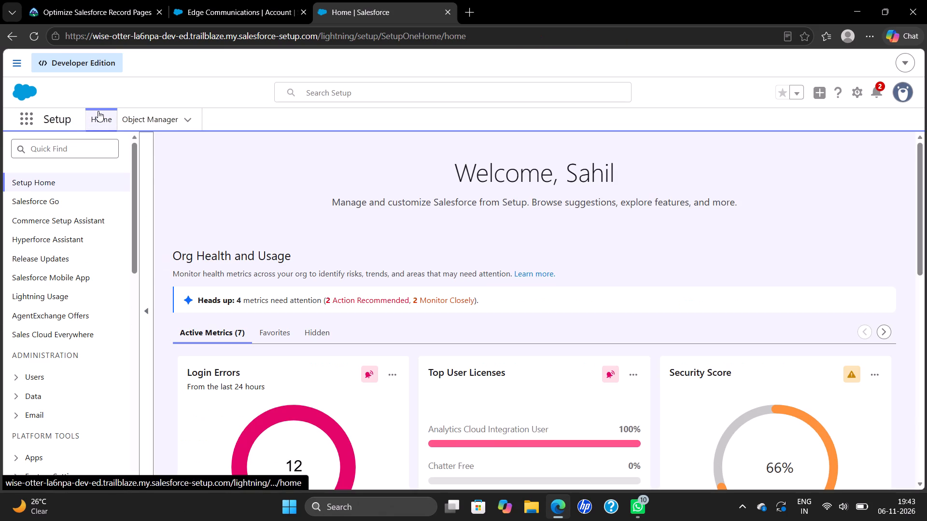
pyautogui.click(77, 151)
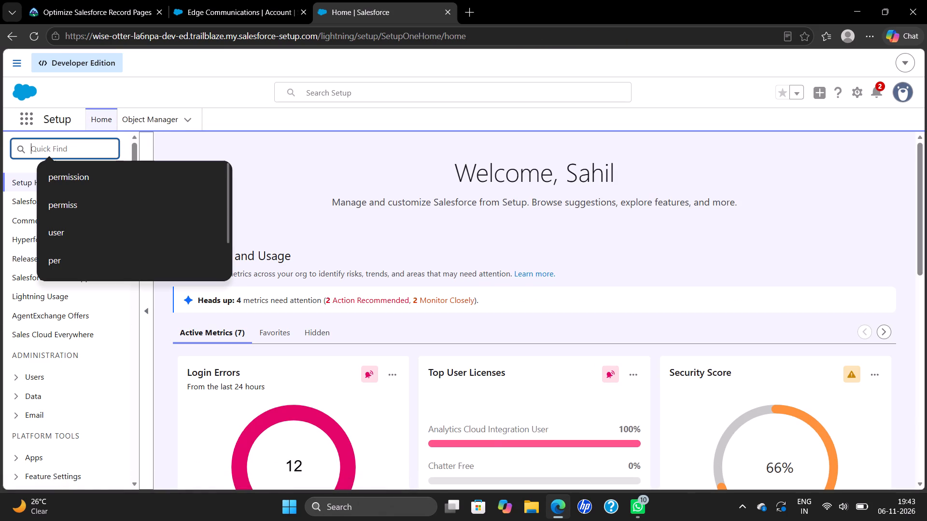
pyautogui.write('lighting')
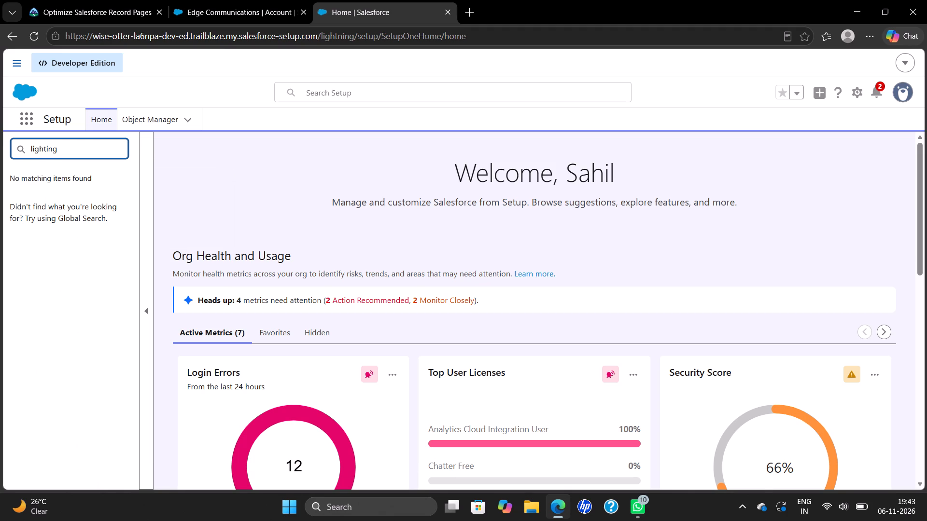
pyautogui.press('Left')
pyautogui.press('Left')
pyautogui.press('Left')
pyautogui.press('Left')
pyautogui.press('Right')
pyautogui.press('n')
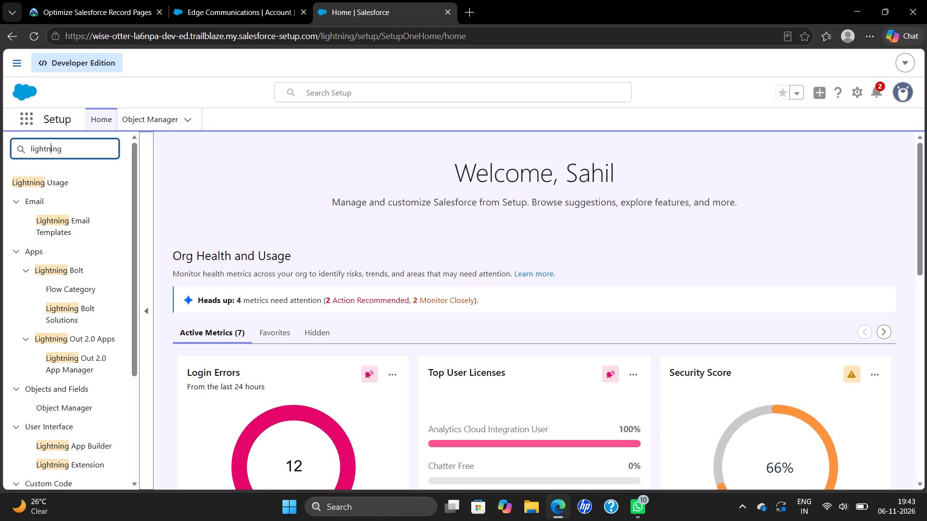
pyautogui.scroll(-2, 84, 296)
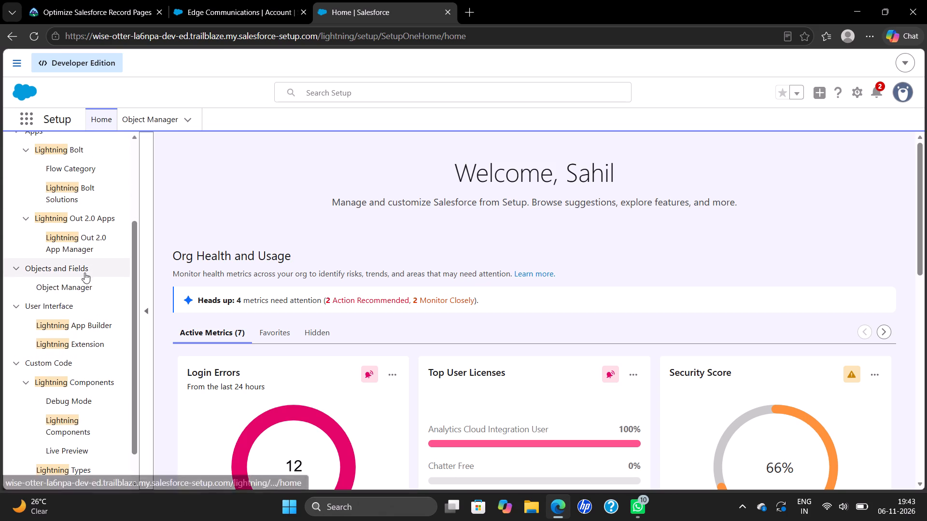
pyautogui.click(89, 323)
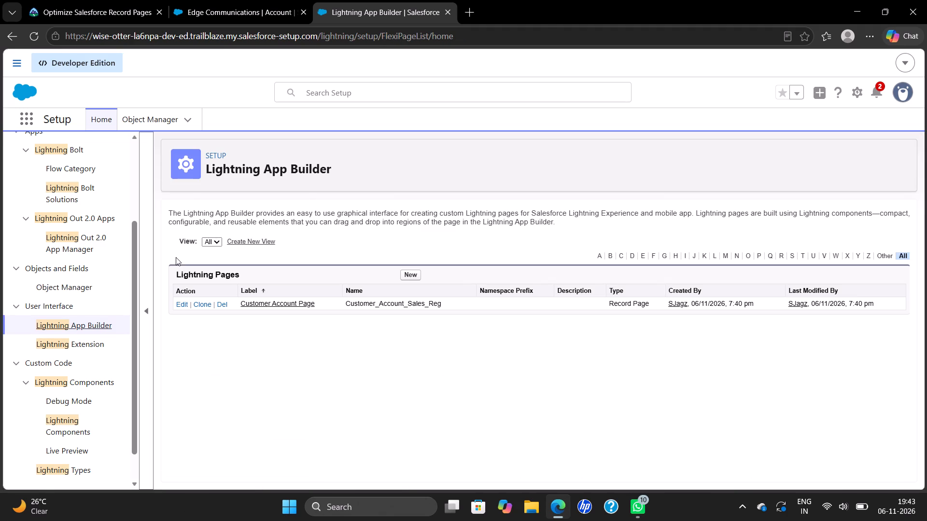
pyautogui.click(184, 304)
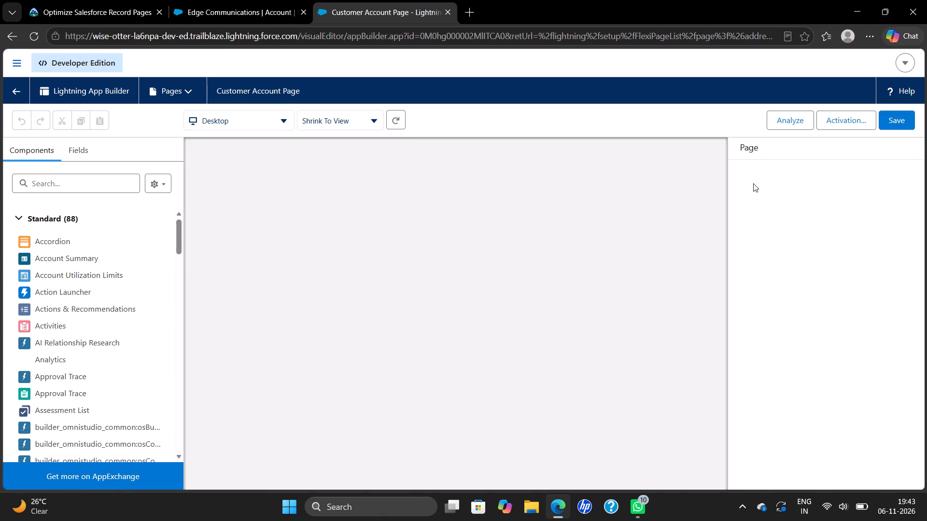
# Start activating the Customer Account Page by app, record type, and profile, choosing the Sales app with the Desktop and phone form factor.
pyautogui.click(855, 127)
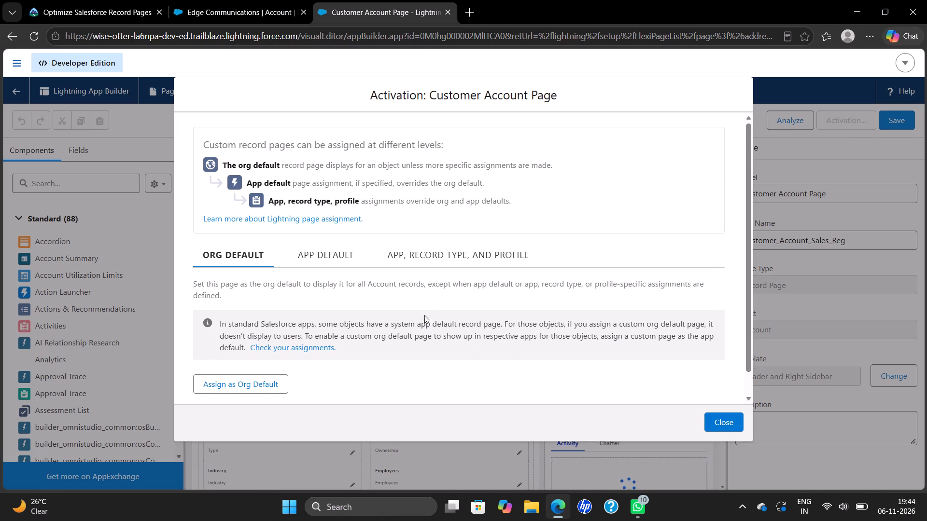
pyautogui.click(443, 252)
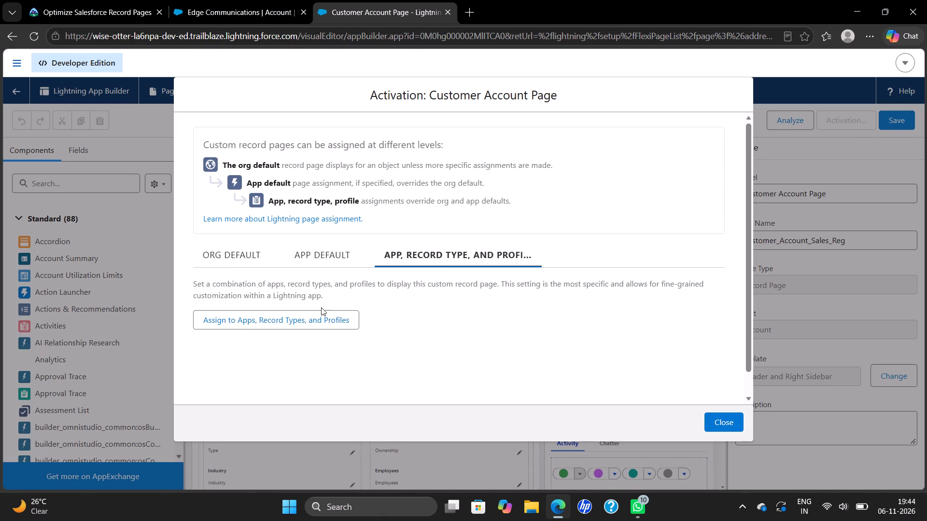
pyautogui.click(339, 313)
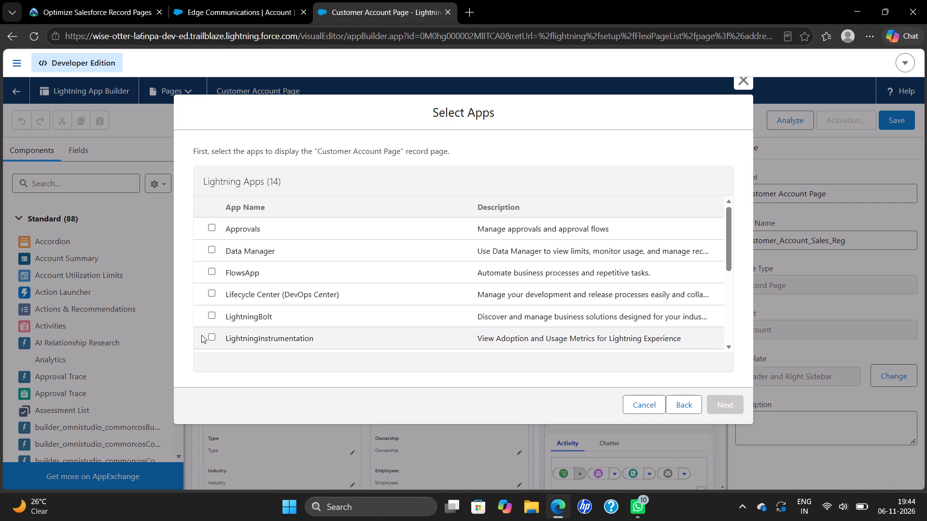
pyautogui.scroll(-3, 232, 303)
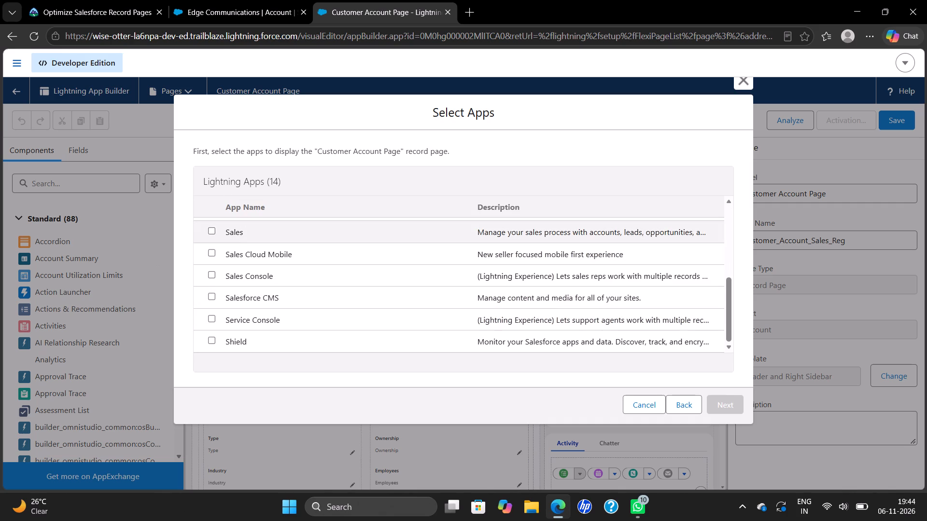
pyautogui.click(213, 230)
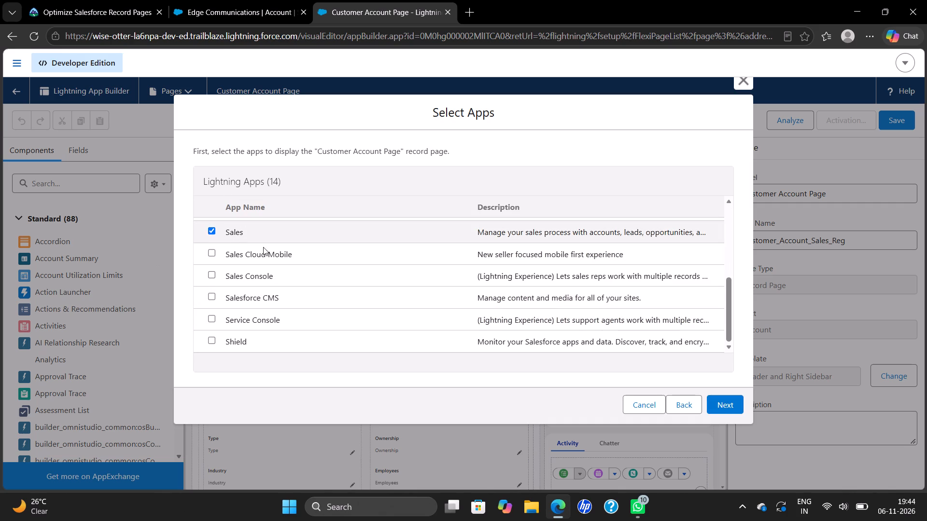
pyautogui.click(722, 400)
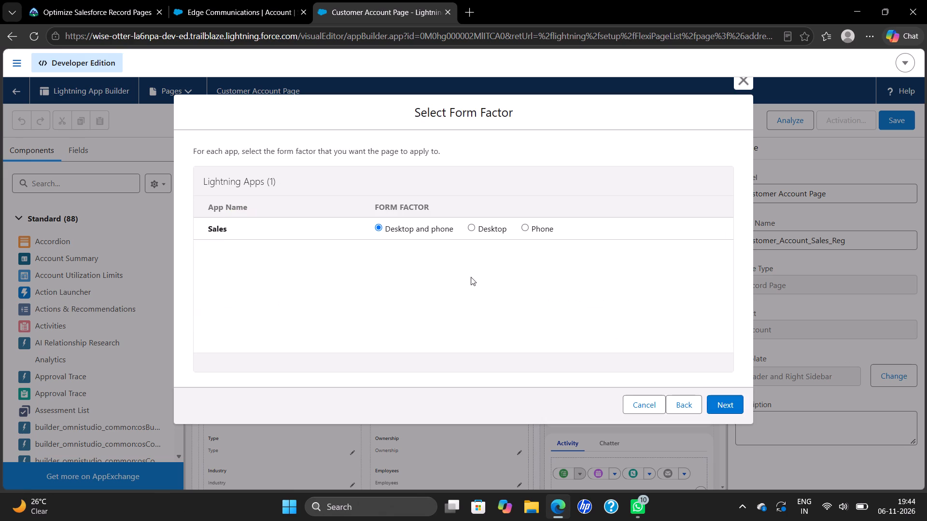
pyautogui.click(717, 402)
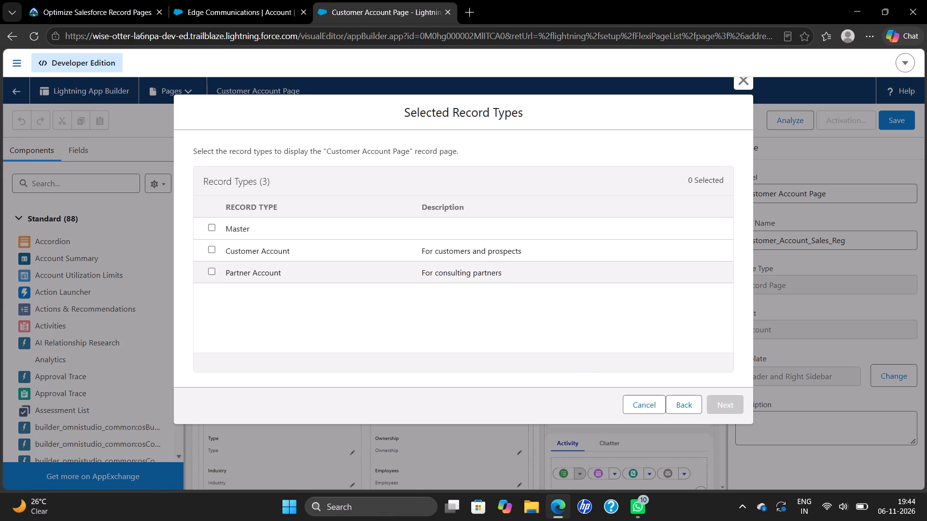
# Select the Customer Account record type for the page assignment and proceed to the profile selection.
pyautogui.click(209, 253)
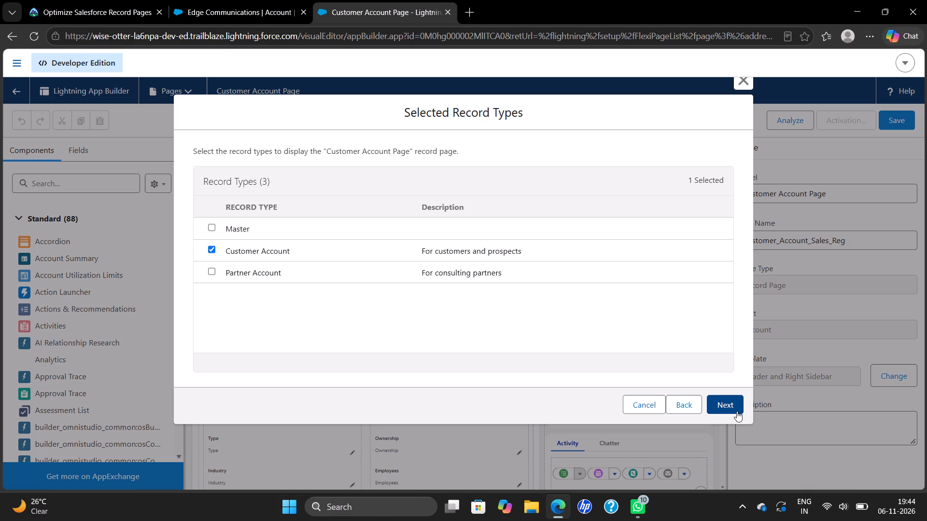
pyautogui.click(737, 411)
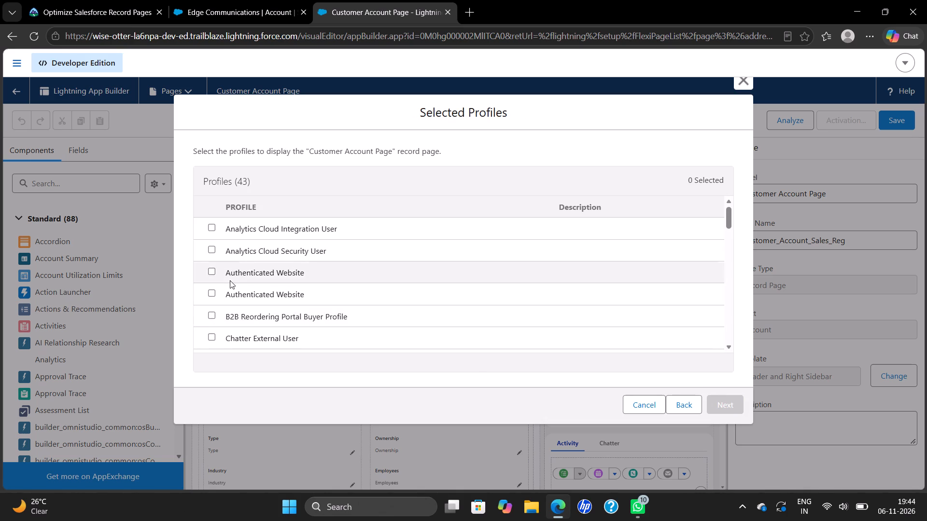
# Choose the profiles for which the Customer Account Page is displayed.
pyautogui.scroll(-1, 230, 280)
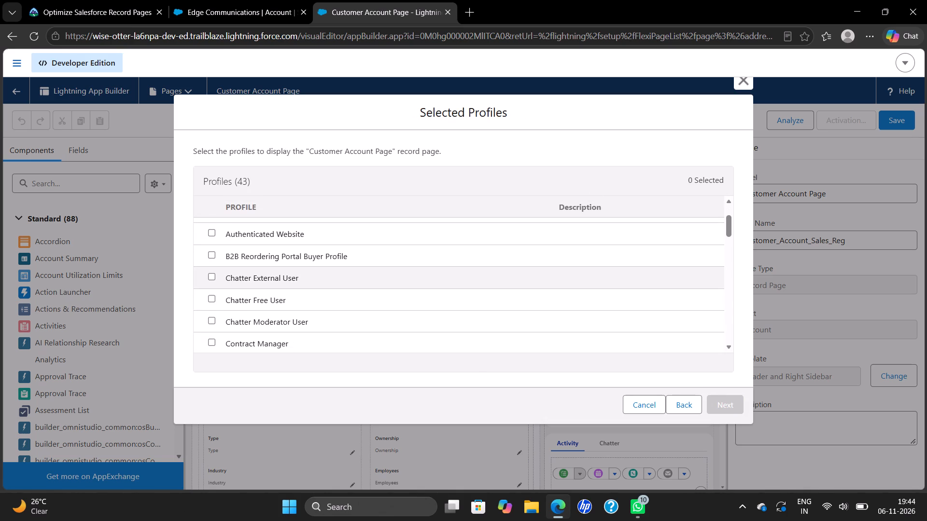
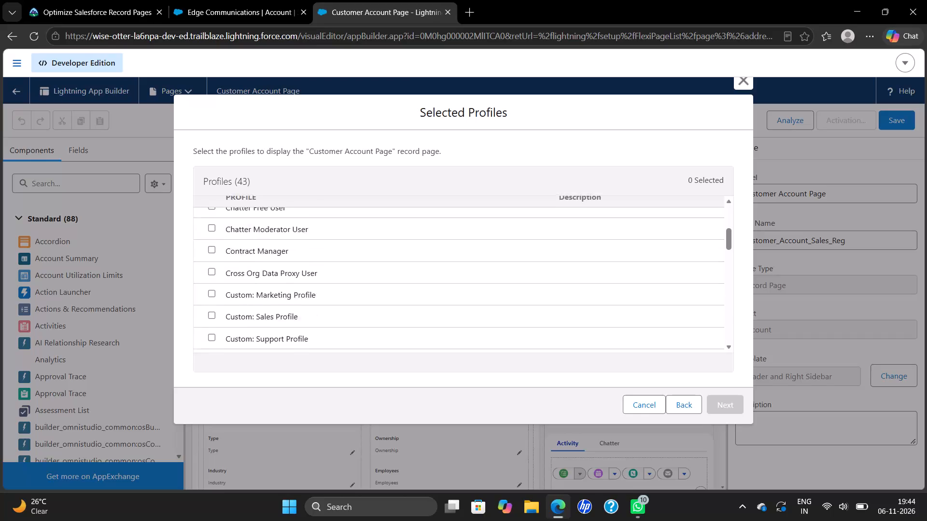
# Select the Sales User and Support User profiles for the Customer Account Page and save the reviewed page assignments.
pyautogui.scroll(-3, 230, 279)
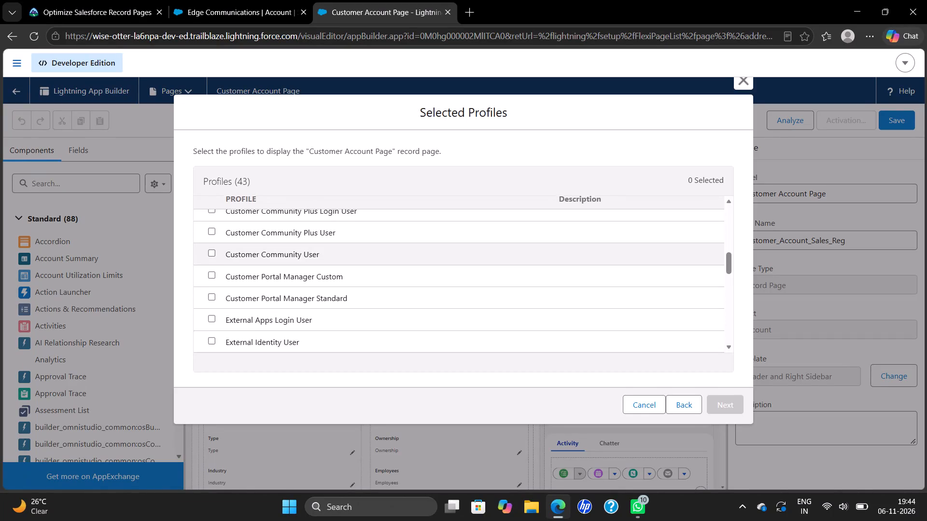
pyautogui.scroll(-4, 230, 279)
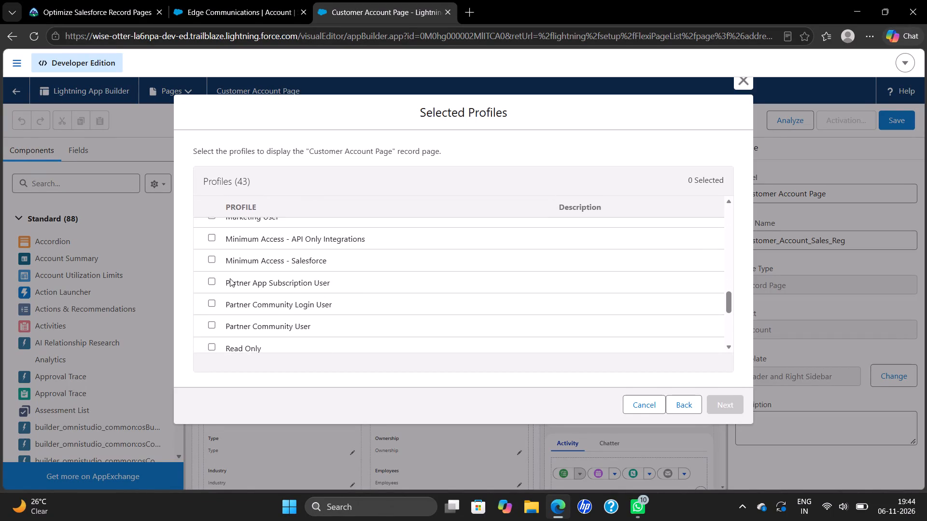
pyautogui.scroll(-3, 230, 278)
pyautogui.scroll(2, 230, 278)
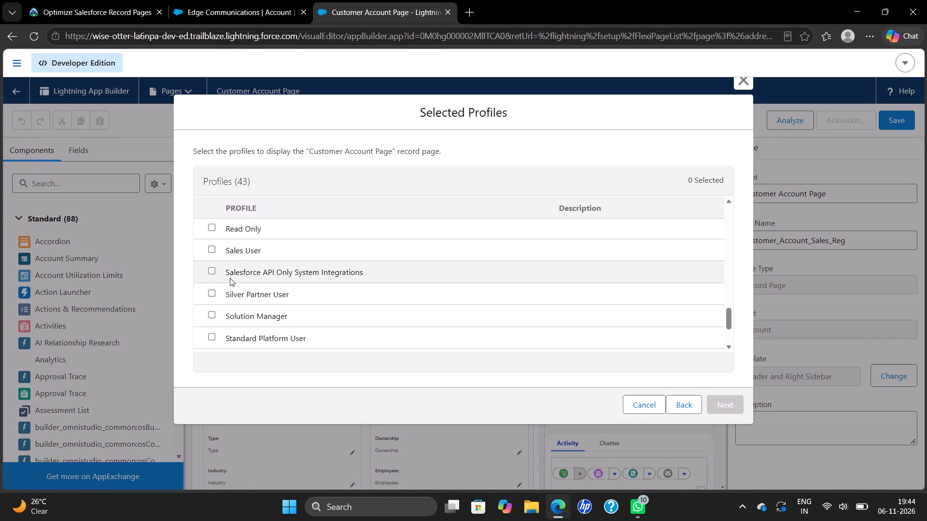
pyautogui.scroll(-1, 230, 306)
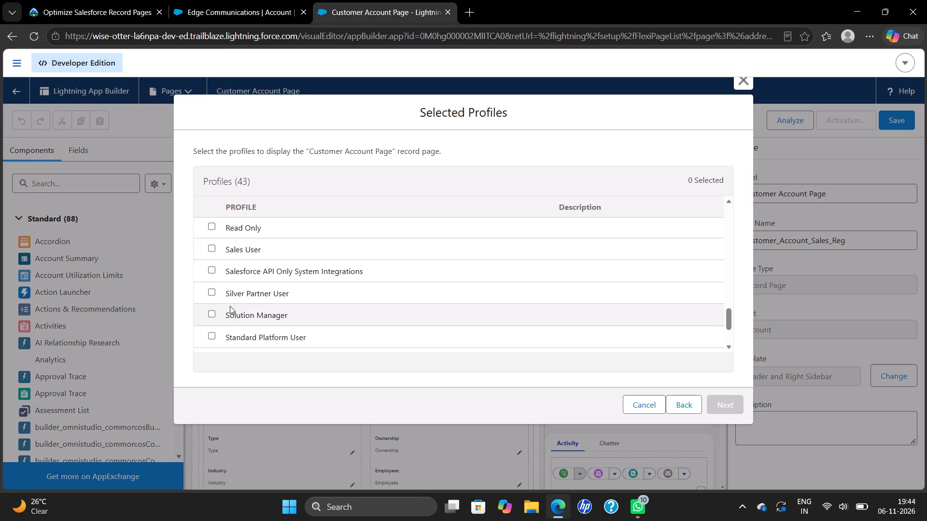
pyautogui.click(210, 250)
pyautogui.scroll(-1, 230, 271)
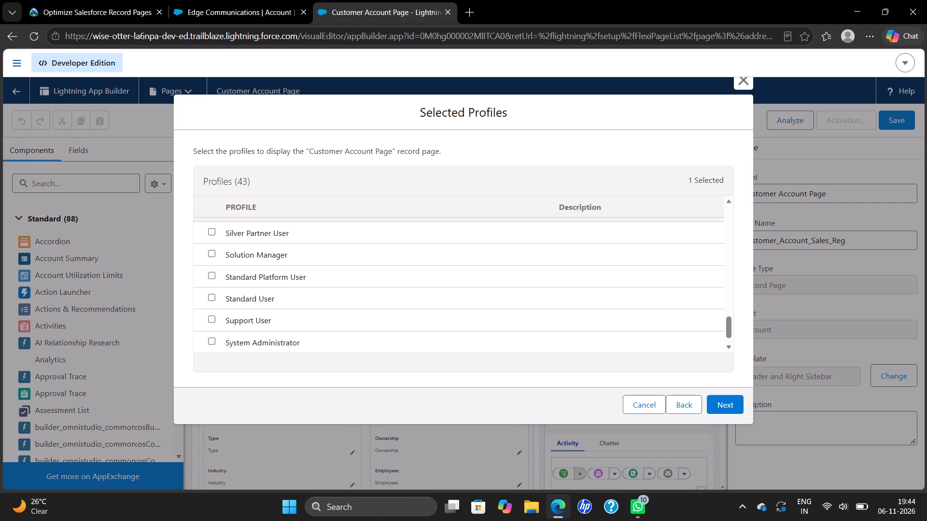
pyautogui.click(212, 319)
pyautogui.click(726, 406)
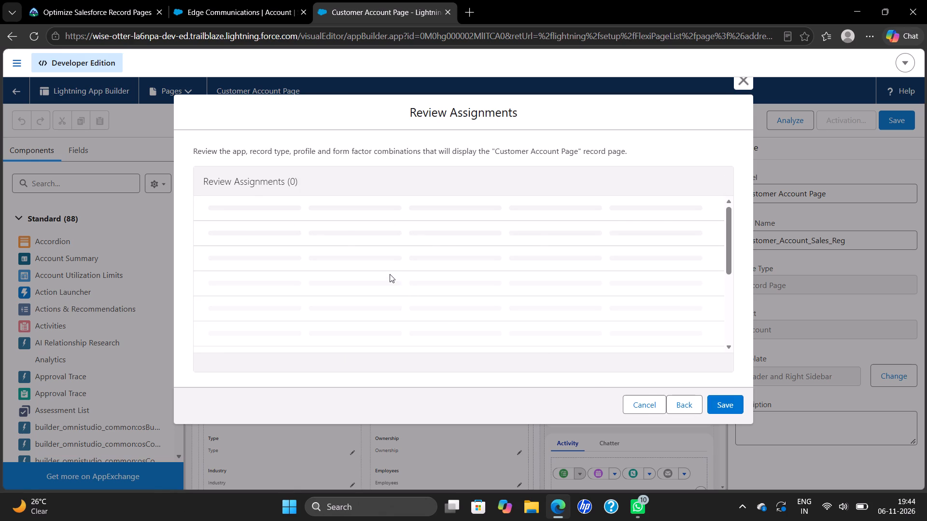
pyautogui.click(725, 408)
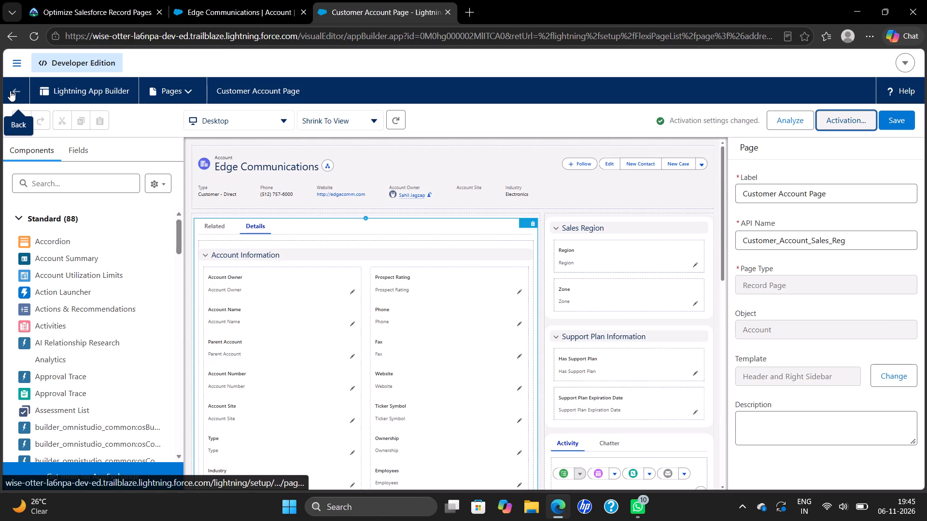
# Return to the Lightning Pages list, clone the Customer Account Page, and label the copy Partner Account Label.
pyautogui.click(10, 91)
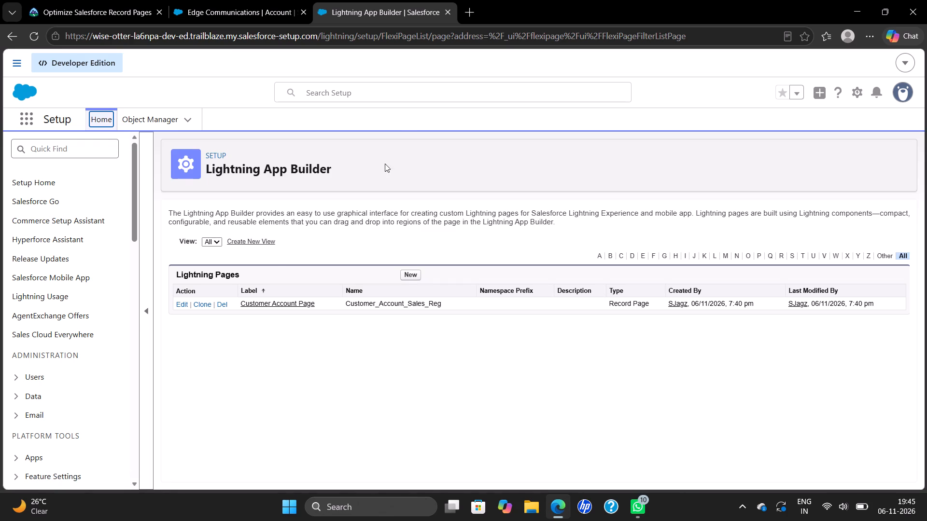
pyautogui.click(206, 306)
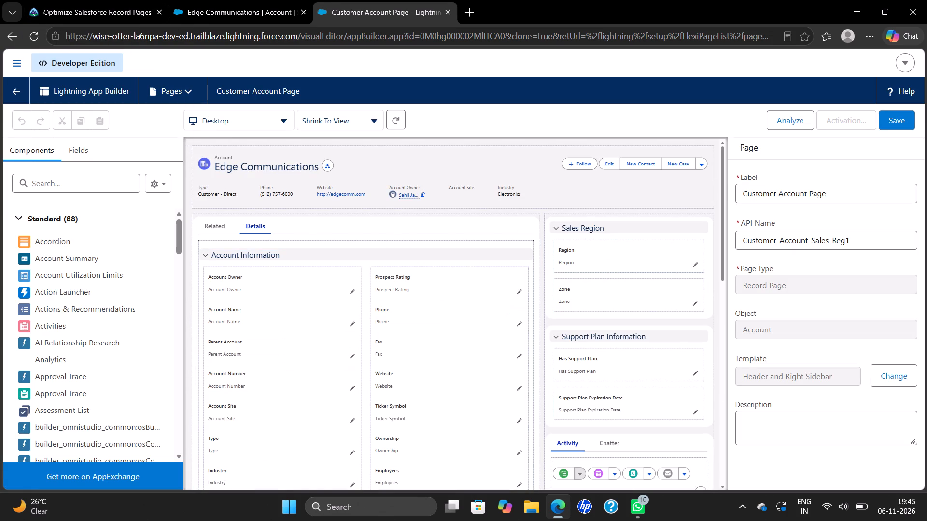
pyautogui.moveTo(829, 195); pyautogui.dragTo(754, 223)
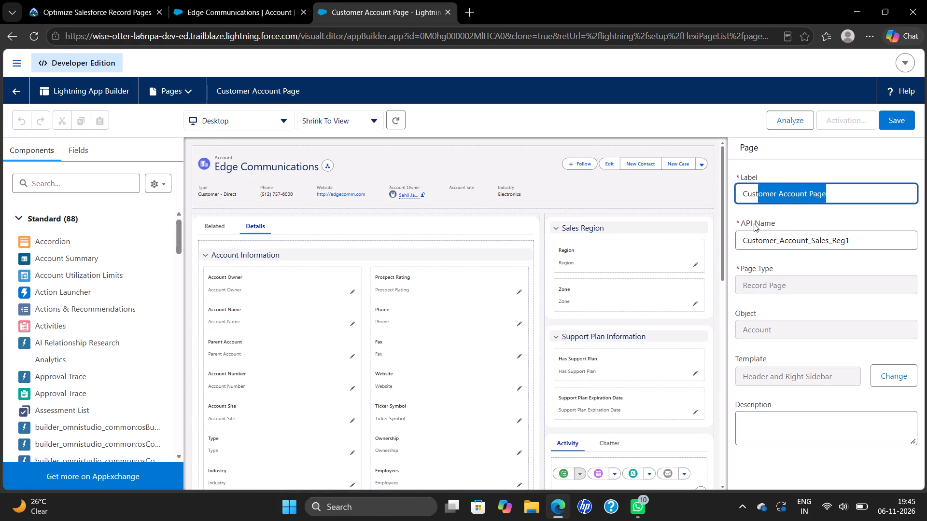
pyautogui.moveTo(754, 223); pyautogui.dragTo(690, 219)
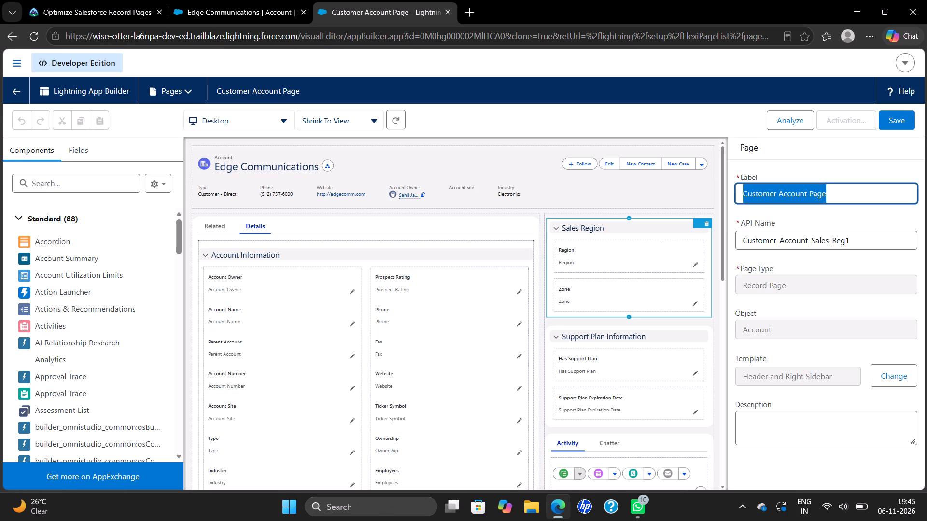
pyautogui.write('Part')
pyautogui.write('ner Account Label')
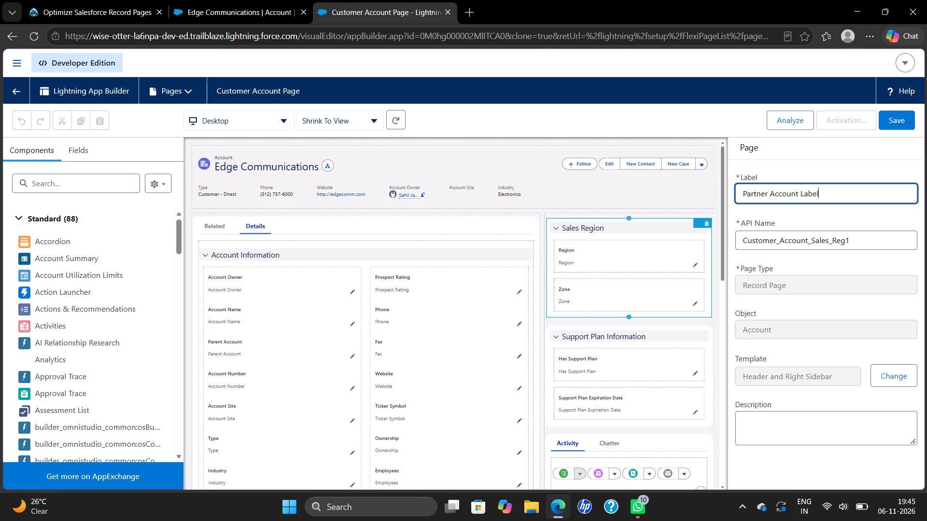
# Set the cloned page's API name to Partner_Account_Page.
pyautogui.moveTo(823, 194); pyautogui.dragTo(722, 196)
pyautogui.hotkey('ctrl', 'c')
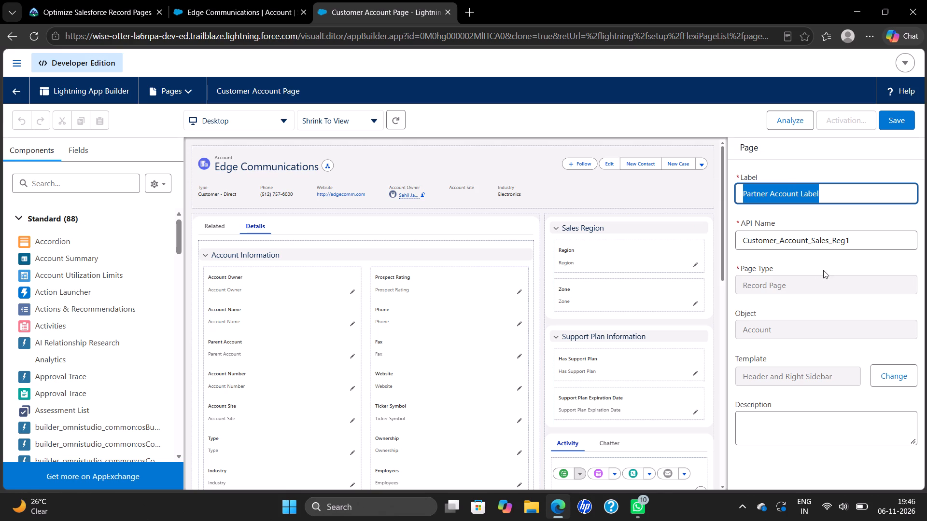
pyautogui.moveTo(856, 238); pyautogui.dragTo(677, 280)
pyautogui.hotkey('ctrl', 'v')
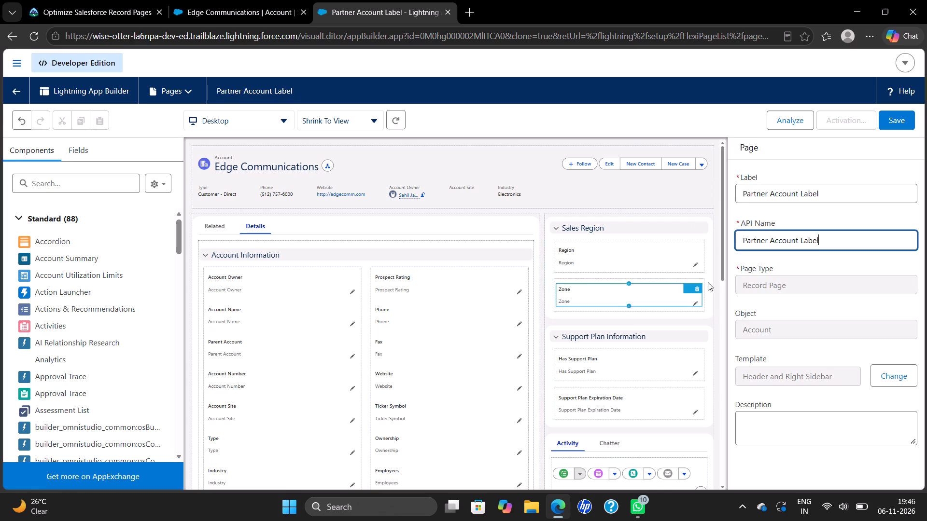
pyautogui.press('BackSpace')
pyautogui.press('BackSpace')
pyautogui.press('BackSpace')
pyautogui.press('BackSpace')
pyautogui.press('BackSpace')
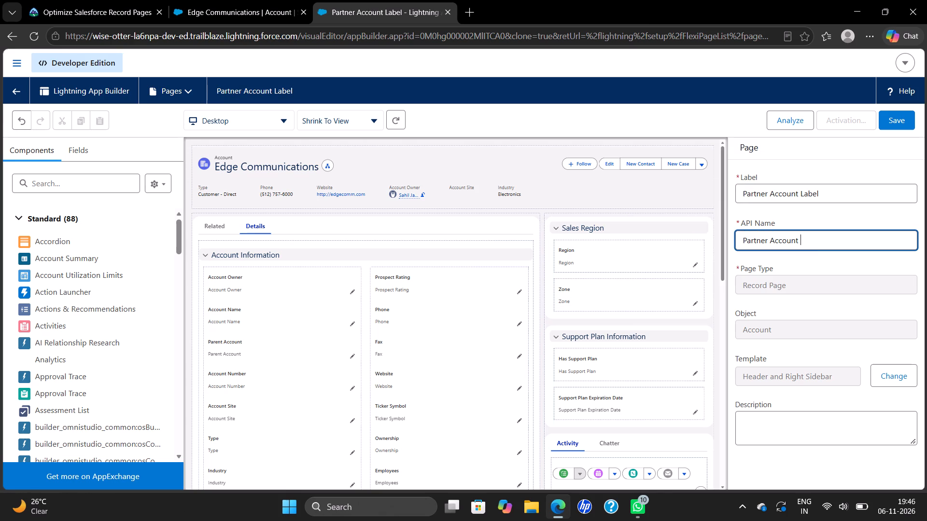
pyautogui.write('Page')
pyautogui.press('Left')
pyautogui.press('Left')
pyautogui.press('Left')
pyautogui.press('Left')
pyautogui.press('Left')
pyautogui.press('Left')
pyautogui.press('Left')
pyautogui.press('Left')
pyautogui.press('Left')
pyautogui.press('Left')
pyautogui.press('Left')
pyautogui.press('Left')
pyautogui.press('BackSpace')
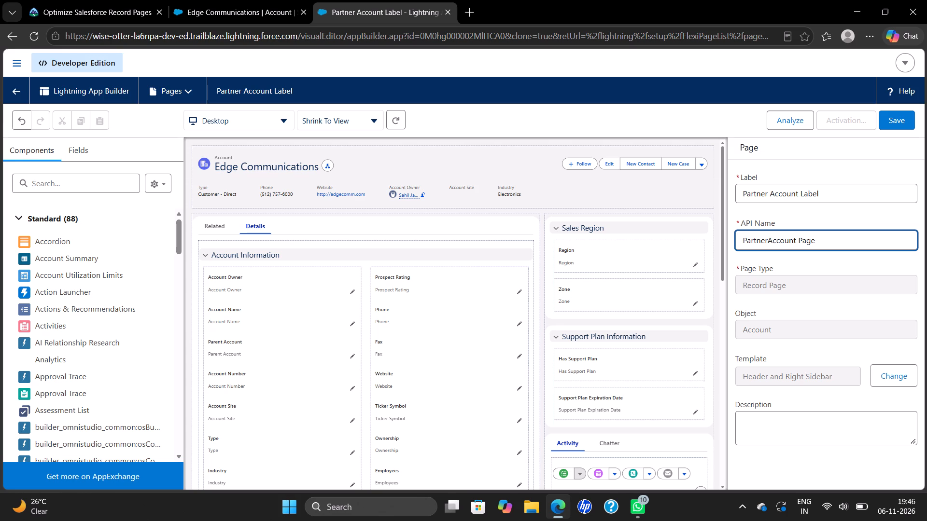
pyautogui.hotkey('shift', '_')
pyautogui.press('Right')
pyautogui.press('Right')
pyautogui.press('Right')
pyautogui.press('Right')
pyautogui.press('Right')
pyautogui.press('Right')
pyautogui.press('Right')
pyautogui.press('Right')
pyautogui.press('BackSpace')
pyautogui.hotkey('shift', '_')
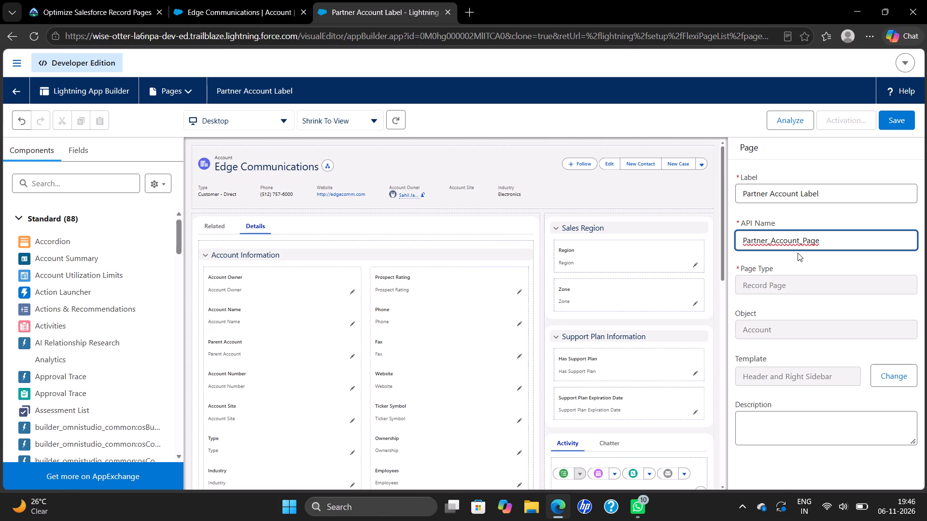
# Delete the Sales Region and Support Plan Information field sections from the page's sidebar.
pyautogui.click(647, 231)
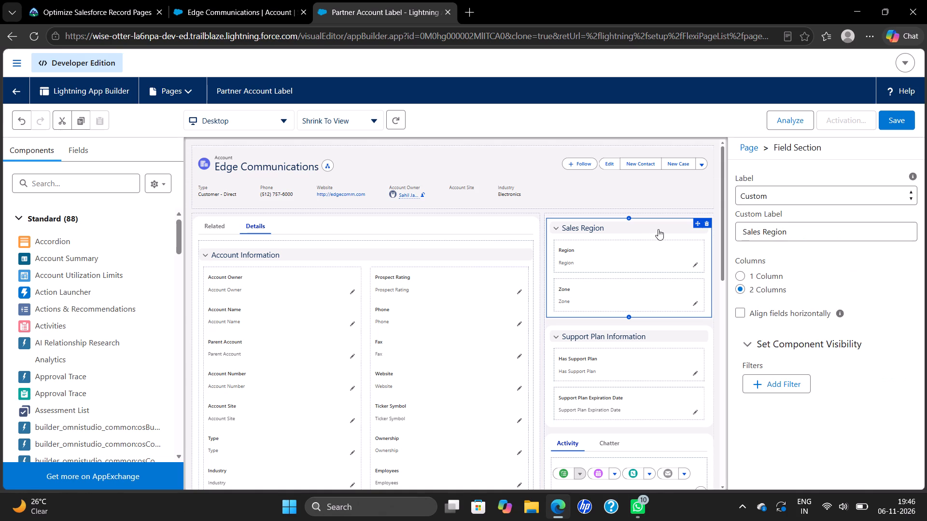
pyautogui.click(706, 224)
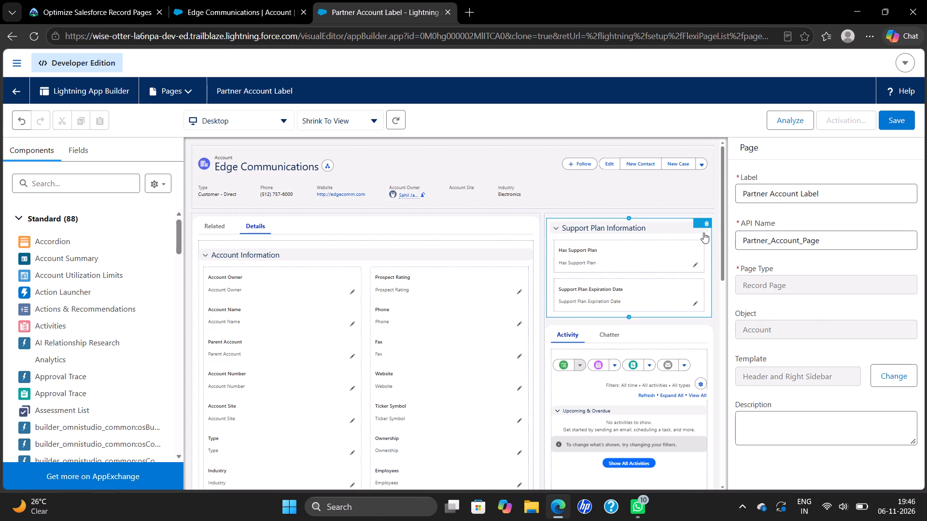
pyautogui.click(708, 225)
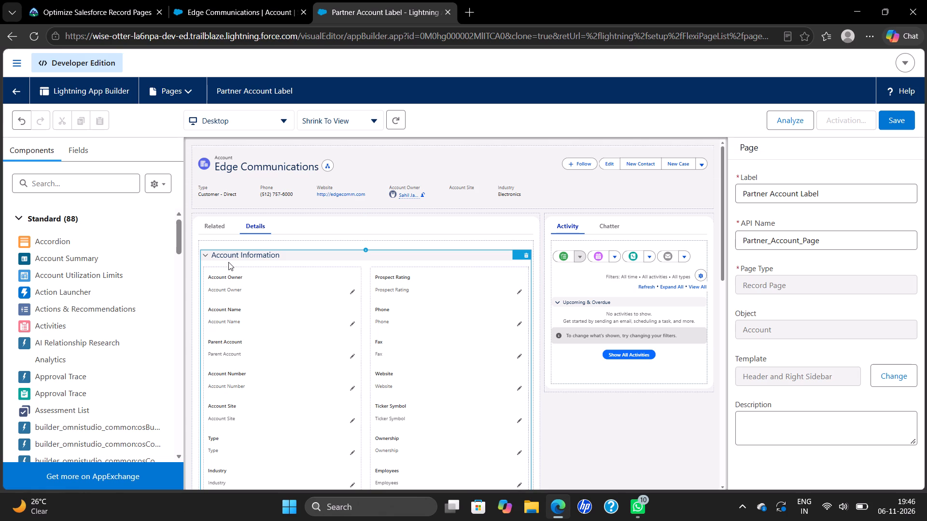
# Remove the Prospect Rating, Has Support Plan, Support Plan Expiration Date, Region, and Zone fields from the Account Information section.
pyautogui.click(524, 277)
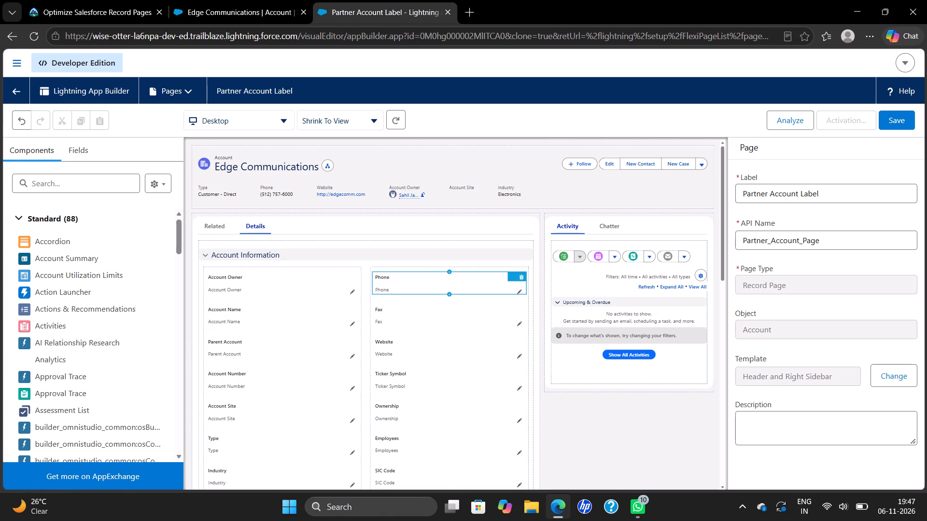
pyautogui.scroll(-2, 427, 310)
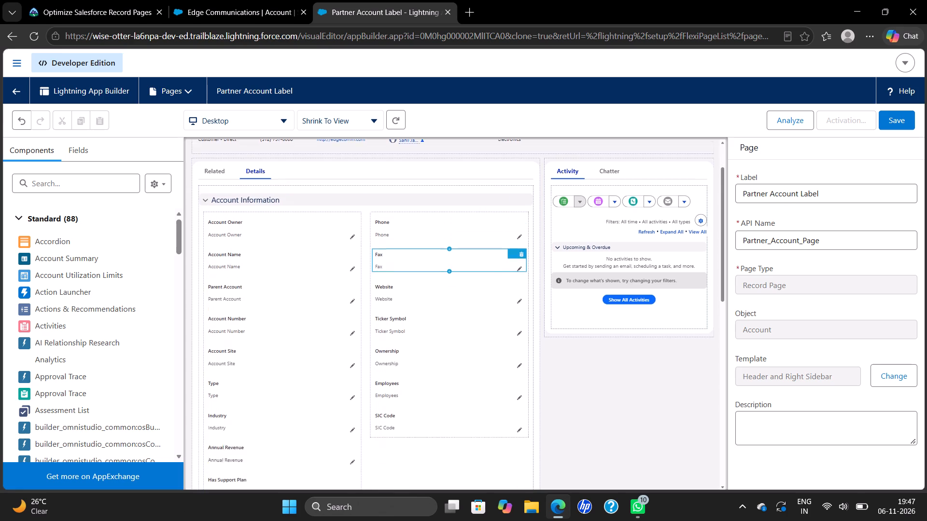
pyautogui.scroll(-9, 427, 310)
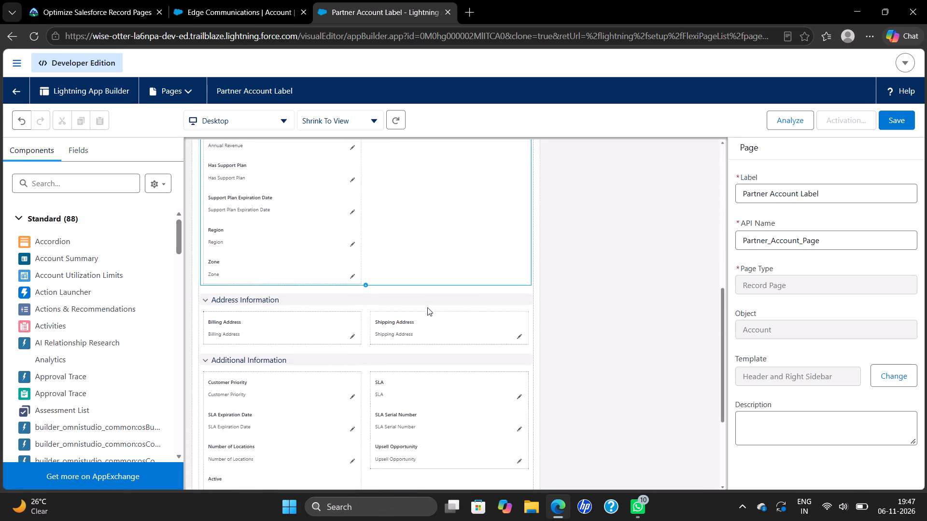
pyautogui.scroll(-2, 403, 300)
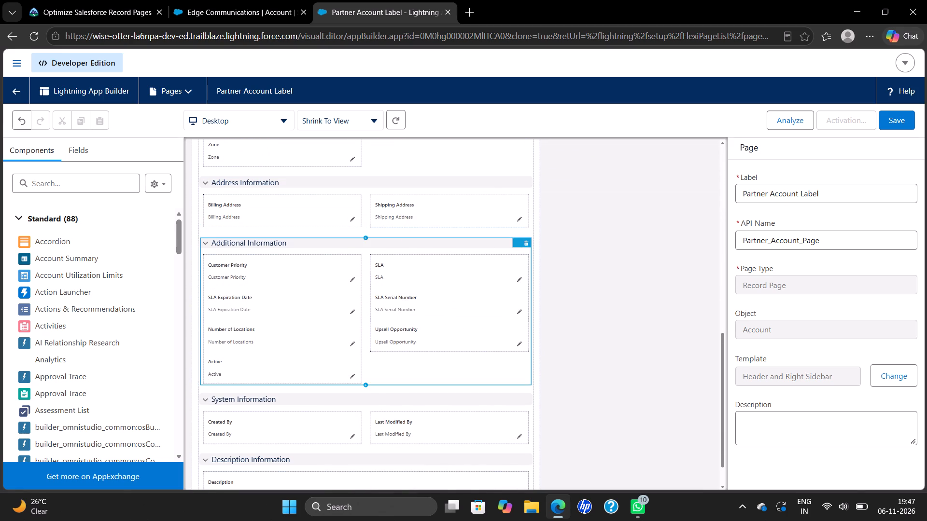
pyautogui.scroll(-6, 350, 353)
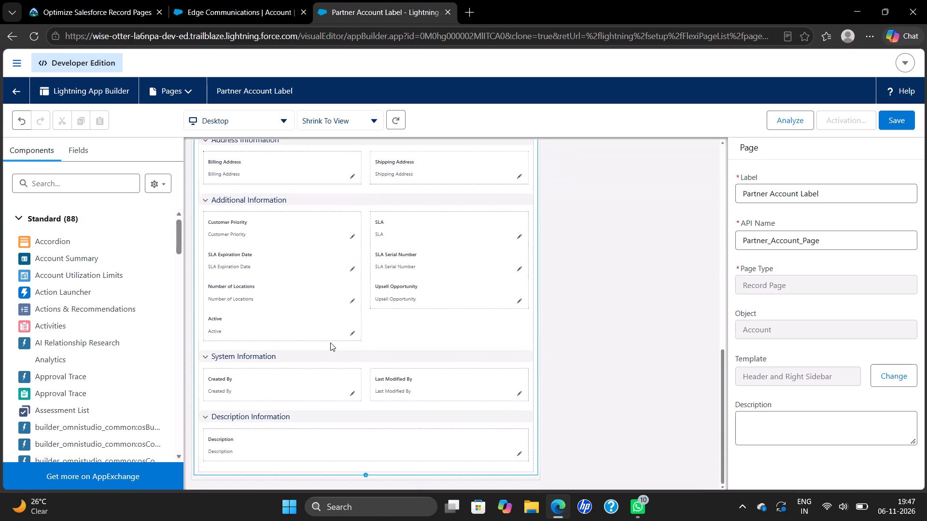
pyautogui.scroll(4, 323, 321)
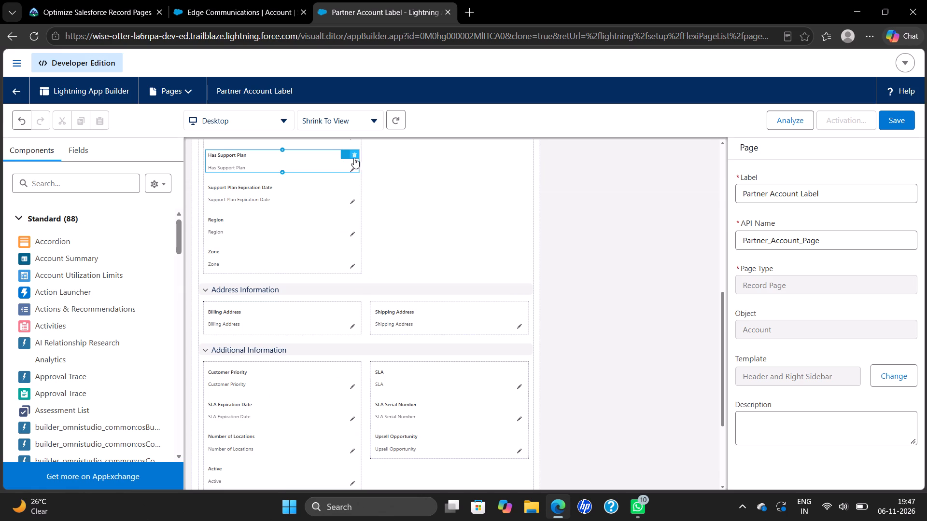
pyautogui.click(356, 154)
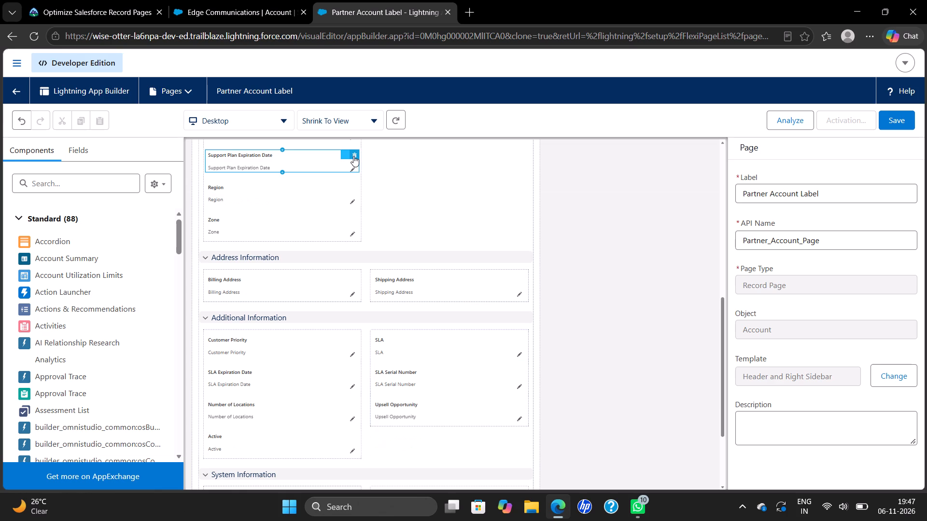
pyautogui.click(353, 156)
pyautogui.scroll(3, 386, 213)
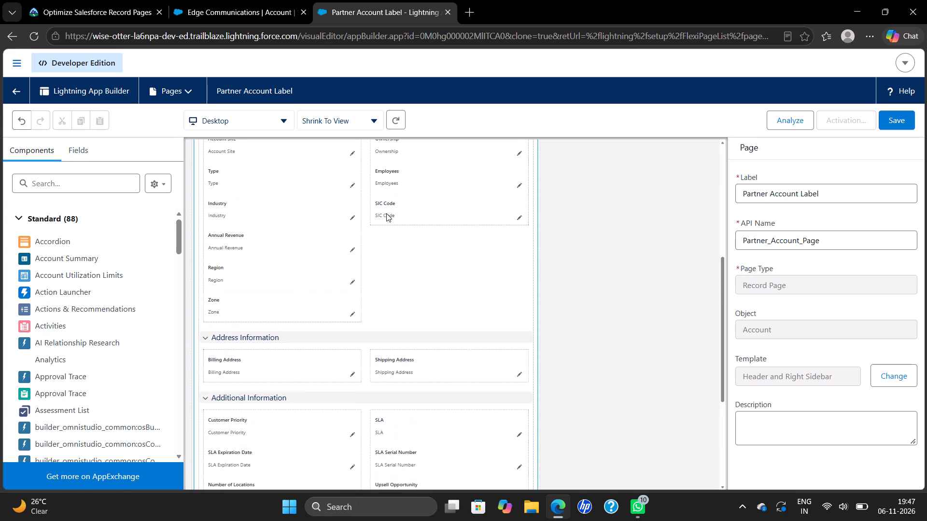
pyautogui.click(356, 274)
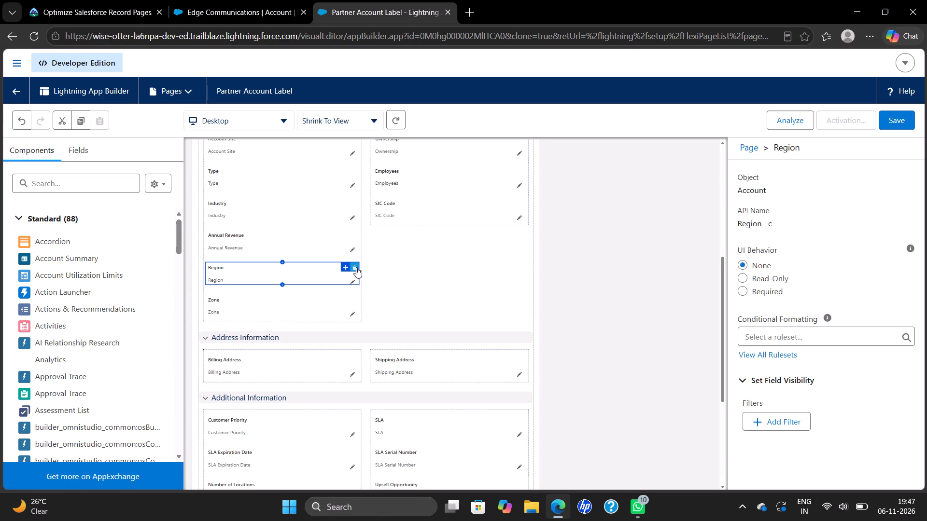
pyautogui.click(356, 267)
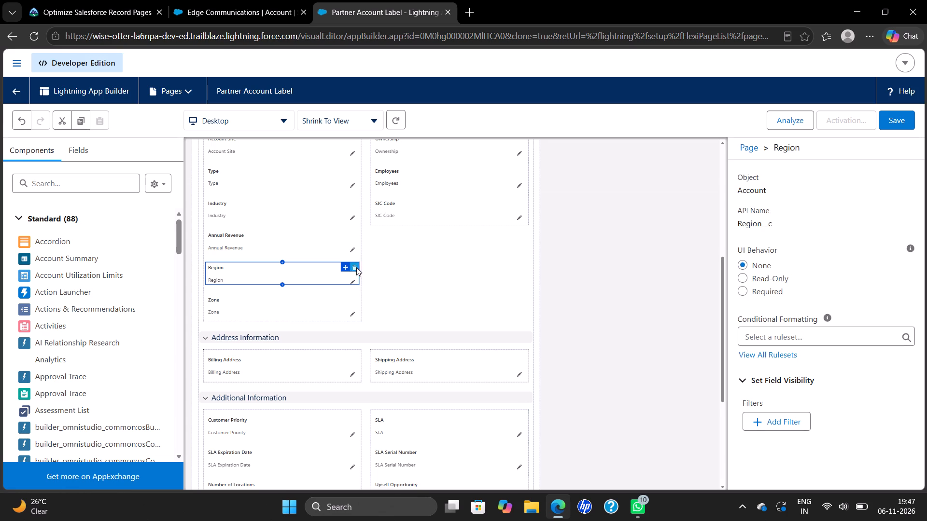
pyautogui.click(355, 269)
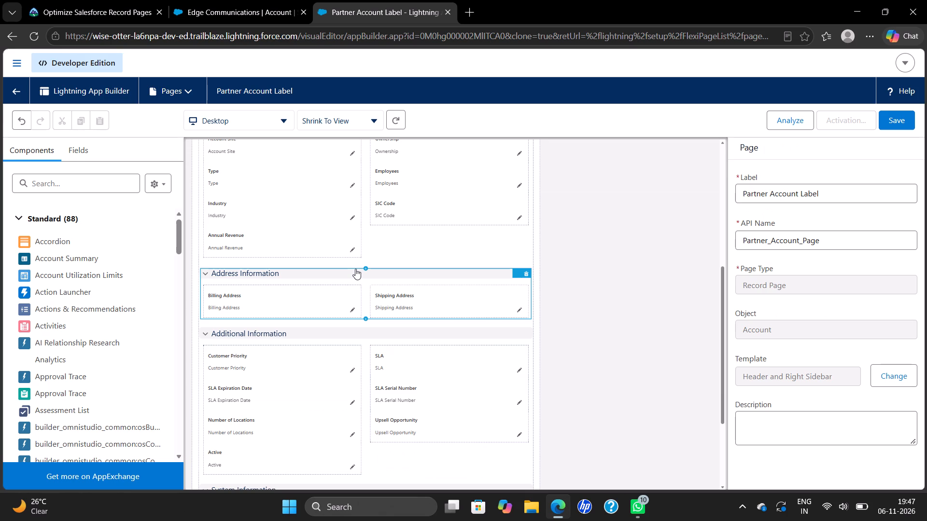
# Save the cloned partner account page.
pyautogui.click(897, 117)
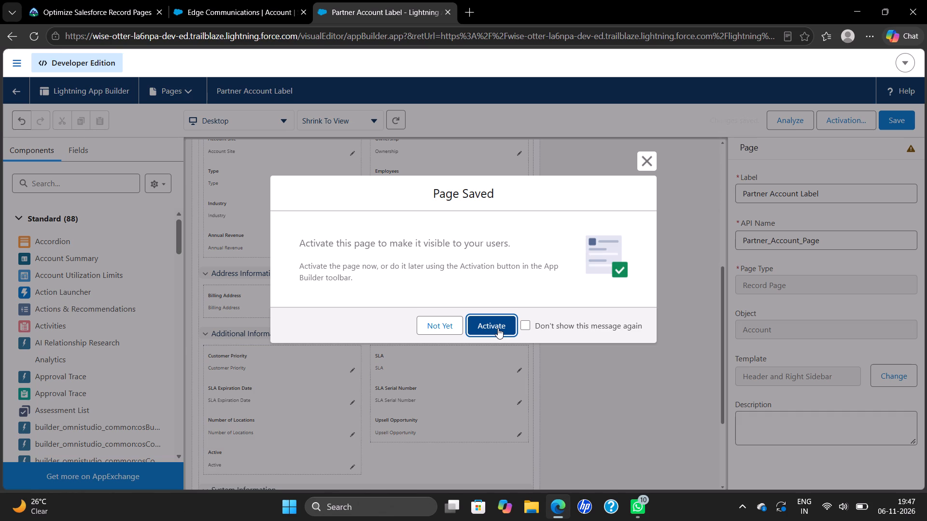
# Begin activating the partner page by app, record type and profile, assigning it to the Sales app for Desktop and phone.
pyautogui.click(498, 328)
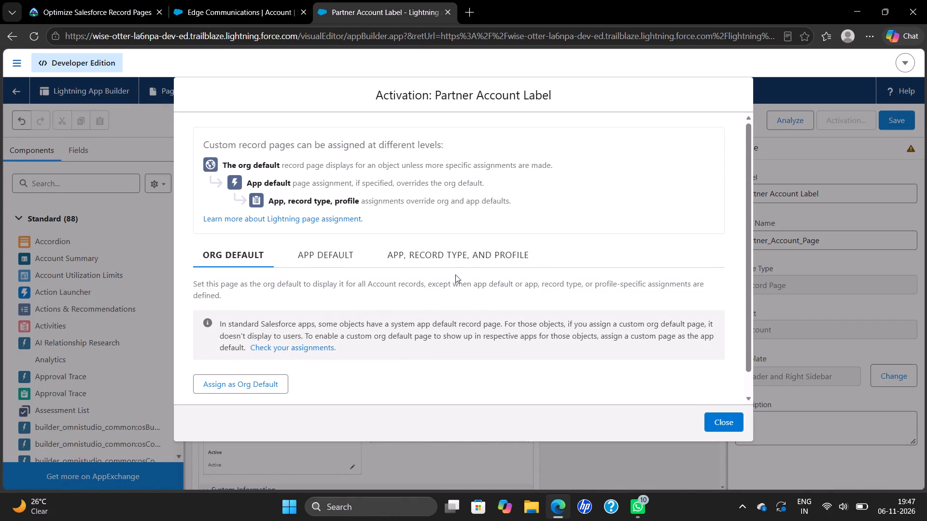
pyautogui.click(471, 260)
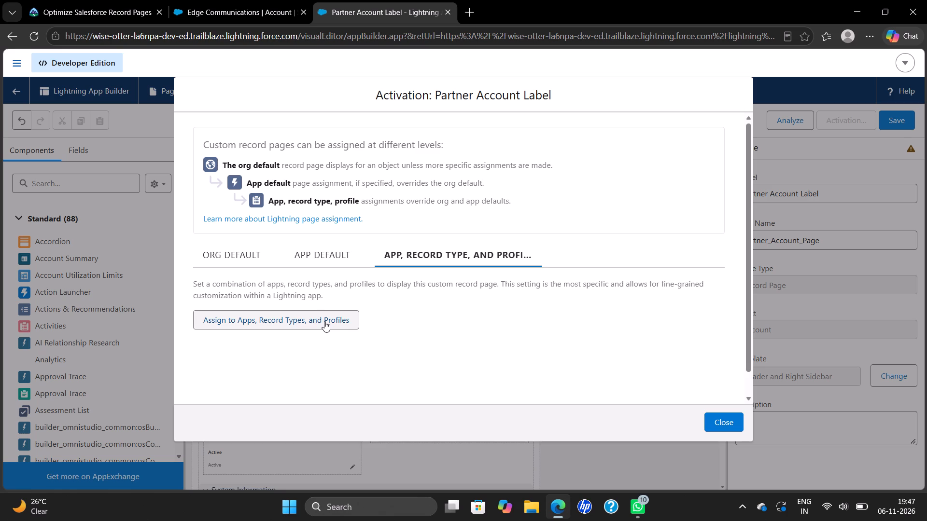
pyautogui.click(324, 321)
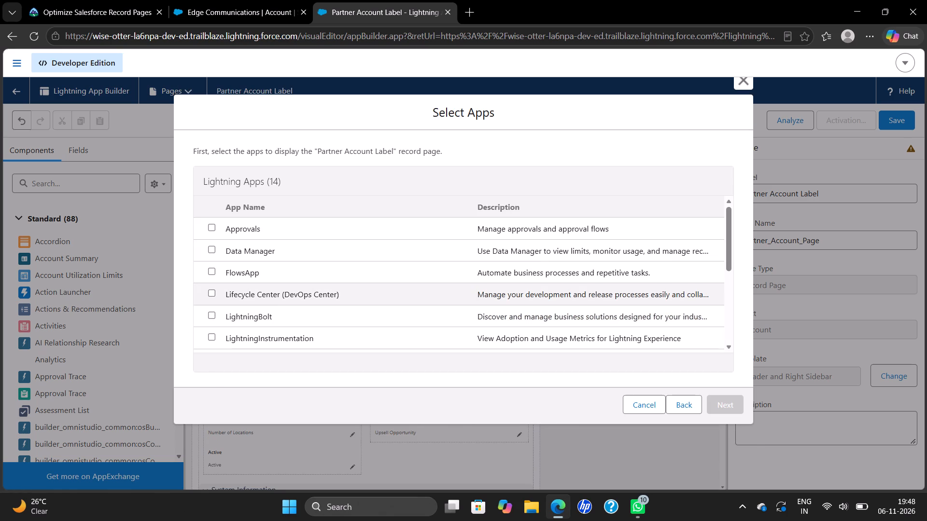
pyautogui.scroll(-1, 222, 317)
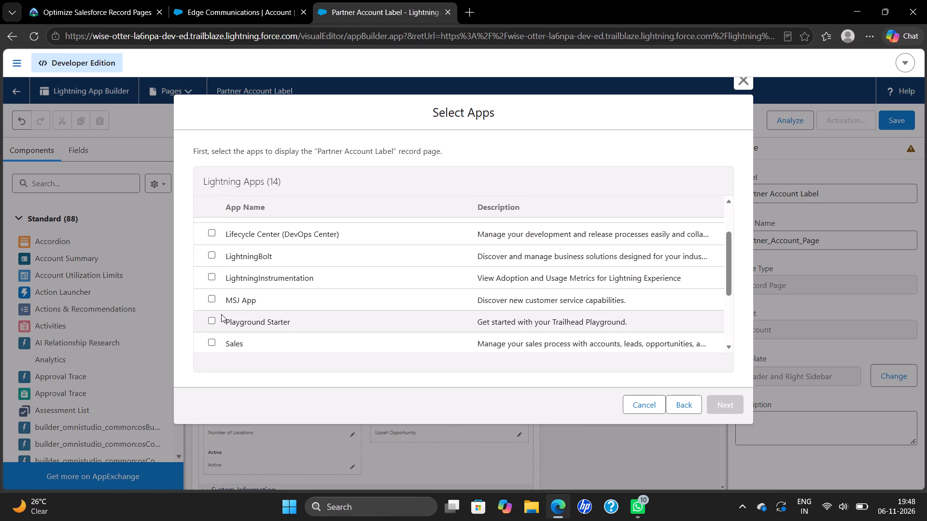
pyautogui.click(211, 344)
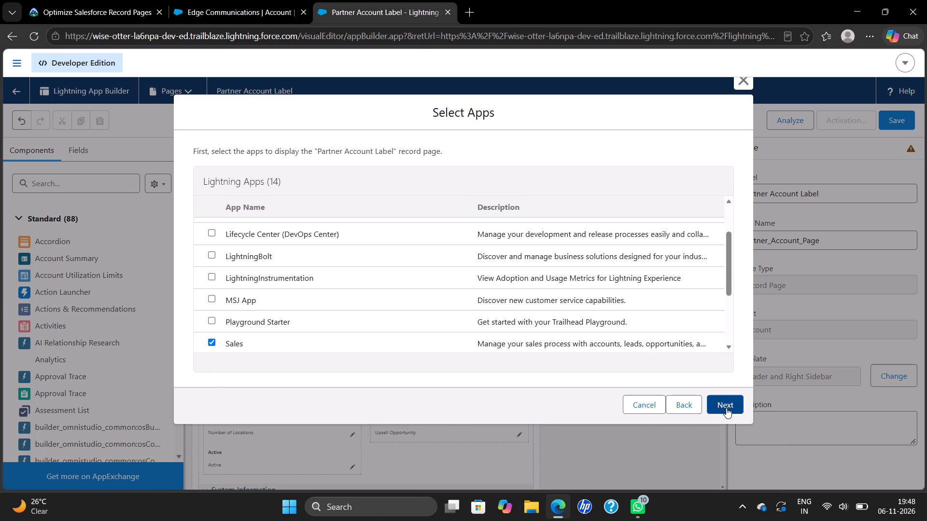
pyautogui.click(726, 408)
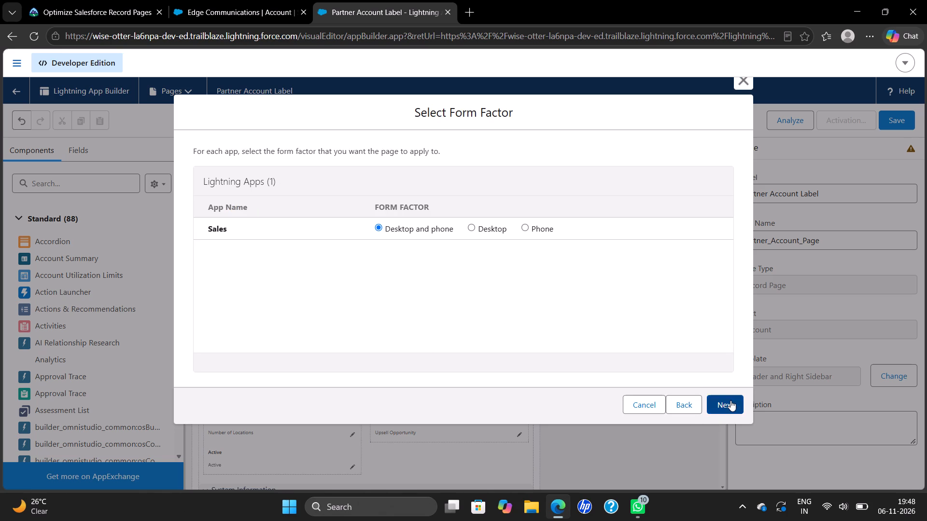
pyautogui.click(730, 400)
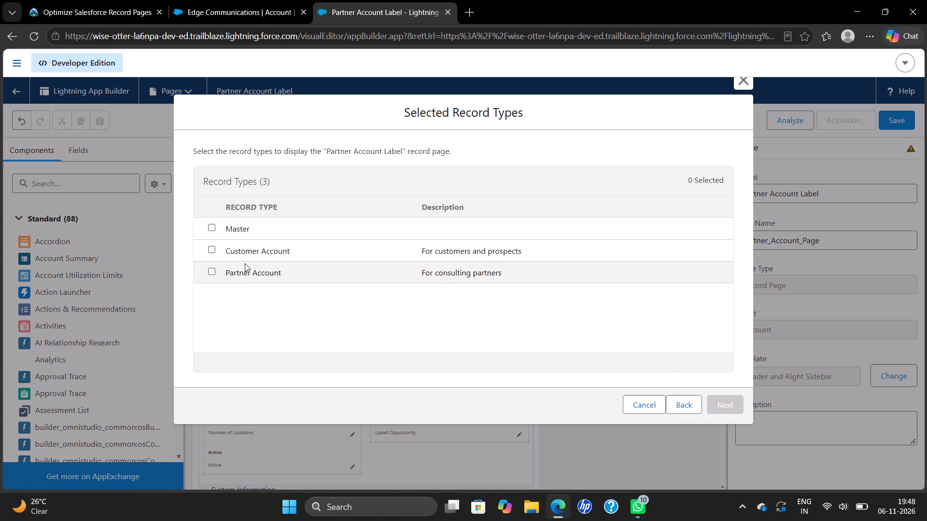
# Assign the page to only the Partner Account record type.
pyautogui.click(213, 245)
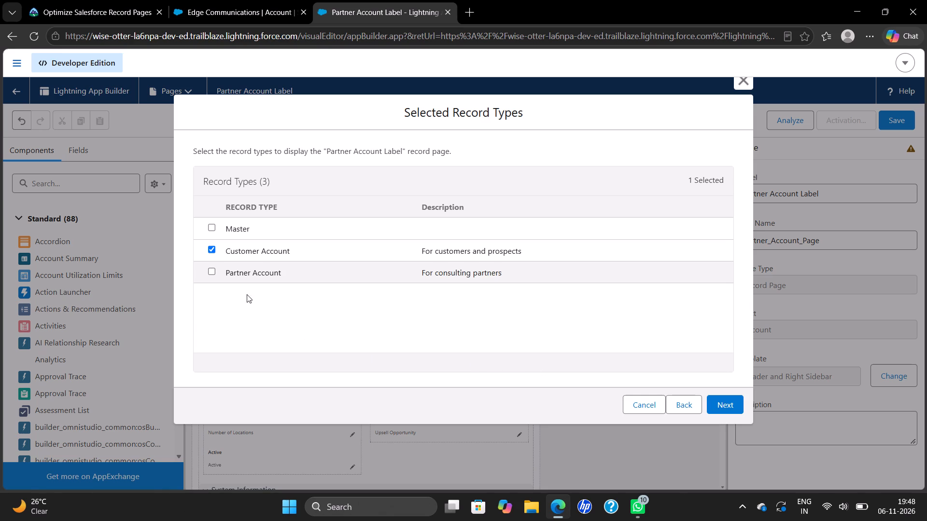
pyautogui.click(217, 270)
pyautogui.click(208, 269)
pyautogui.click(212, 270)
pyautogui.click(216, 247)
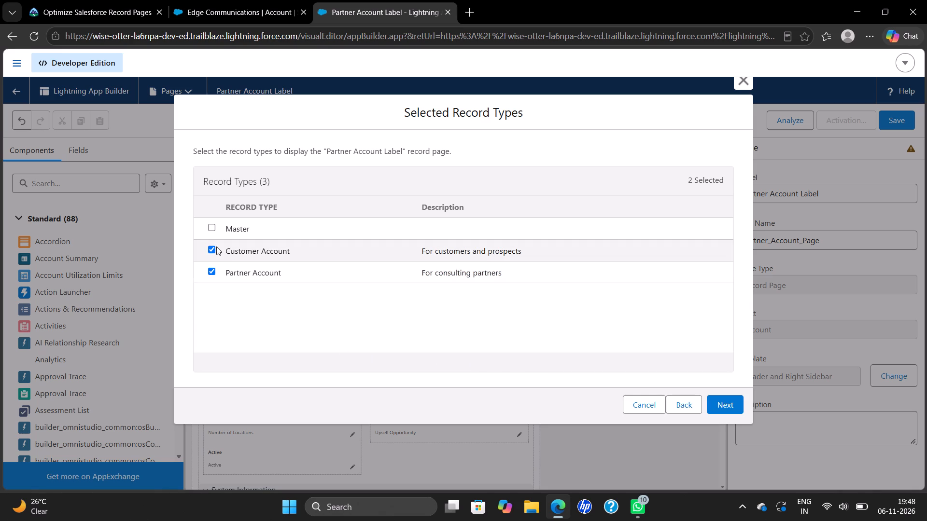
pyautogui.click(213, 249)
pyautogui.click(736, 407)
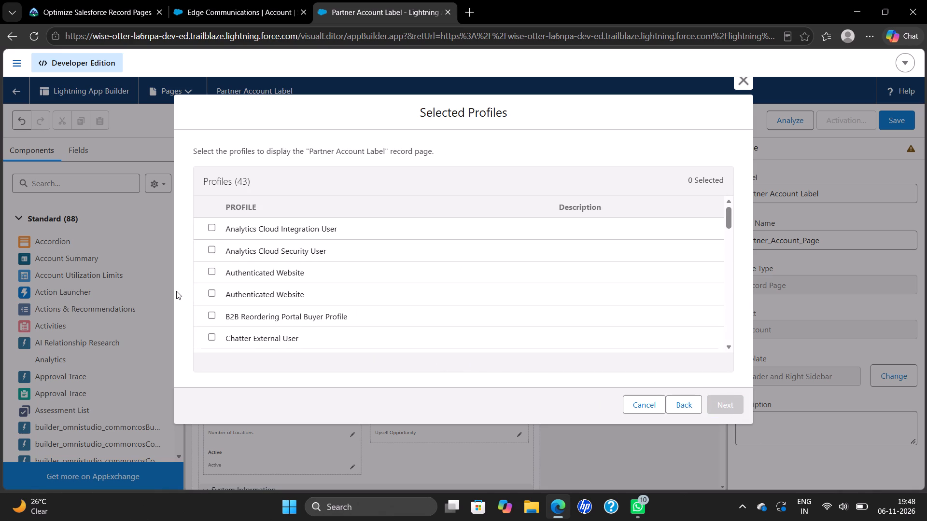
# Assign the page to the Sales User and Support User profiles and save the assignments.
pyautogui.scroll(-6, 233, 294)
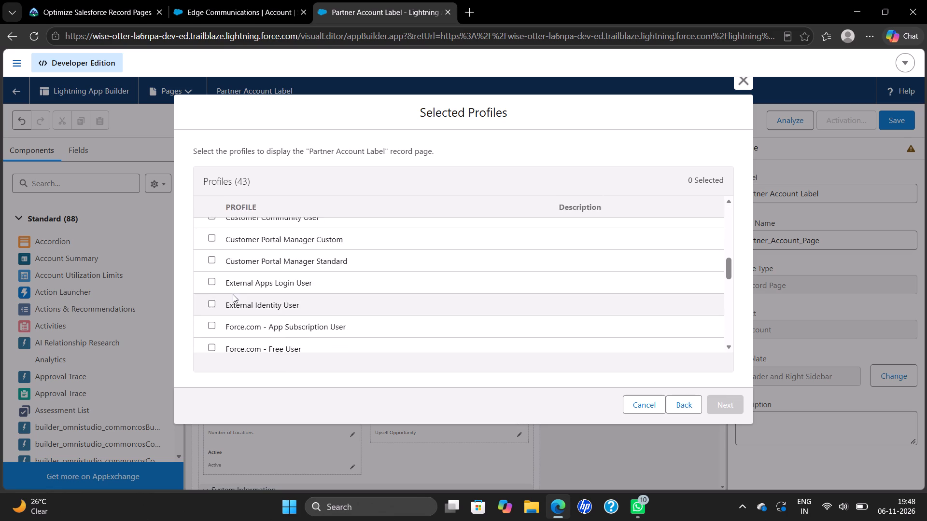
pyautogui.scroll(-9, 233, 294)
pyautogui.click(211, 301)
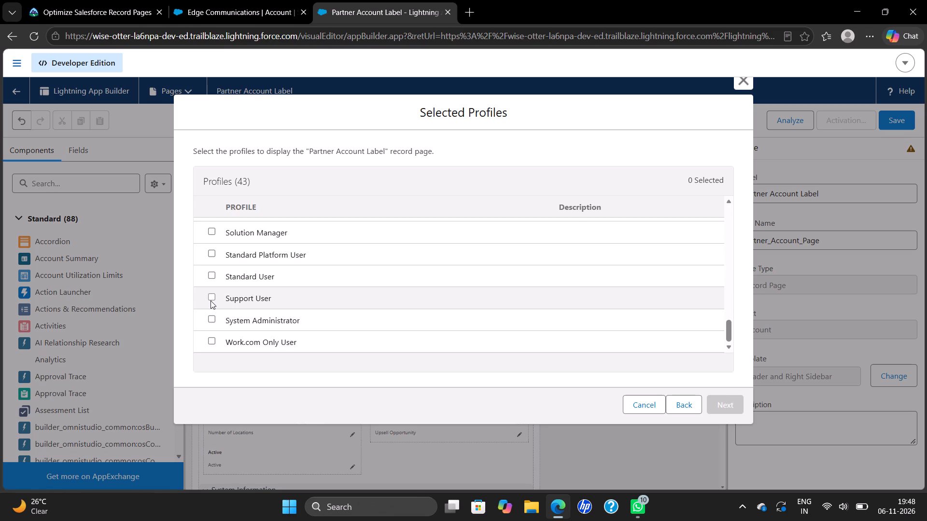
pyautogui.scroll(2, 215, 296)
pyautogui.click(213, 290)
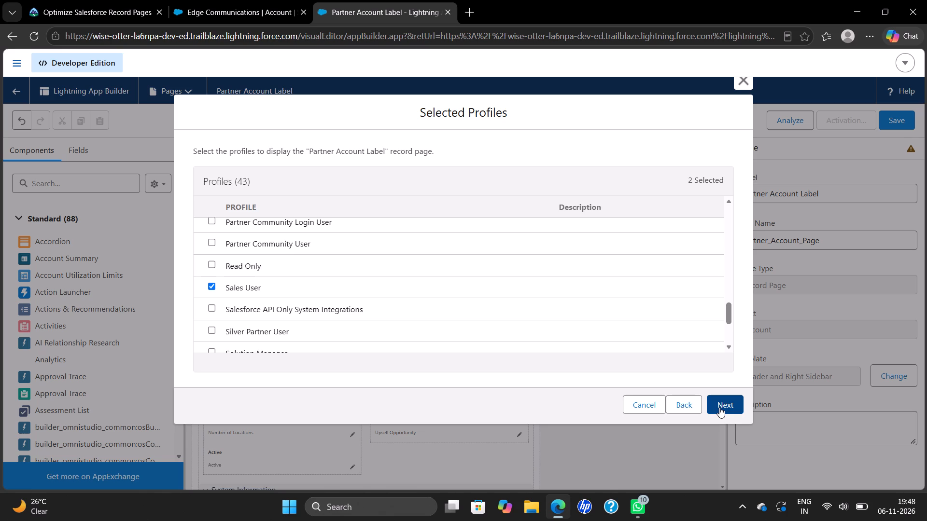
pyautogui.click(720, 407)
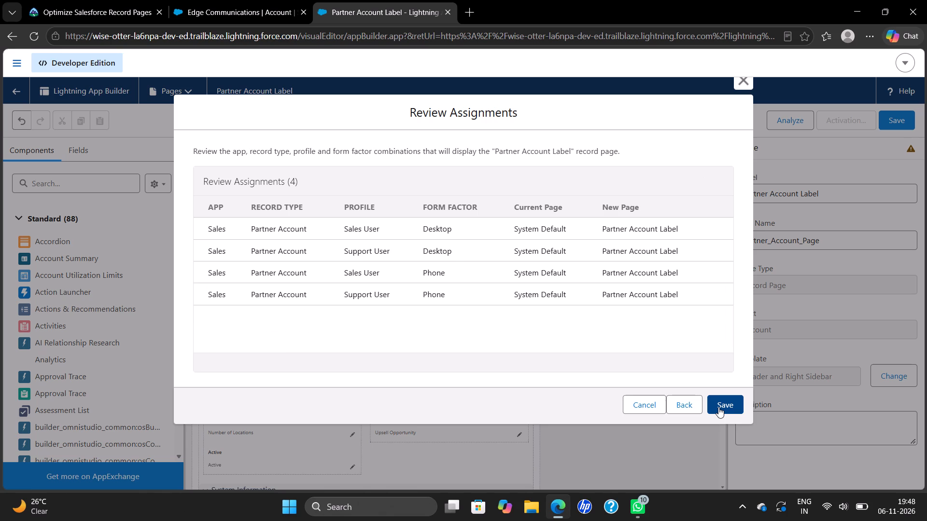
pyautogui.click(718, 407)
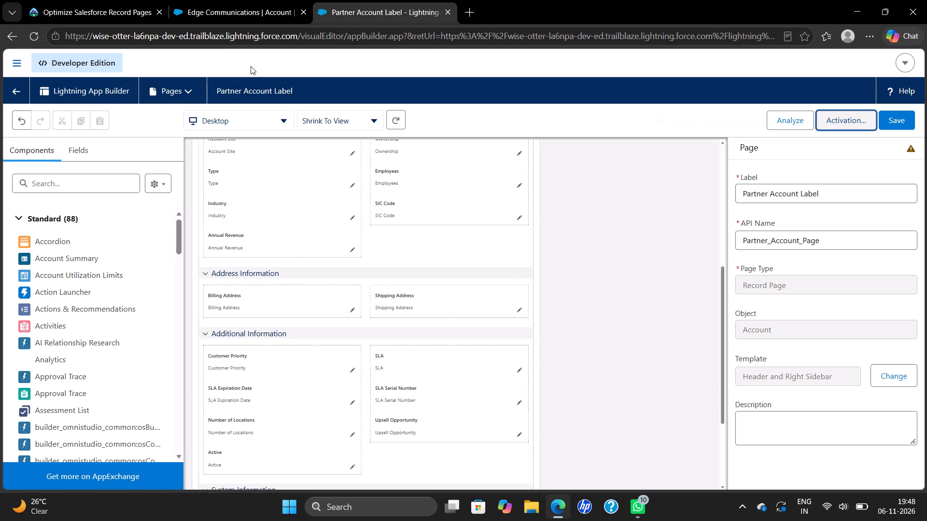
# Switch to the Trailhead project page and submit the Customize Record Pages step for verification.
pyautogui.click(225, 17)
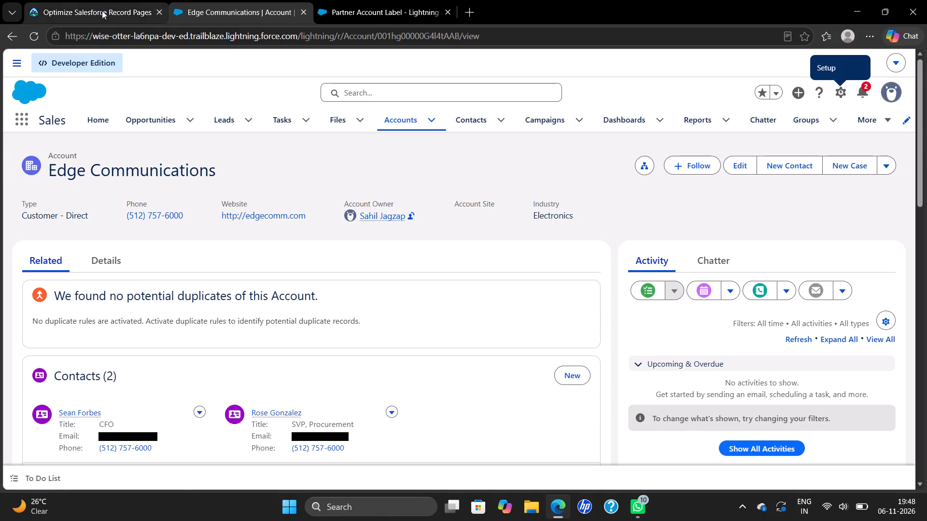
pyautogui.click(102, 10)
pyautogui.scroll(-20, 654, 480)
pyautogui.scroll(-14, 654, 480)
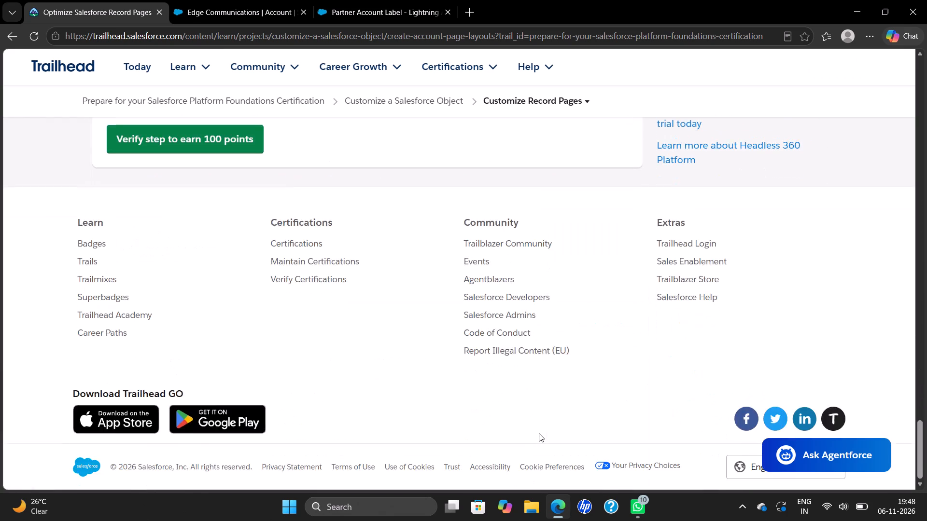
pyautogui.scroll(3, 556, 336)
pyautogui.click(237, 326)
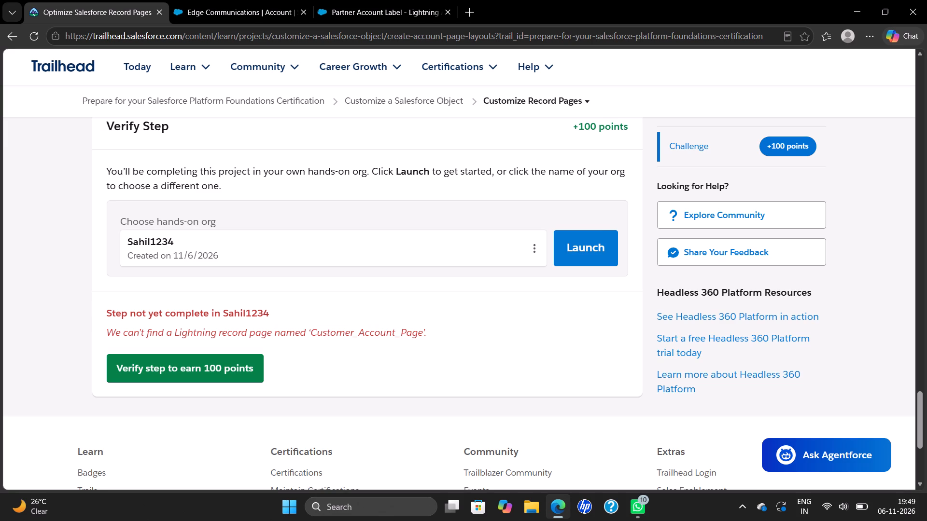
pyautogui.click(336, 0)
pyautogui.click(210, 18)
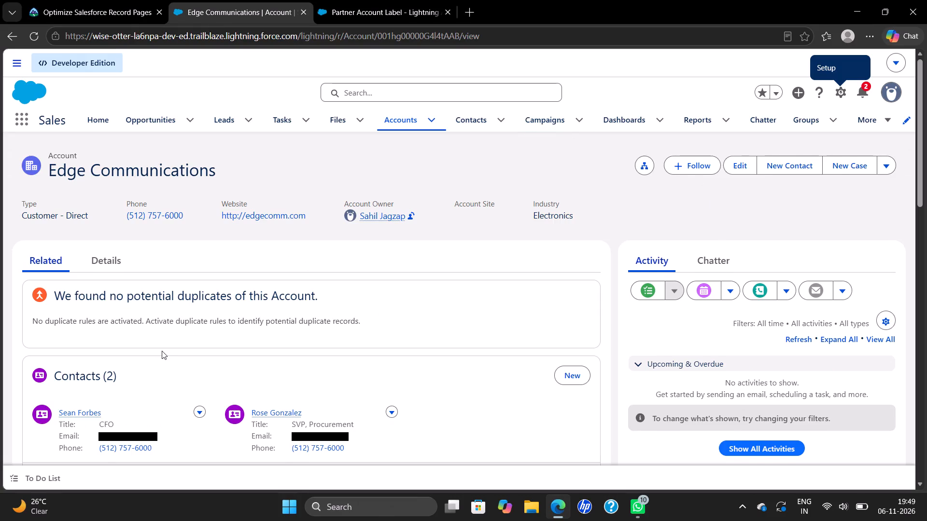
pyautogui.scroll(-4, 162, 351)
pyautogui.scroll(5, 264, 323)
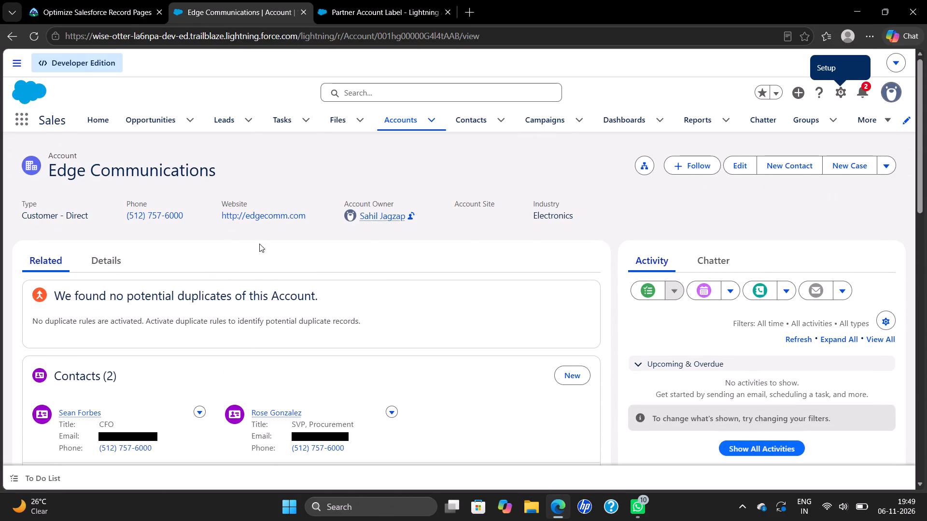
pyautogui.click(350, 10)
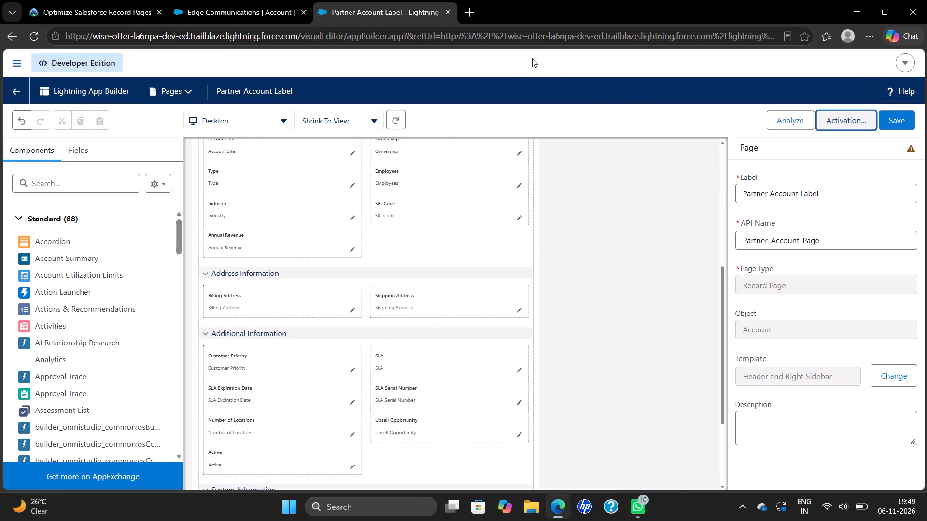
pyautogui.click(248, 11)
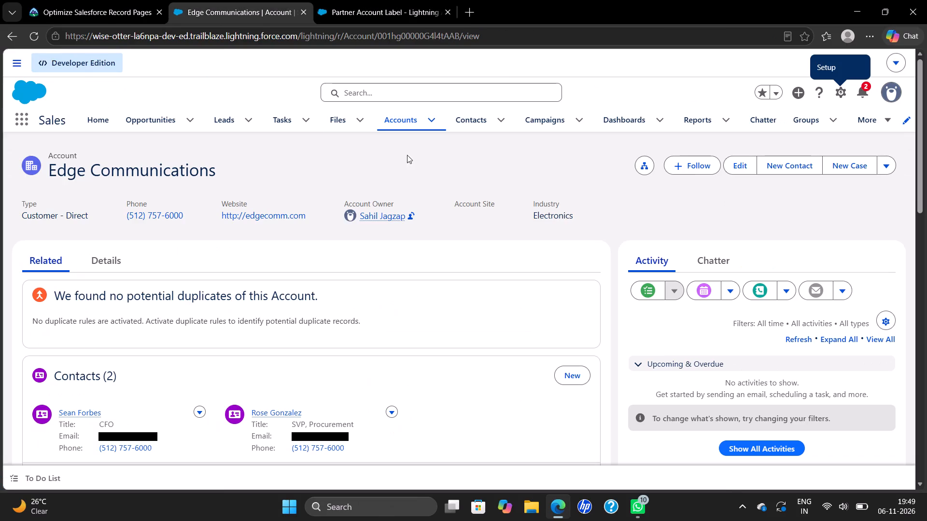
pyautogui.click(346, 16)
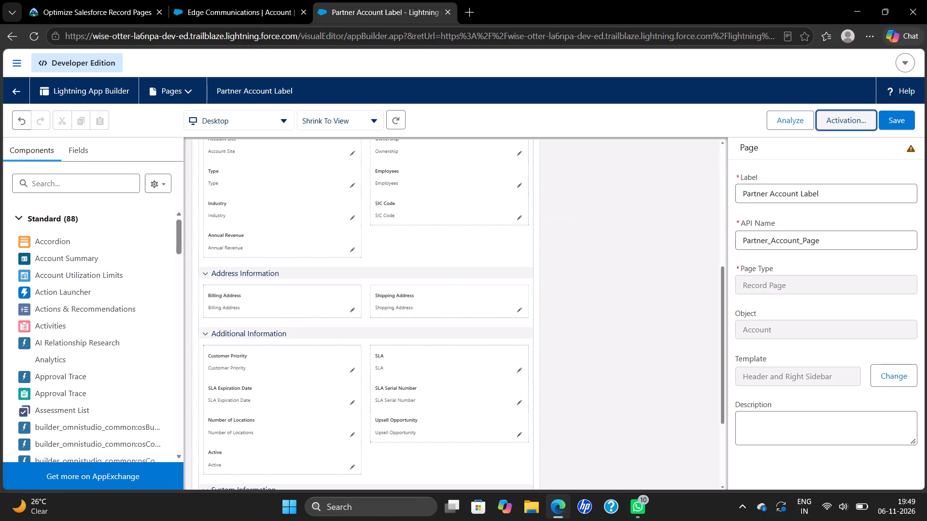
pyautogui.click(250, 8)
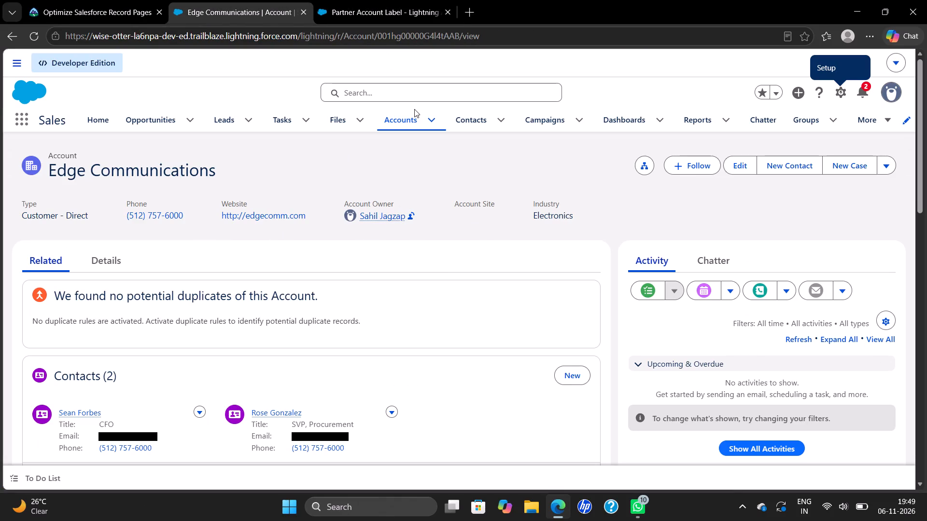
# Return from the partner page to the Lightning pages list and open the Customer Account Page for editing.
pyautogui.click(358, 17)
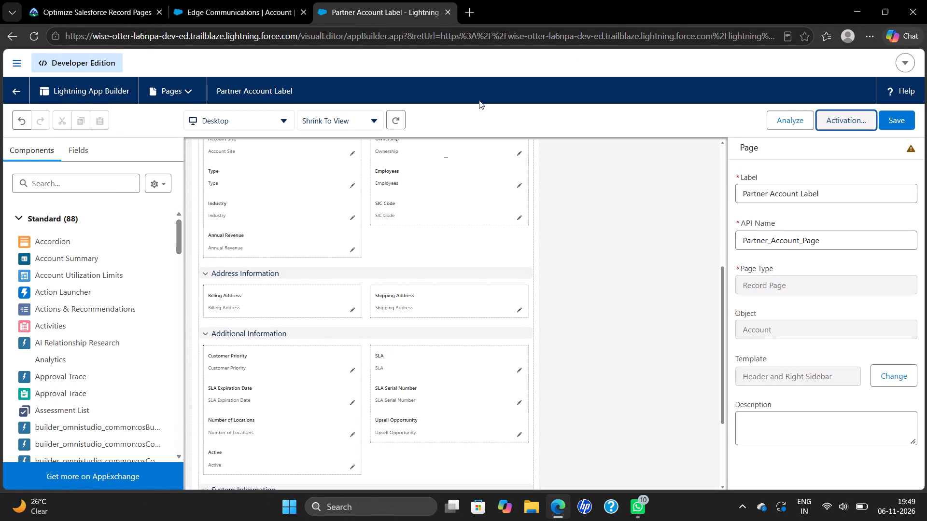
pyautogui.click(17, 83)
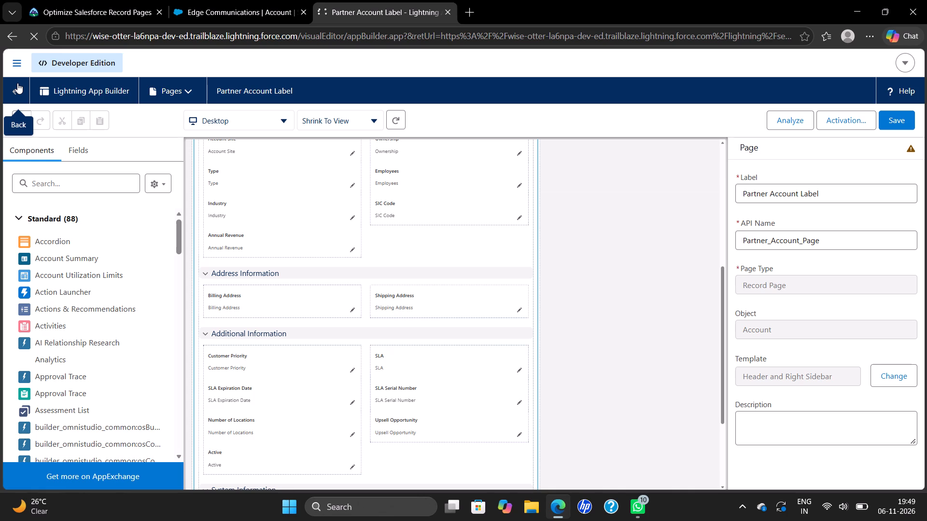
pyautogui.click(97, 88)
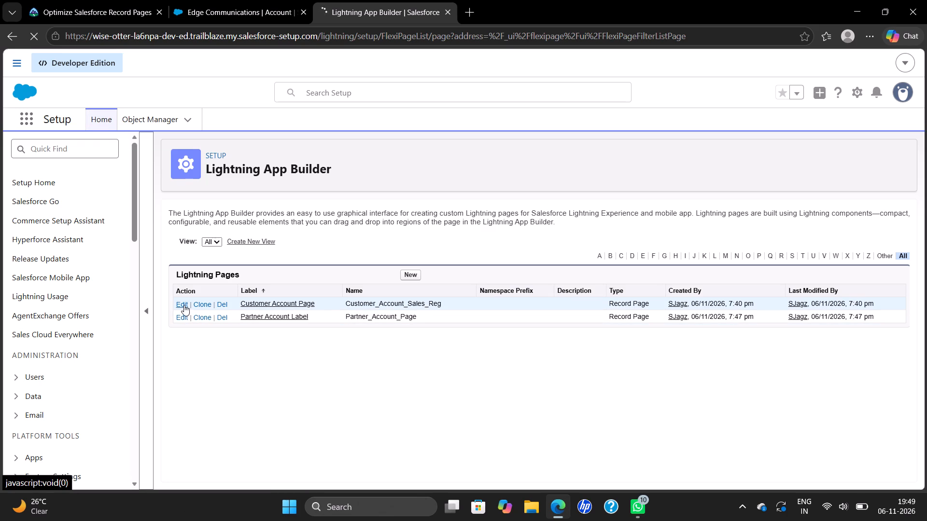
pyautogui.click(183, 304)
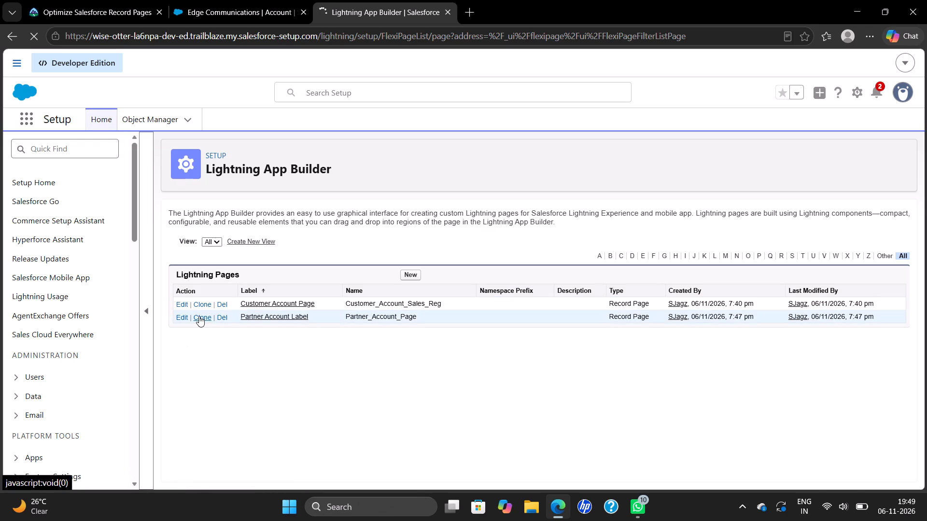
# Check the Trailhead verification feedback and instructions for the label and API name required for the Customer Account Page.
pyautogui.click(179, 6)
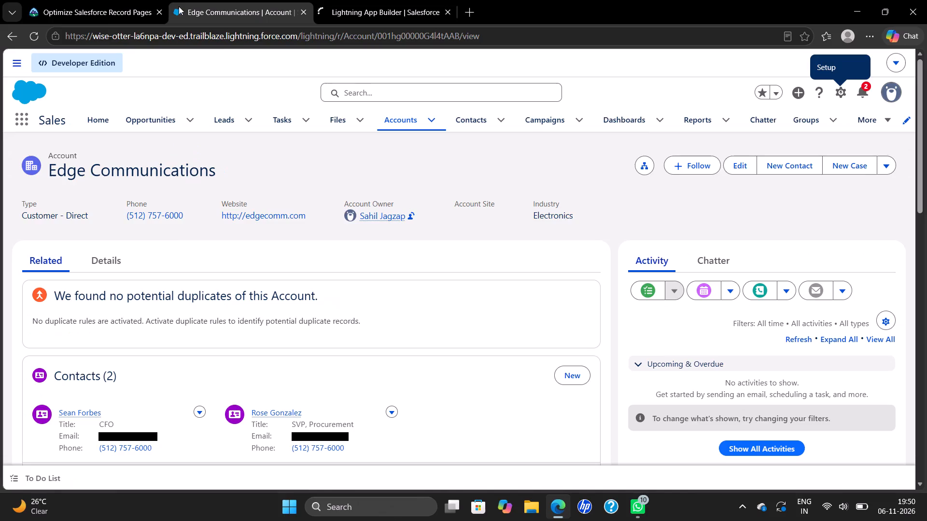
pyautogui.click(95, 0)
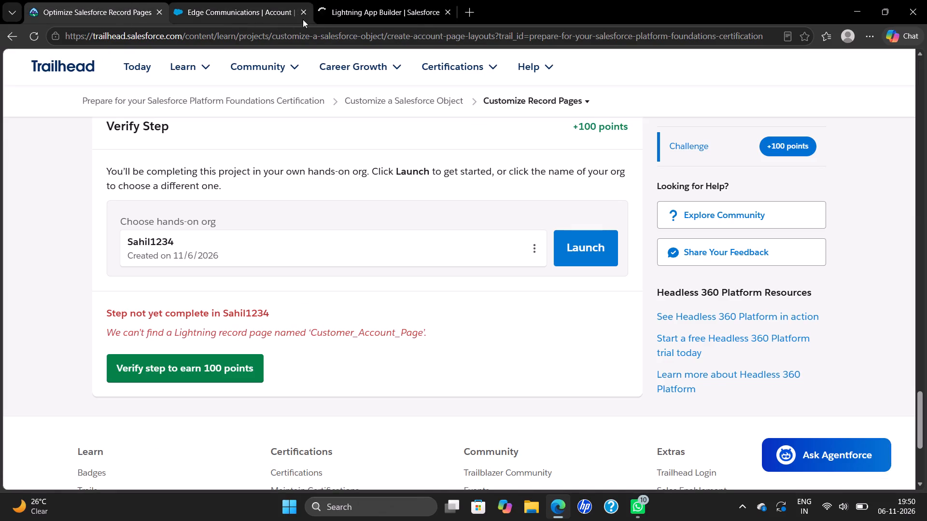
pyautogui.click(403, 17)
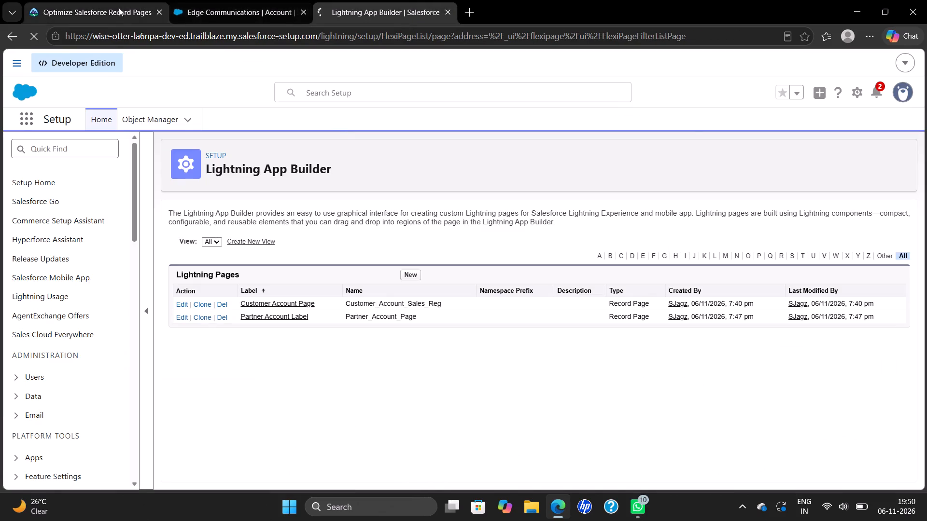
pyautogui.click(117, 8)
pyautogui.scroll(7, 310, 108)
pyautogui.scroll(2, 519, 284)
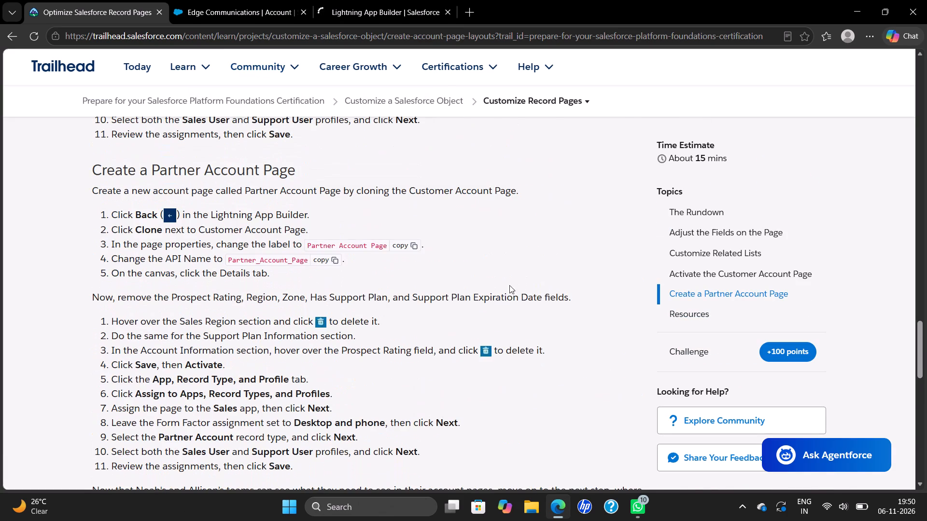
pyautogui.scroll(7, 356, 243)
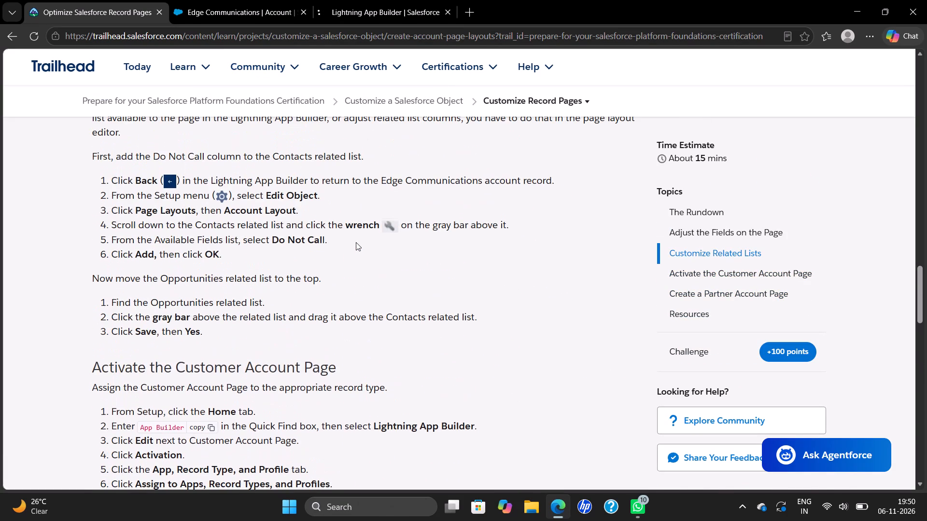
pyautogui.scroll(2, 356, 242)
pyautogui.scroll(11, 315, 344)
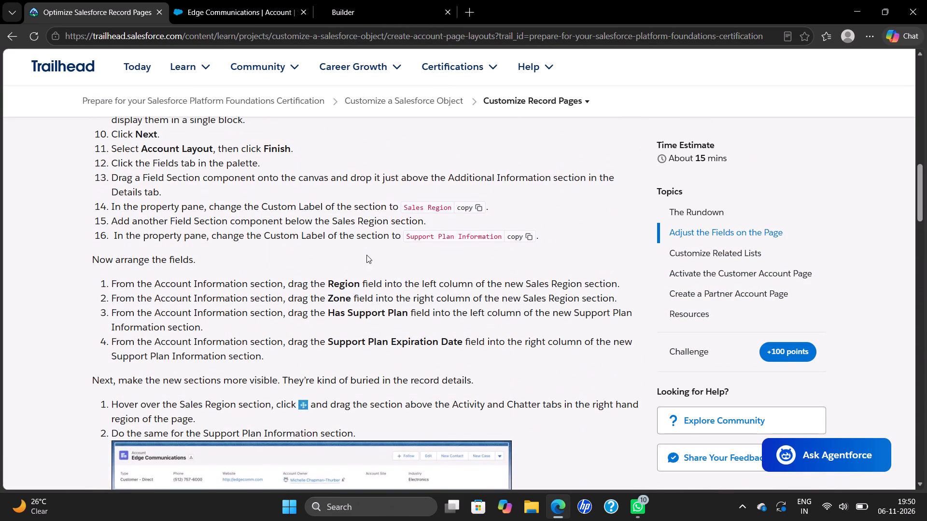
pyautogui.scroll(7, 386, 231)
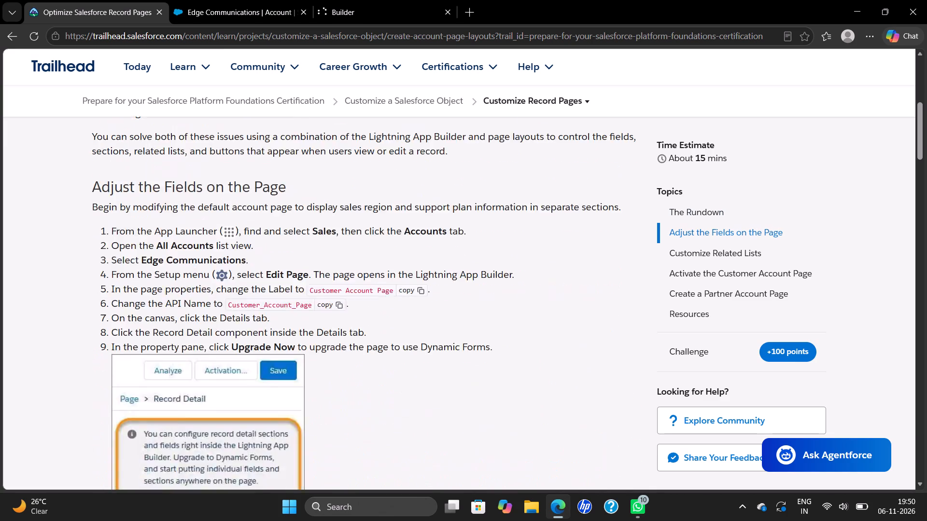
# Review Trailhead's instructions and verification feedback against the label and API name set on the Customer Account Page.
pyautogui.scroll(3, 386, 231)
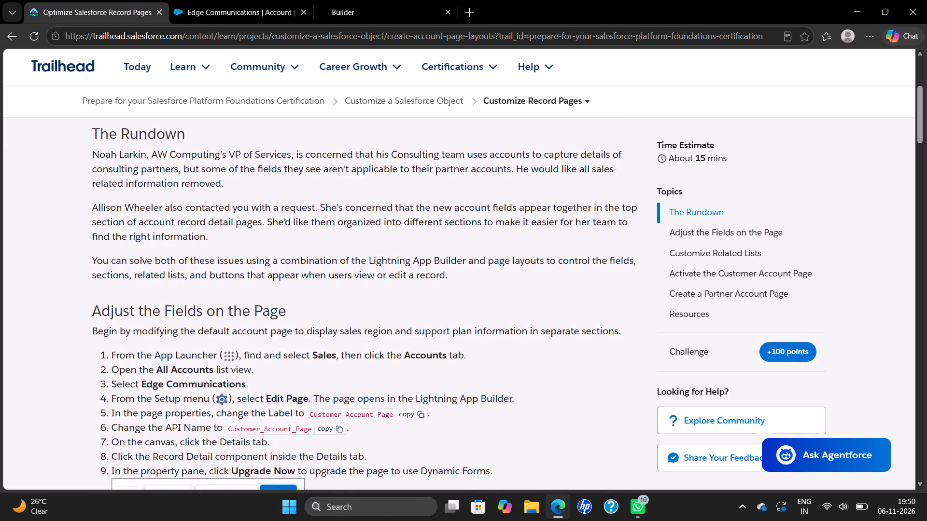
pyautogui.scroll(-8, 205, 379)
pyautogui.scroll(4, 360, 328)
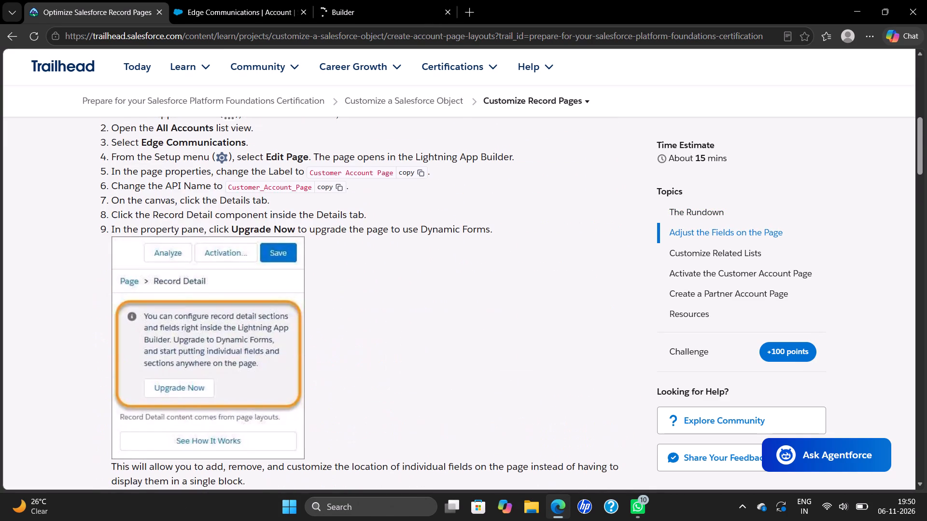
pyautogui.scroll(1, 312, 208)
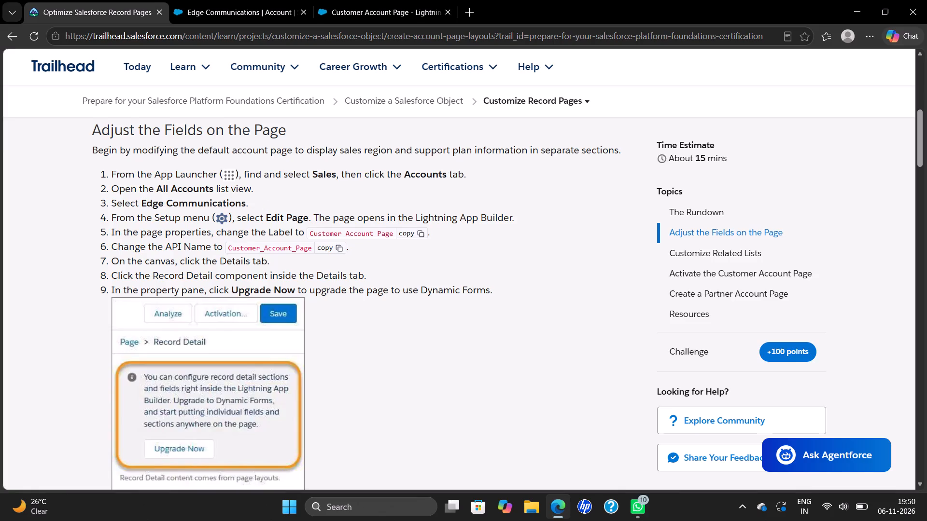
pyautogui.click(249, 0)
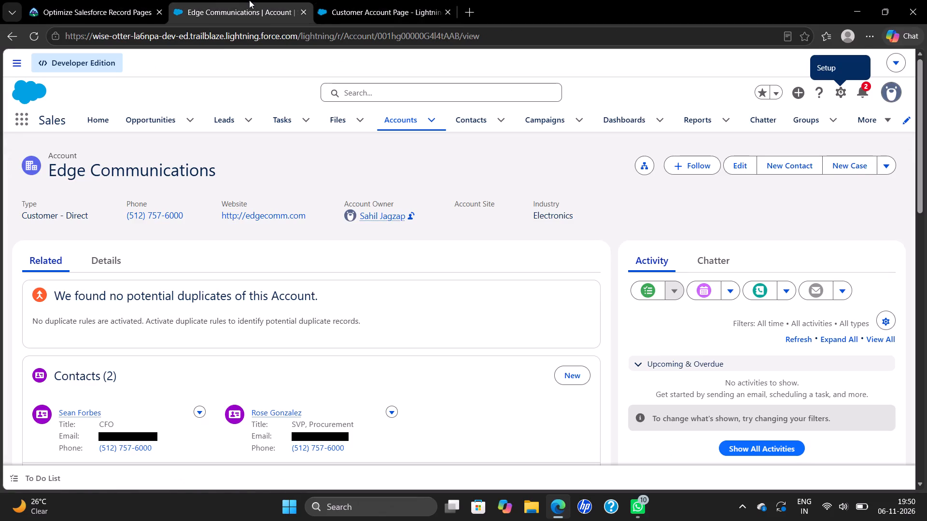
pyautogui.click(368, 3)
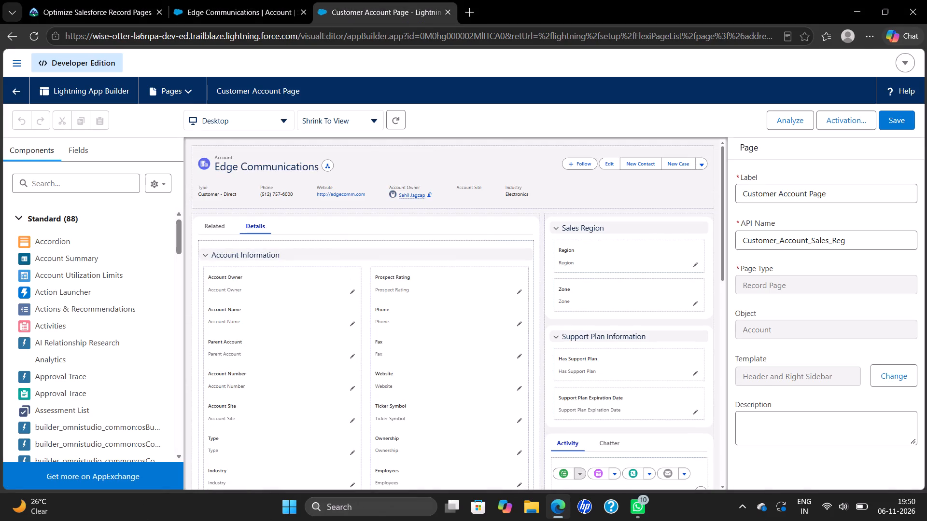
pyautogui.click(71, 0)
pyautogui.scroll(-7, 218, 218)
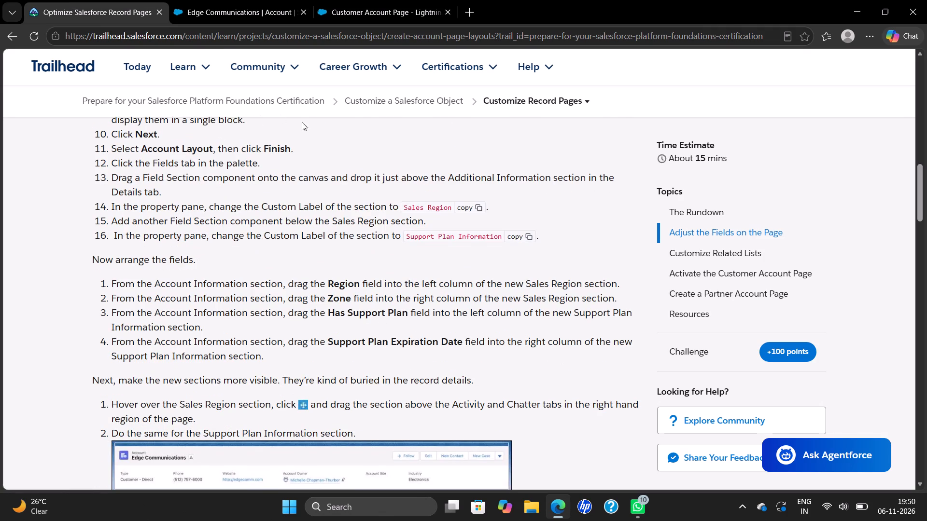
pyautogui.scroll(7, 470, 202)
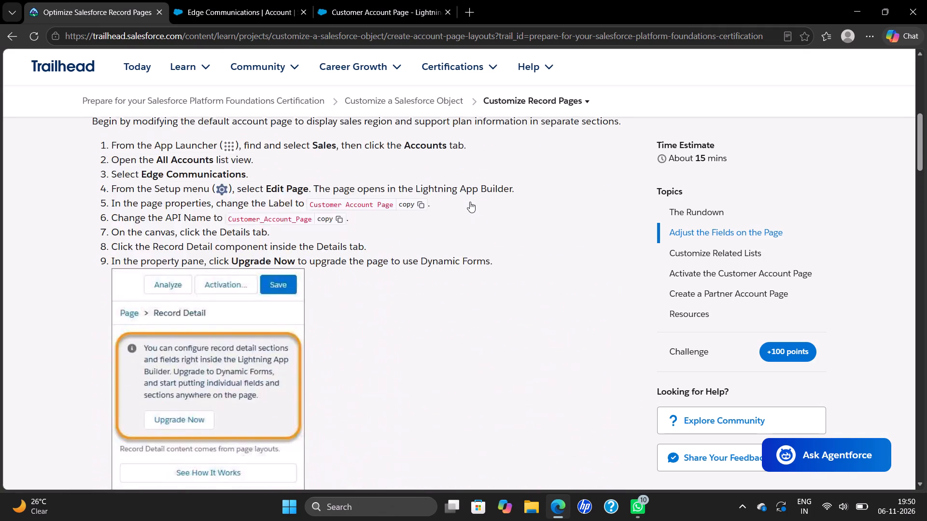
pyautogui.scroll(3, 470, 202)
pyautogui.scroll(-2, 375, 358)
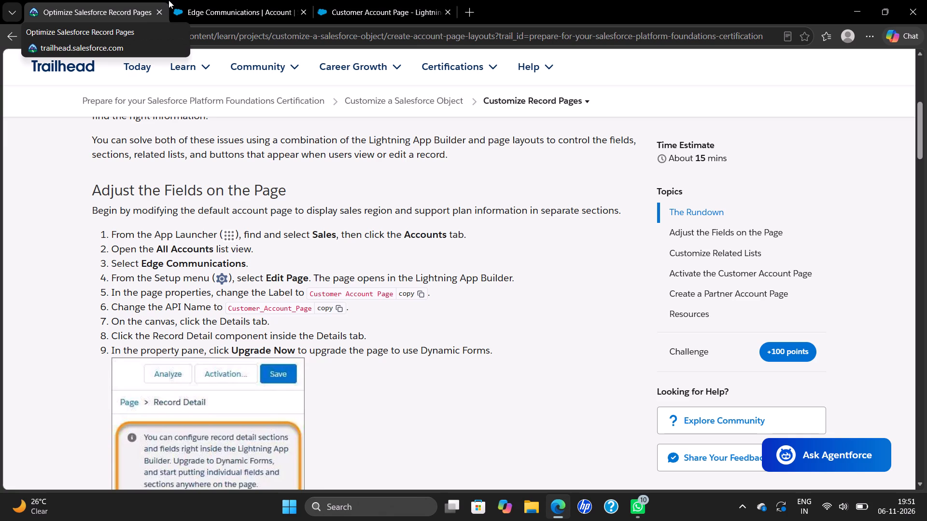
pyautogui.scroll(-6, 308, 229)
pyautogui.scroll(-3, 520, 384)
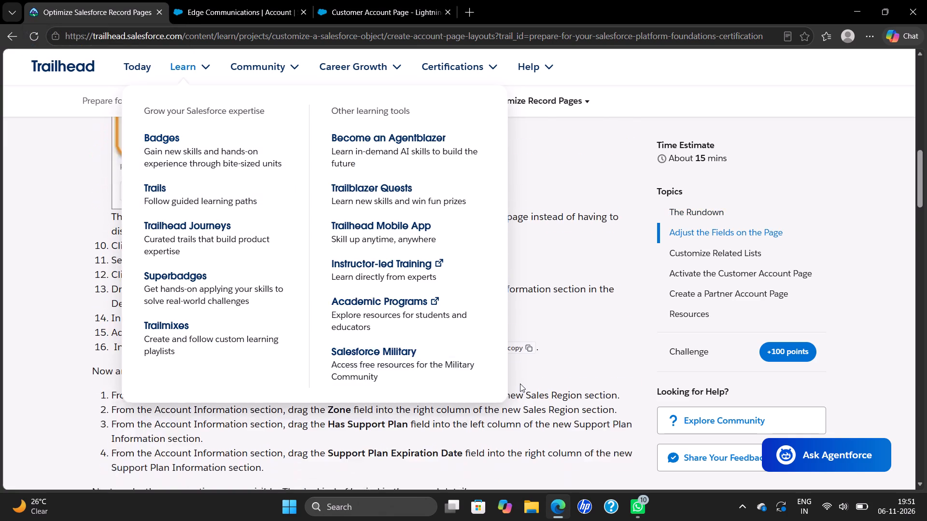
pyautogui.scroll(-20, 520, 384)
pyautogui.scroll(-5, 520, 384)
pyautogui.scroll(-3, 562, 354)
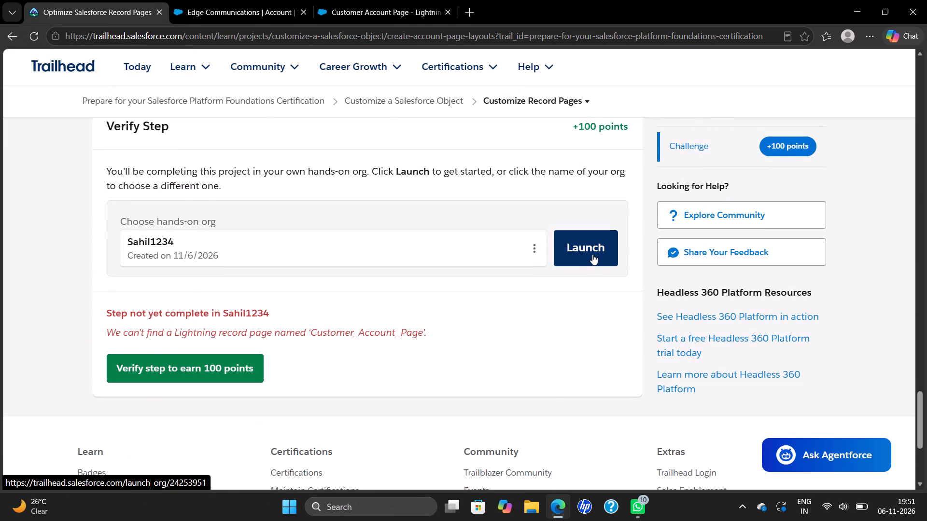
pyautogui.click(399, 0)
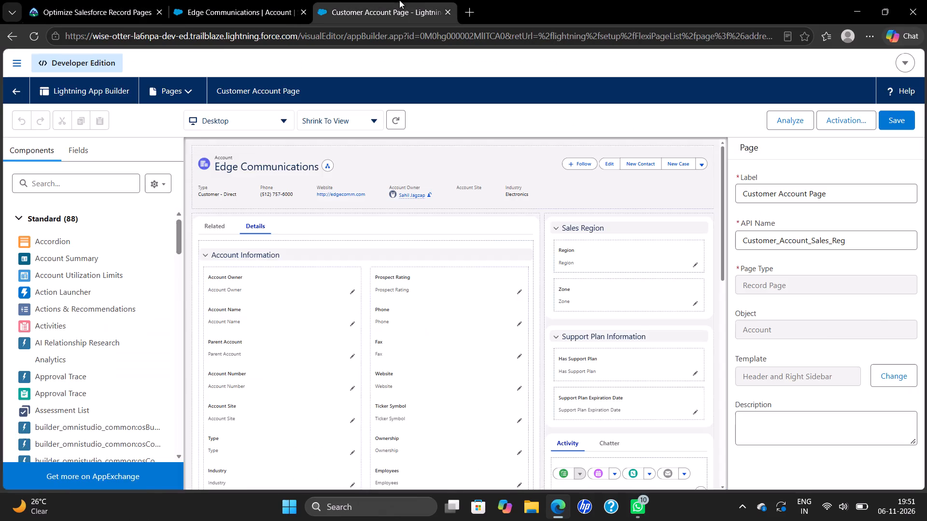
# Open Edge Communications from the All Accounts list and open its record page in Lightning App Builder to view the page properties.
pyautogui.click(242, 11)
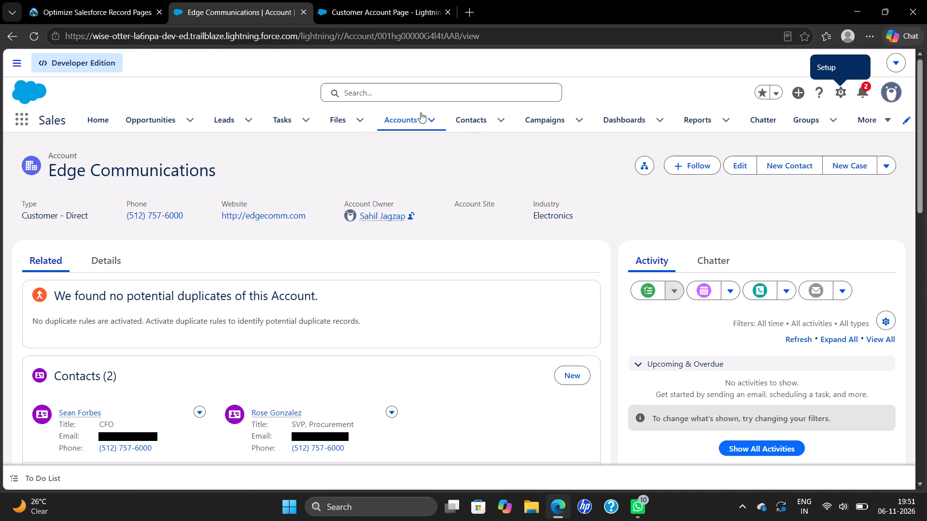
pyautogui.click(400, 118)
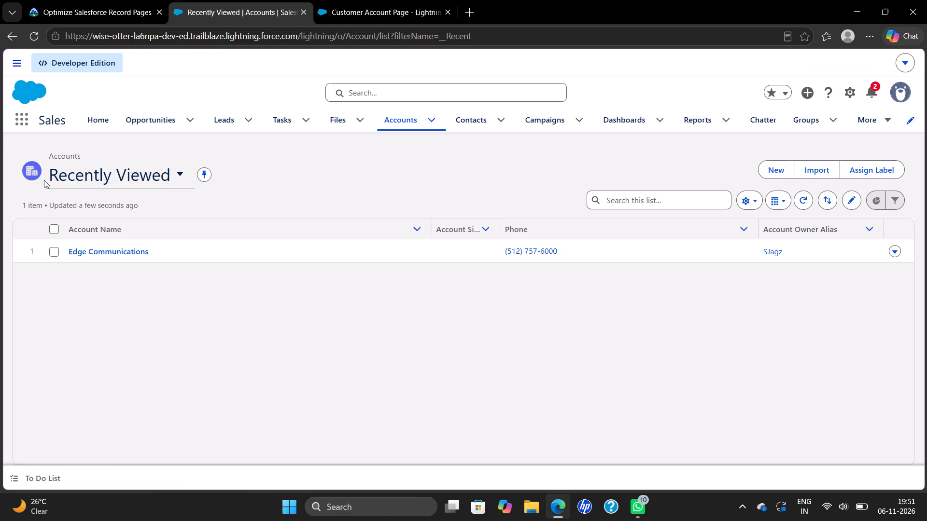
pyautogui.click(100, 182)
pyautogui.click(107, 248)
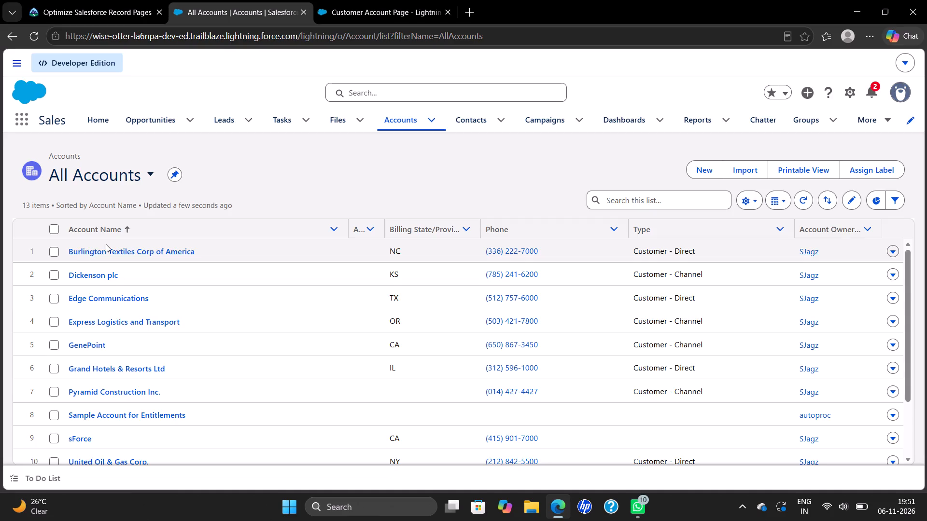
pyautogui.click(90, 297)
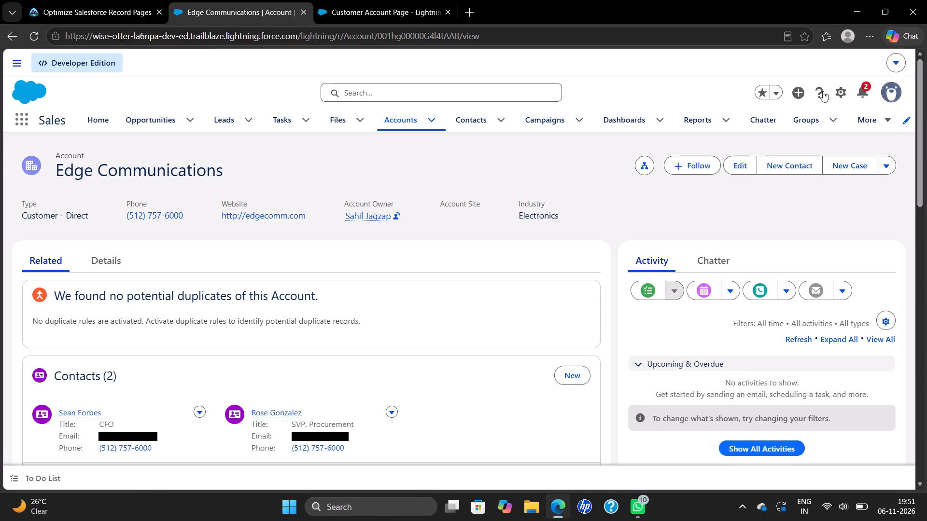
pyautogui.click(840, 96)
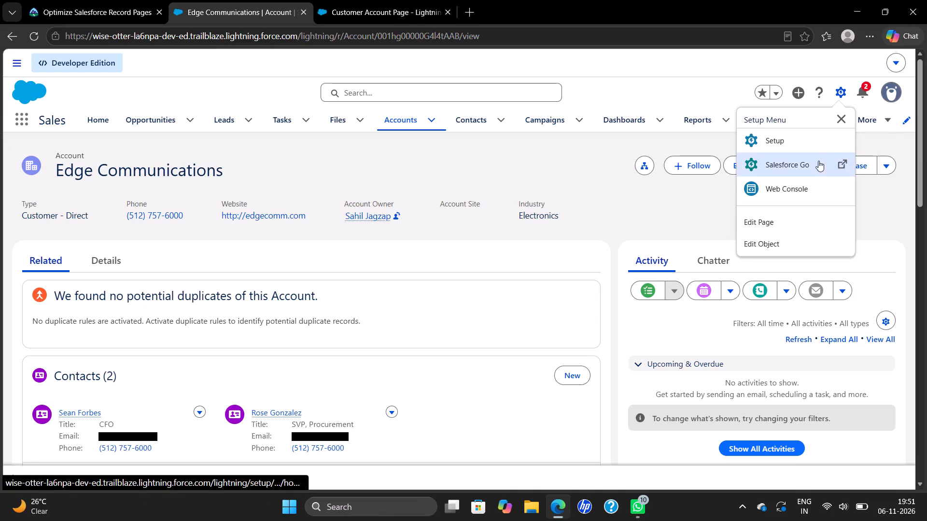
pyautogui.click(767, 222)
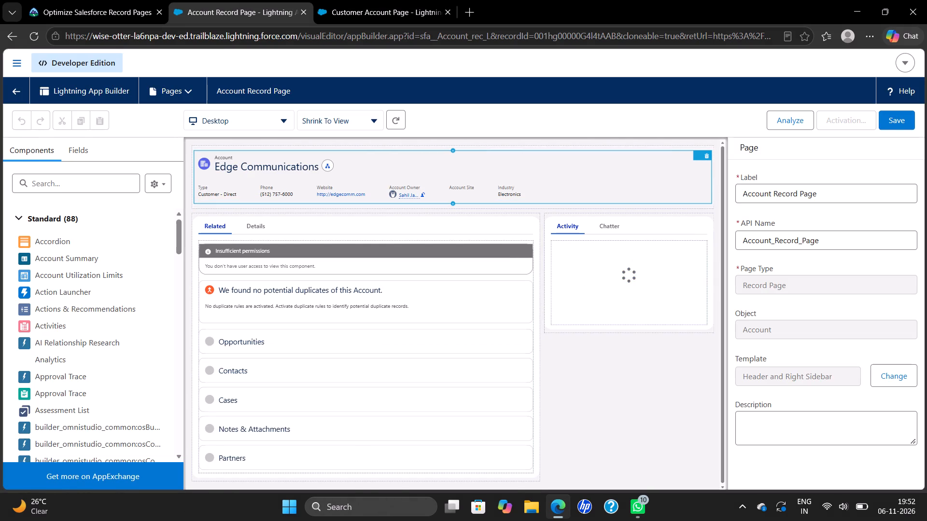
pyautogui.click(365, 177)
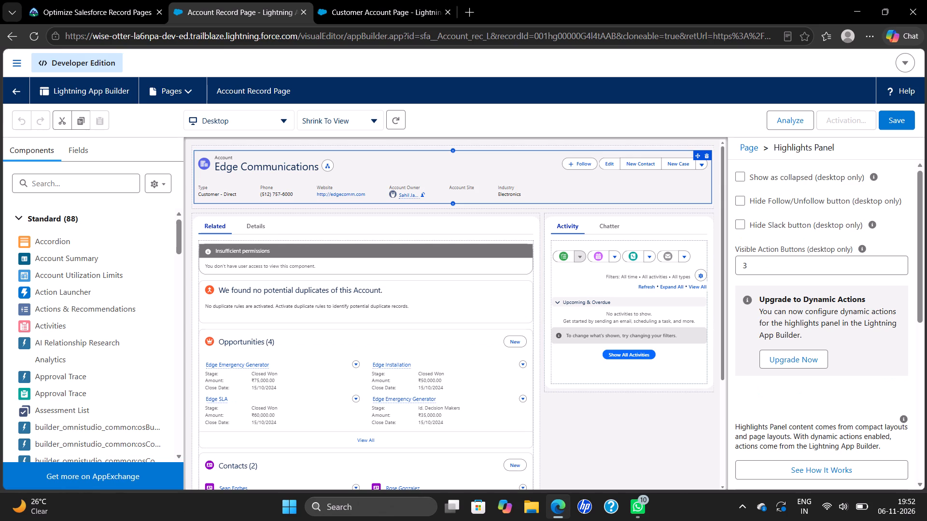
pyautogui.click(756, 147)
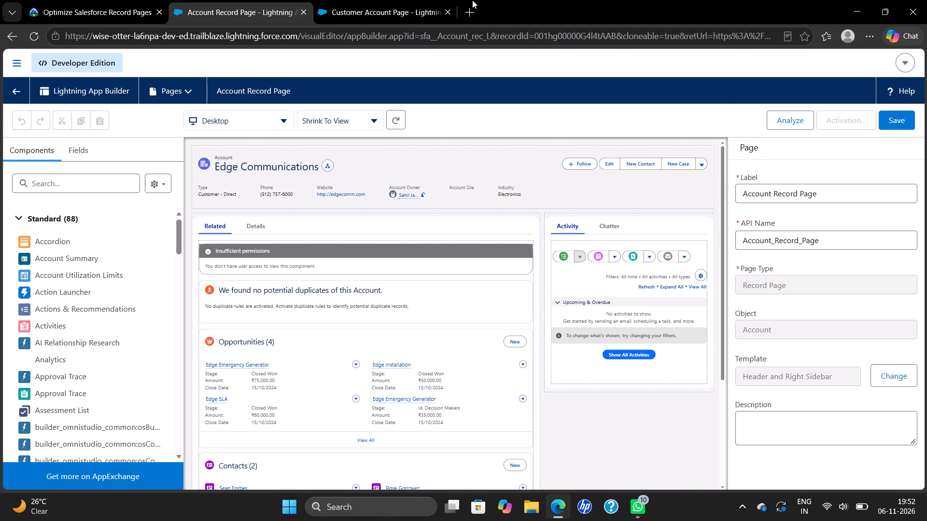
# Compare the label and API name of the Account Record Page and Customer Account Page with Trailhead's page property instructions.
pyautogui.click(107, 9)
pyautogui.scroll(9, 325, 342)
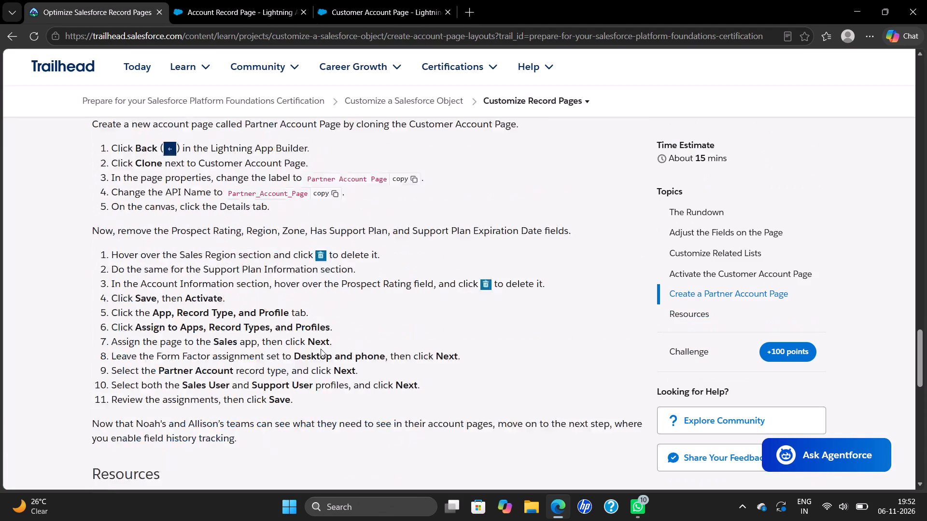
pyautogui.scroll(20, 319, 348)
pyautogui.scroll(1, 319, 348)
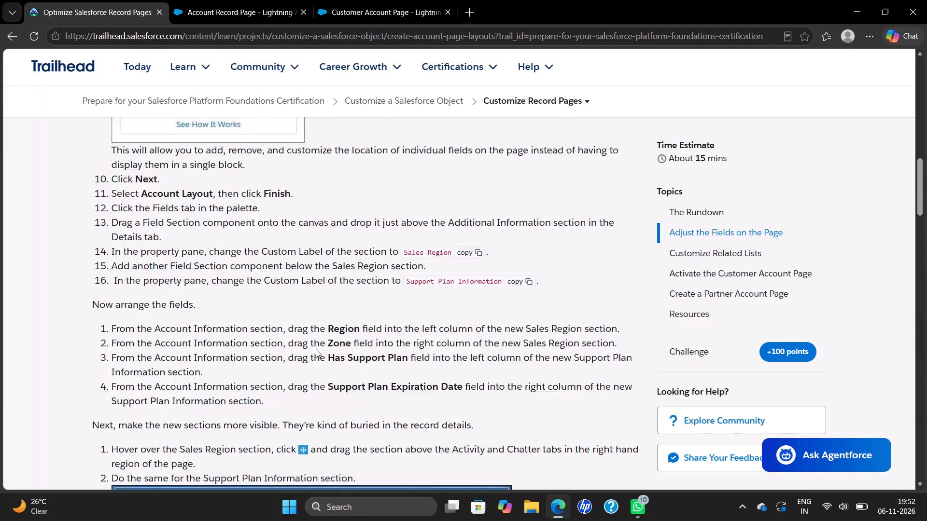
pyautogui.scroll(7, 316, 349)
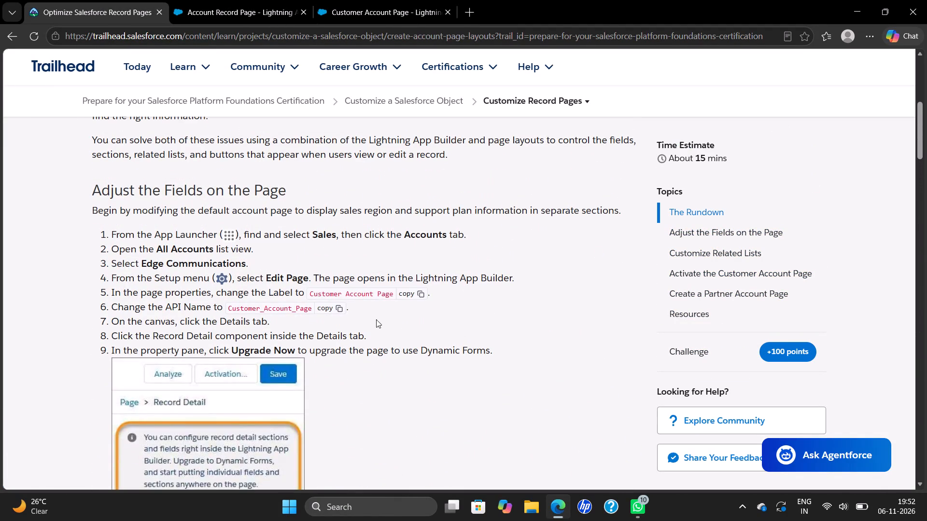
pyautogui.click(407, 292)
pyautogui.click(392, 5)
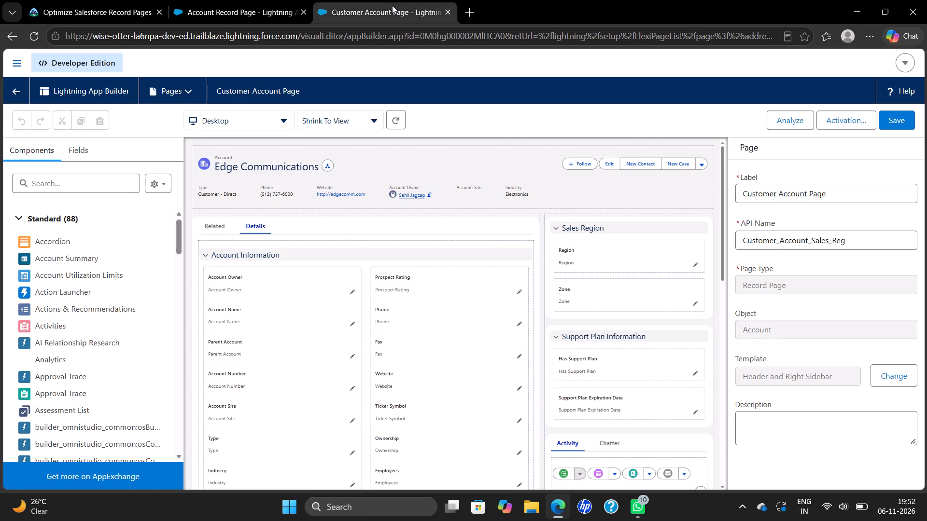
pyautogui.click(245, 5)
pyautogui.click(365, 4)
pyautogui.click(207, 4)
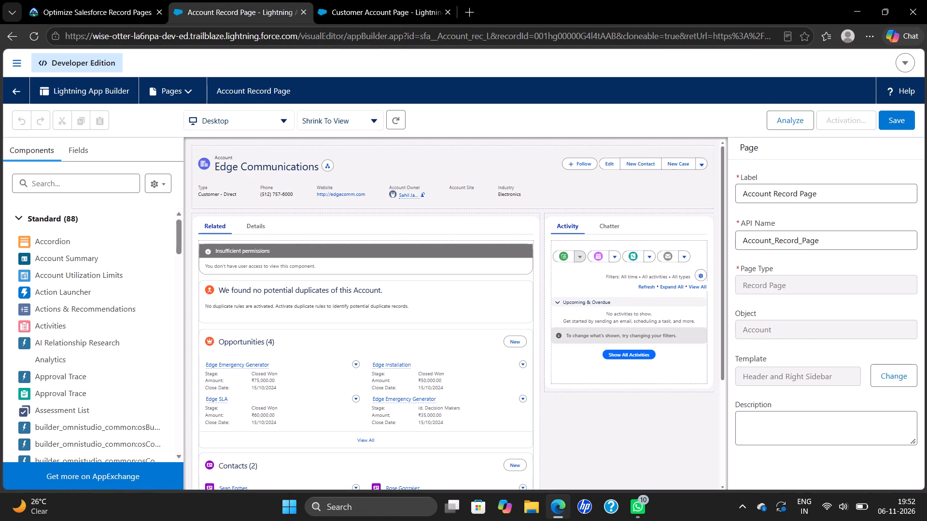
pyautogui.moveTo(821, 197); pyautogui.dragTo(724, 198)
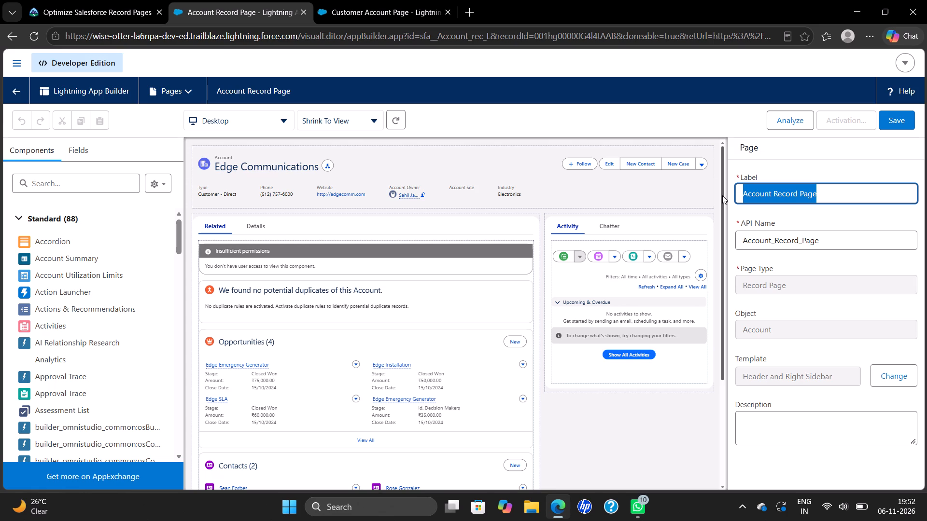
pyautogui.click(397, 12)
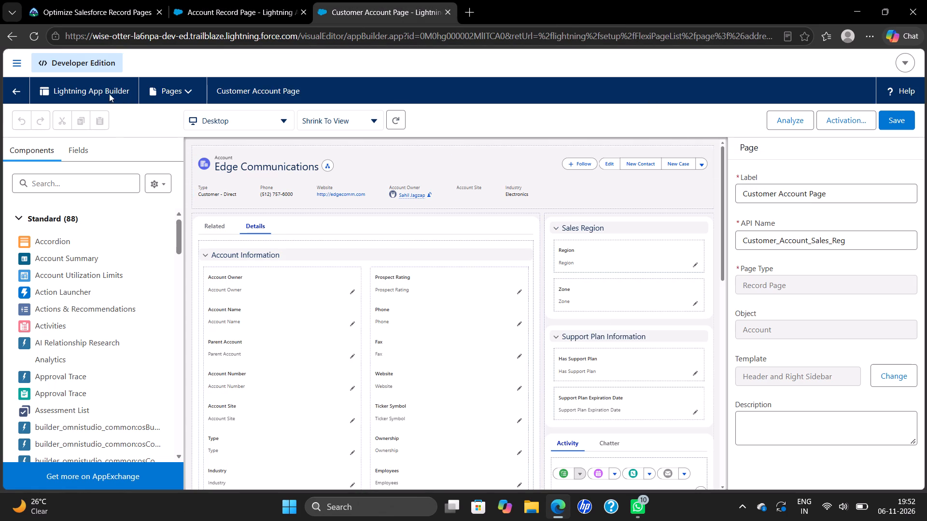
pyautogui.click(70, 87)
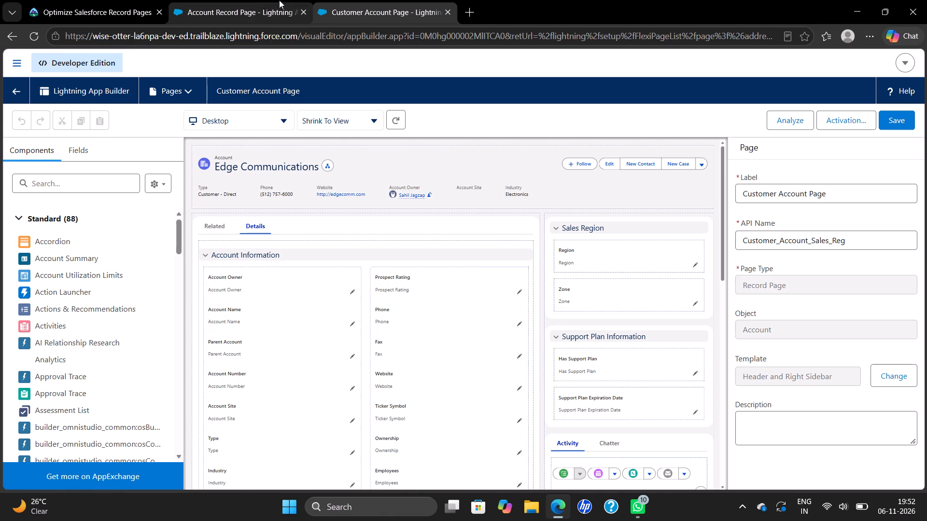
pyautogui.click(260, 0)
# Copy the API name from the Trailhead instructions, set the Customer Account Page's API name to Customer_Account_Page, and save the page.
pyautogui.click(122, 0)
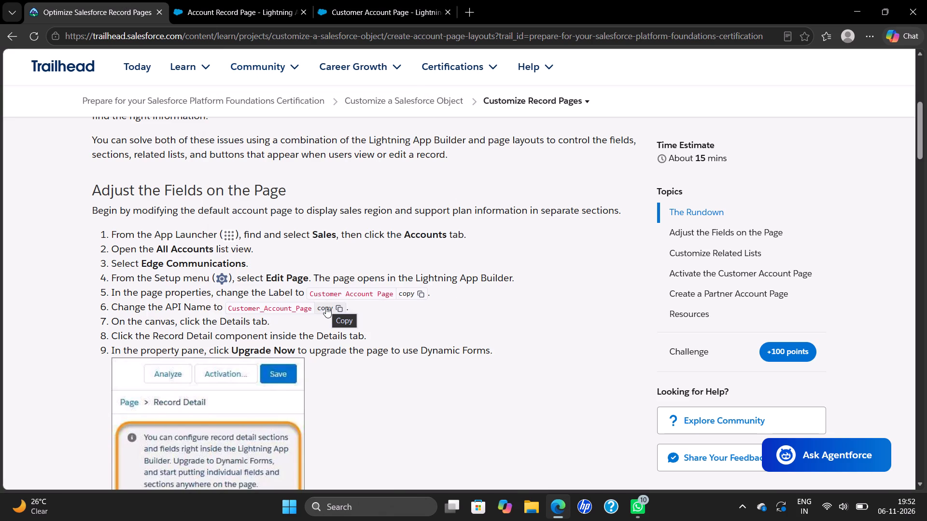
pyautogui.click(326, 307)
pyautogui.click(407, 16)
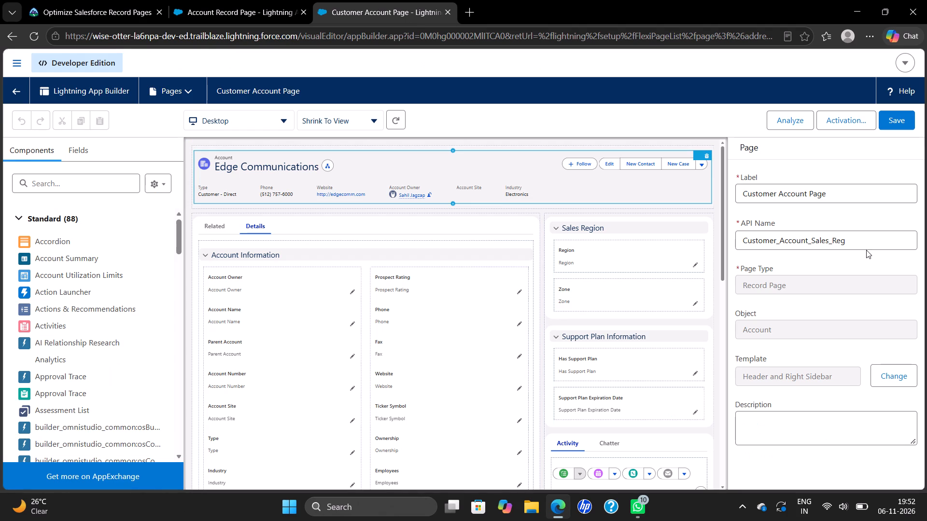
pyautogui.moveTo(859, 243); pyautogui.dragTo(698, 244)
pyautogui.hotkey('ctrl', 'v')
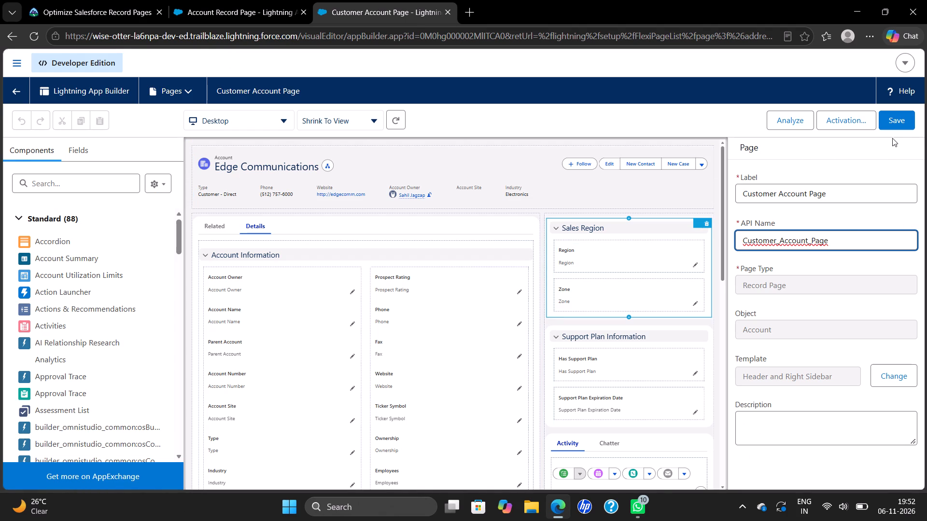
pyautogui.click(897, 124)
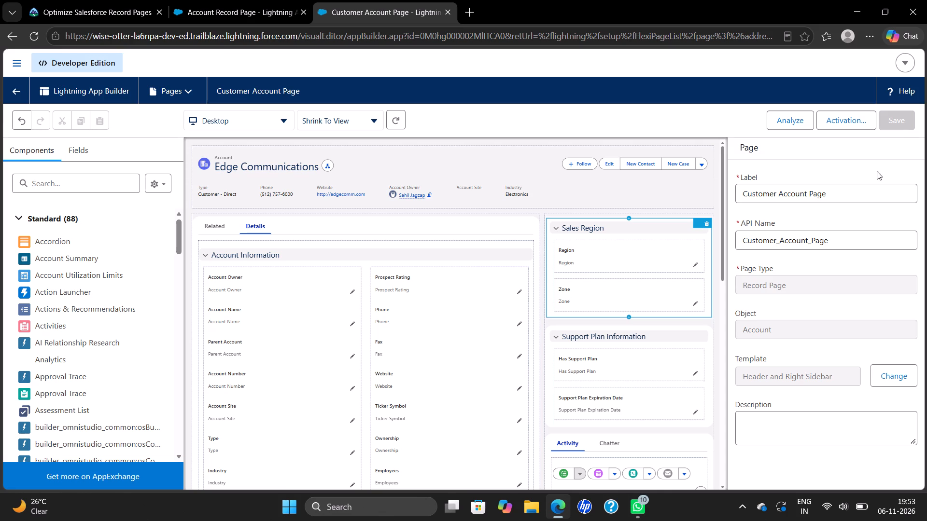
pyautogui.click(104, 0)
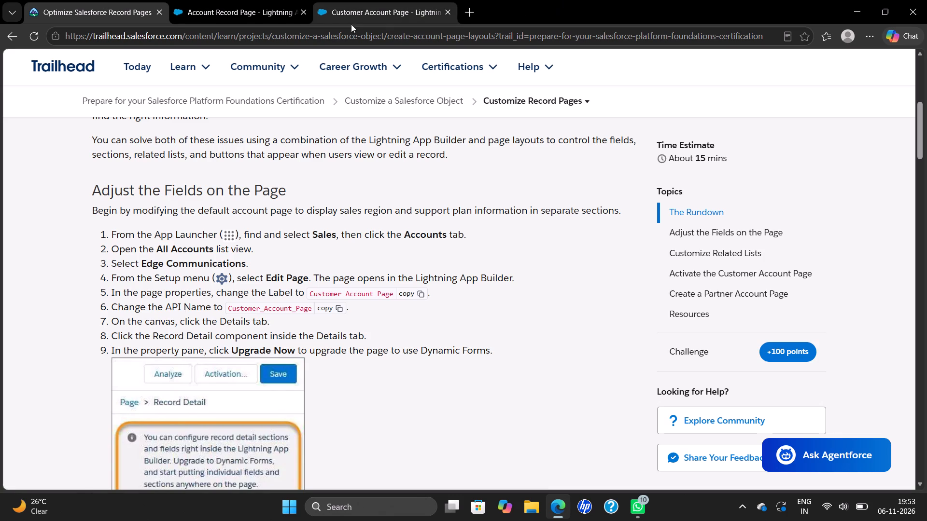
pyautogui.click(385, 0)
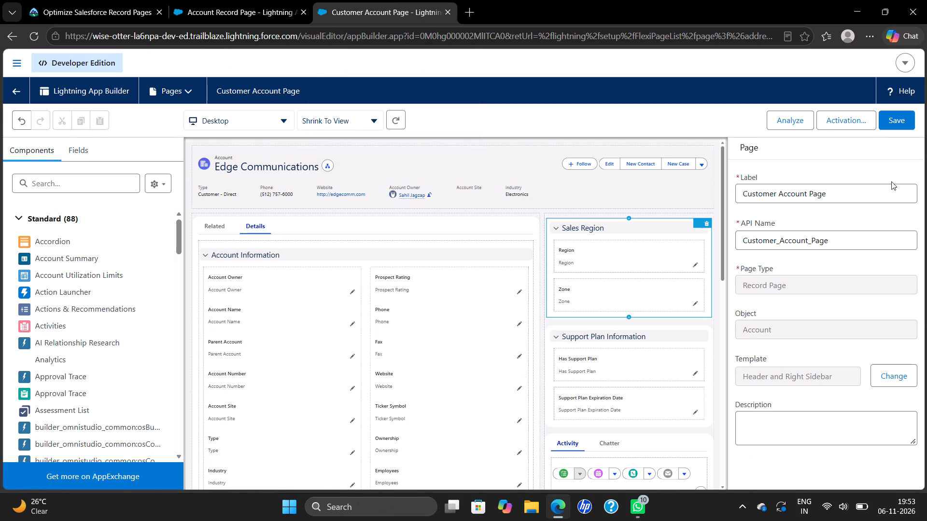
pyautogui.click(899, 122)
# Verify the Customize Record Pages step in Trailhead to earn 100 points and review the verification feedback.
pyautogui.click(130, 0)
pyautogui.scroll(-20, 192, 410)
pyautogui.scroll(-4, 192, 410)
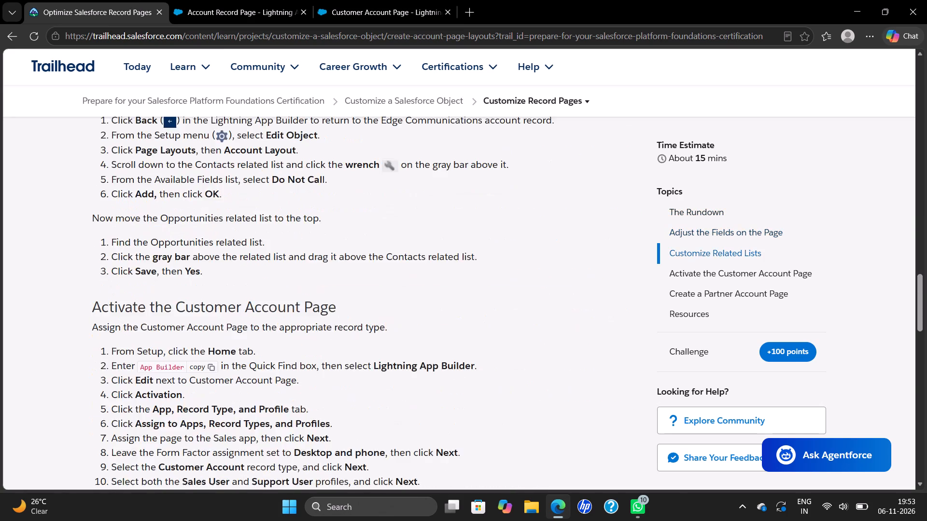
pyautogui.scroll(-18, 193, 409)
pyautogui.click(242, 128)
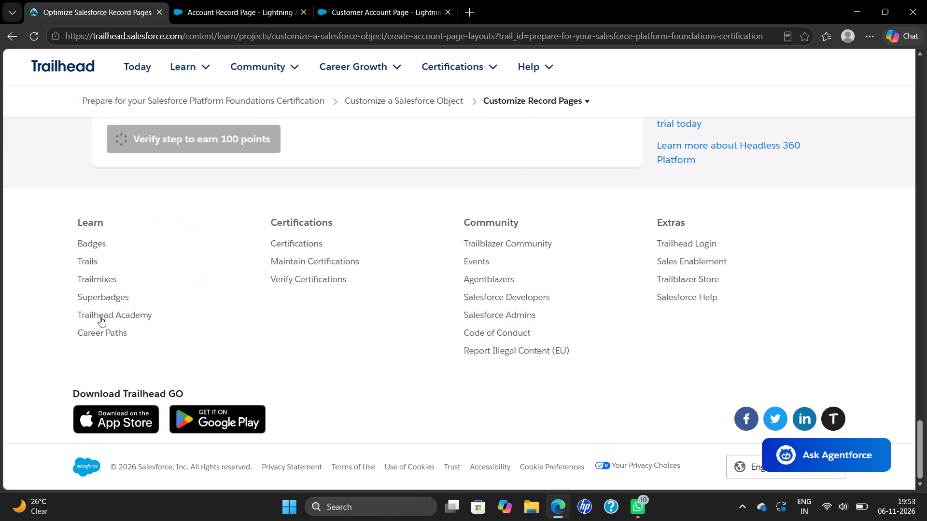
pyautogui.scroll(3, 89, 84)
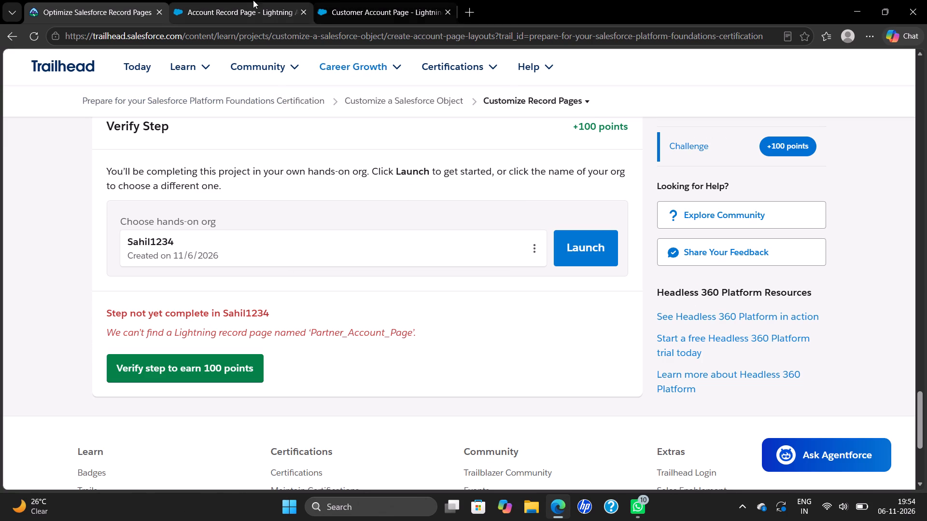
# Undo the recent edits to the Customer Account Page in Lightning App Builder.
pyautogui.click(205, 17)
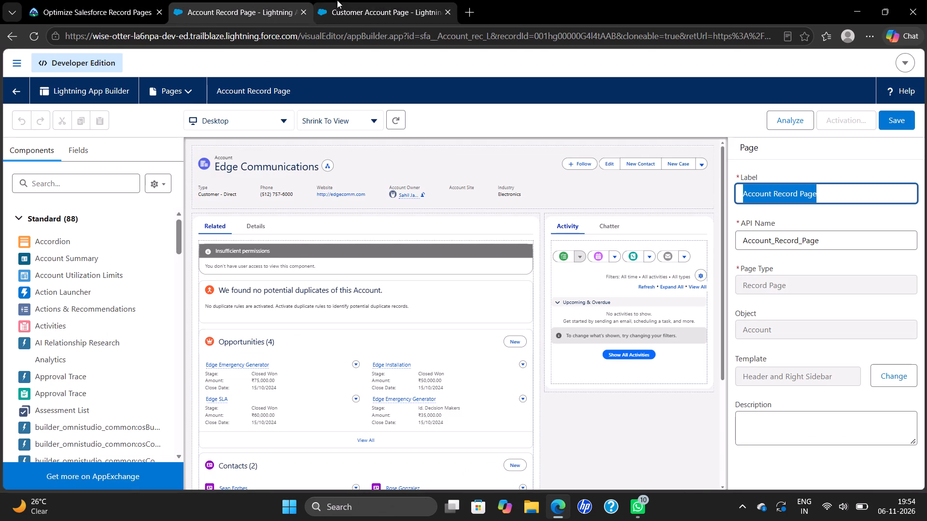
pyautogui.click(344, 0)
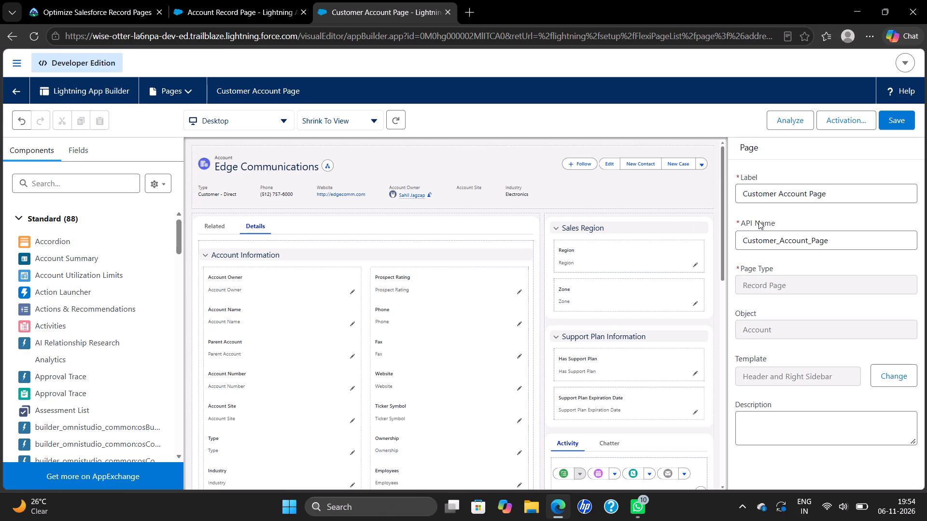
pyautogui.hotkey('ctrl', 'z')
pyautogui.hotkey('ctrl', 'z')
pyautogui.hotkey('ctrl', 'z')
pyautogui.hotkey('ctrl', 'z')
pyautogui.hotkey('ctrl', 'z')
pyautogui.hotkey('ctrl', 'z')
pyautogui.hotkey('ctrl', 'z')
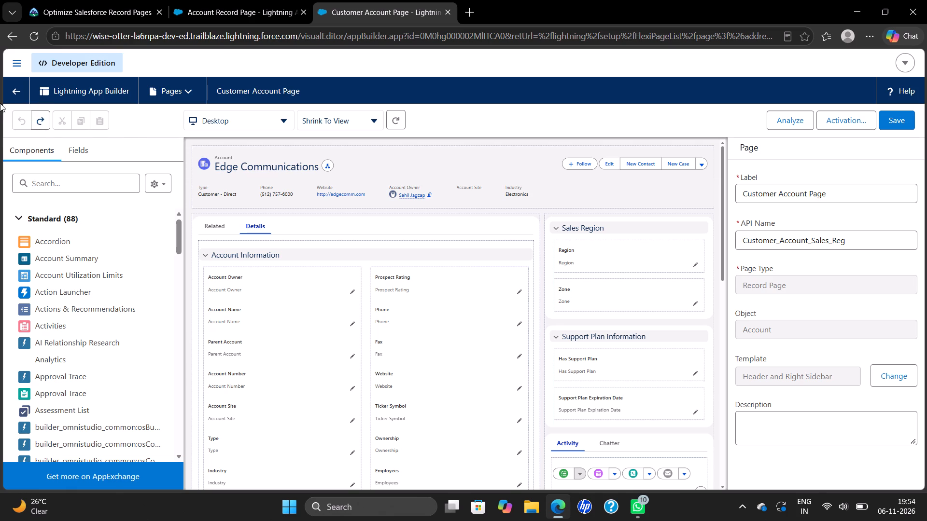
# Leave the Customer Account Page editor without saving and return to the Lightning Pages list in Setup.
pyautogui.click(12, 91)
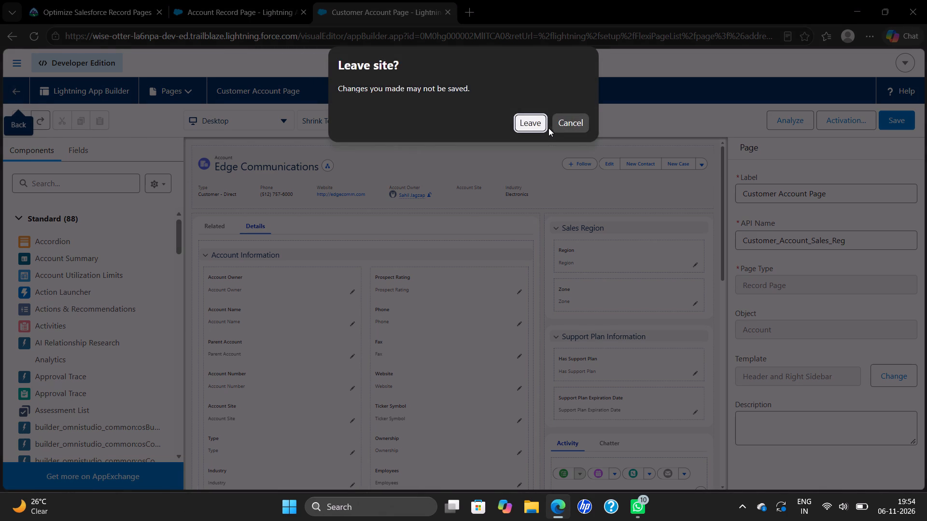
pyautogui.click(539, 122)
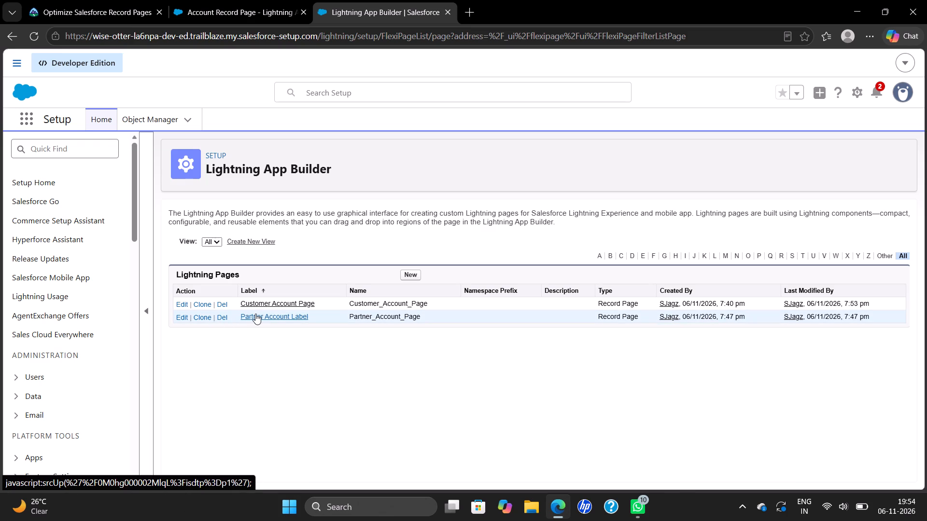
# Check the name, label and assignments in the Partner Account Label page's details, and return to the Lightning Pages list.
pyautogui.click(255, 314)
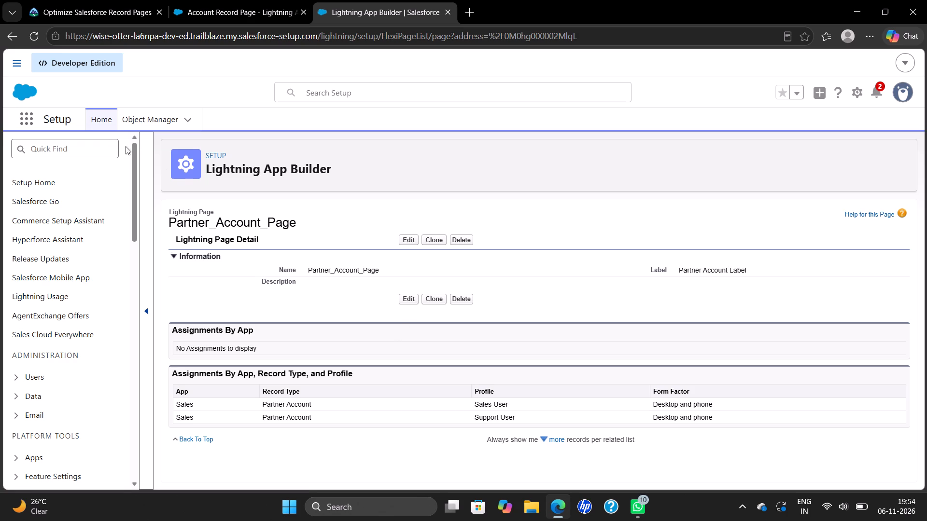
pyautogui.click(11, 33)
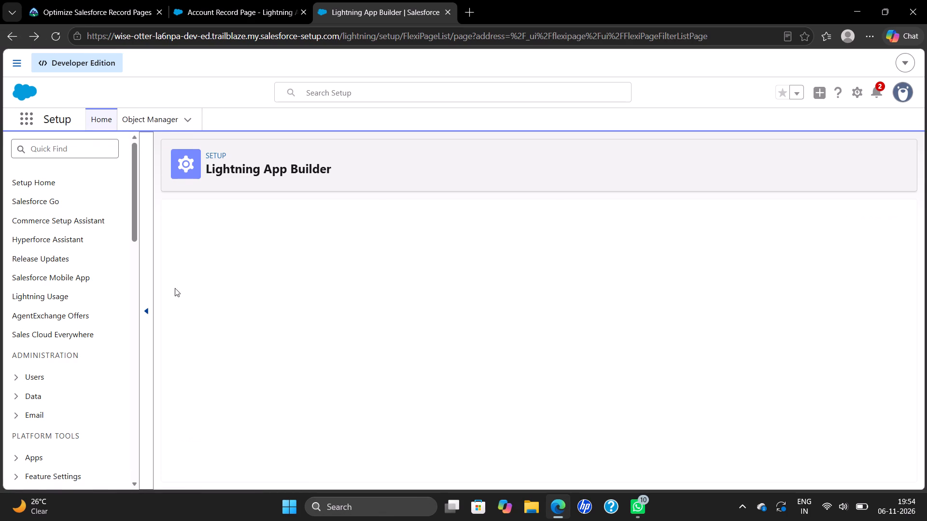